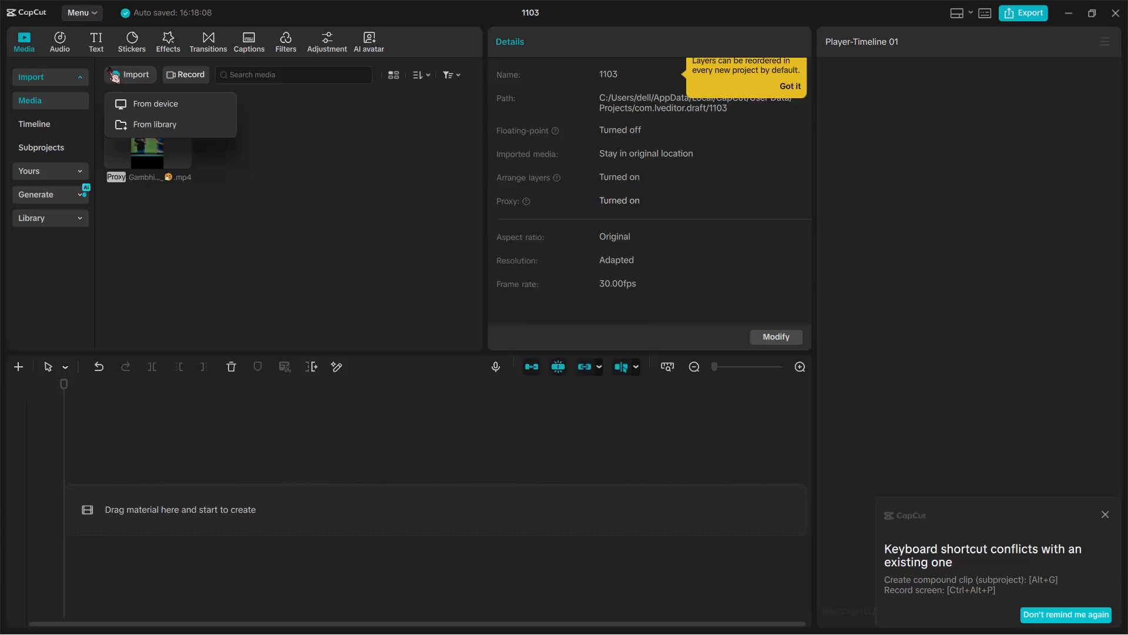
# Import the Aari Aari Lyrical Dhurandhar audio file from Downloads and place it at the start of the timeline.
pyautogui.click(136, 93)
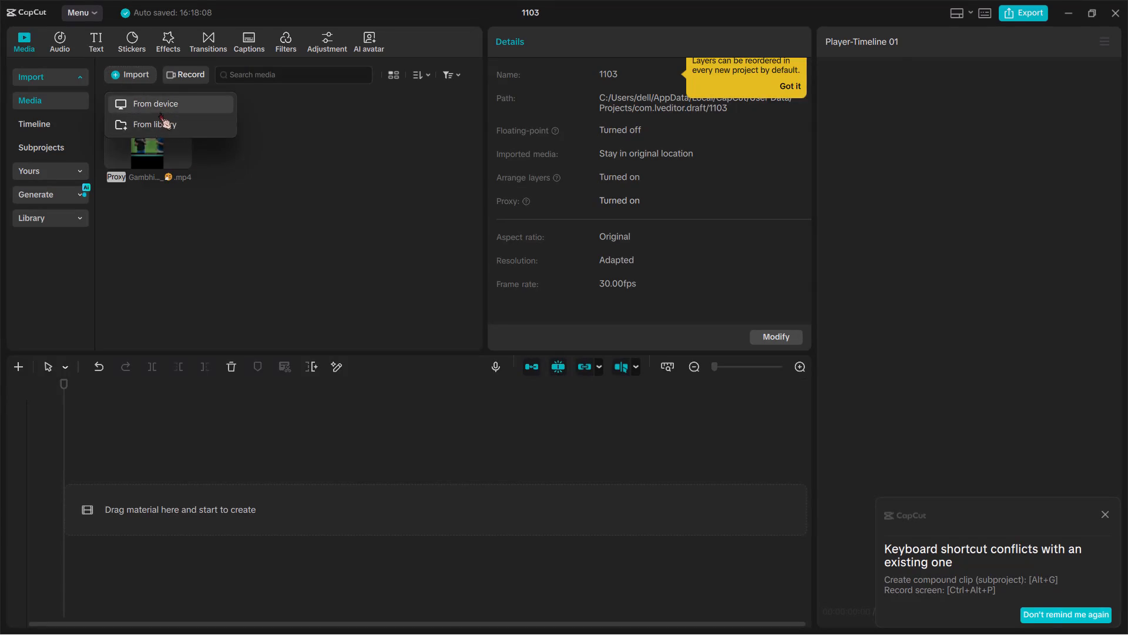
pyautogui.click(159, 112)
pyautogui.click(179, 190)
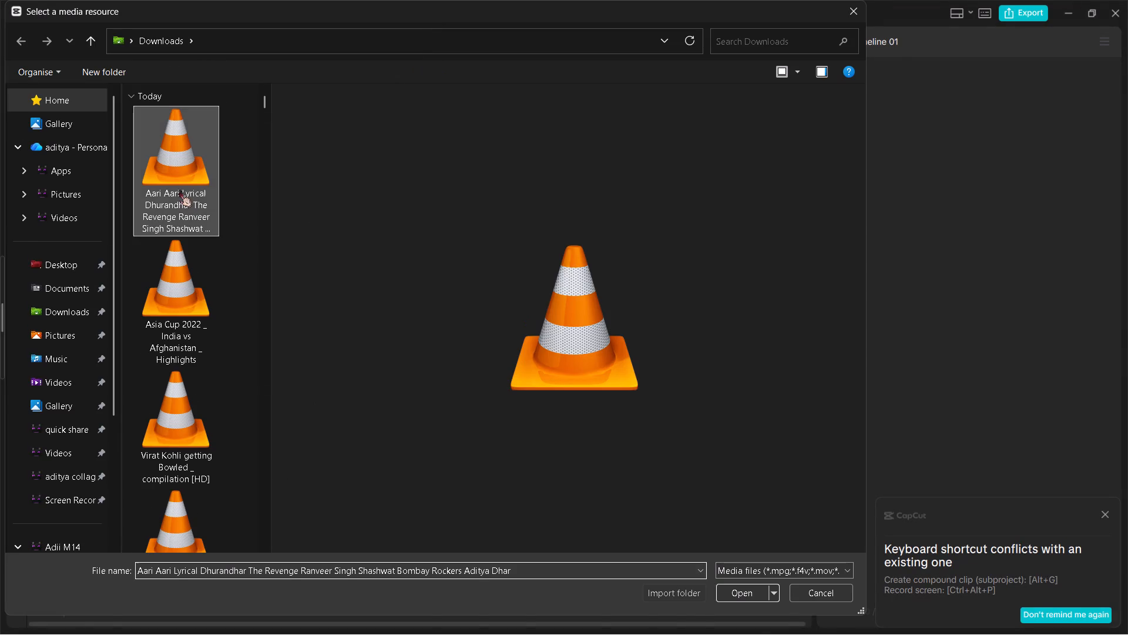
pyautogui.click(733, 589)
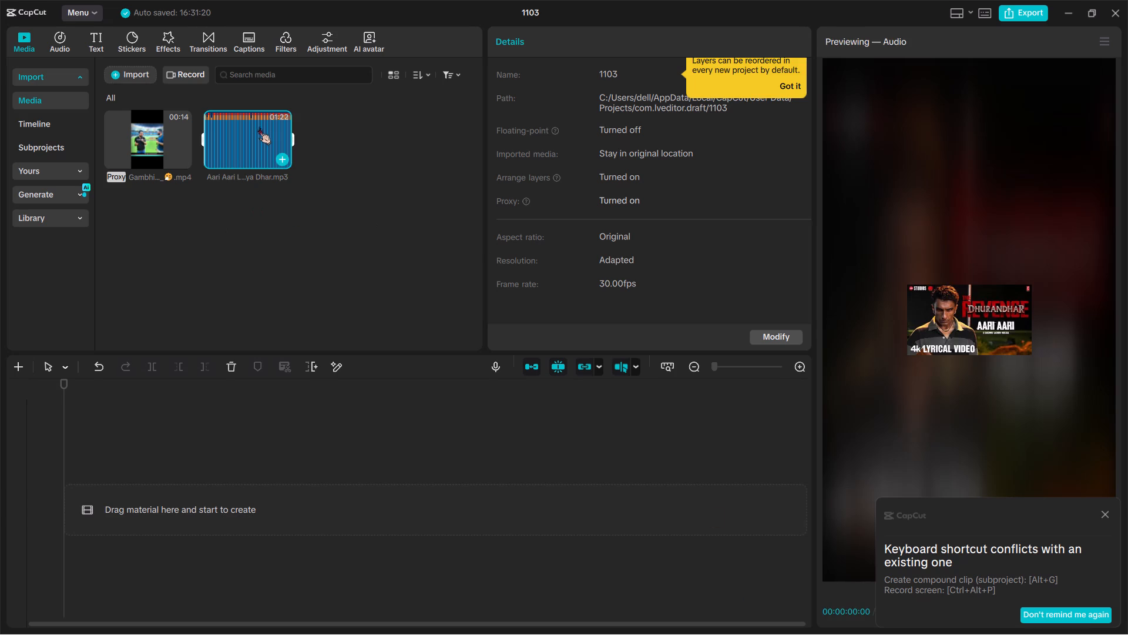
pyautogui.moveTo(258, 125); pyautogui.dragTo(162, 509)
# Play through the song from its opening to its closing section to find a suitable end point.
pyautogui.press('space')
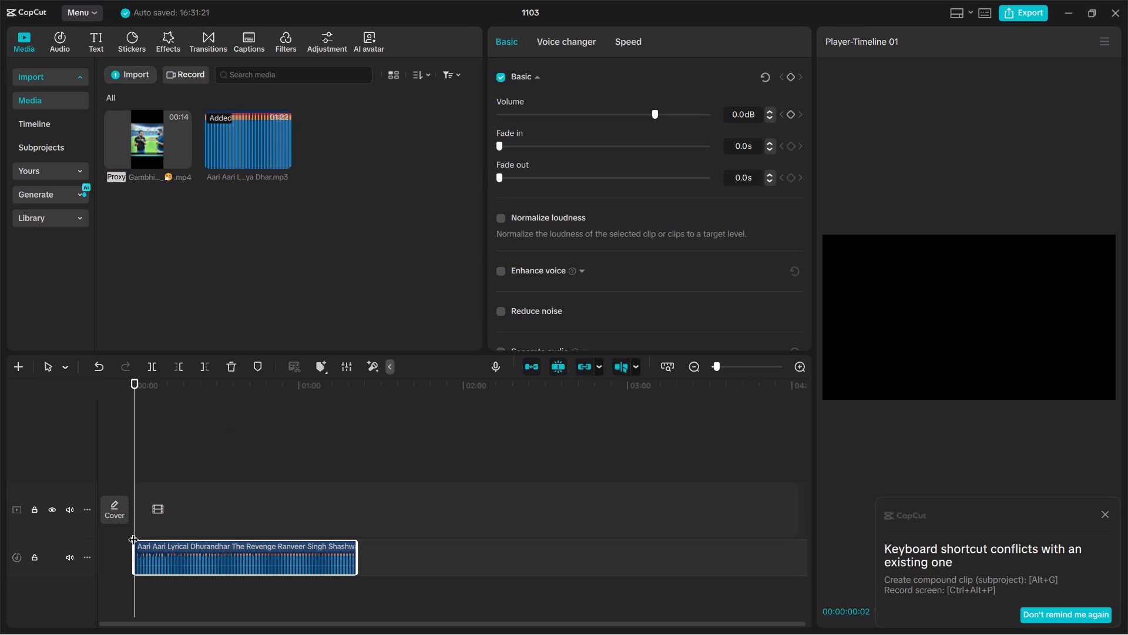
pyautogui.keyDown('ctrl'); pyautogui.scroll(8, 133, 532); pyautogui.keyUp('ctrl')
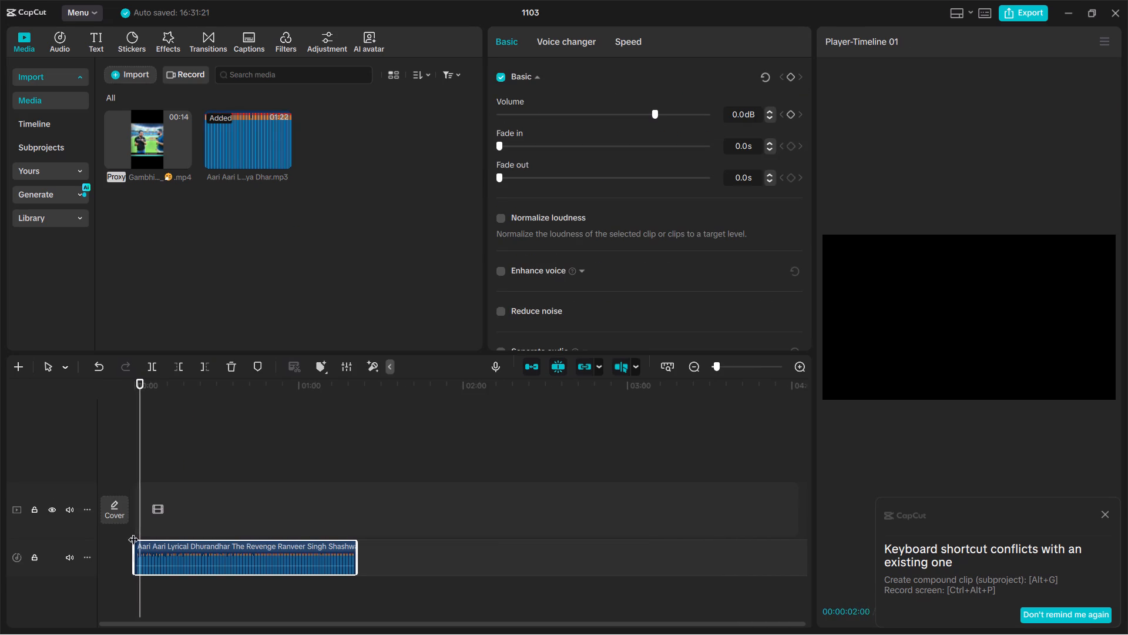
pyautogui.keyDown('ctrl'); pyautogui.scroll(9, 133, 532); pyautogui.keyUp('ctrl')
pyautogui.keyDown('ctrl'); pyautogui.scroll(6, 233, 474); pyautogui.keyUp('ctrl')
pyautogui.doubleClick(233, 474)
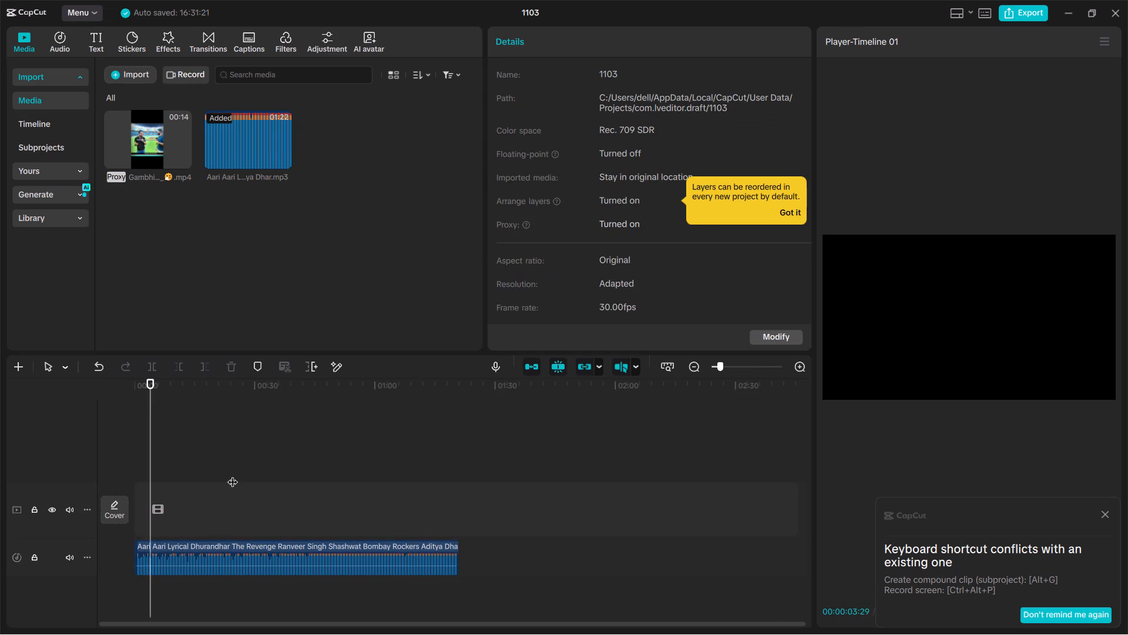
pyautogui.keyDown('ctrl'); pyautogui.scroll(15, 233, 474); pyautogui.keyUp('ctrl')
pyautogui.hscroll(1, 233, 474)
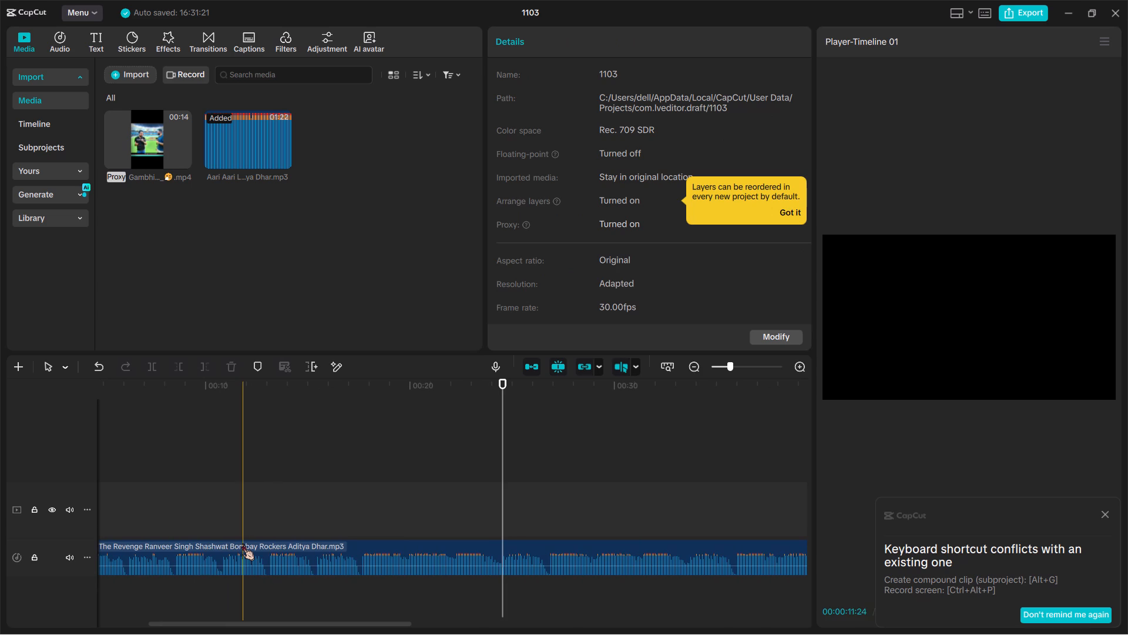
pyautogui.press('space')
pyautogui.hscroll(-1, 242, 543)
pyautogui.press('space')
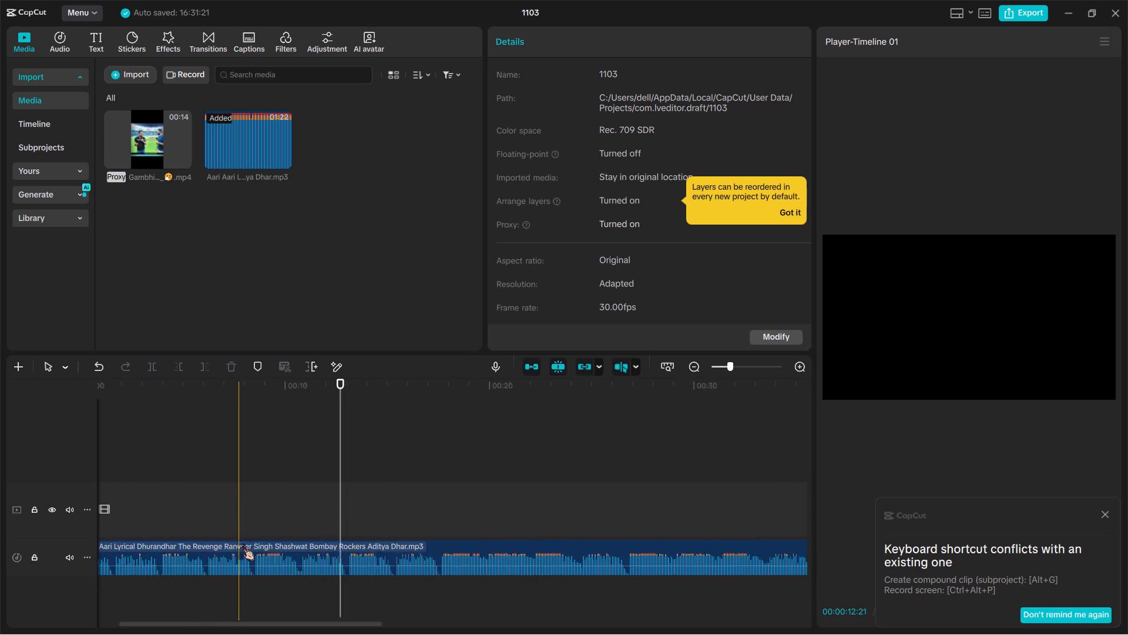
pyautogui.keyDown('ctrl'); pyautogui.scroll(-6, 242, 543); pyautogui.keyUp('ctrl')
pyautogui.press('space')
pyautogui.hscroll(-1, 581, 593)
pyautogui.keyDown('ctrl'); pyautogui.scroll(-1, 581, 593); pyautogui.keyUp('ctrl')
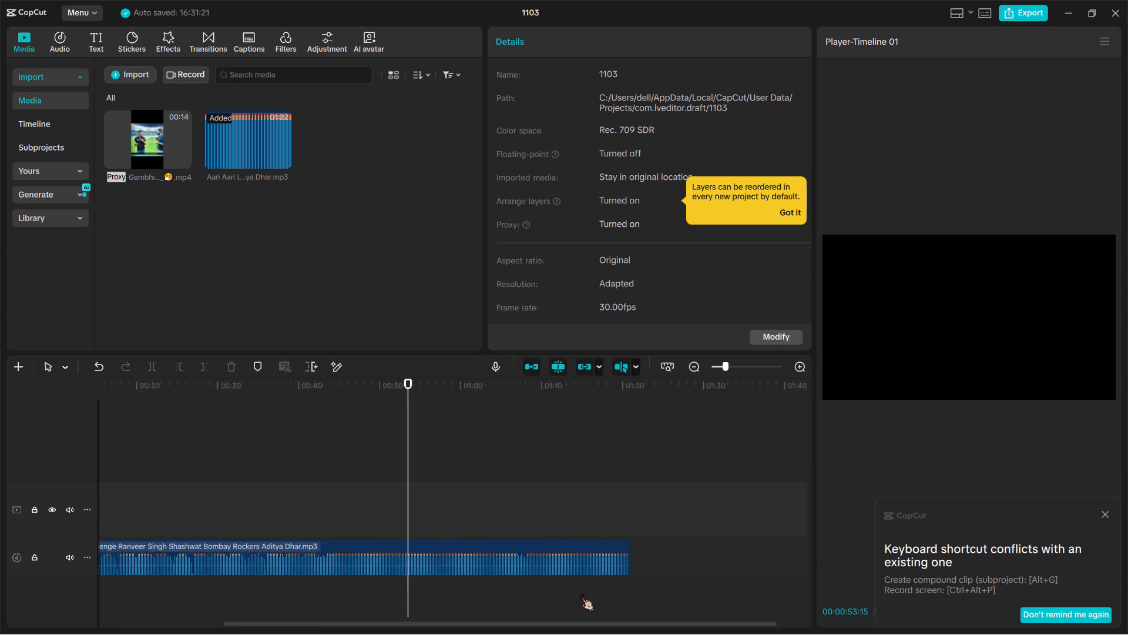
pyautogui.keyDown('ctrl'); pyautogui.scroll(-3, 581, 593); pyautogui.keyUp('ctrl')
pyautogui.keyDown('ctrl'); pyautogui.scroll(6, 581, 593); pyautogui.keyUp('ctrl')
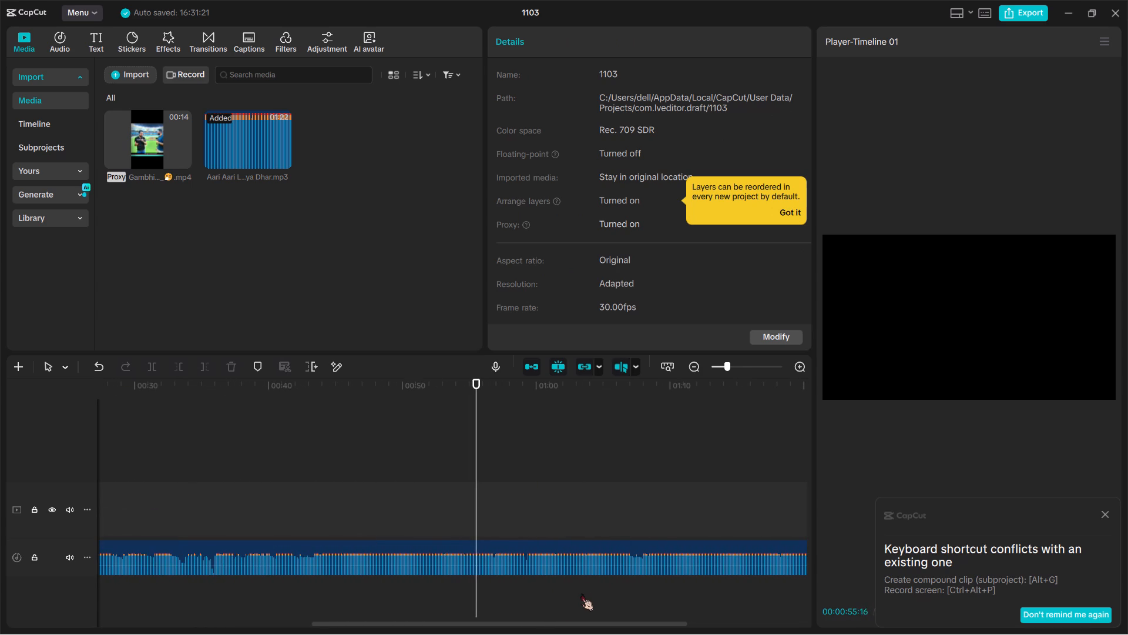
pyautogui.hscroll(-2, 581, 593)
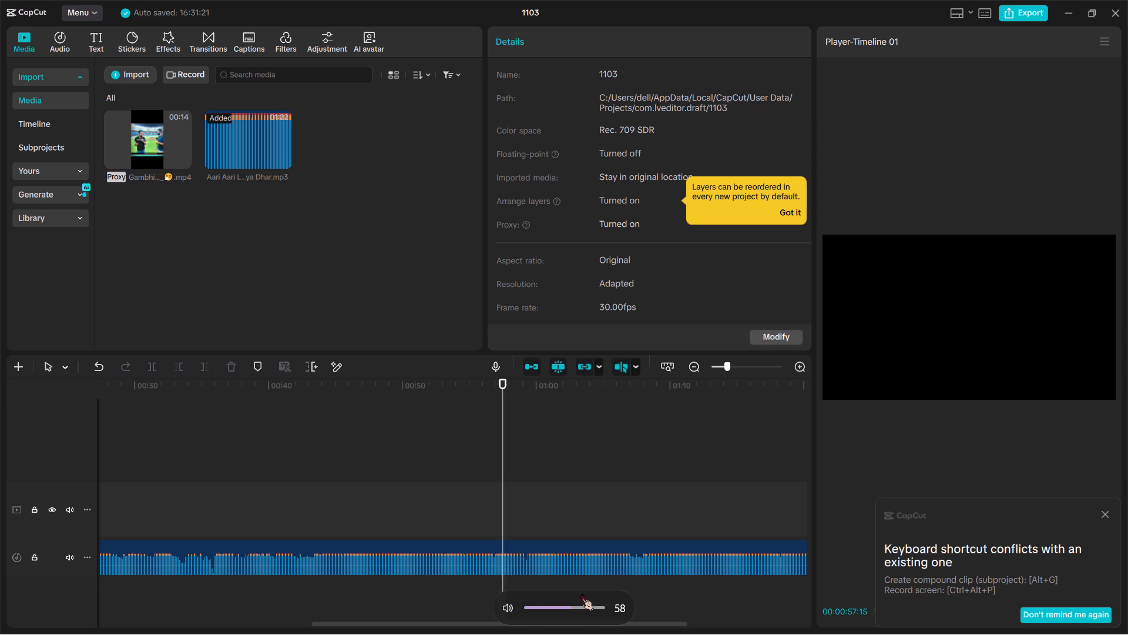
pyautogui.hscroll(-1, 581, 593)
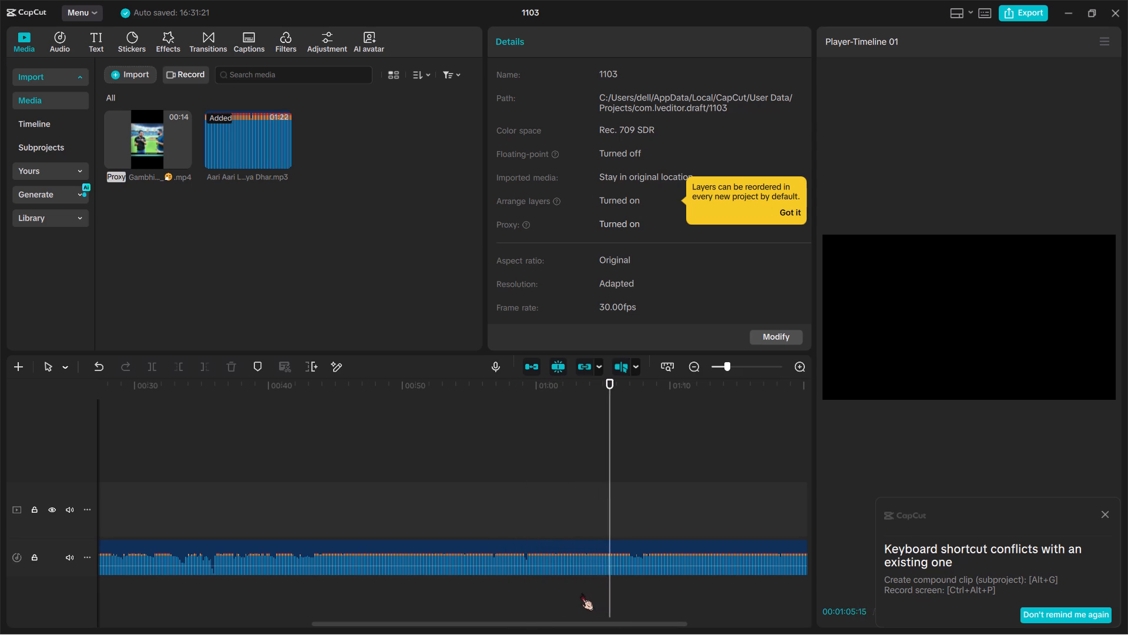
pyautogui.hscroll(-1, 581, 593)
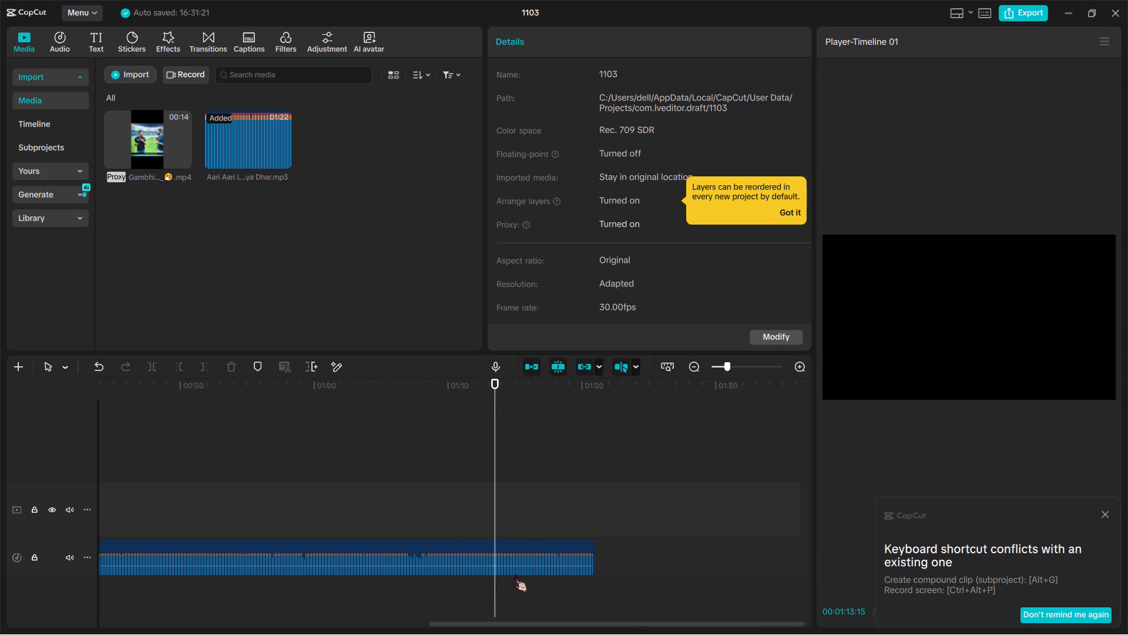
# Trim the end of the song clip at 00:01:18:03, removing everything after that point.
pyautogui.keyDown('ctrl'); pyautogui.scroll(13, 513, 562); pyautogui.keyUp('ctrl')
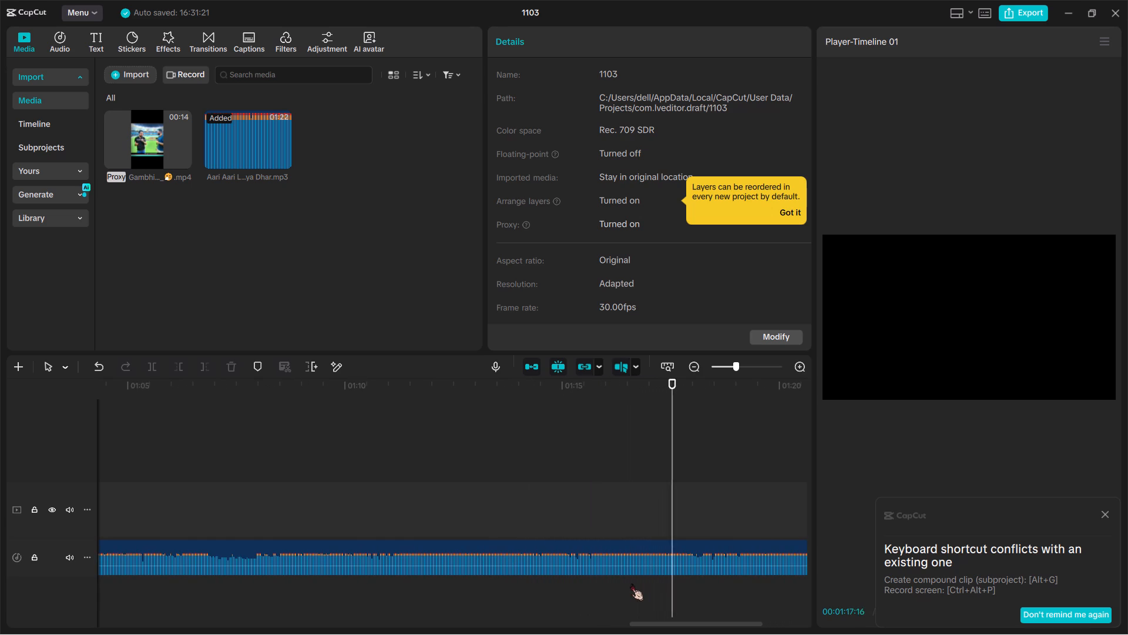
pyautogui.press('space')
pyautogui.press('w')
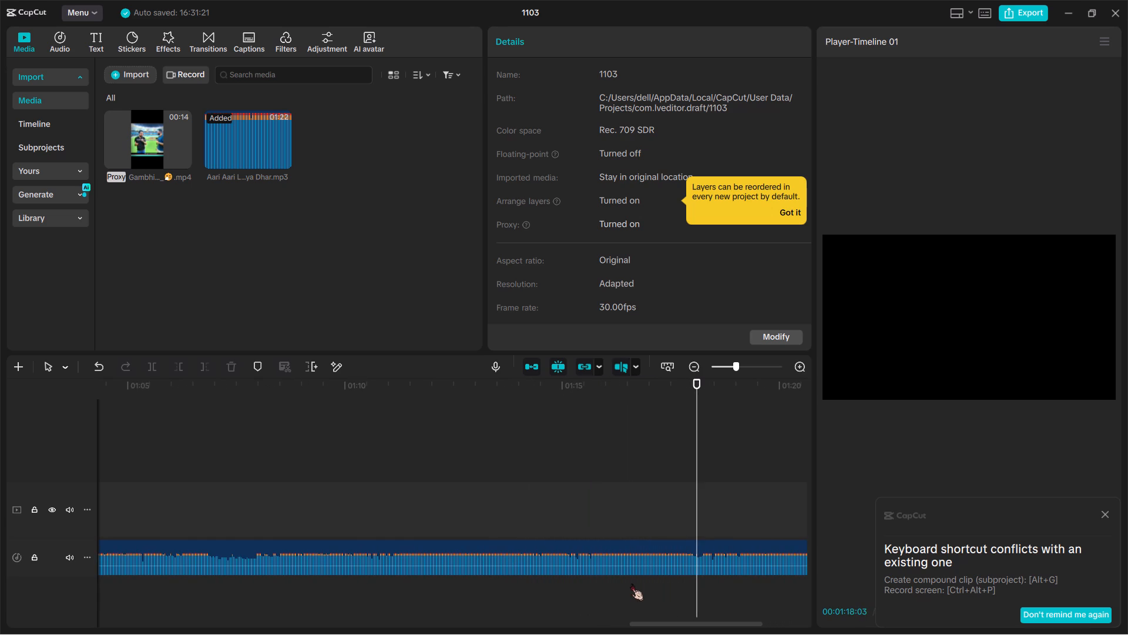
pyautogui.write('ww')
pyautogui.click(634, 557)
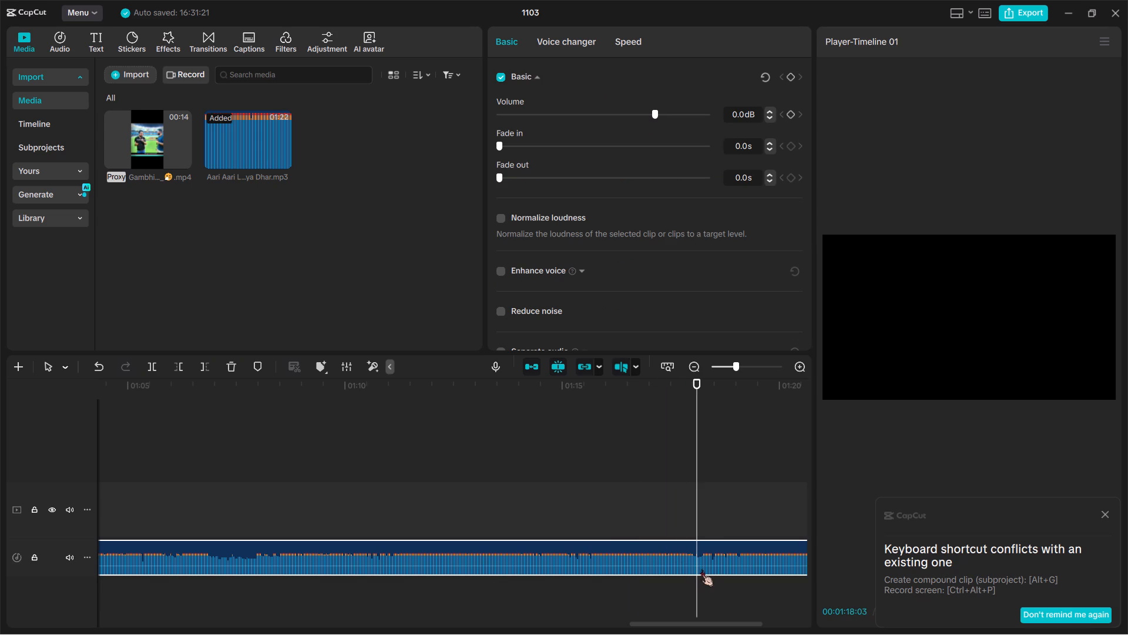
pyautogui.press('w')
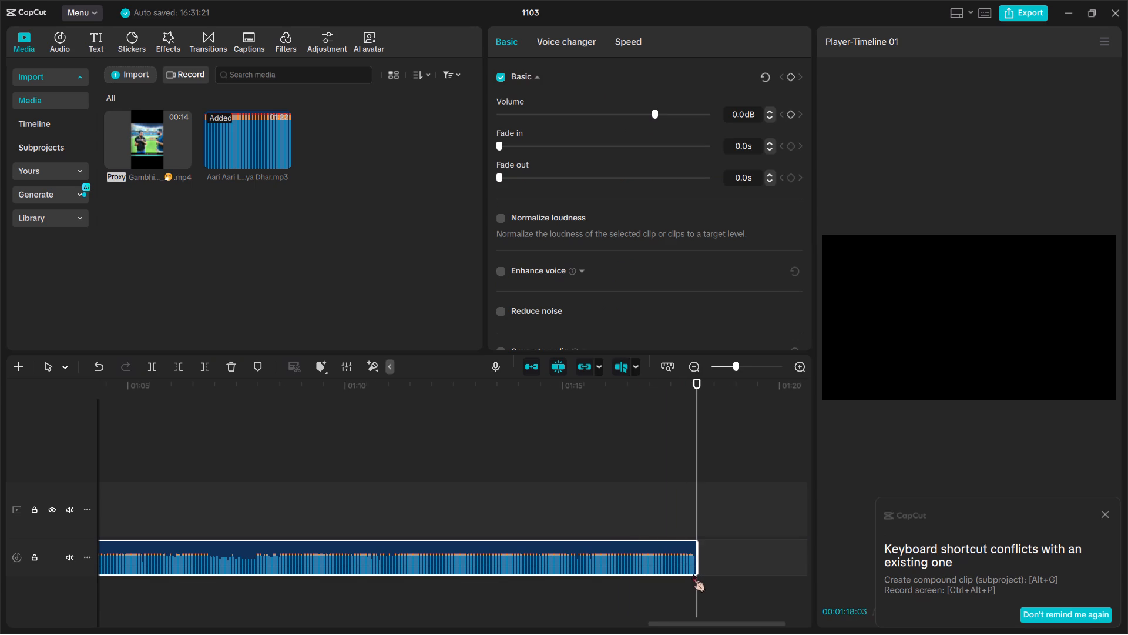
# Play different parts of the song's opening and check its waveform to find a new start point.
pyautogui.keyDown('ctrl'); pyautogui.scroll(-15, 693, 574); pyautogui.keyUp('ctrl')
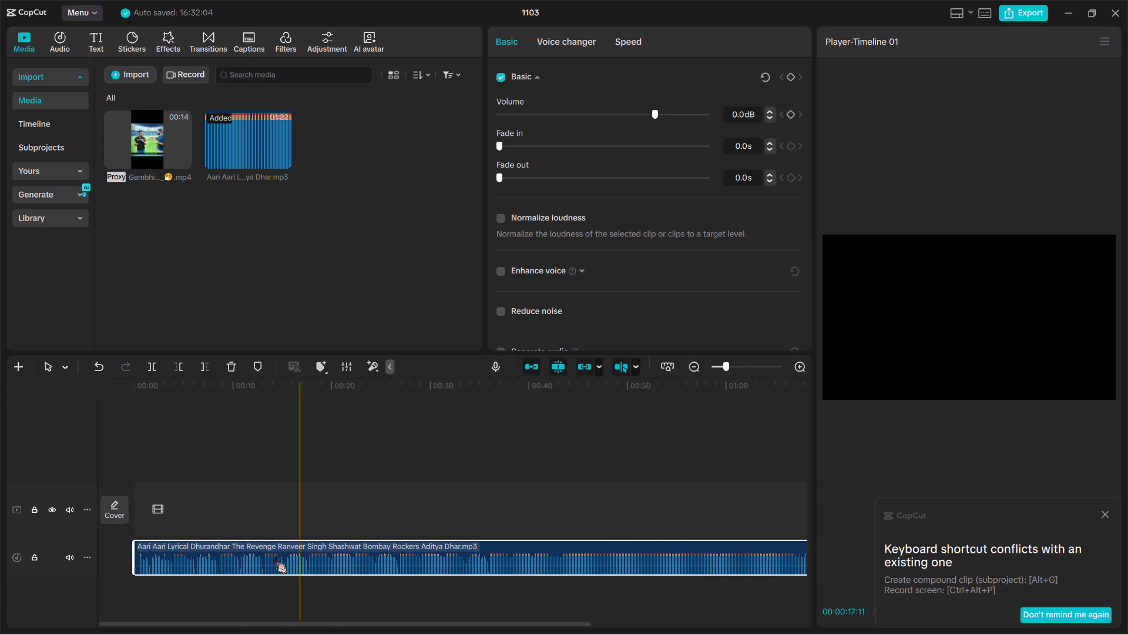
pyautogui.press('space')
pyautogui.press('space')
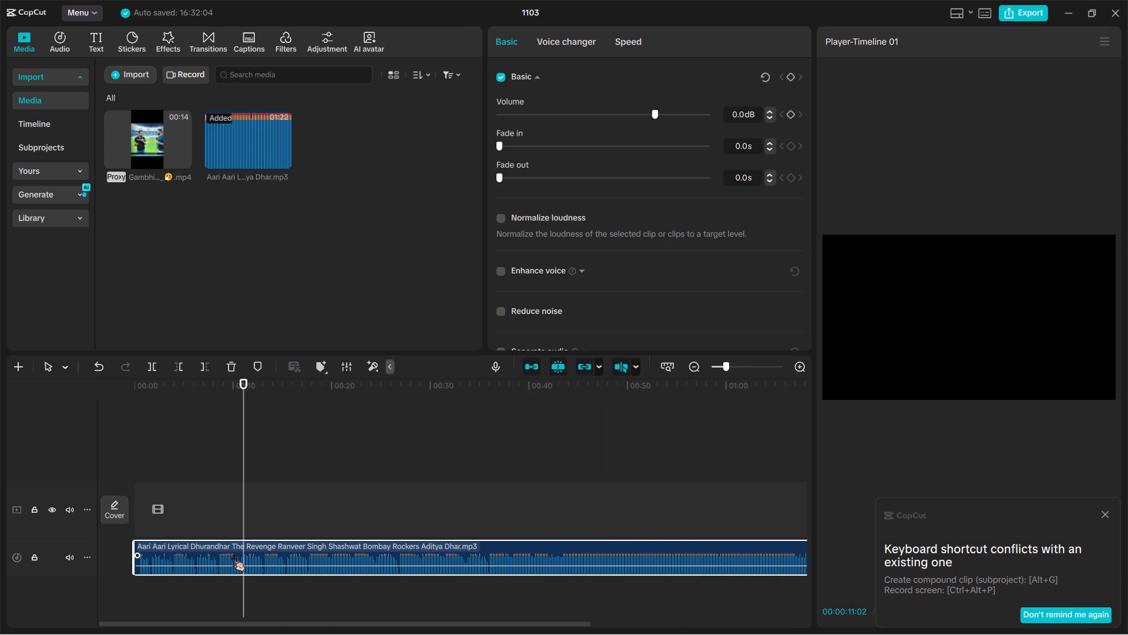
pyautogui.press('space')
pyautogui.press('space')
pyautogui.hscroll(-3, 168, 578)
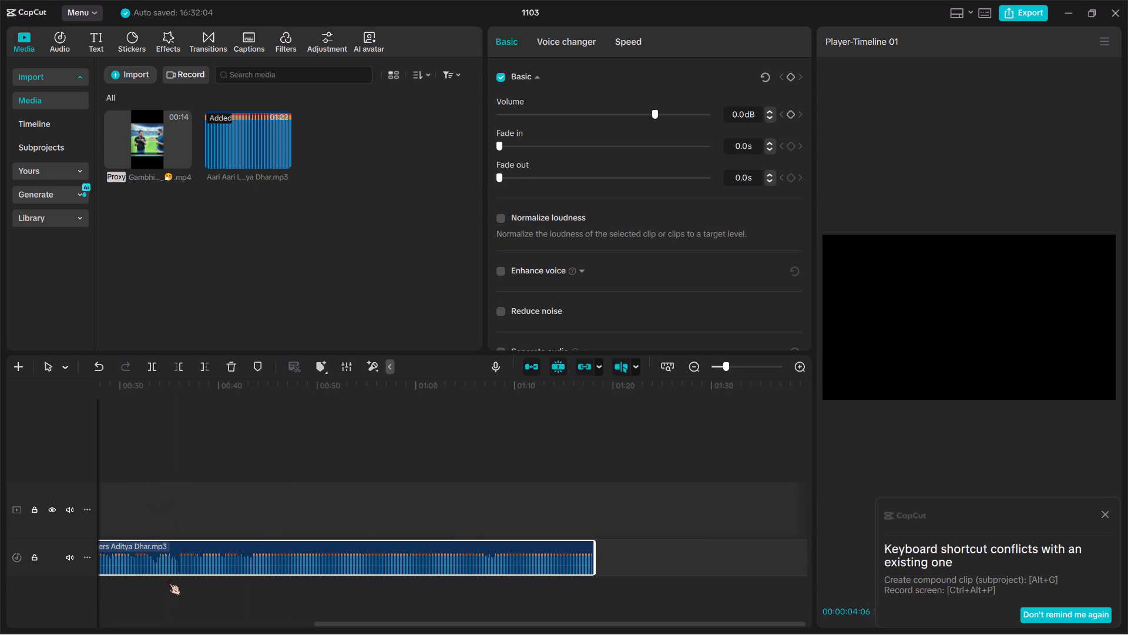
pyautogui.keyDown('ctrl'); pyautogui.scroll(-6, 602, 473); pyautogui.keyUp('ctrl')
pyautogui.keyDown('ctrl'); pyautogui.scroll(13, 602, 473); pyautogui.keyUp('ctrl')
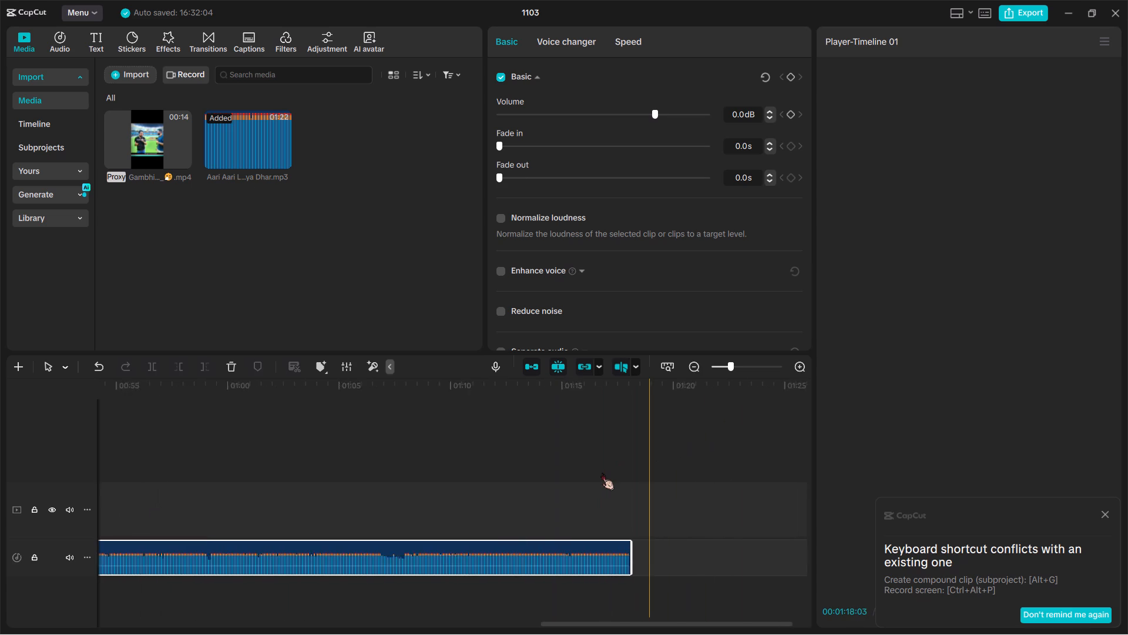
pyautogui.keyDown('ctrl'); pyautogui.scroll(8, 602, 473); pyautogui.keyUp('ctrl')
pyautogui.hscroll(4, 602, 473)
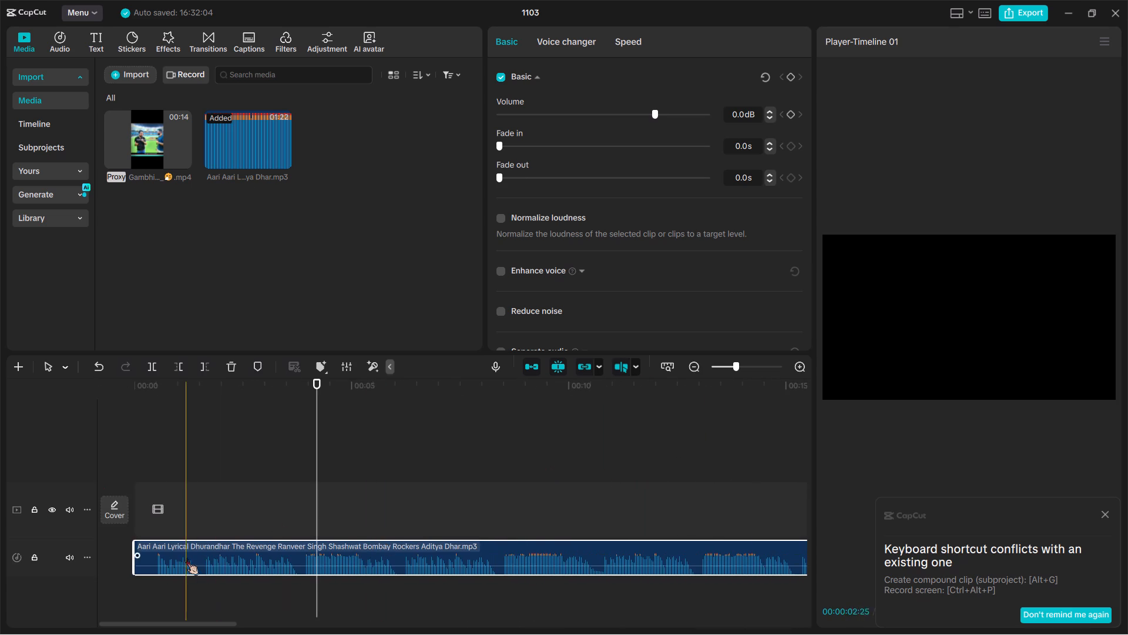
pyautogui.press('space')
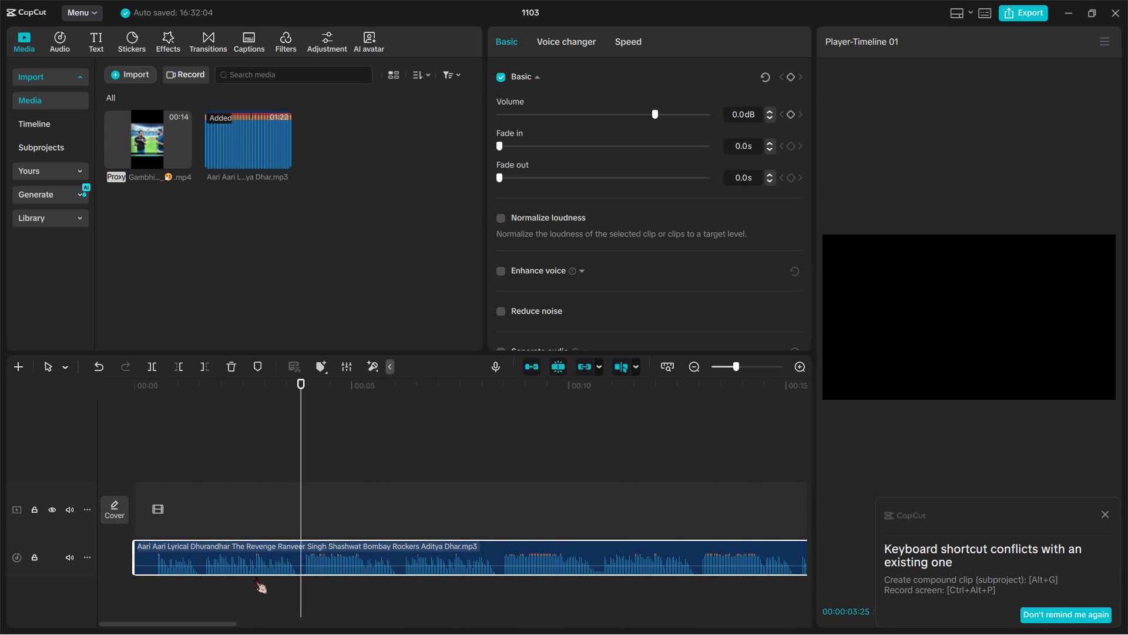
pyautogui.hscroll(-1, 255, 577)
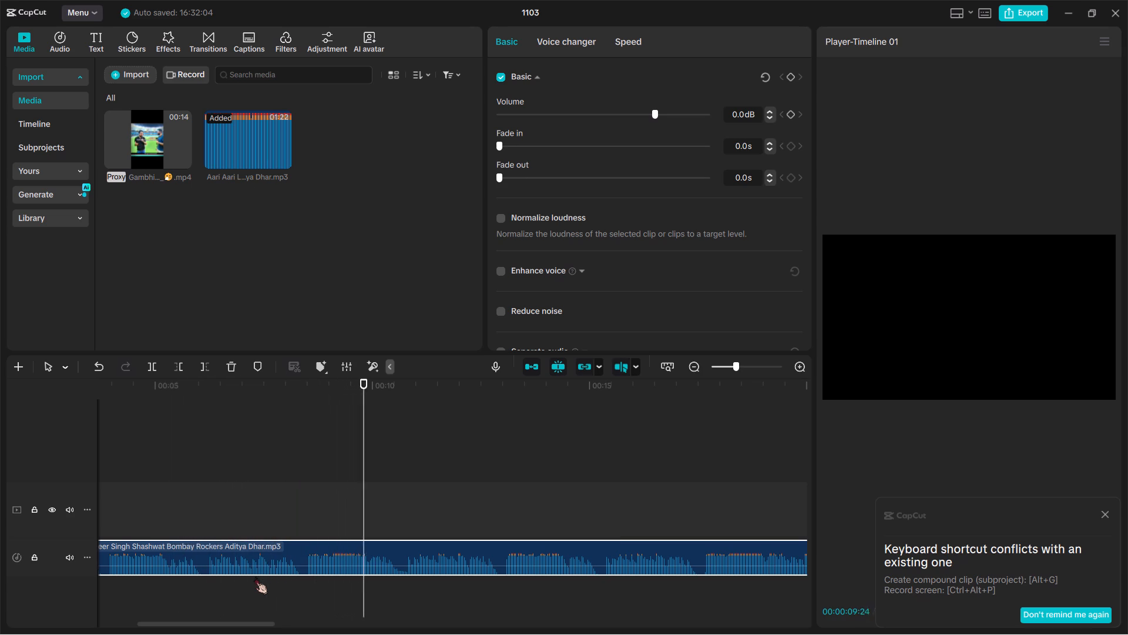
pyautogui.press('space')
pyautogui.hscroll(2, 255, 577)
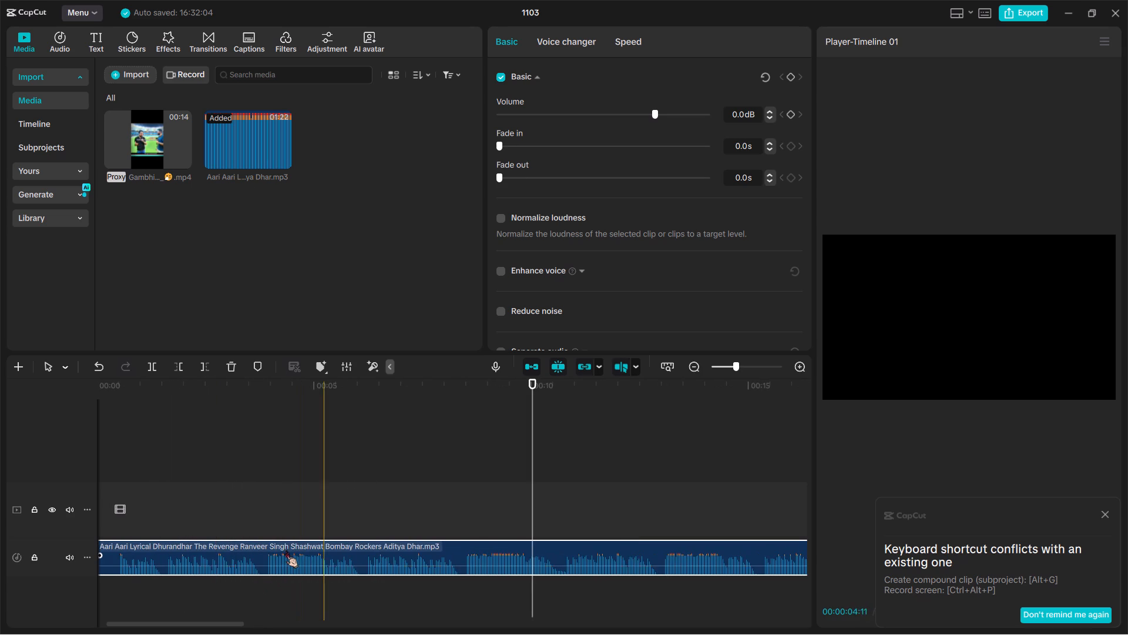
pyautogui.press('space')
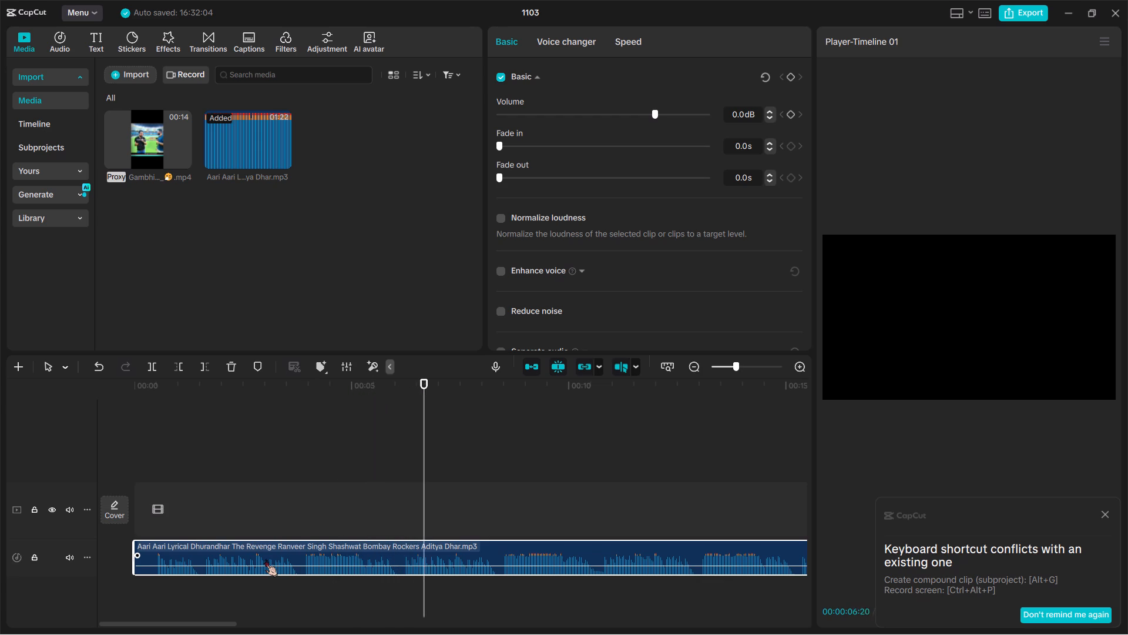
pyautogui.press('space')
pyautogui.press('space')
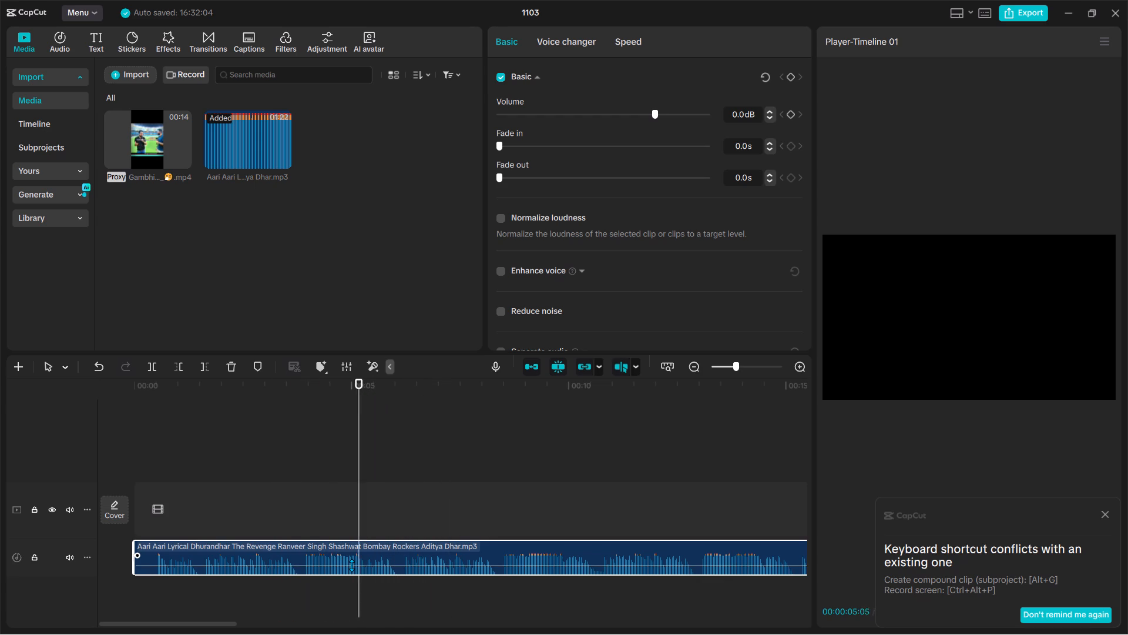
pyautogui.press('space')
# Trim the beginning of the song clip at about 00:00:05:10, removing everything before that point.
pyautogui.keyDown('ctrl'); pyautogui.scroll(11, 351, 565); pyautogui.keyUp('ctrl')
pyautogui.hscroll(1, 351, 565)
pyautogui.keyDown('ctrl'); pyautogui.scroll(5, 351, 565); pyautogui.keyUp('ctrl')
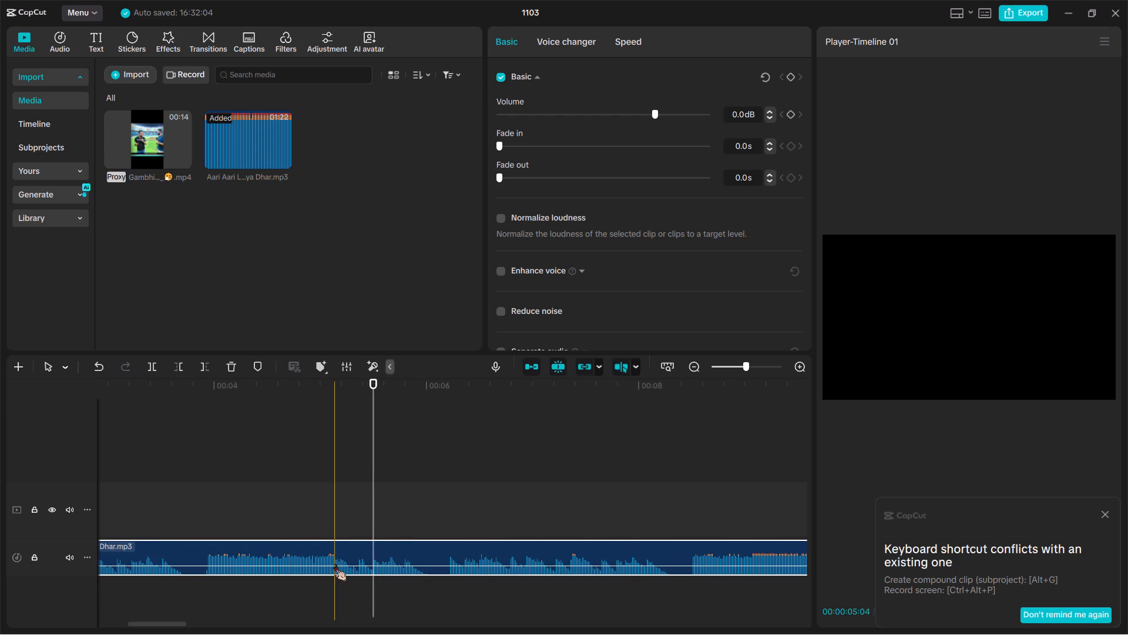
pyautogui.press('space')
pyautogui.press('space')
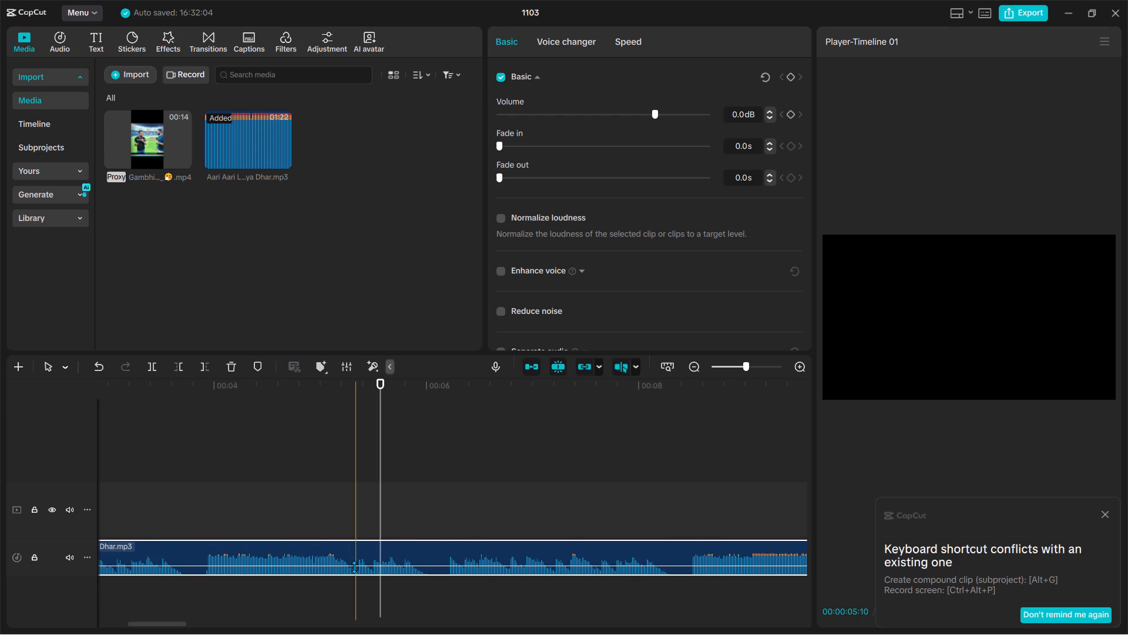
pyautogui.press('q')
# Move the trimmed song clip back to the start of the timeline.
pyautogui.keyDown('ctrl'); pyautogui.scroll(-6, 354, 567); pyautogui.keyUp('ctrl')
pyautogui.moveTo(501, 560); pyautogui.dragTo(278, 582)
# Play the trimmed song from its new beginning to check how it starts.
pyautogui.hscroll(-10, 278, 582)
pyautogui.hscroll(6, 278, 582)
pyautogui.hscroll(9, 220, 587)
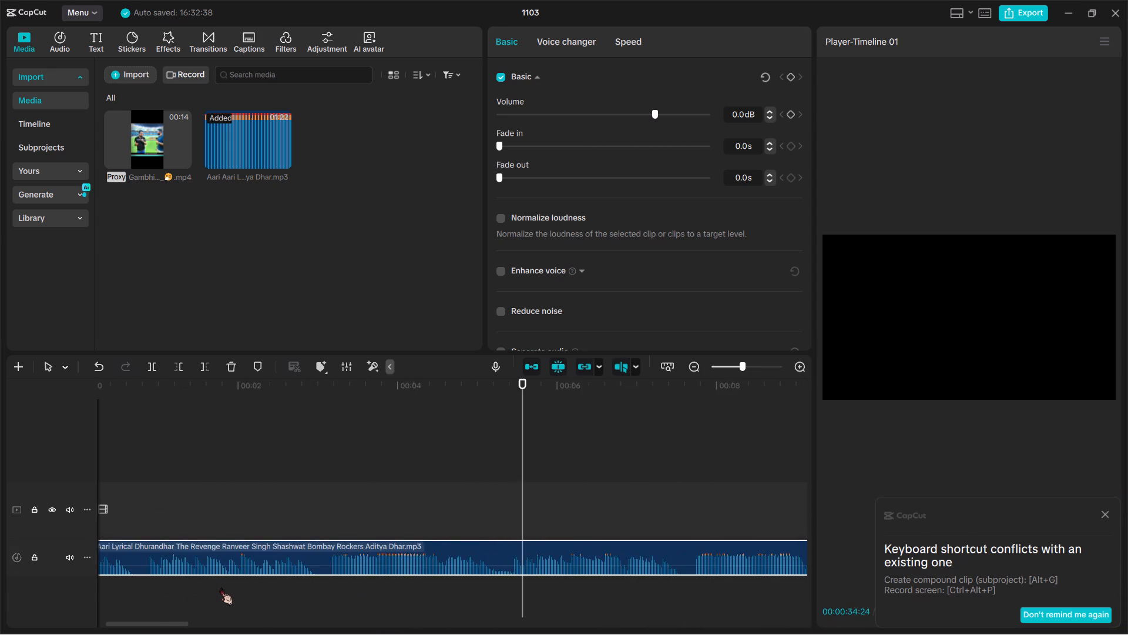
pyautogui.press('space')
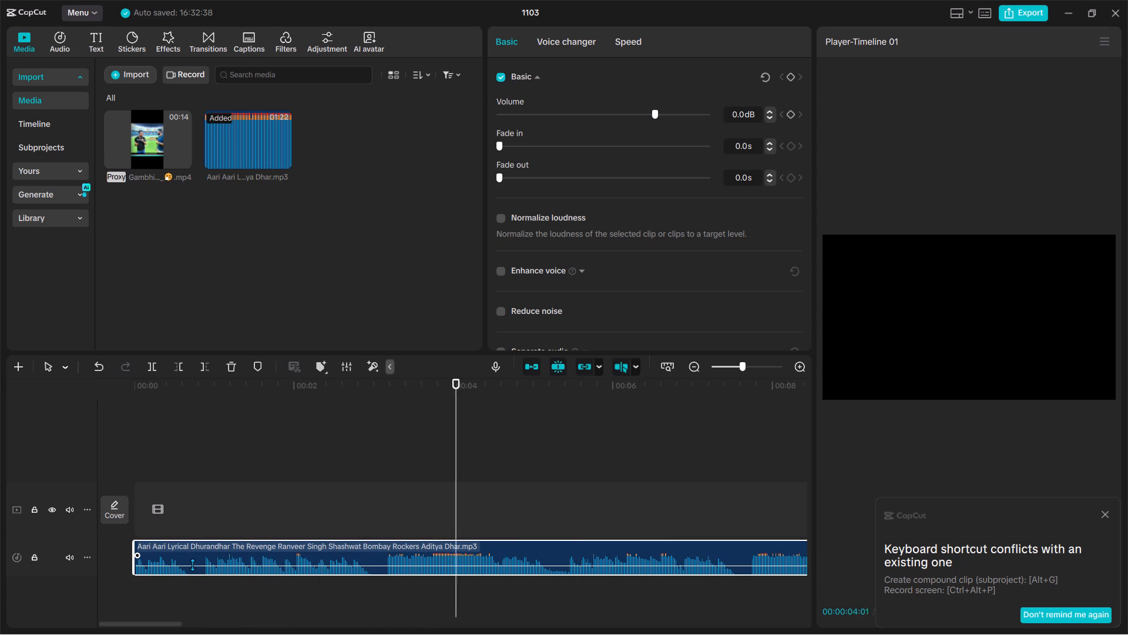
pyautogui.press('space')
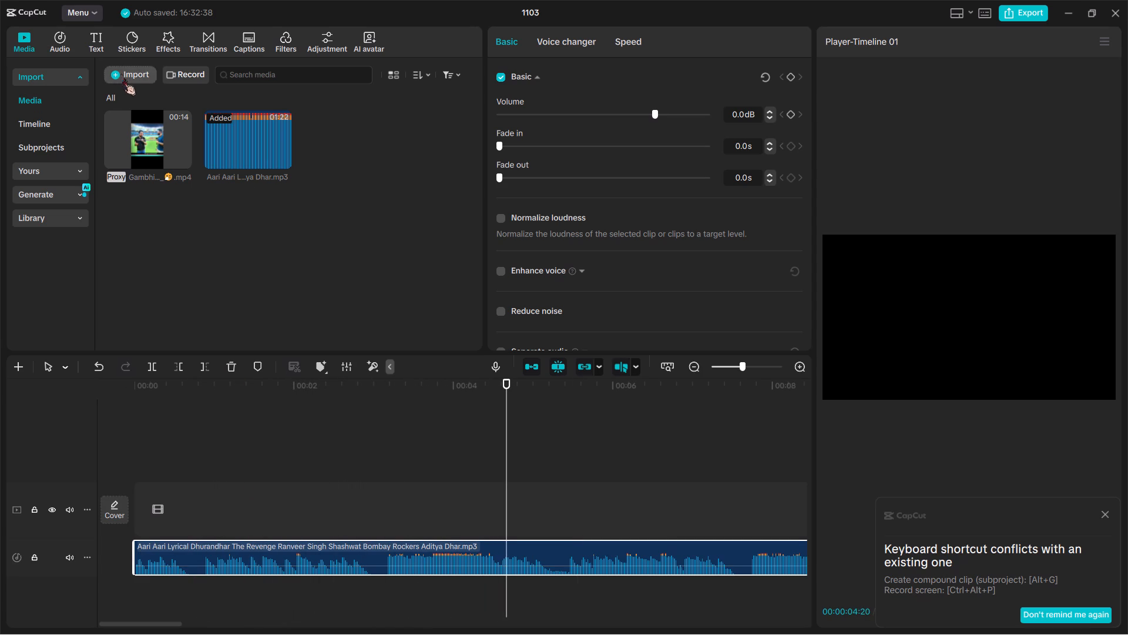
# Add the Gambhir video clip to the timeline on a new track above the main track.
pyautogui.click(123, 75)
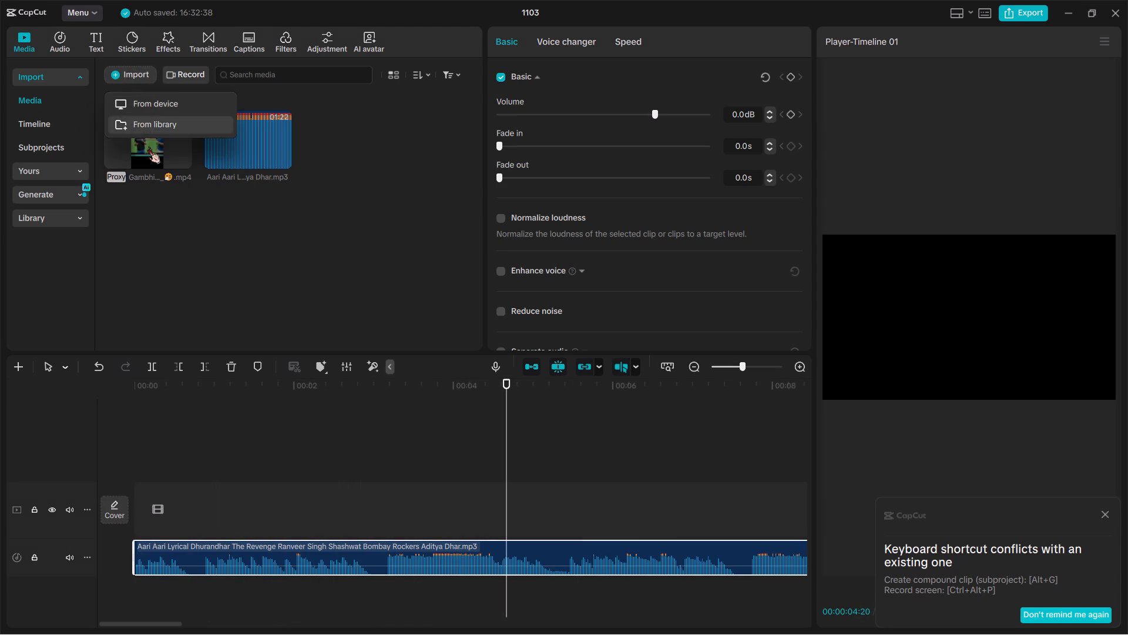
pyautogui.click(148, 146)
pyautogui.moveTo(146, 142); pyautogui.dragTo(268, 474)
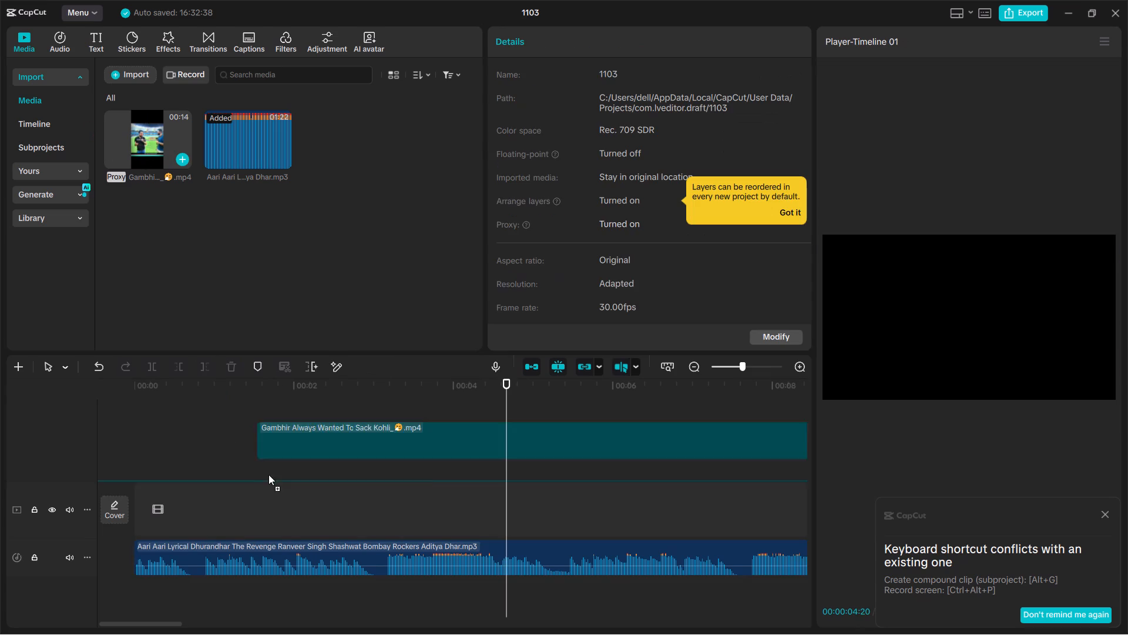
# Place the Gambhir clip on the main track at the start of the timeline, above the song.
pyautogui.moveTo(268, 474); pyautogui.dragTo(244, 527)
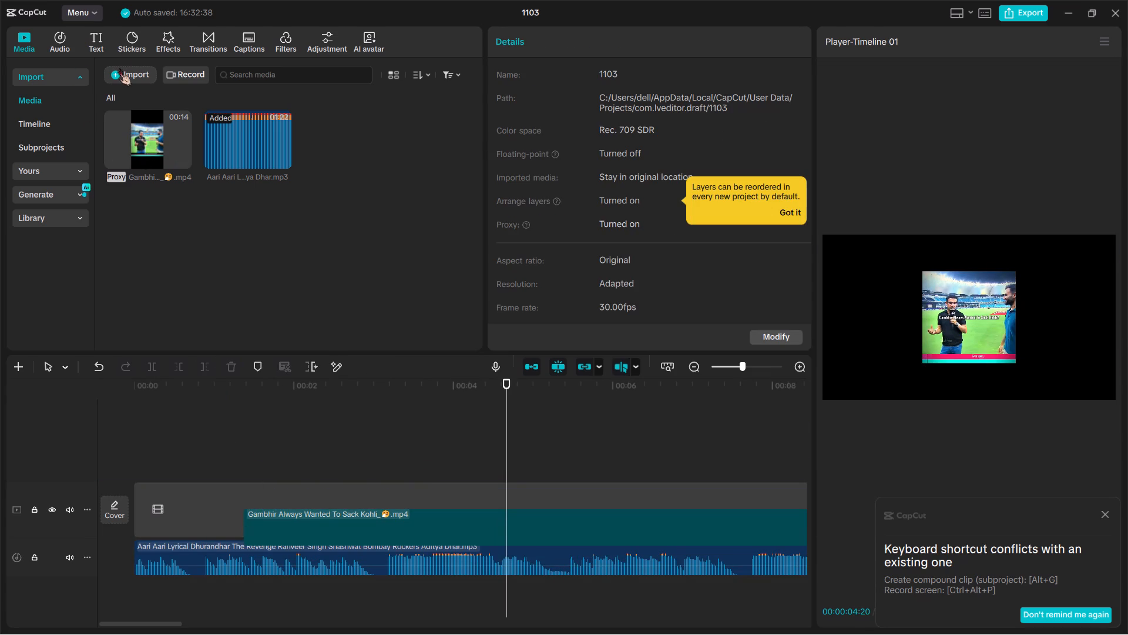
# Import the image named black from the device by searching the Home location for "black".
pyautogui.click(119, 68)
pyautogui.click(120, 69)
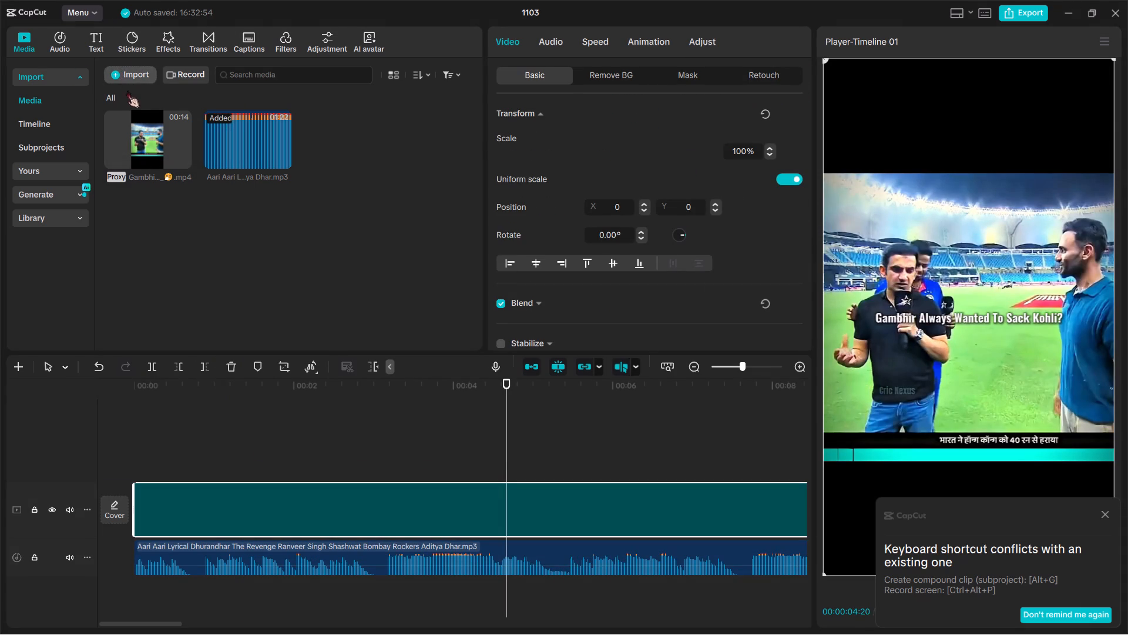
pyautogui.click(126, 76)
pyautogui.click(152, 109)
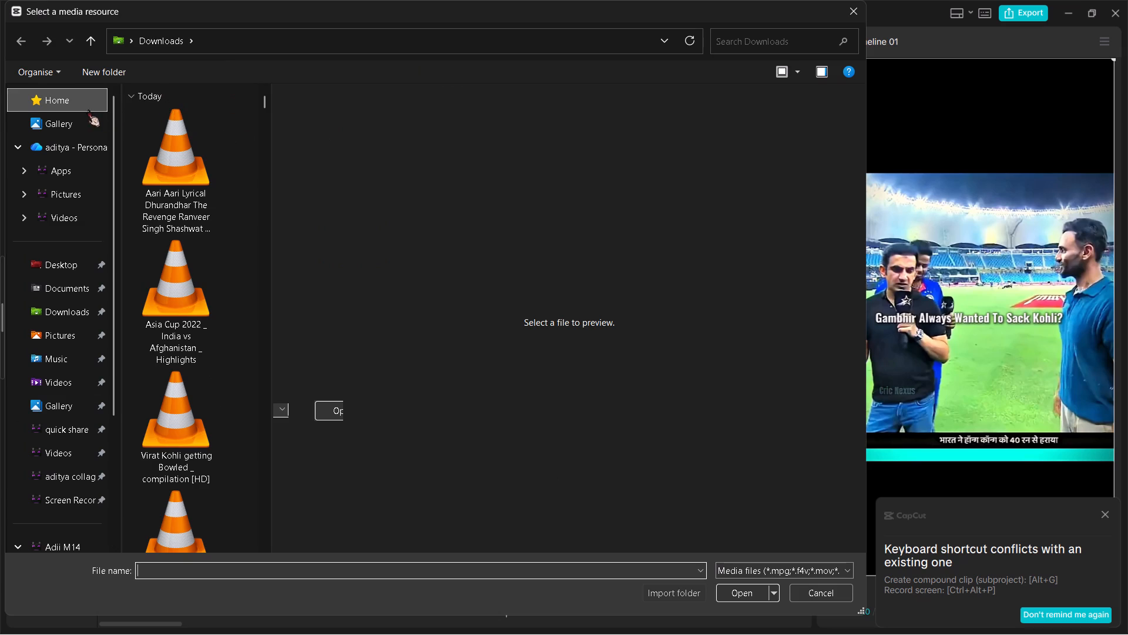
pyautogui.doubleClick(75, 98)
pyautogui.scroll(6, 66, 134)
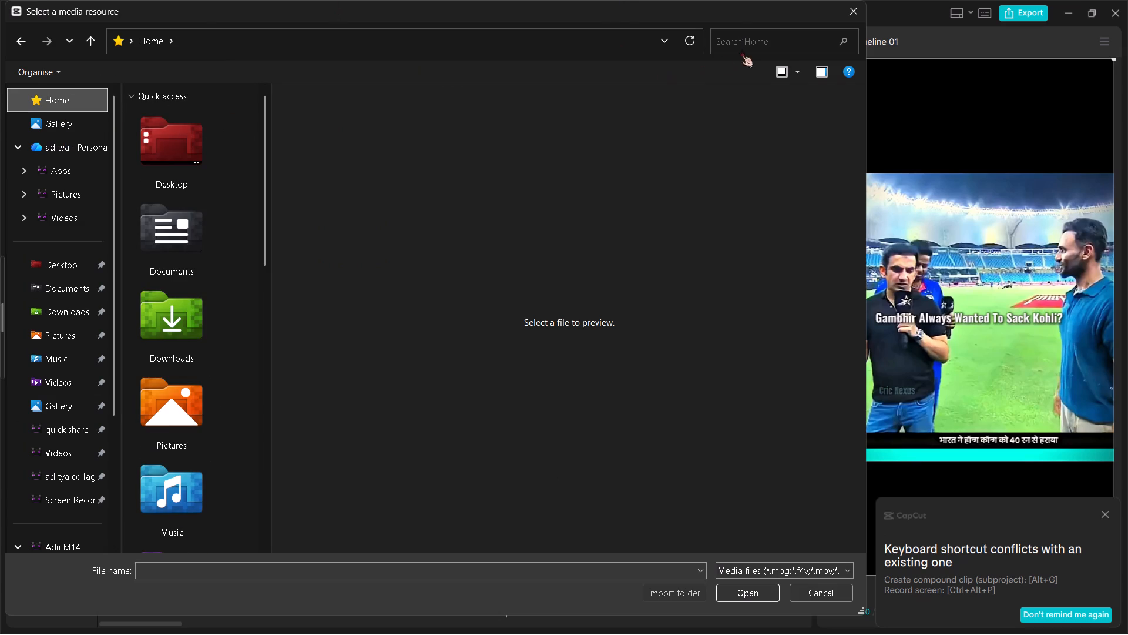
pyautogui.click(742, 32)
pyautogui.click(736, 48)
pyautogui.click(733, 46)
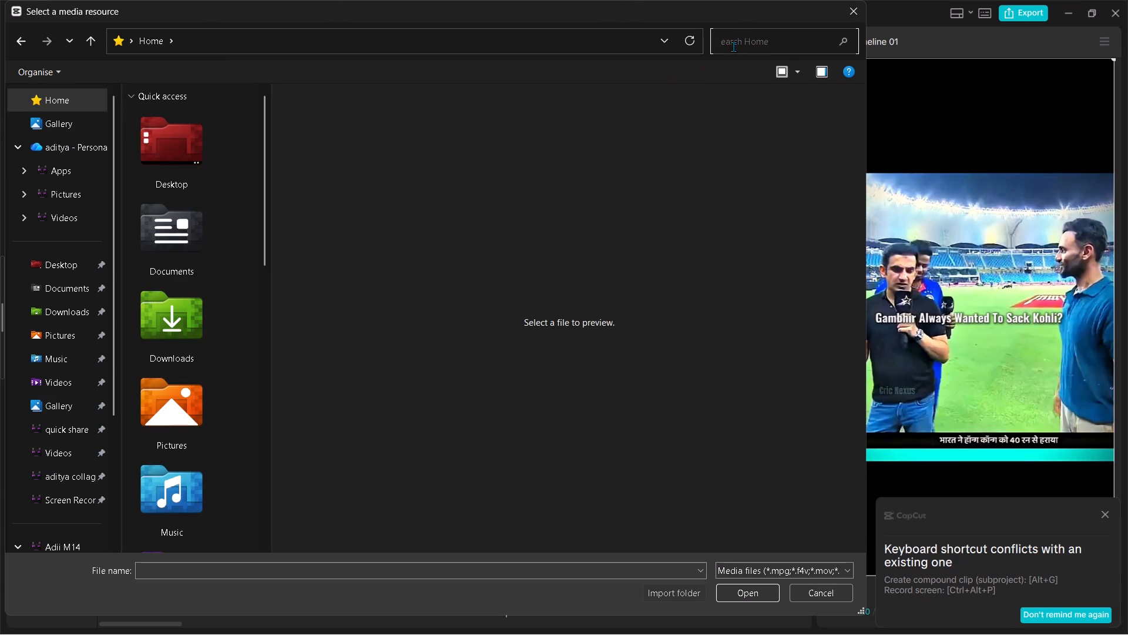
pyautogui.write('balck')
pyautogui.press('BackSpace')
pyautogui.press('BackSpace')
pyautogui.press('BackSpace')
pyautogui.press('BackSpace')
pyautogui.write('lack')
pyautogui.press('space')
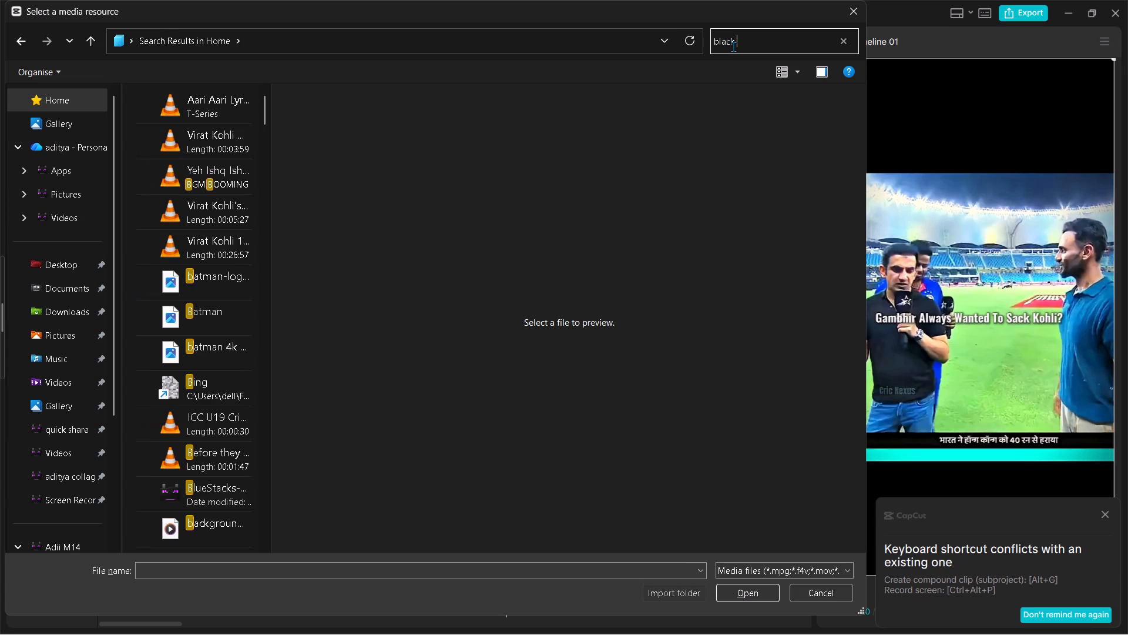
pyautogui.click(227, 95)
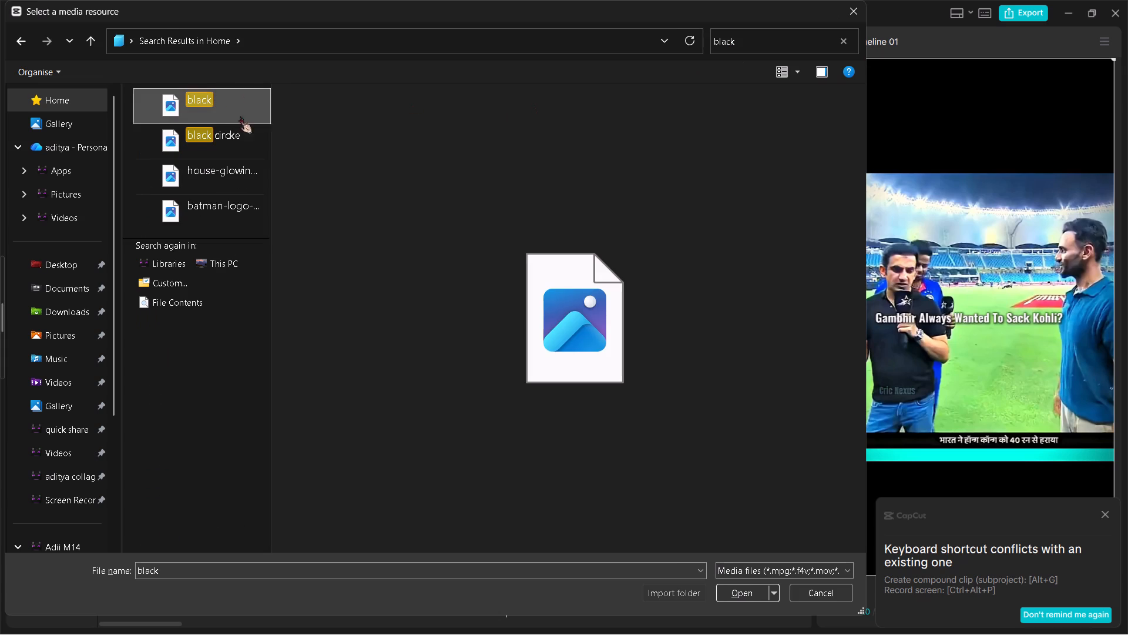
pyautogui.click(725, 589)
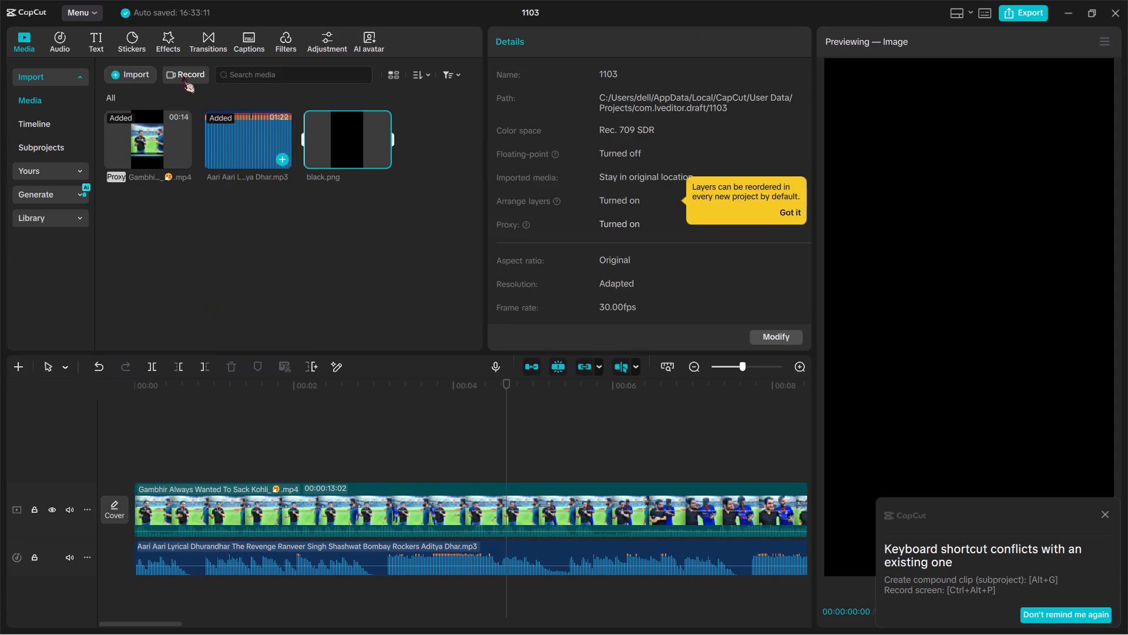
# Import the kapil dev video from the device by searching the Home location for "kapil".
pyautogui.click(130, 73)
pyautogui.click(147, 106)
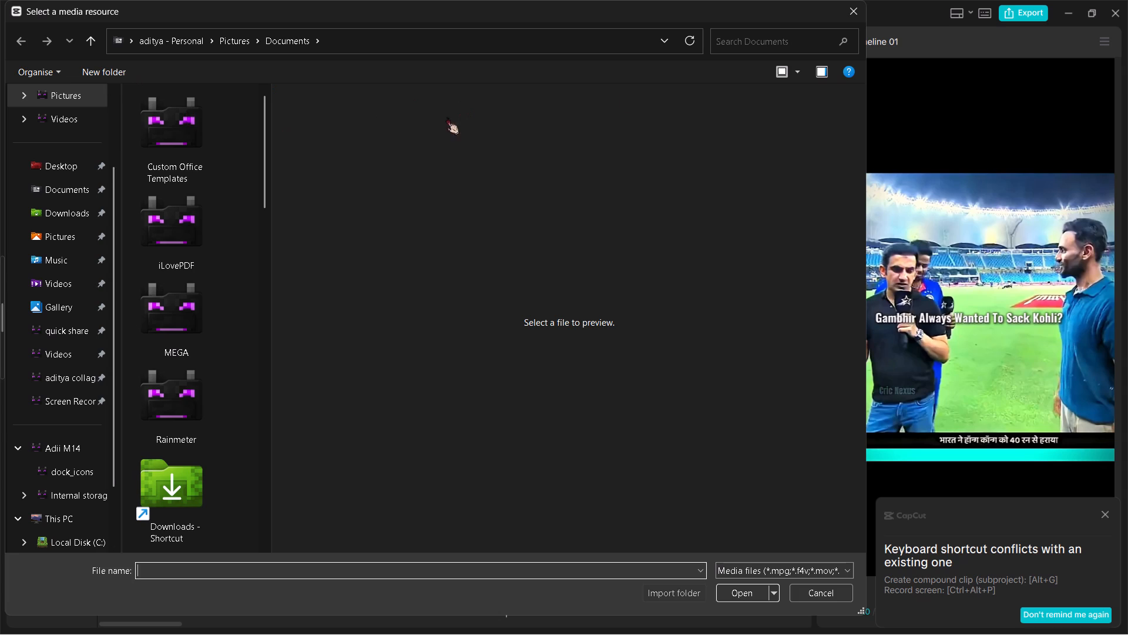
pyautogui.scroll(11, 55, 151)
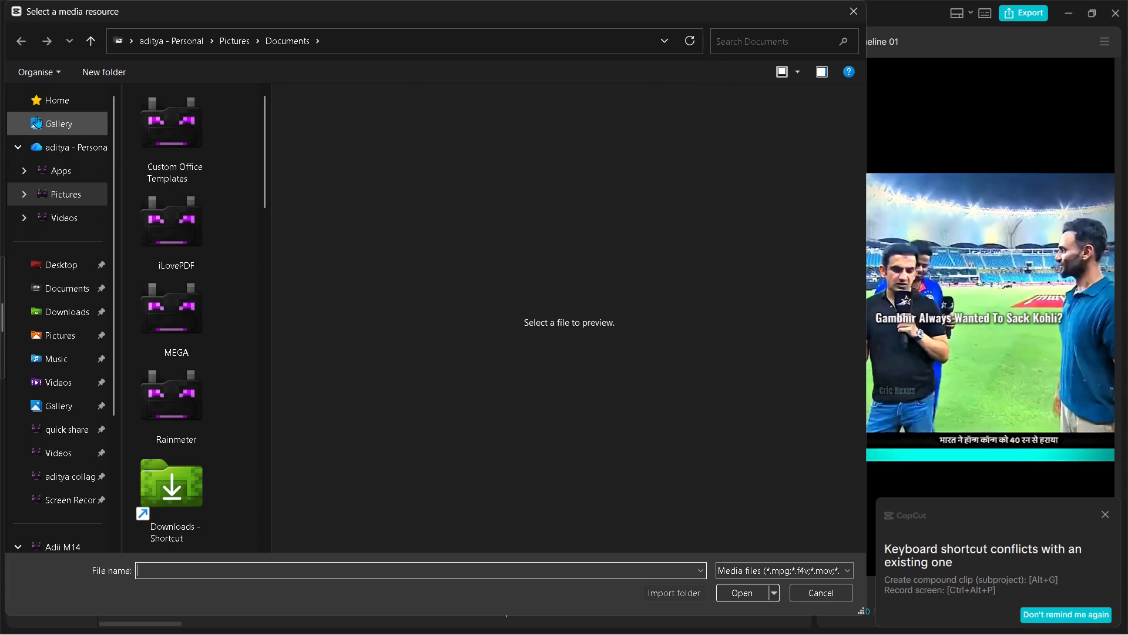
pyautogui.doubleClick(33, 99)
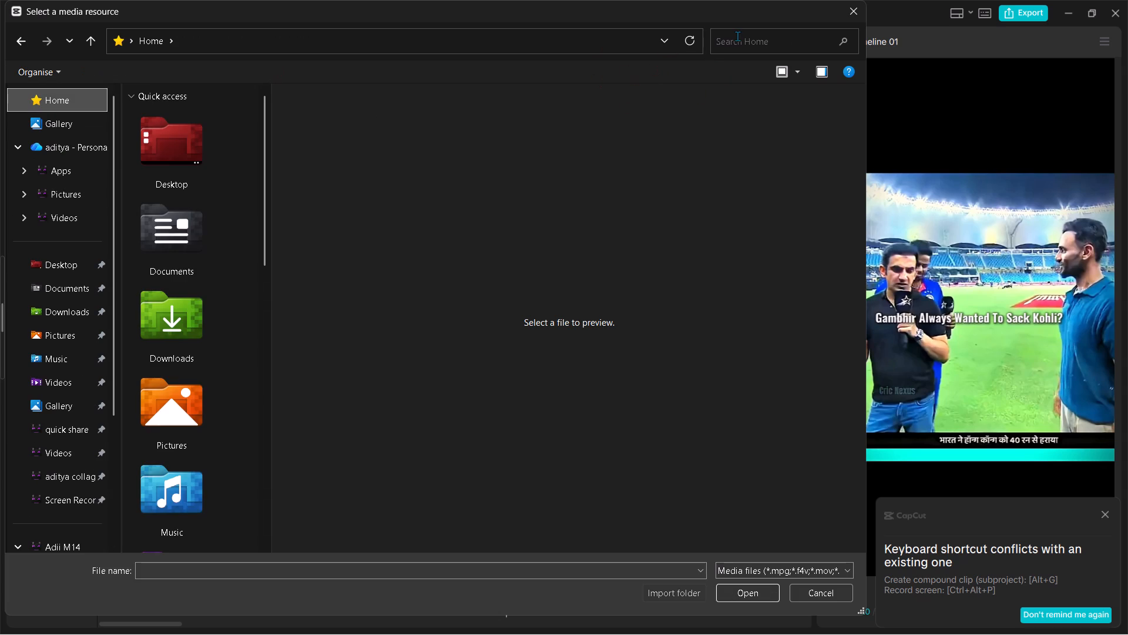
pyautogui.click(737, 36)
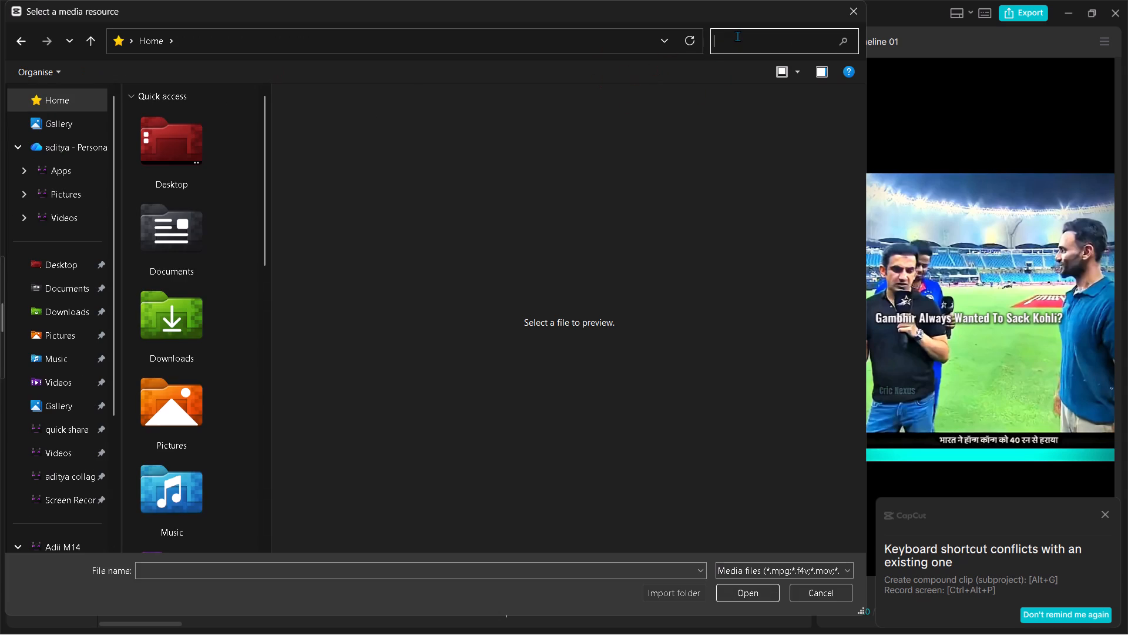
pyautogui.write('kap')
pyautogui.write('il')
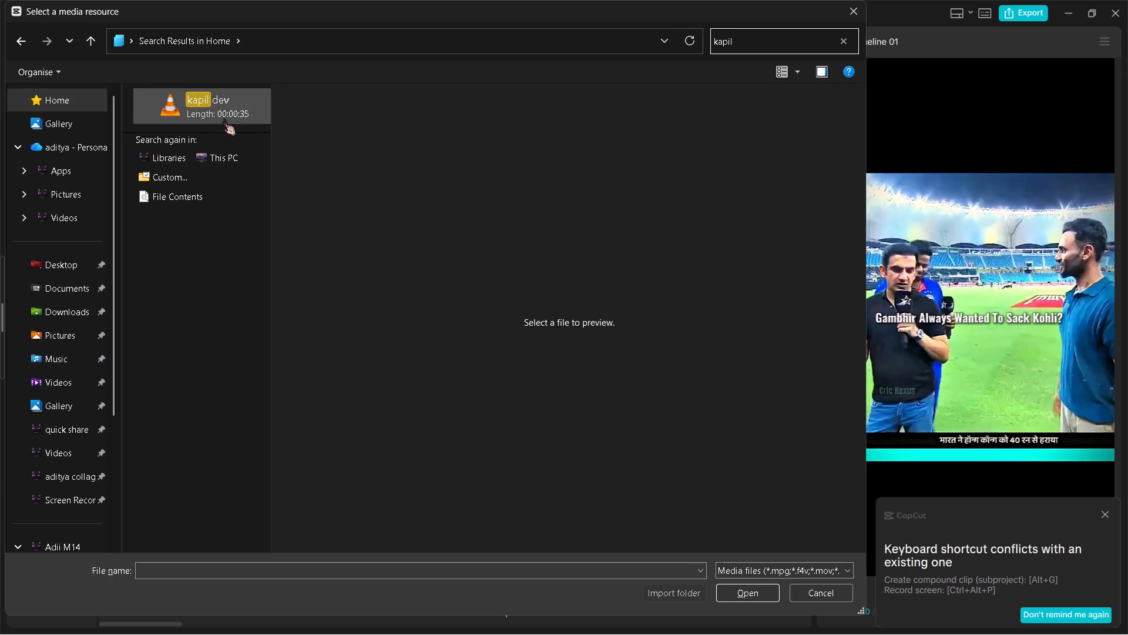
pyautogui.click(223, 118)
pyautogui.click(731, 584)
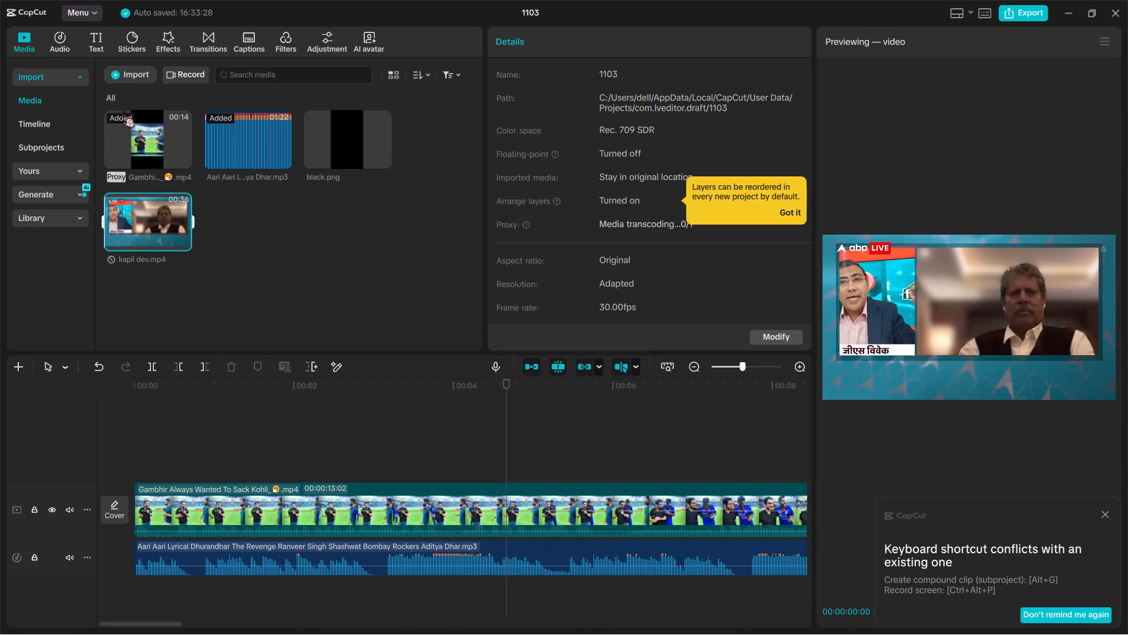
# Import the remove captain video from the device by searching the Home location for "remove".
pyautogui.click(113, 71)
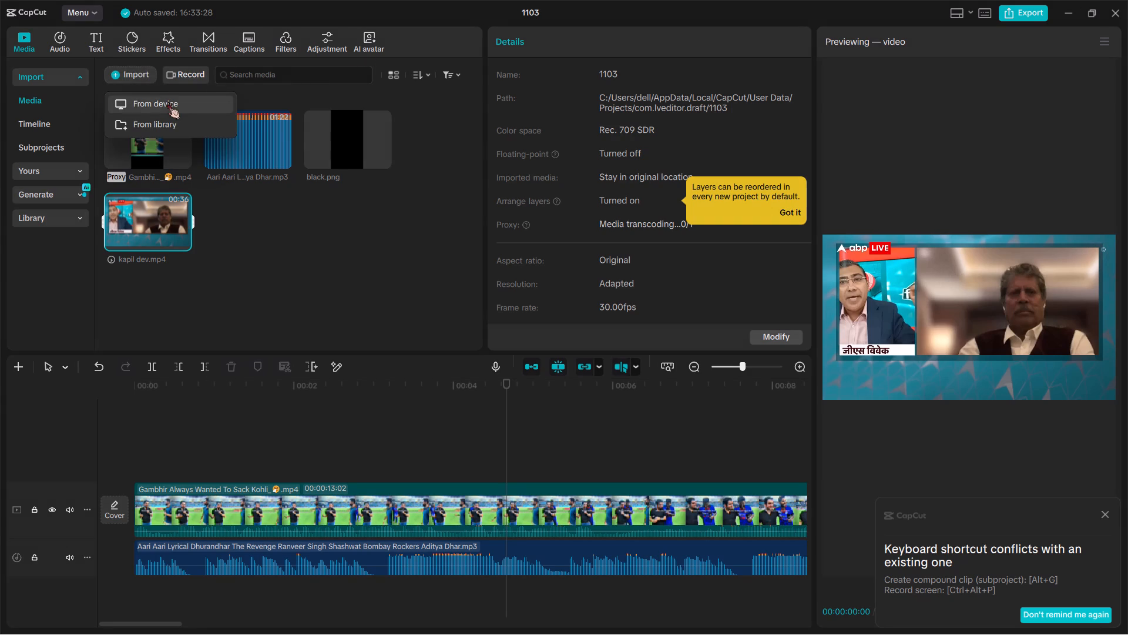
pyautogui.click(167, 102)
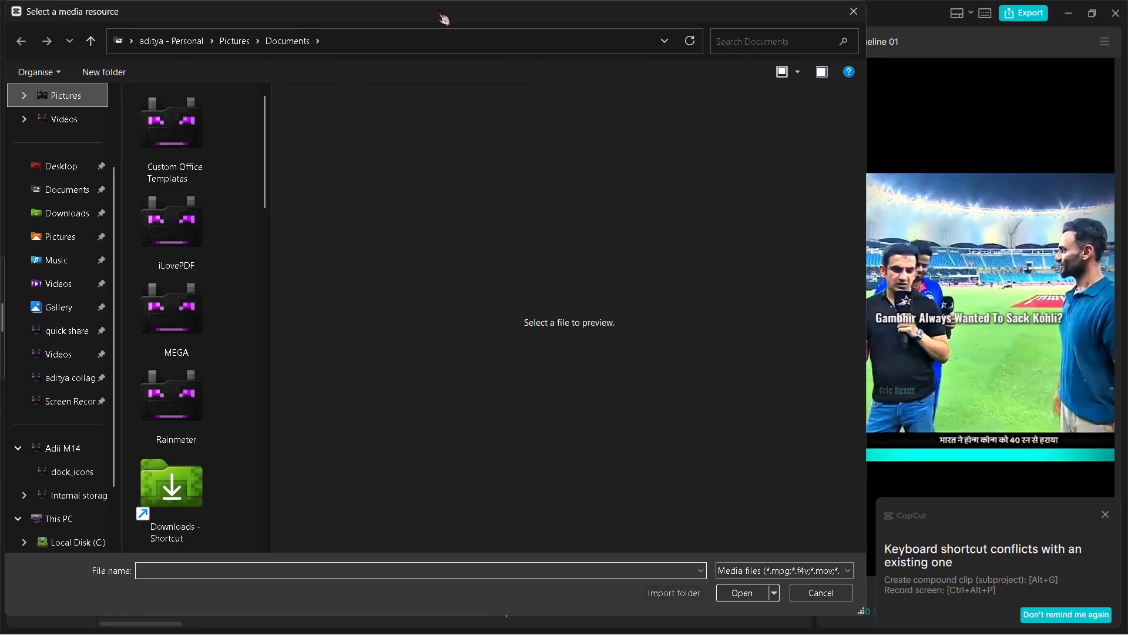
pyautogui.scroll(12, 113, 192)
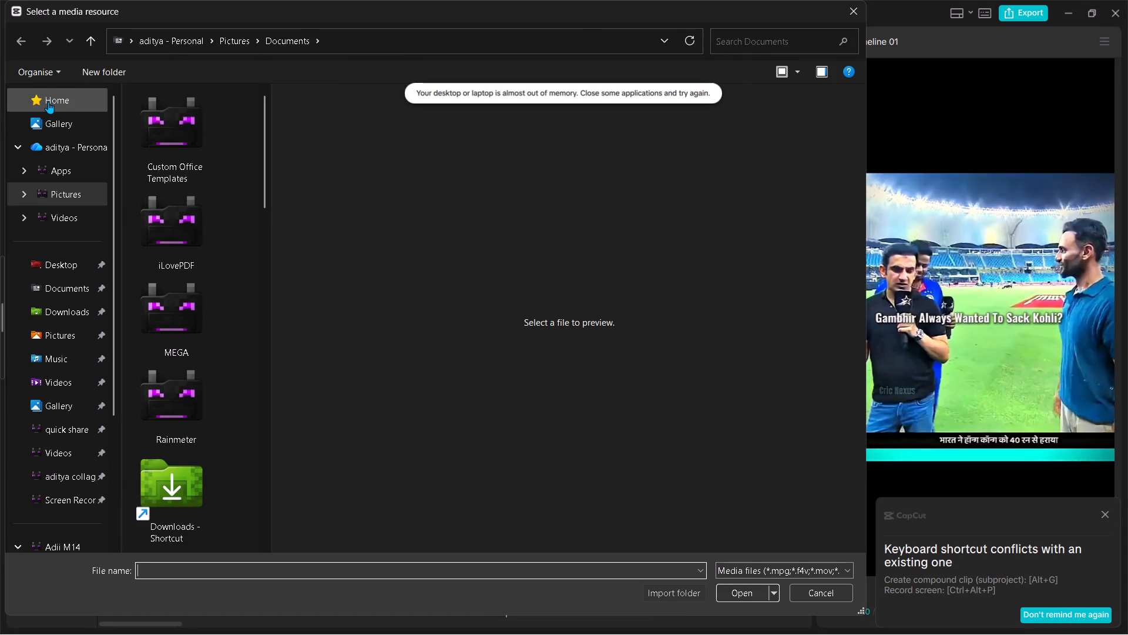
pyautogui.doubleClick(48, 102)
pyautogui.click(743, 44)
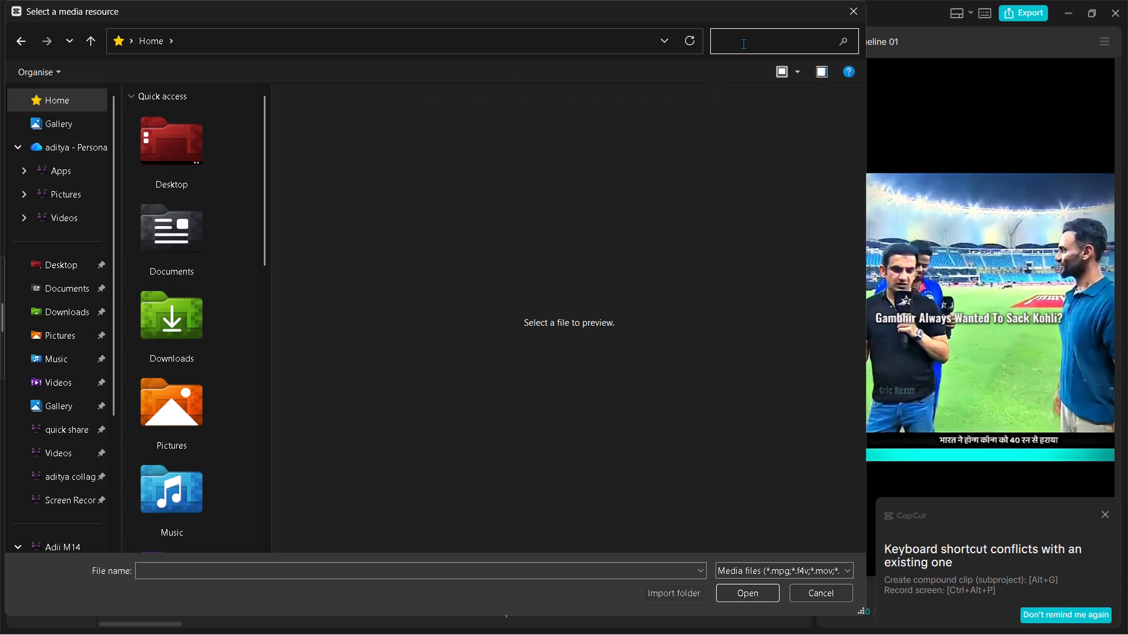
pyautogui.write('remoc')
pyautogui.press('BackSpace')
pyautogui.write('ve')
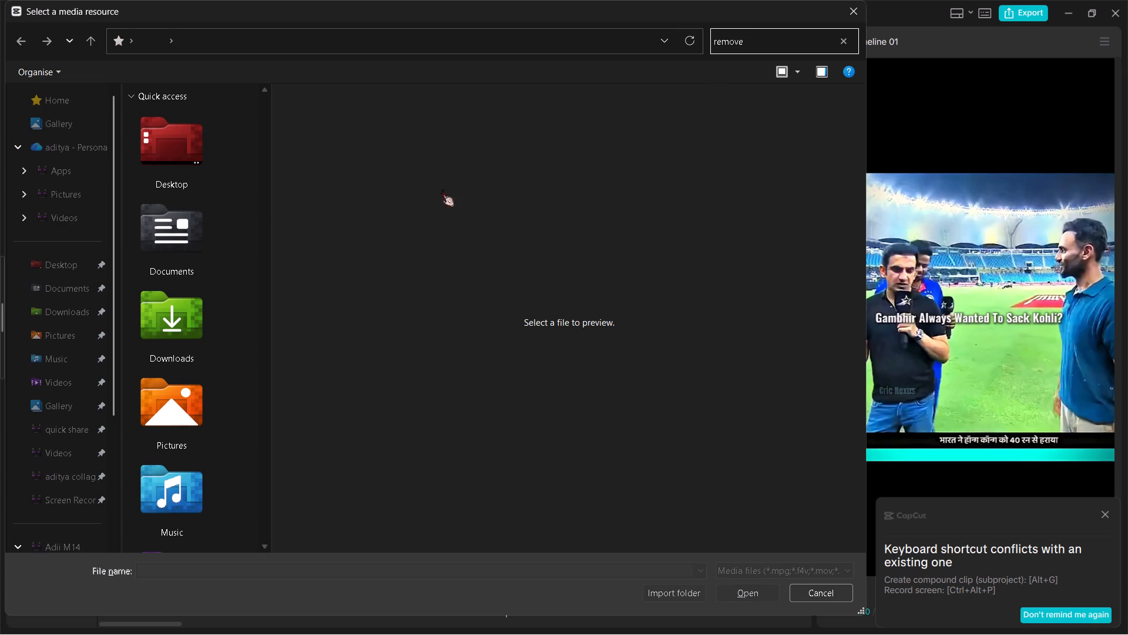
pyautogui.click(773, 36)
pyautogui.press('Return')
pyautogui.click(171, 114)
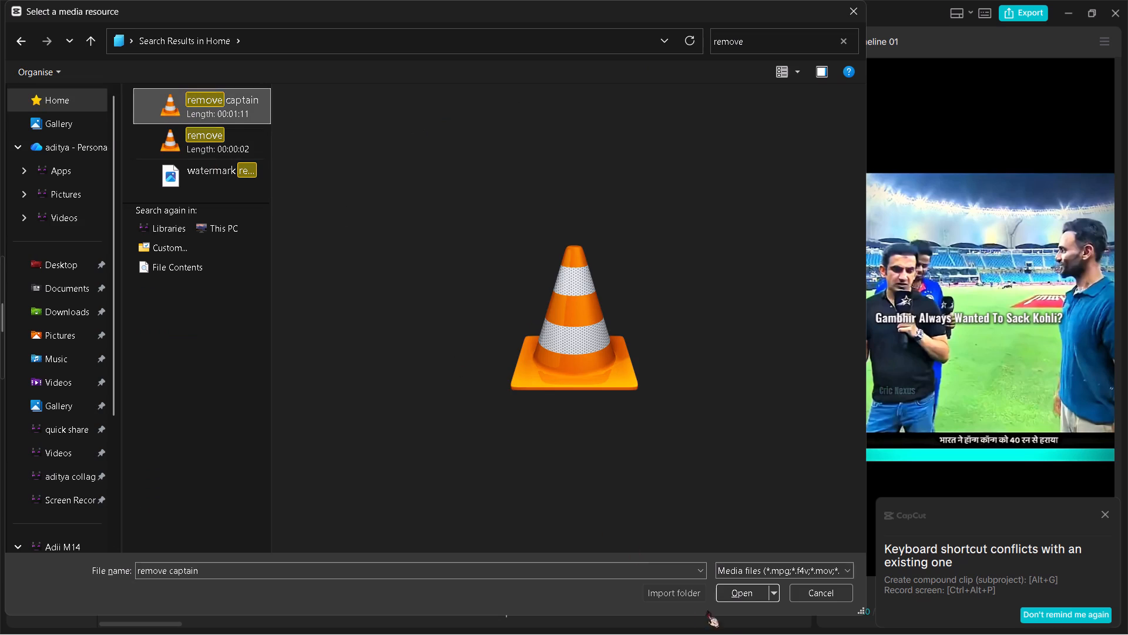
pyautogui.click(737, 593)
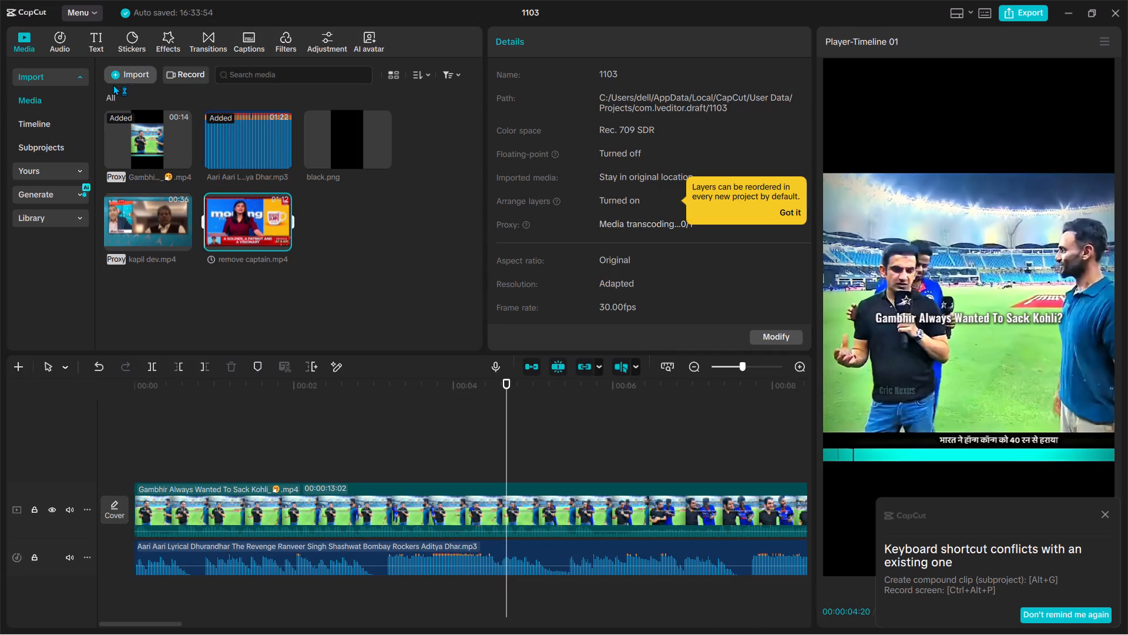
# Insert black.png at the start of the main track, ahead of the Gambhir clip.
pyautogui.moveTo(323, 125); pyautogui.dragTo(135, 489)
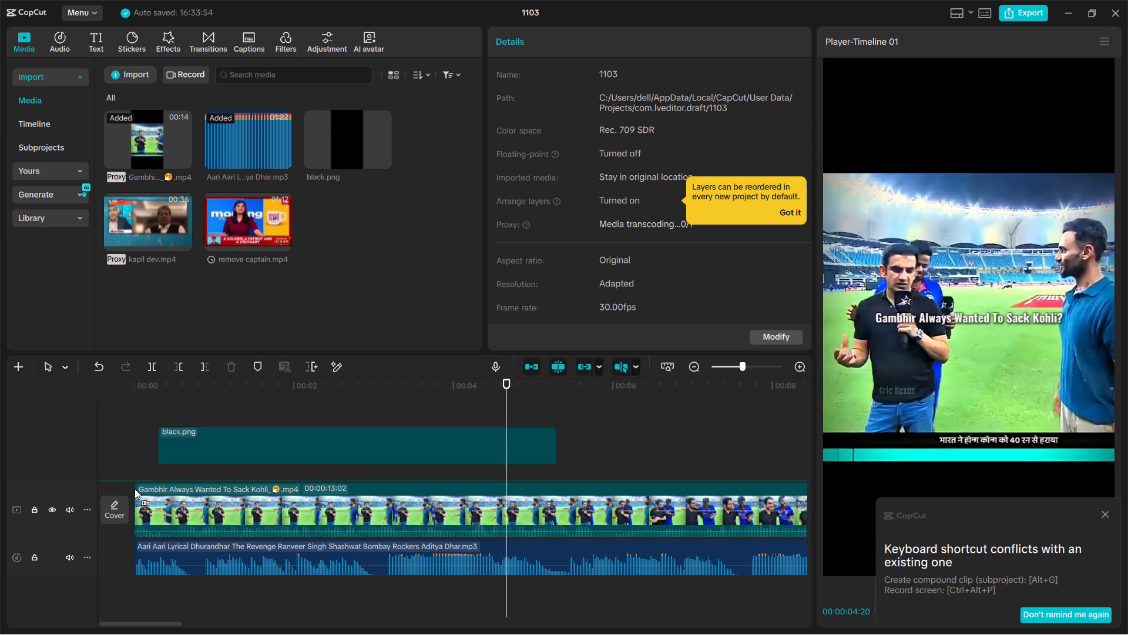
pyautogui.moveTo(135, 489); pyautogui.dragTo(135, 515)
# Move the song clip back to the start of the timeline, beneath the black image.
pyautogui.moveTo(570, 550); pyautogui.dragTo(224, 537)
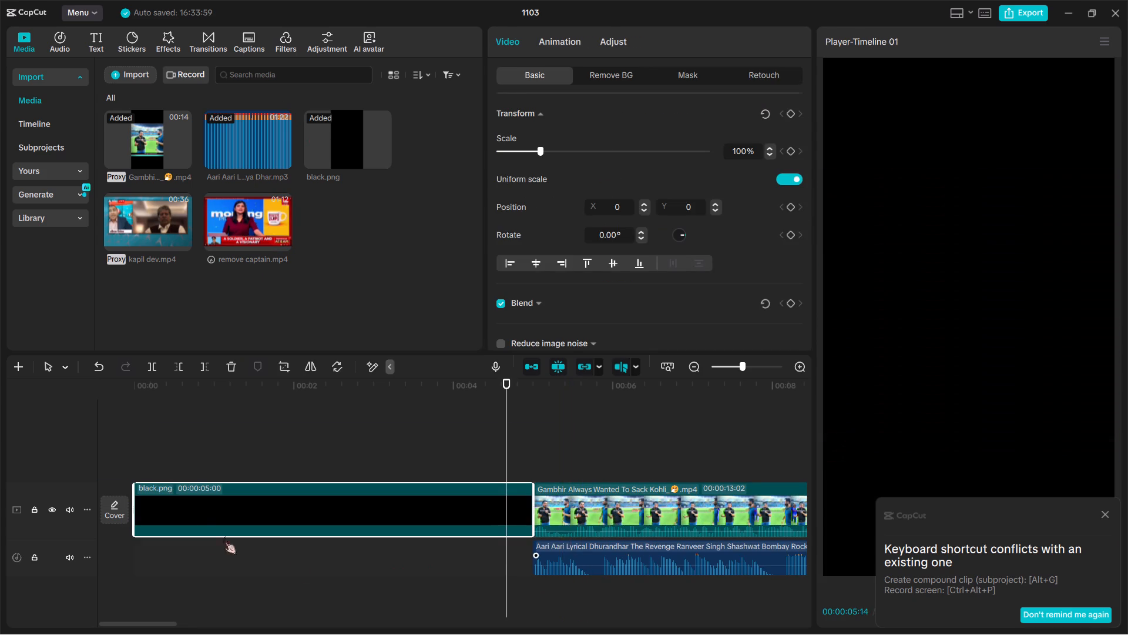
pyautogui.moveTo(224, 537); pyautogui.dragTo(150, 562)
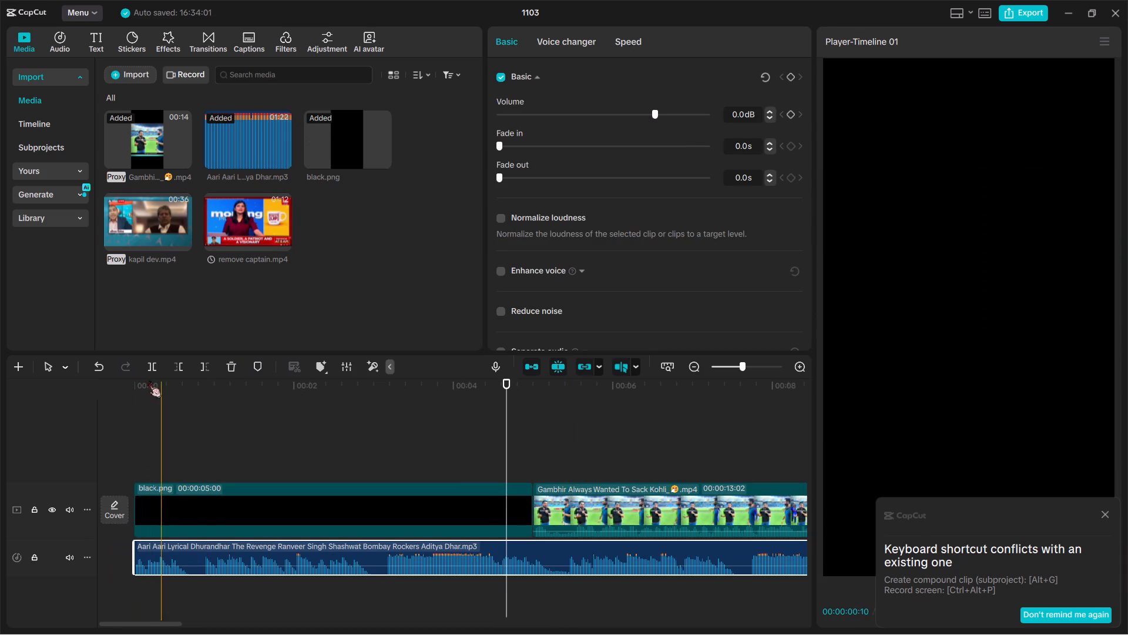
# Play the sequence from near its start through the black image and into the Gambhir clip, checking picture against the song.
pyautogui.press('space')
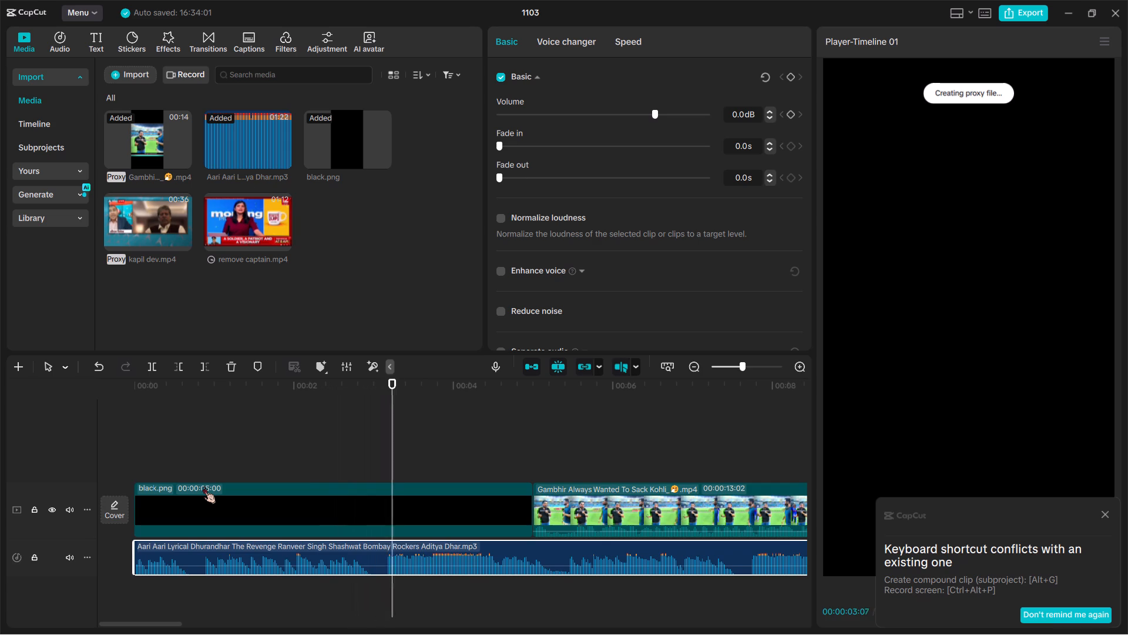
pyautogui.press('space')
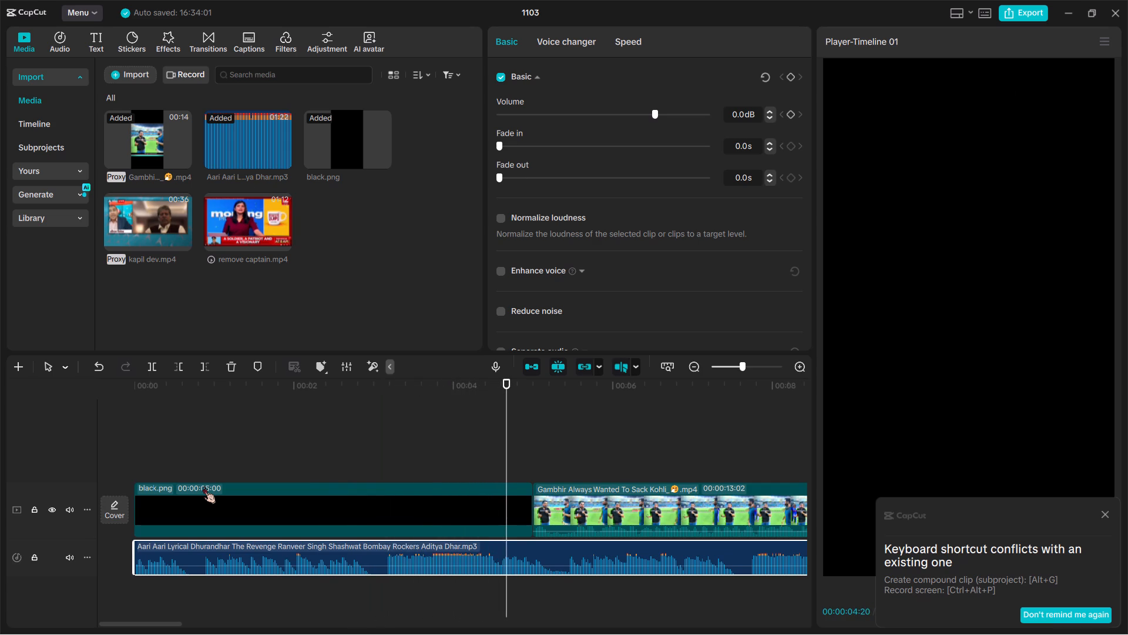
pyautogui.press('space')
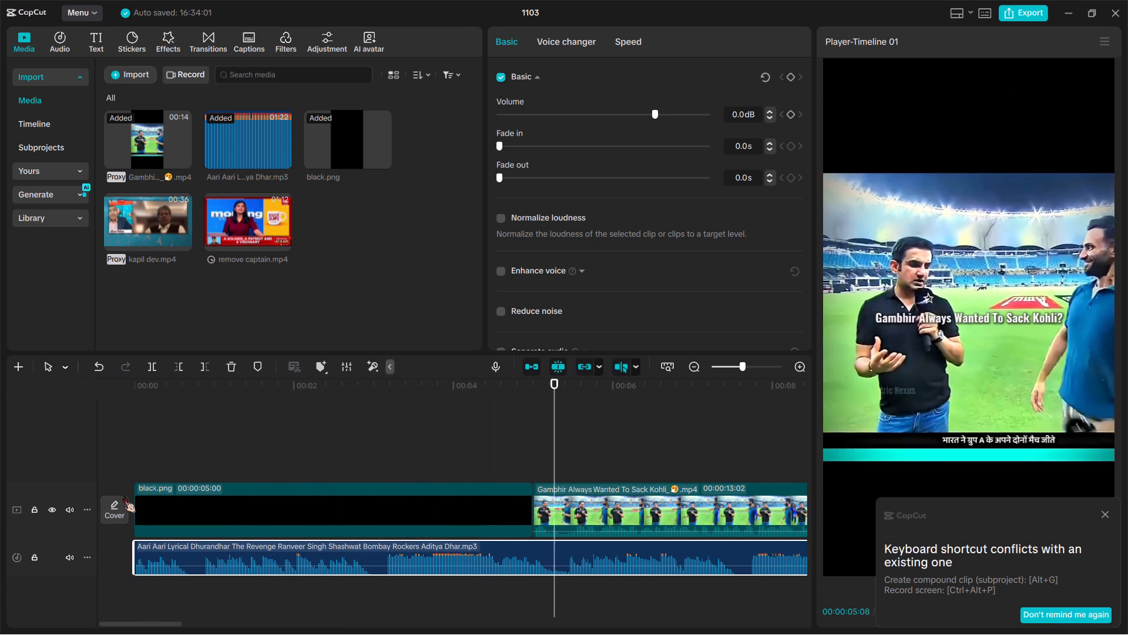
pyautogui.press('space')
pyautogui.press('space')
pyautogui.hscroll(-1, 123, 496)
pyautogui.keyDown('ctrl'); pyautogui.scroll(-7, 123, 496); pyautogui.keyUp('ctrl')
pyautogui.keyDown('ctrl'); pyautogui.scroll(-6, 352, 580); pyautogui.keyUp('ctrl')
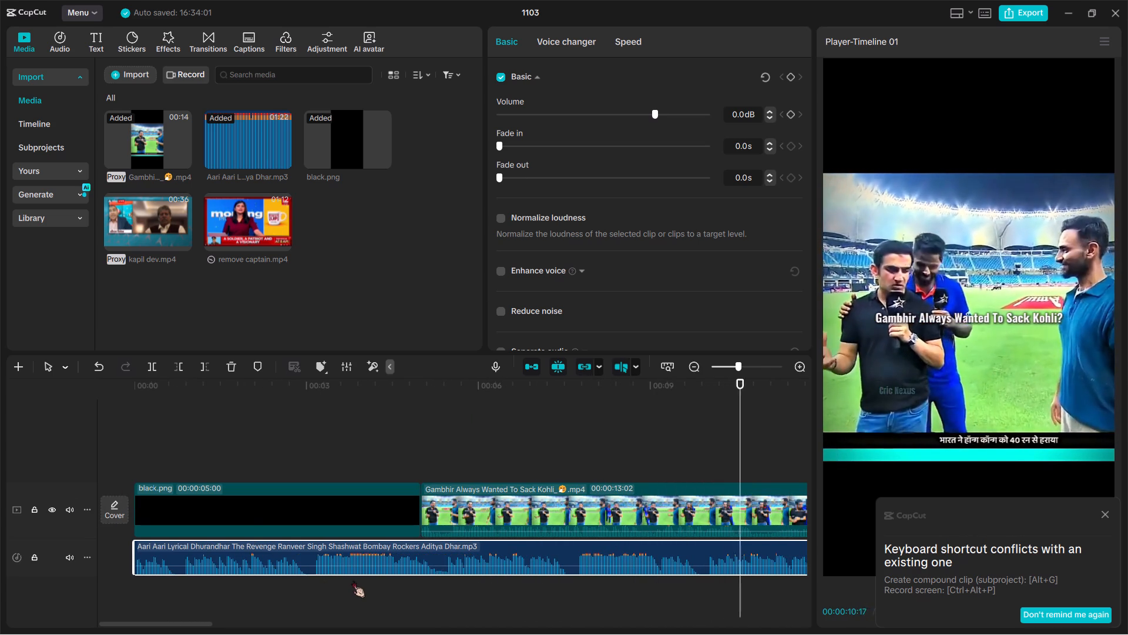
pyautogui.press('space')
pyautogui.press('space')
pyautogui.press('space')
pyautogui.hscroll(-1, 352, 580)
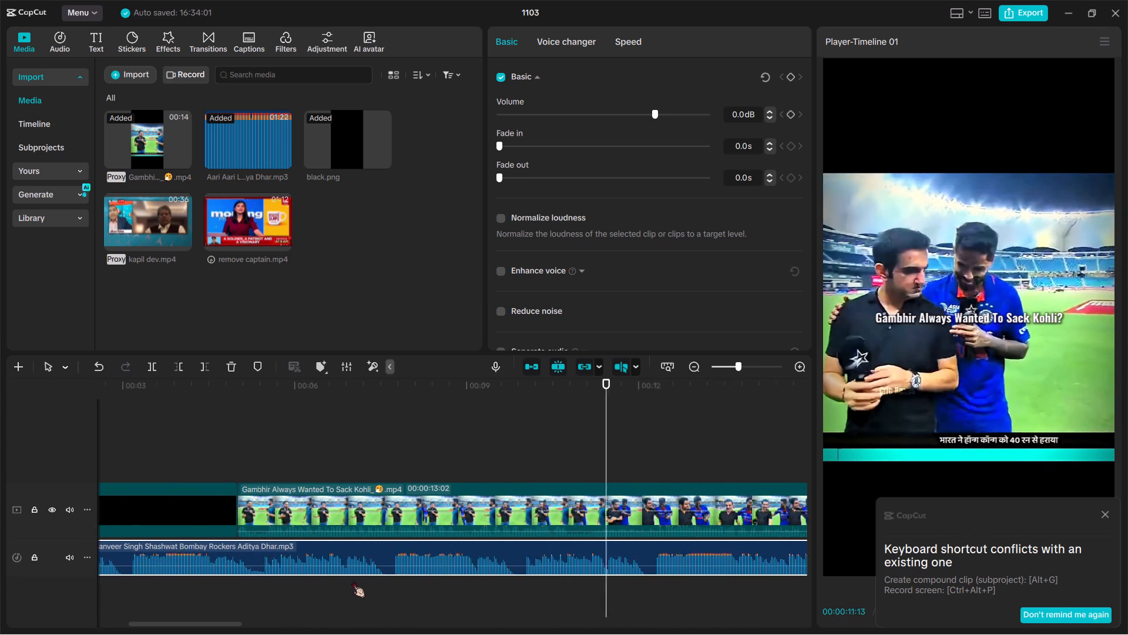
pyautogui.hscroll(-1, 352, 580)
pyautogui.press('space')
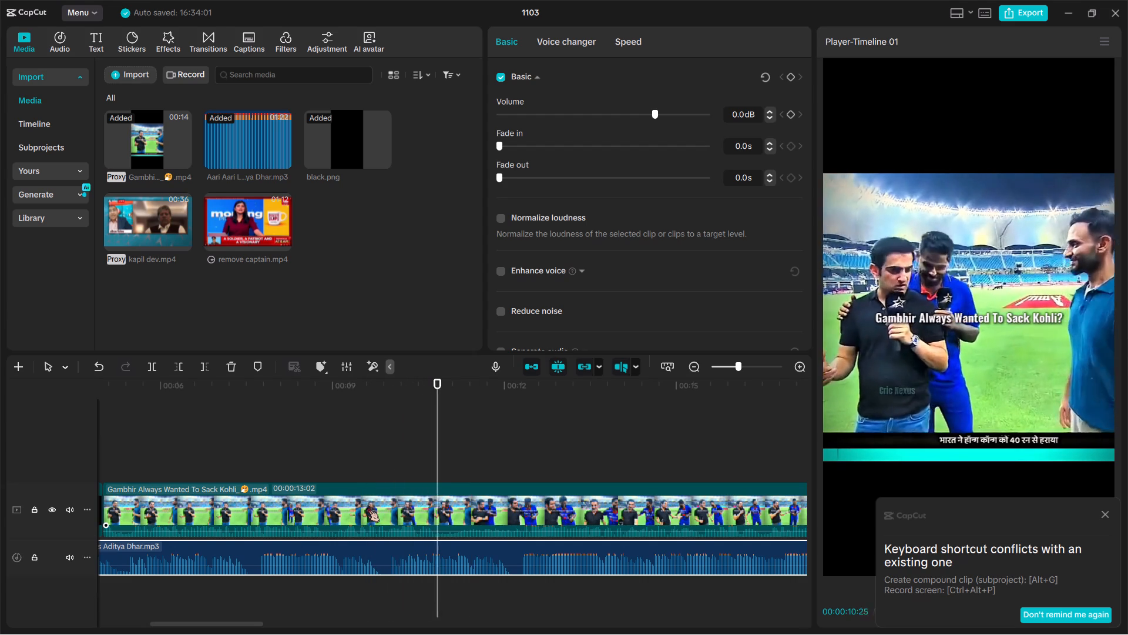
pyautogui.press('space')
pyautogui.press('space')
pyautogui.press('space')
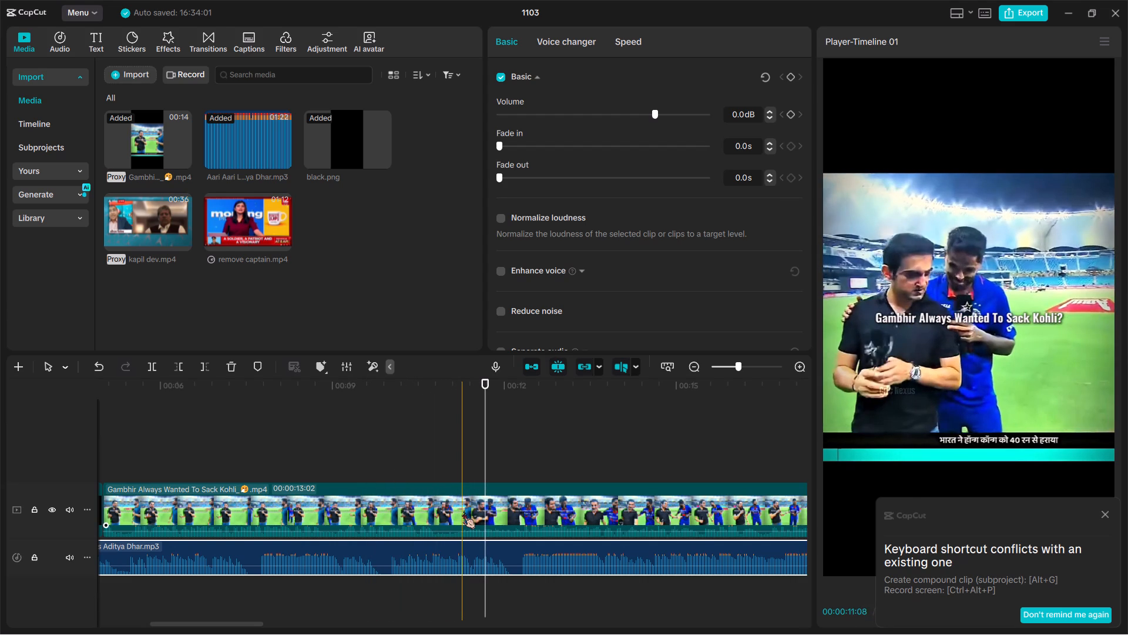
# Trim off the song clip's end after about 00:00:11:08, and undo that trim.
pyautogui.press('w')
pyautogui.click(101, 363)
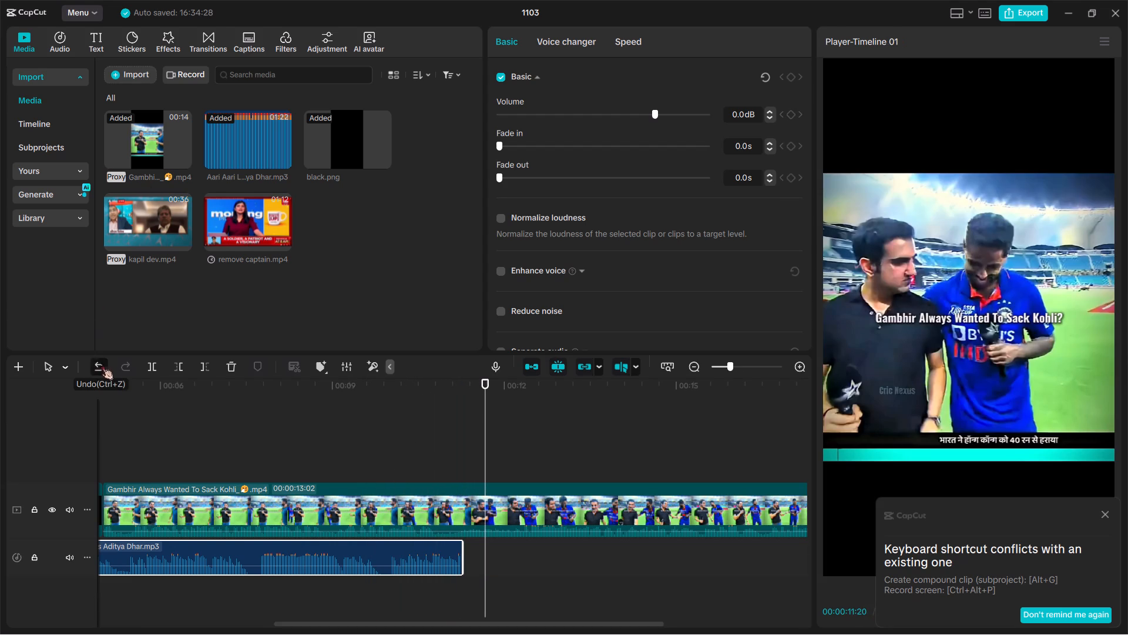
# Trim off the end of the Gambhir clip after 00:00:11:20.
pyautogui.click(443, 489)
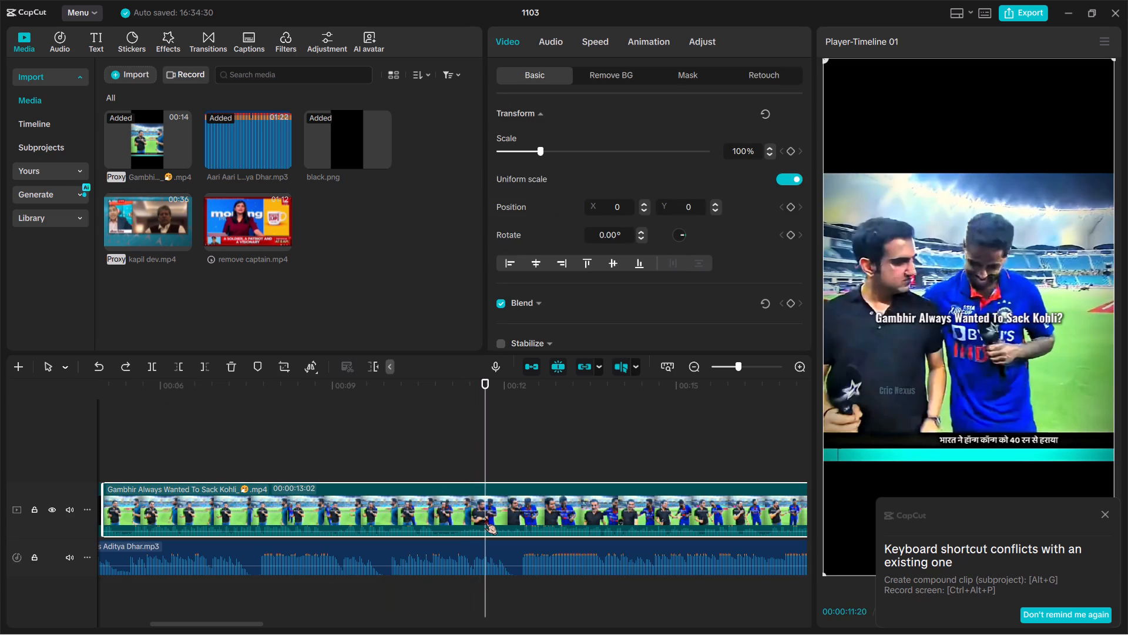
pyautogui.press('w')
# Add kapil dev.mp4 to the main track directly after the trimmed Gambhir clip.
pyautogui.keyDown('ctrl'); pyautogui.scroll(-2, 485, 517); pyautogui.keyUp('ctrl')
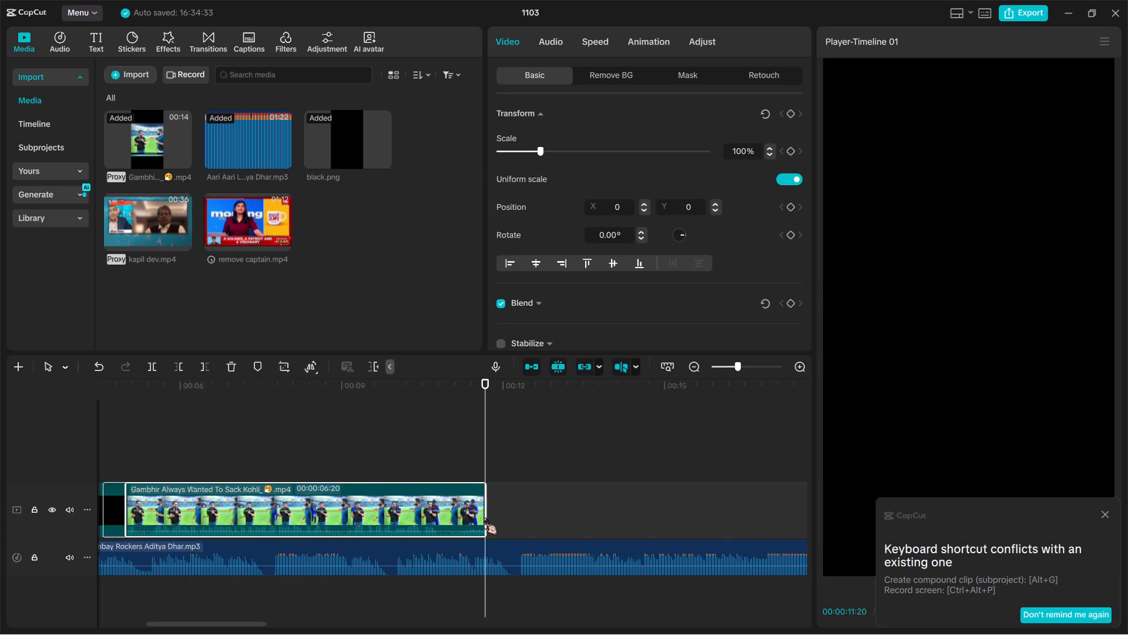
pyautogui.keyDown('ctrl'); pyautogui.scroll(-7, 485, 517); pyautogui.keyUp('ctrl')
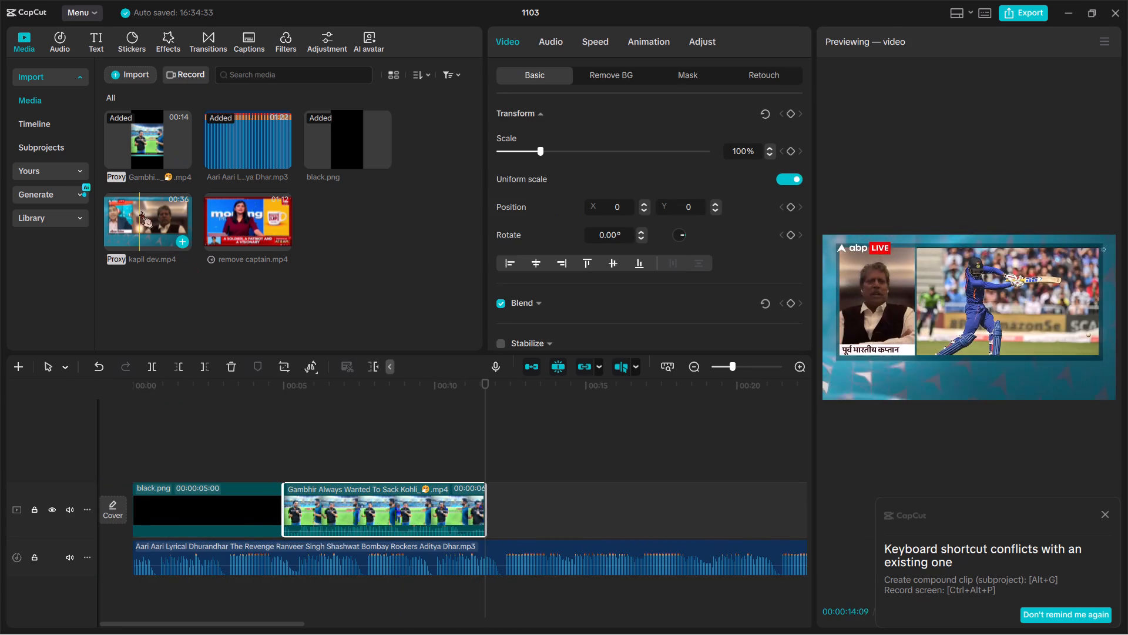
pyautogui.moveTo(140, 211); pyautogui.dragTo(484, 502)
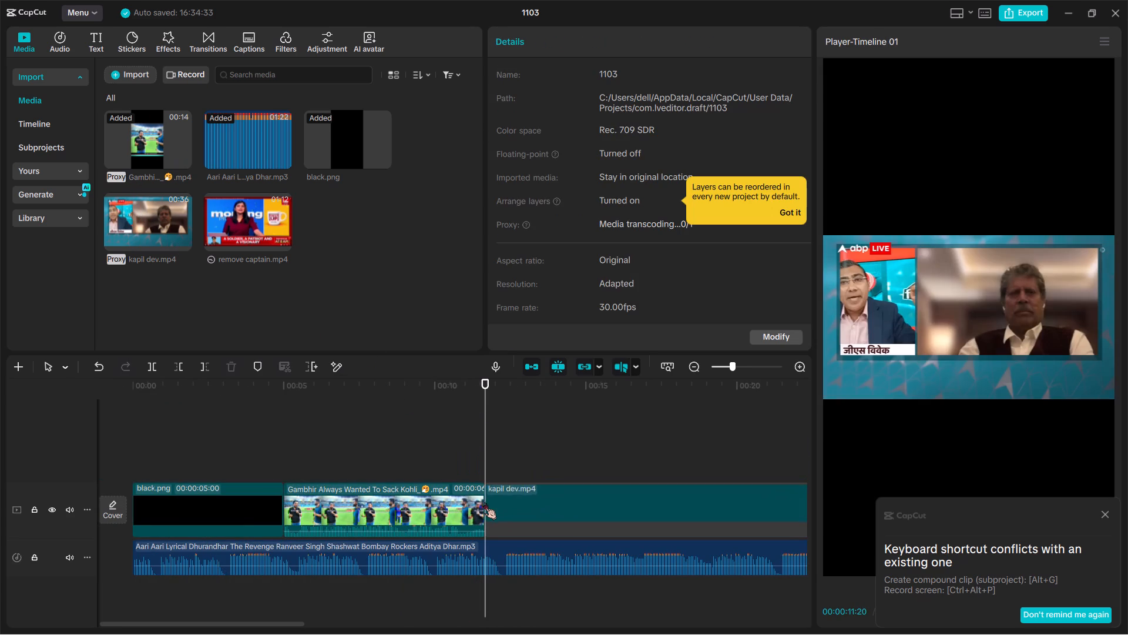
# Play the opening of the kapil dev clip against the song and mute the song's audio track.
pyautogui.press('space')
pyautogui.hscroll(-1, 484, 502)
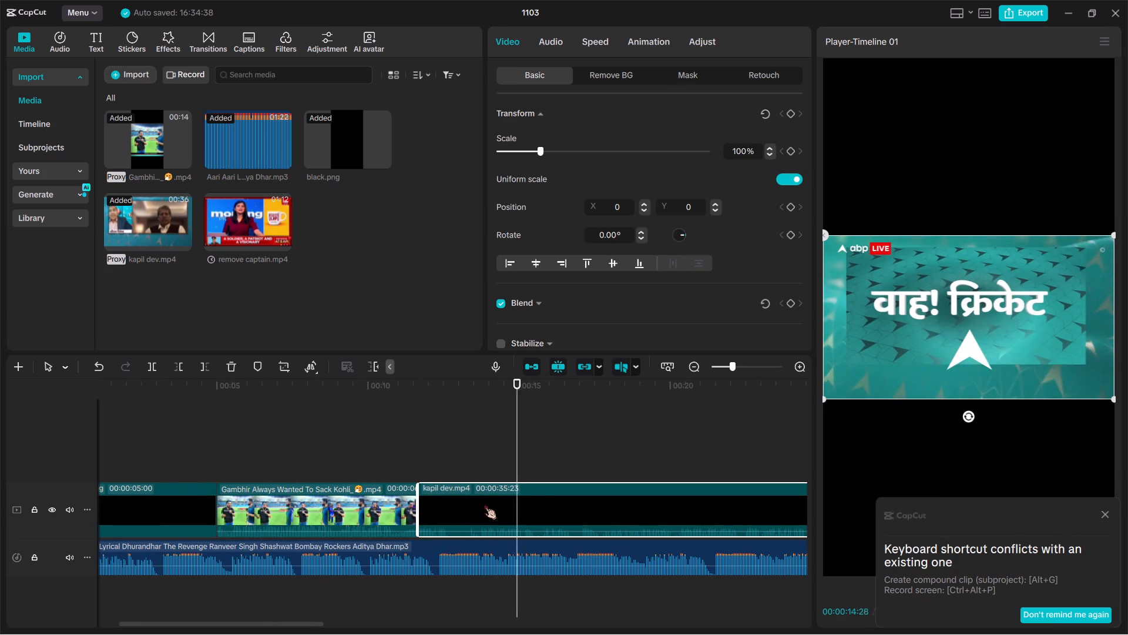
pyautogui.press('space')
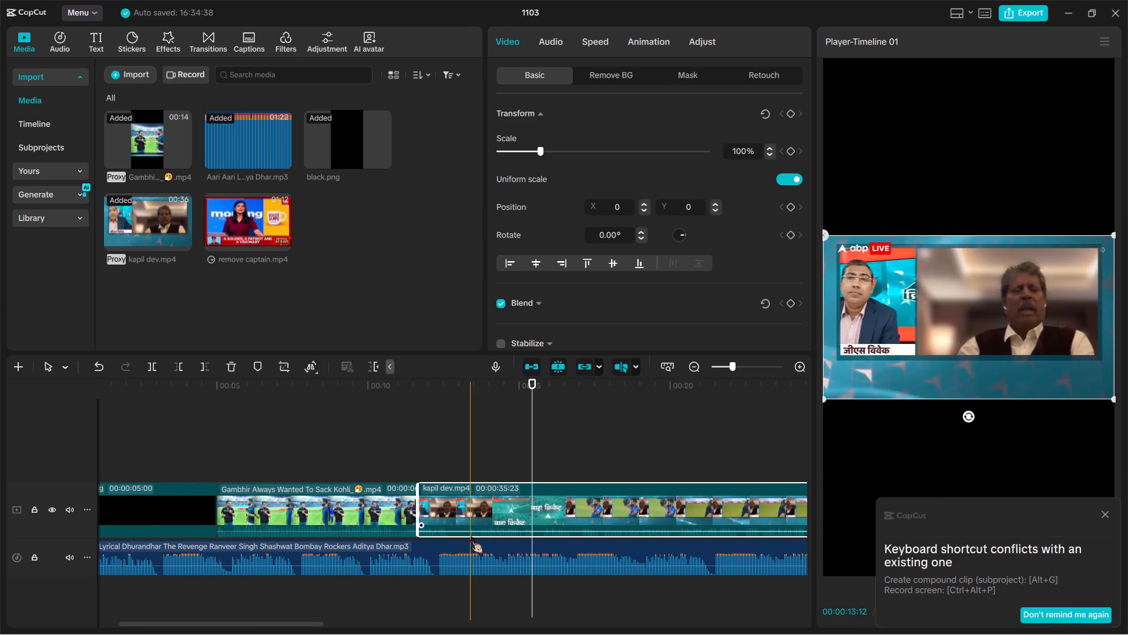
pyautogui.click(63, 550)
pyautogui.click(69, 559)
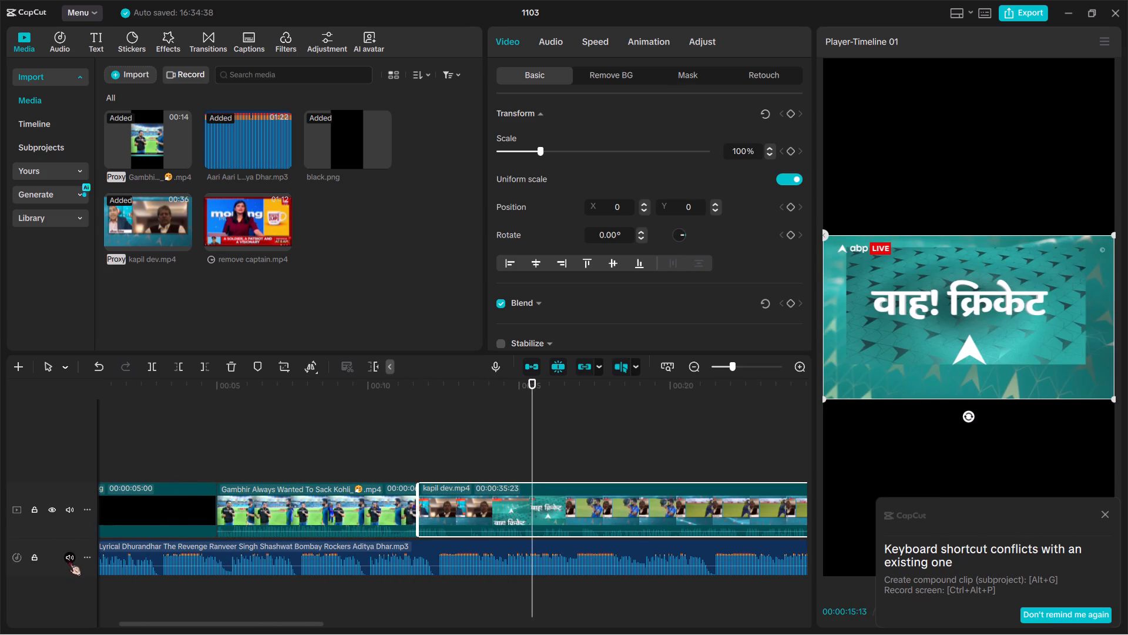
# Play through the kapil dev clip to find where the wanted speech begins, and trim off everything before 00:00:24:29.
pyautogui.press('space')
pyautogui.hscroll(-1, 488, 530)
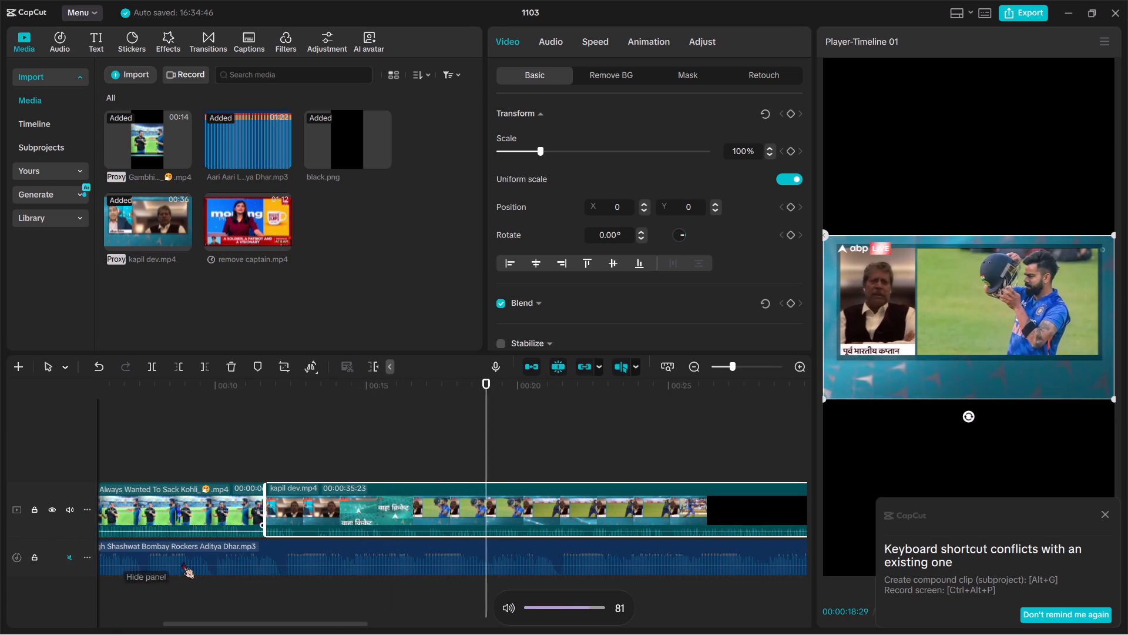
pyautogui.hscroll(-1, 464, 521)
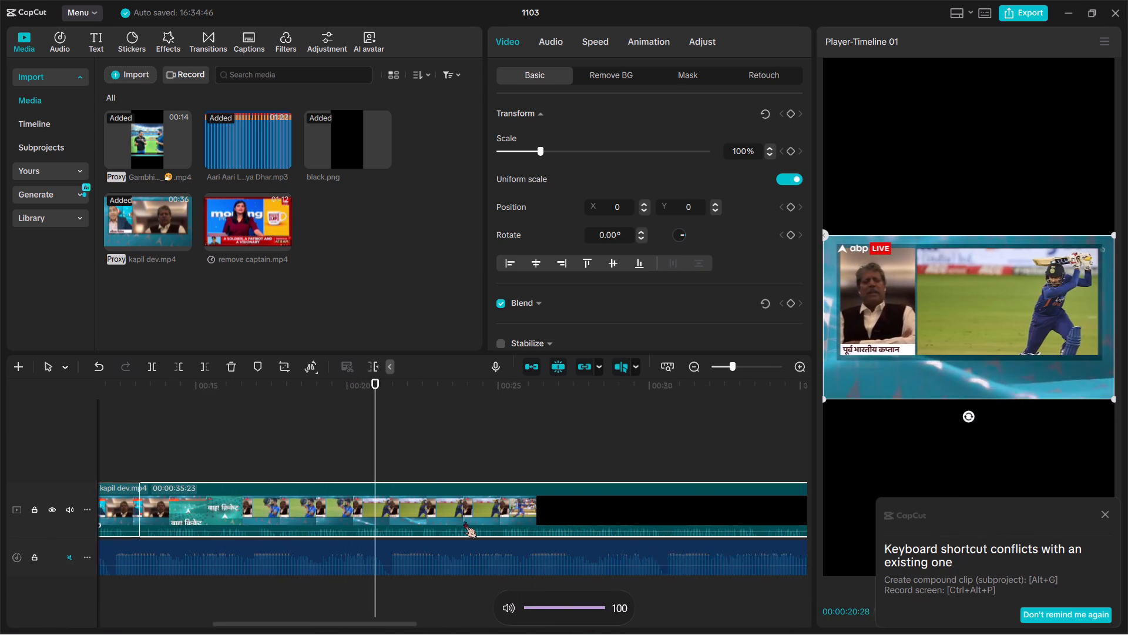
pyautogui.hscroll(-1, 464, 521)
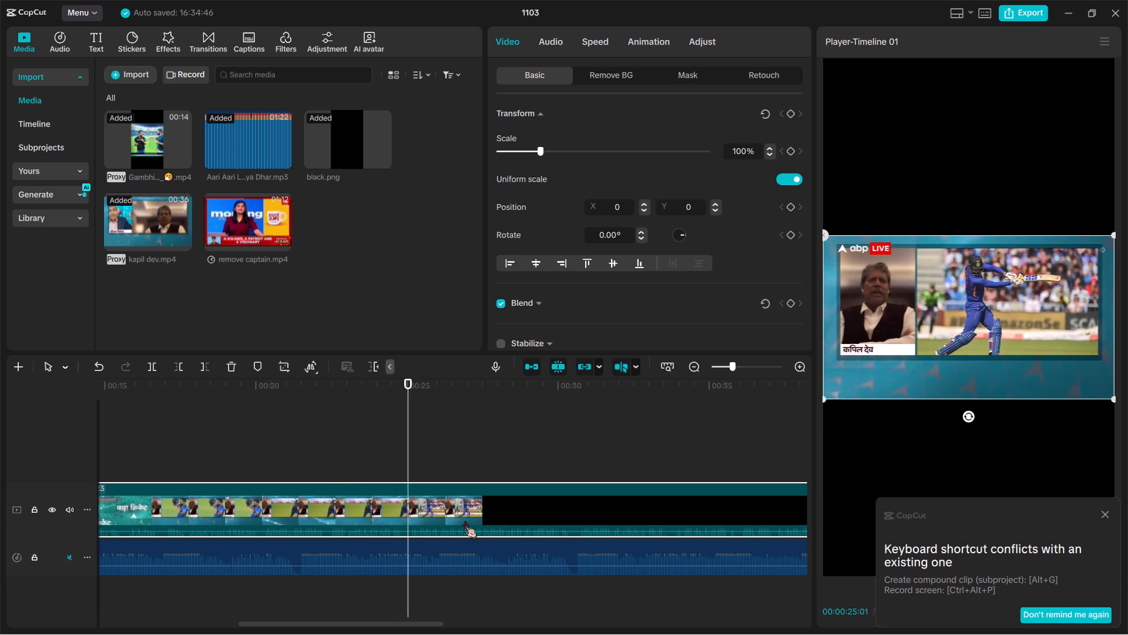
pyautogui.press('space')
pyautogui.press('space')
pyautogui.press('space')
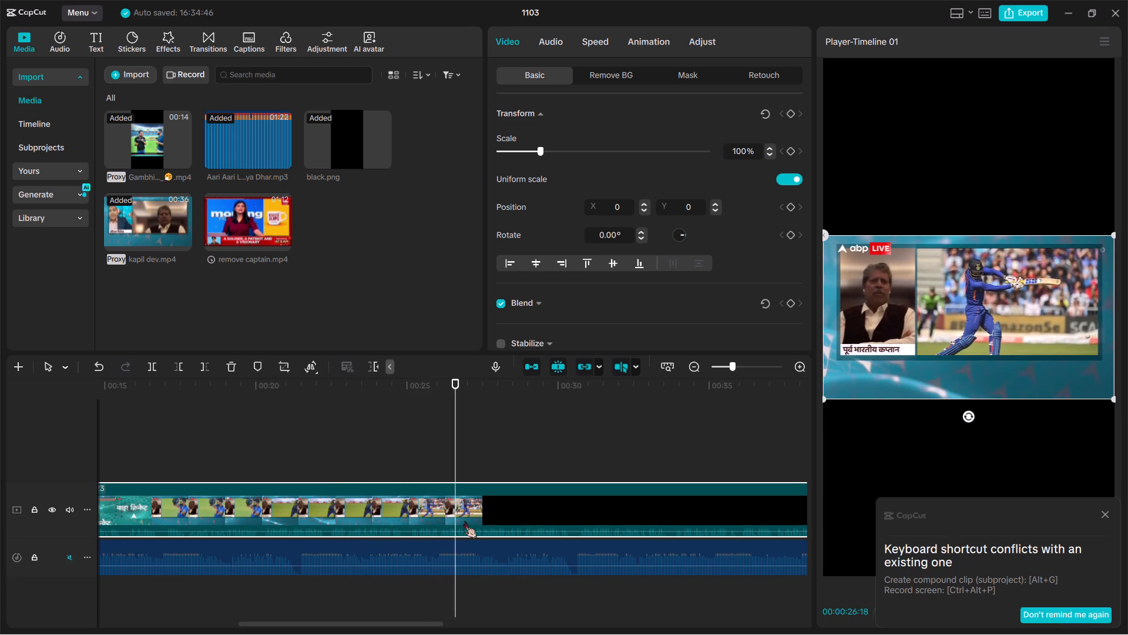
pyautogui.keyDown('ctrl'); pyautogui.scroll(7, 424, 512); pyautogui.keyUp('ctrl')
pyautogui.press('space')
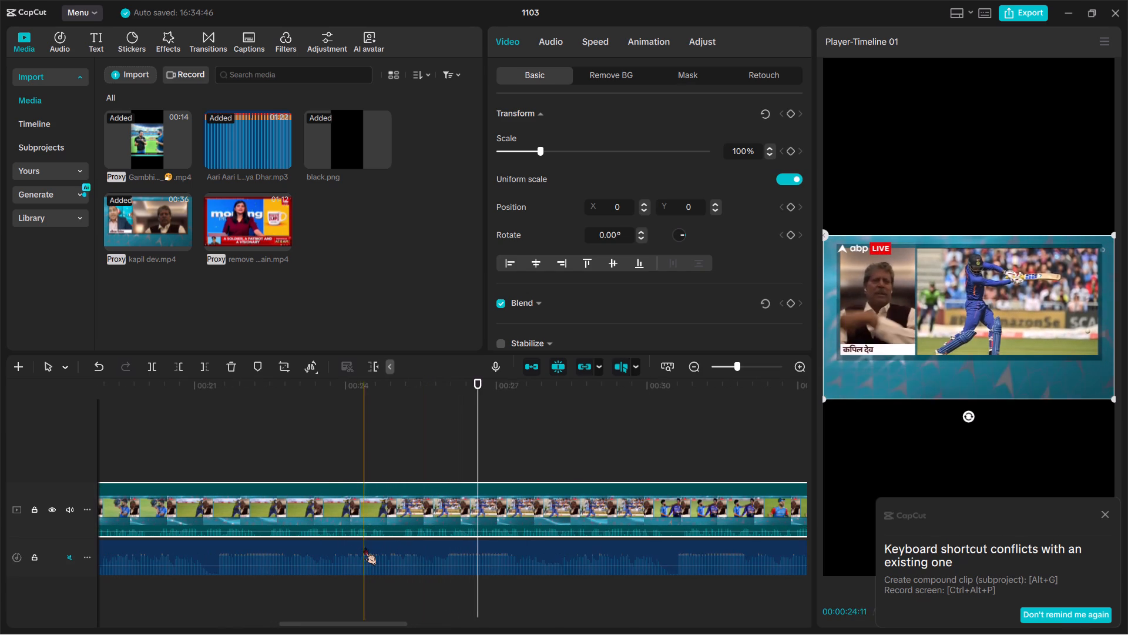
pyautogui.press('space')
pyautogui.press('space')
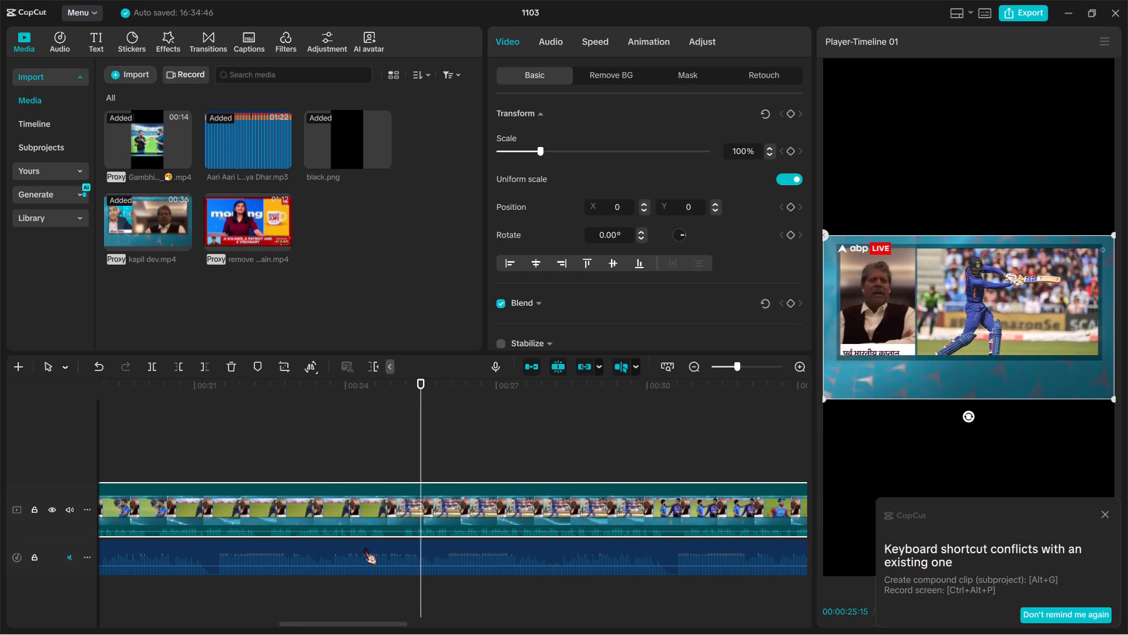
pyautogui.press('space')
pyautogui.press('q')
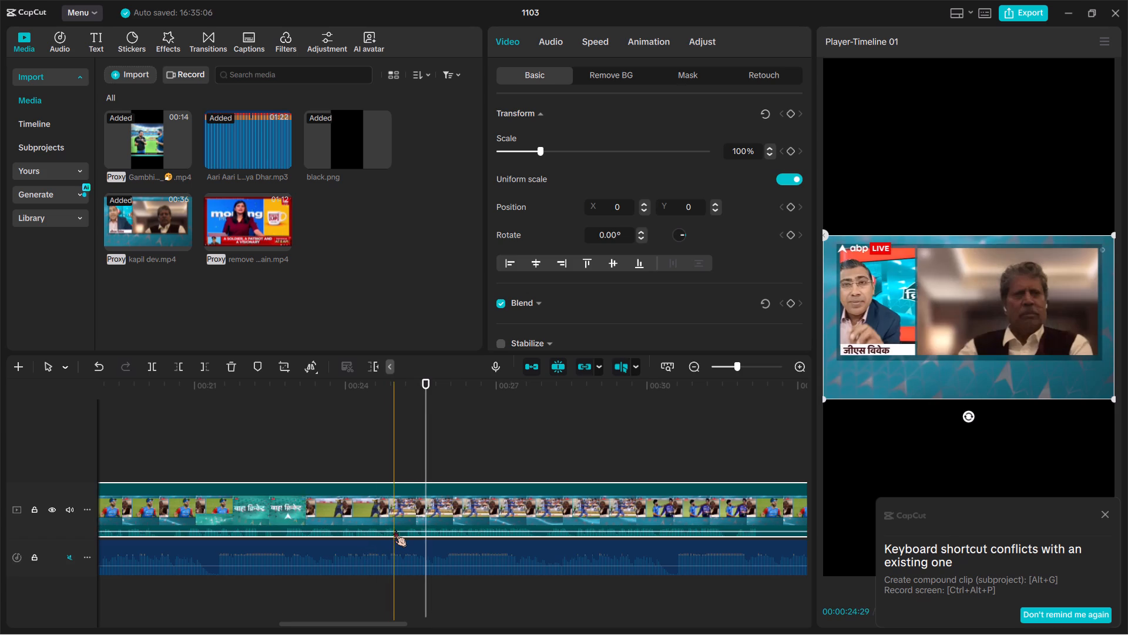
# Play the shortened kapil dev clip to find where the statement ends, and trim off everything after 00:00:19:29.
pyautogui.hscroll(2, 394, 530)
pyautogui.press('space')
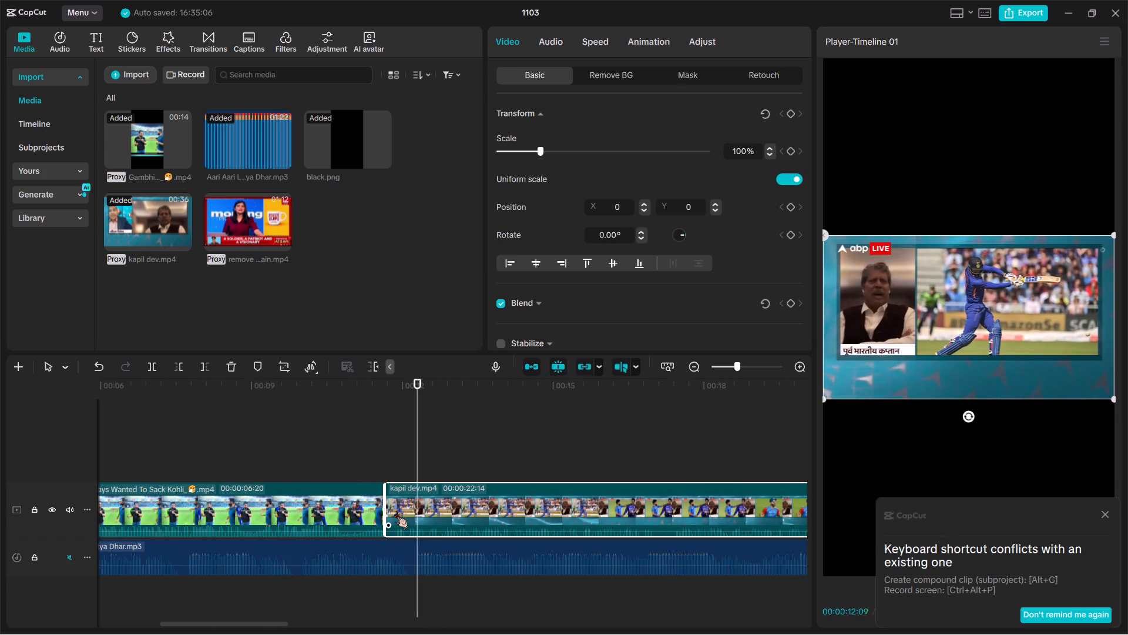
pyautogui.hscroll(-2, 395, 511)
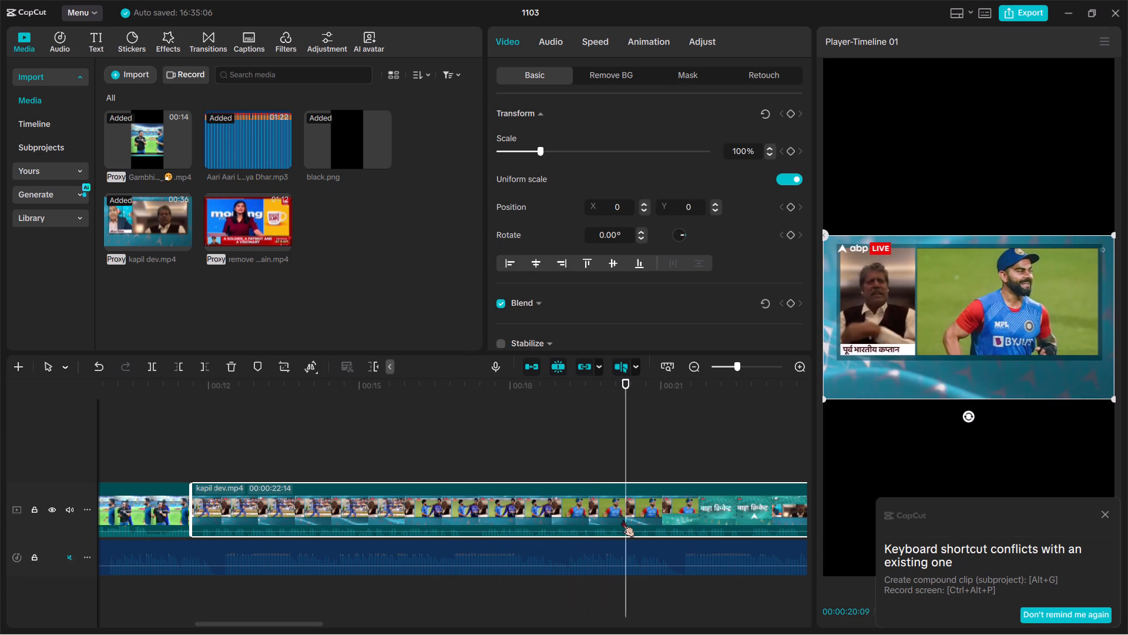
pyautogui.press('space')
pyautogui.keyDown('ctrl'); pyautogui.scroll(11, 622, 520); pyautogui.keyUp('ctrl')
pyautogui.press('space')
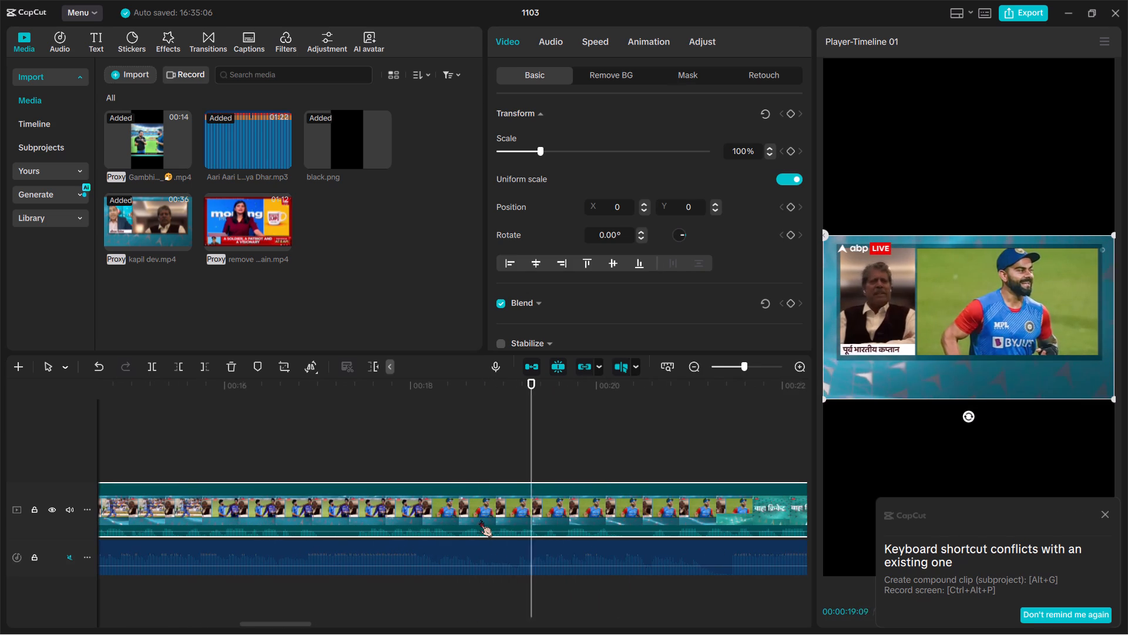
pyautogui.press('space')
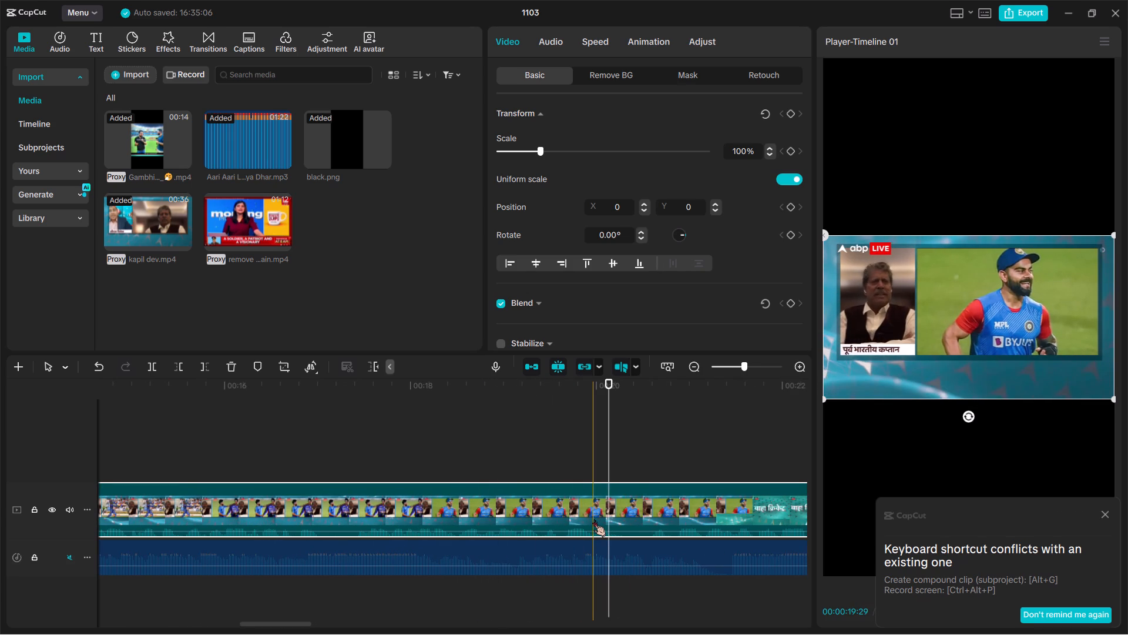
pyautogui.press('w')
# Play from the end of the Gambhir clip through the whole trimmed kapil dev clip to check the join and both cuts.
pyautogui.keyDown('ctrl'); pyautogui.scroll(-11, 593, 519); pyautogui.keyUp('ctrl')
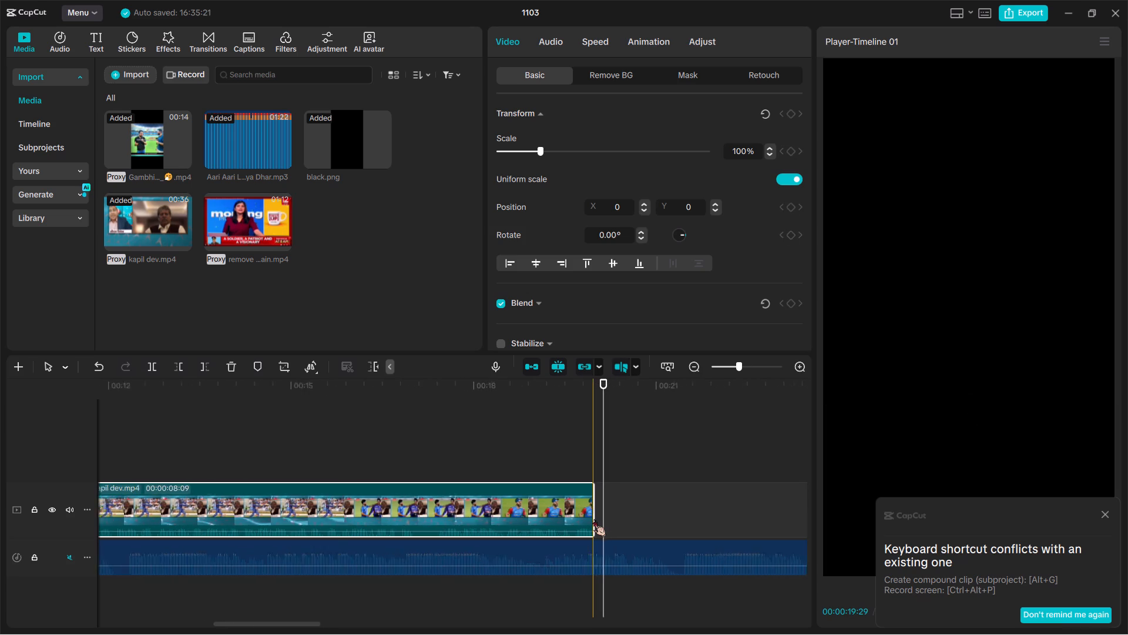
pyautogui.keyDown('ctrl'); pyautogui.scroll(-13, 593, 519); pyautogui.keyUp('ctrl')
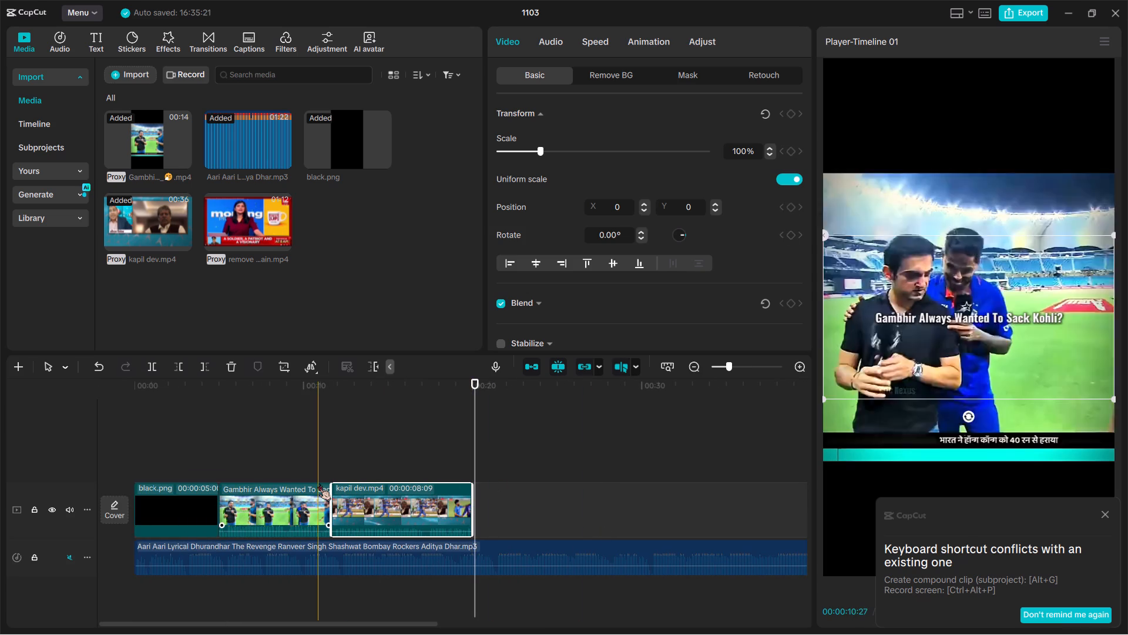
pyautogui.press('space')
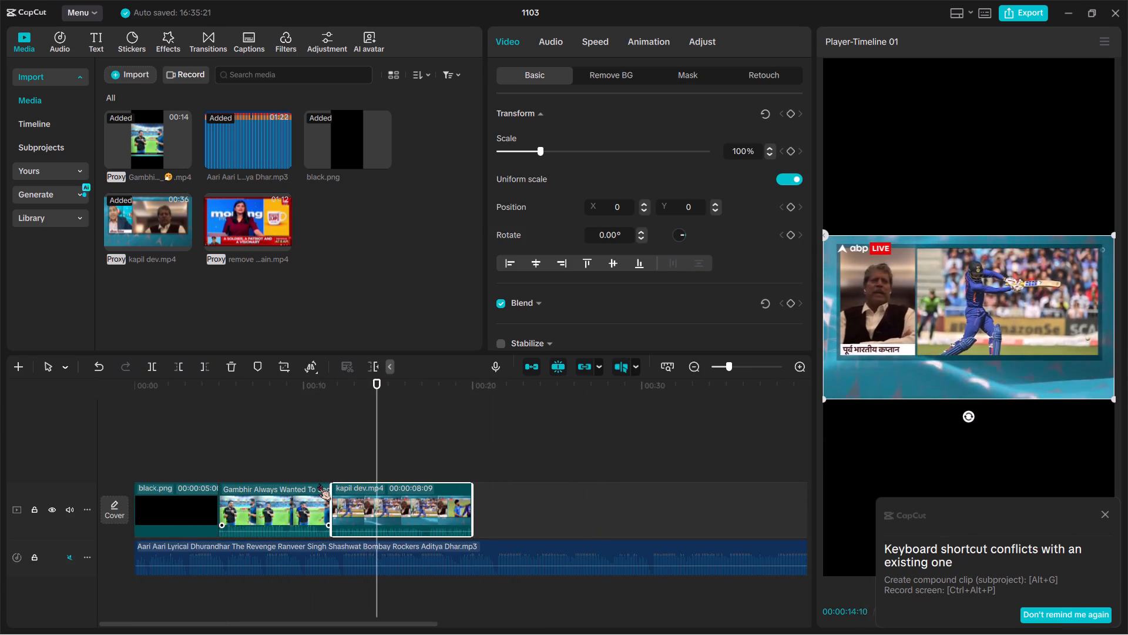
pyautogui.keyDown('ctrl'); pyautogui.scroll(3, 318, 483); pyautogui.keyUp('ctrl')
pyautogui.press('space')
pyautogui.keyDown('ctrl'); pyautogui.scroll(12, 378, 527); pyautogui.keyUp('ctrl')
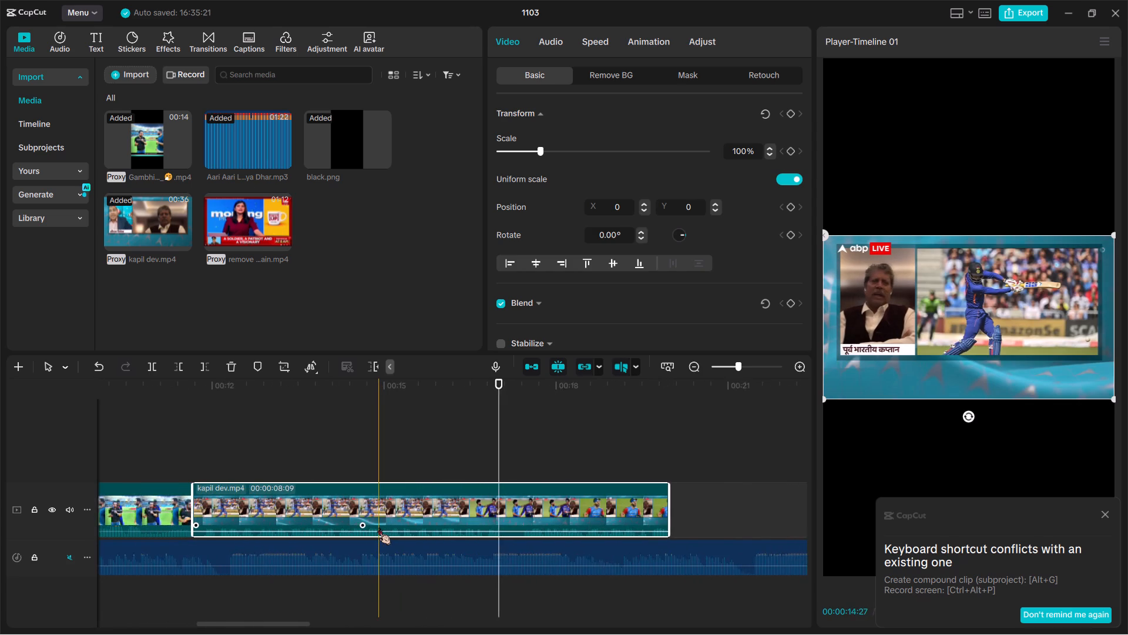
pyautogui.keyDown('ctrl'); pyautogui.scroll(4, 378, 527); pyautogui.keyUp('ctrl')
pyautogui.press('space')
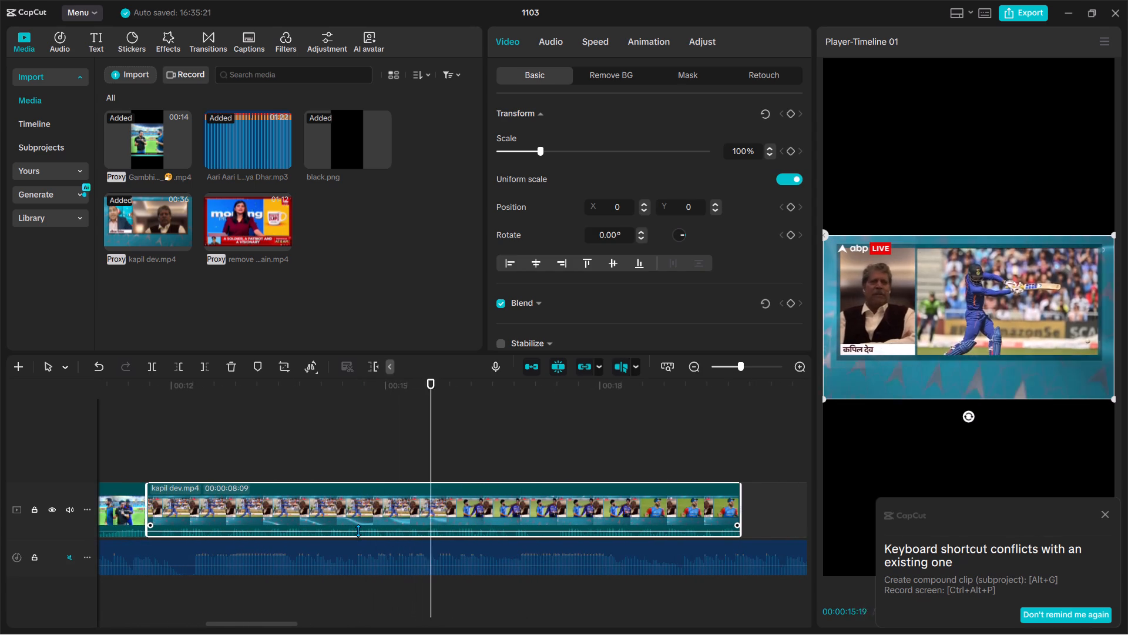
pyautogui.press('space')
pyautogui.press('space')
pyautogui.press('space')
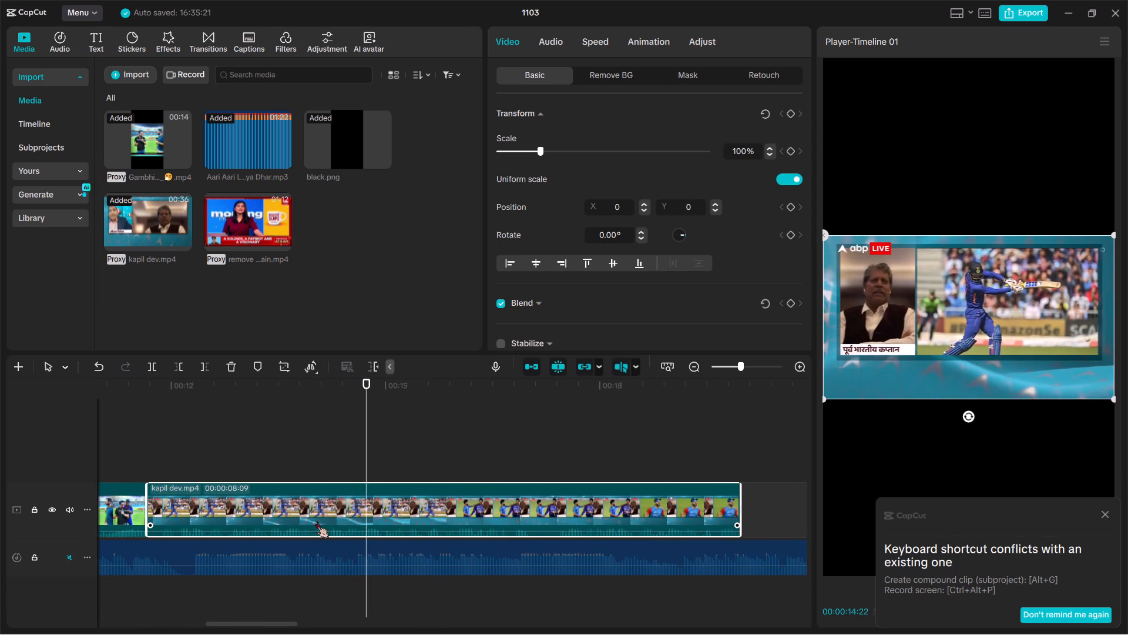
pyautogui.press('space')
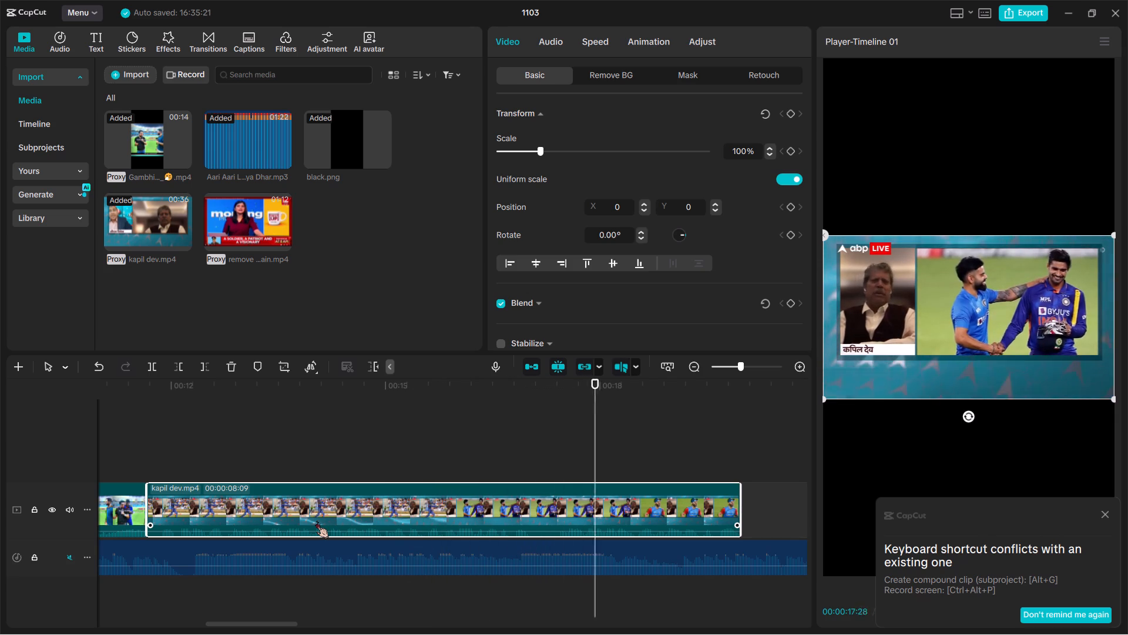
pyautogui.hscroll(-1, 316, 521)
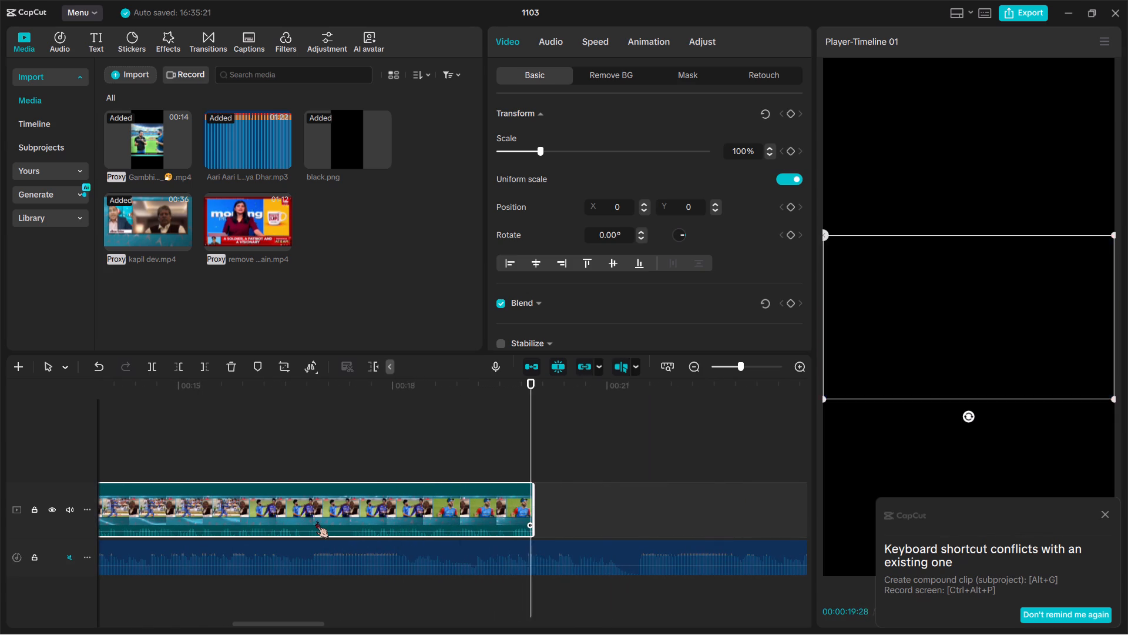
pyautogui.press('space')
# Insert remove captain.mp4 on the main track between the black image and the Gambhir clip.
pyautogui.scroll(-1, 316, 521)
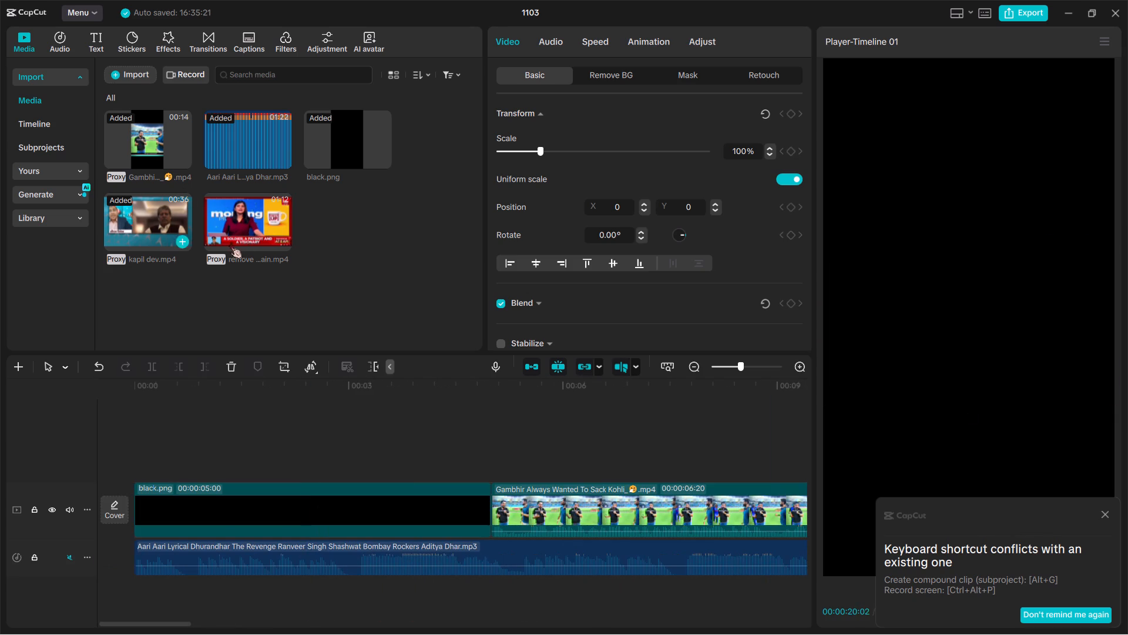
pyautogui.moveTo(240, 233); pyautogui.dragTo(479, 492)
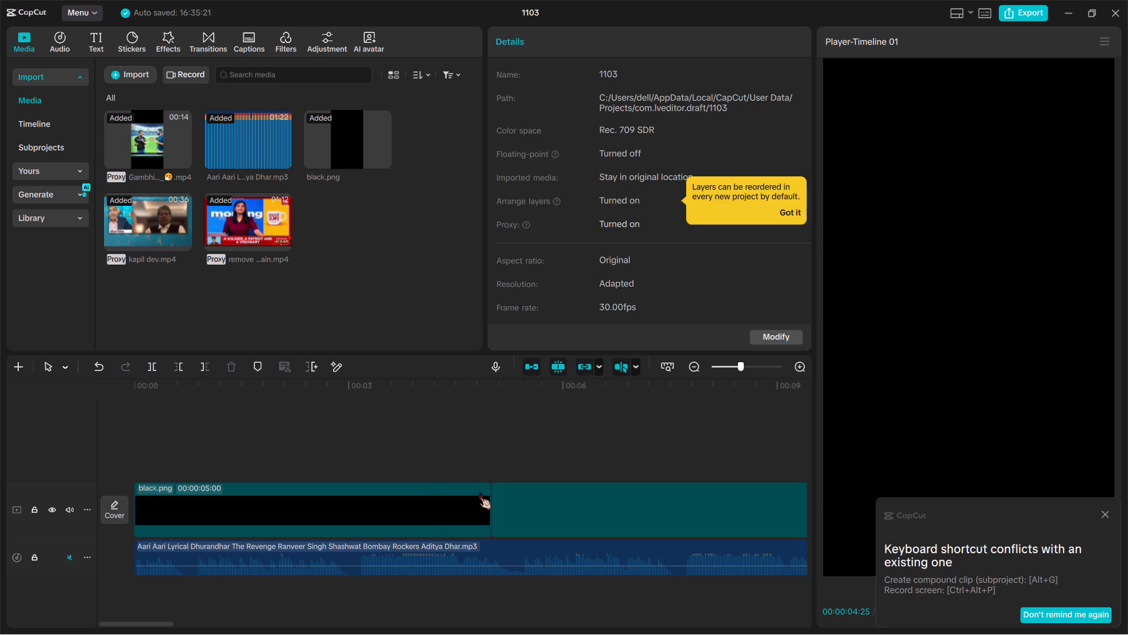
# Play the opening of the remove captain clip repeatedly to find where the wanted line begins, and trim off everything before 00:00:08:05.
pyautogui.press('space')
pyautogui.hscroll(-1, 440, 513)
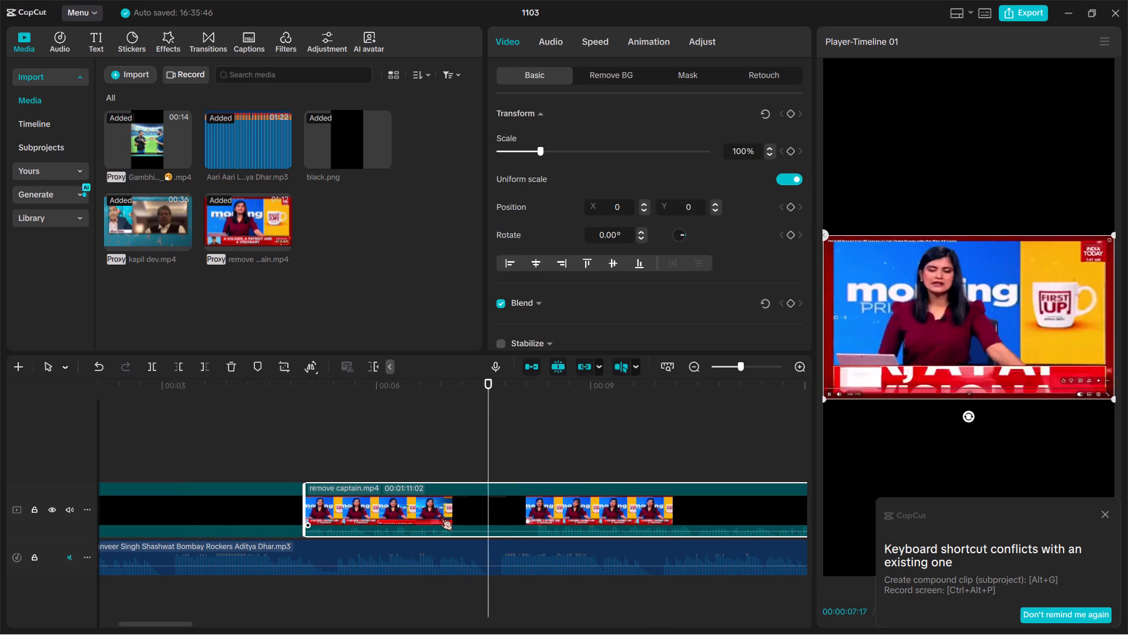
pyautogui.press('space')
pyautogui.press('space')
pyautogui.hscroll(-1, 440, 513)
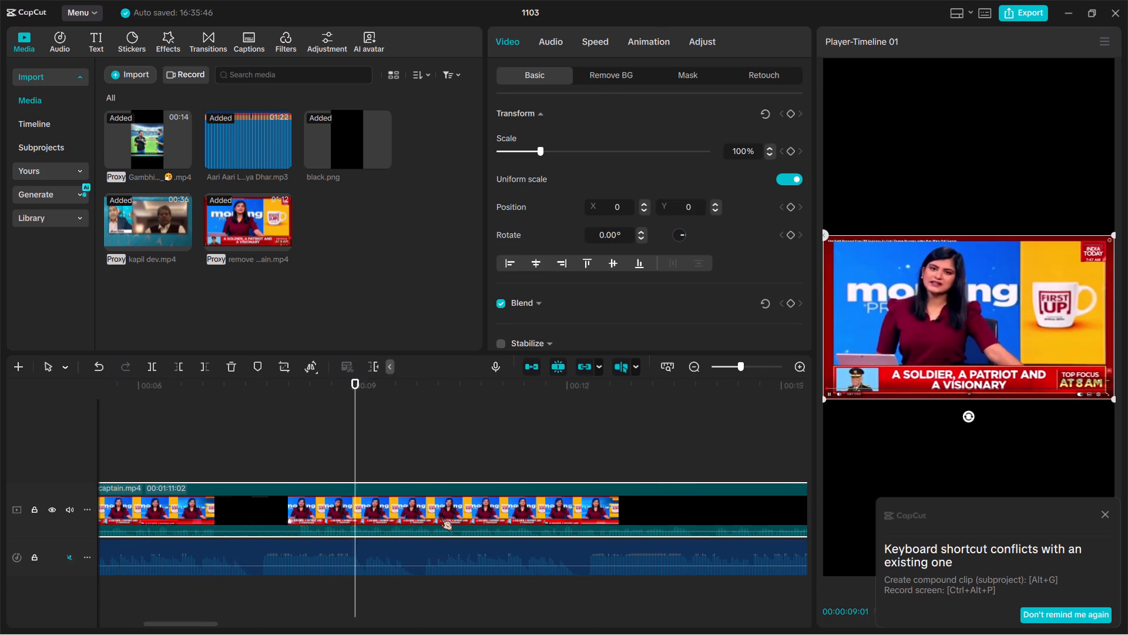
pyautogui.press('space')
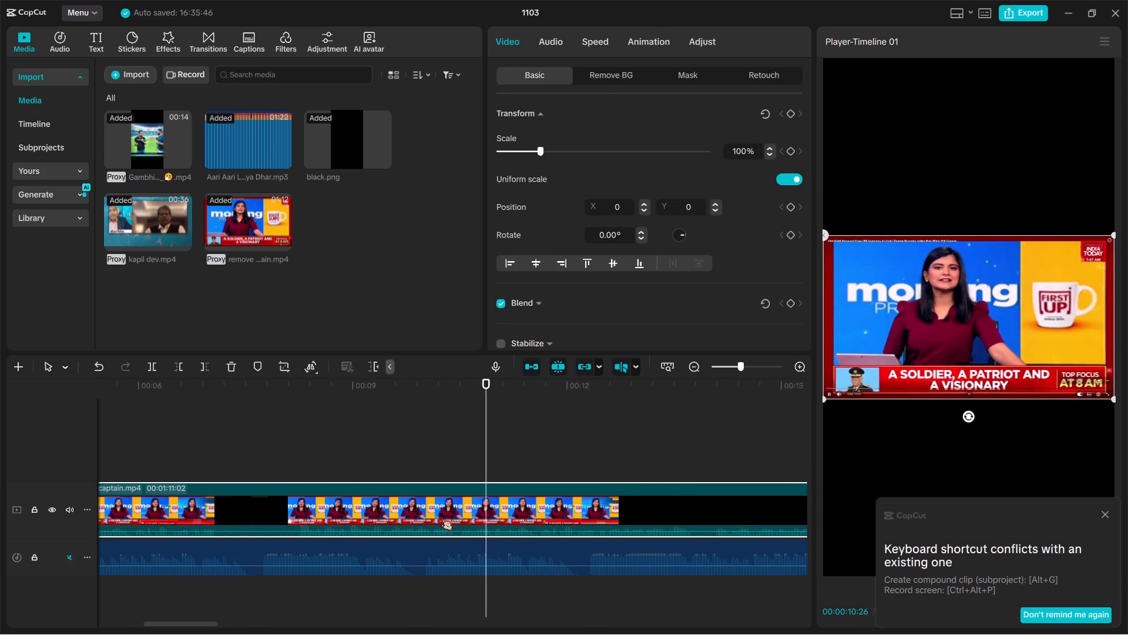
pyautogui.press('space')
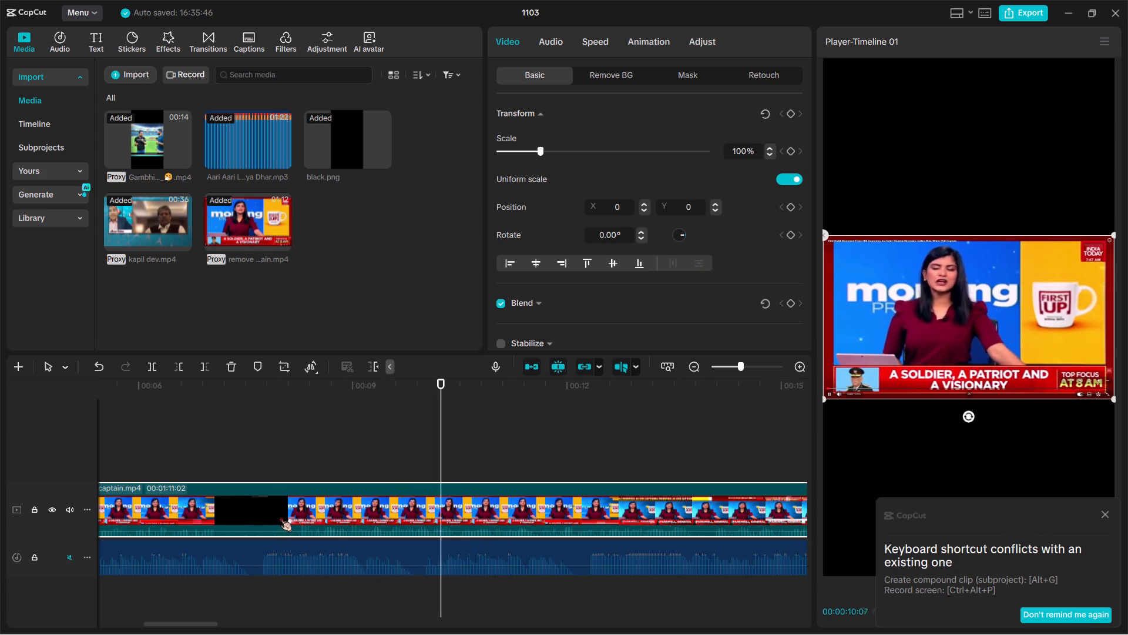
pyautogui.press('space')
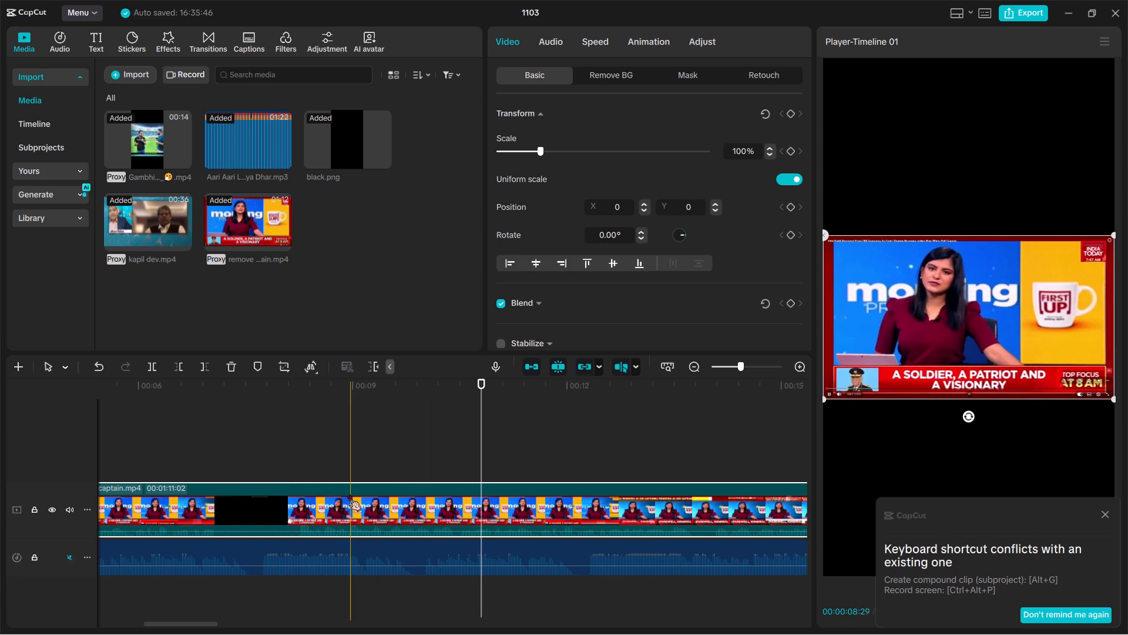
pyautogui.press('space')
pyautogui.press('space')
pyautogui.press('space')
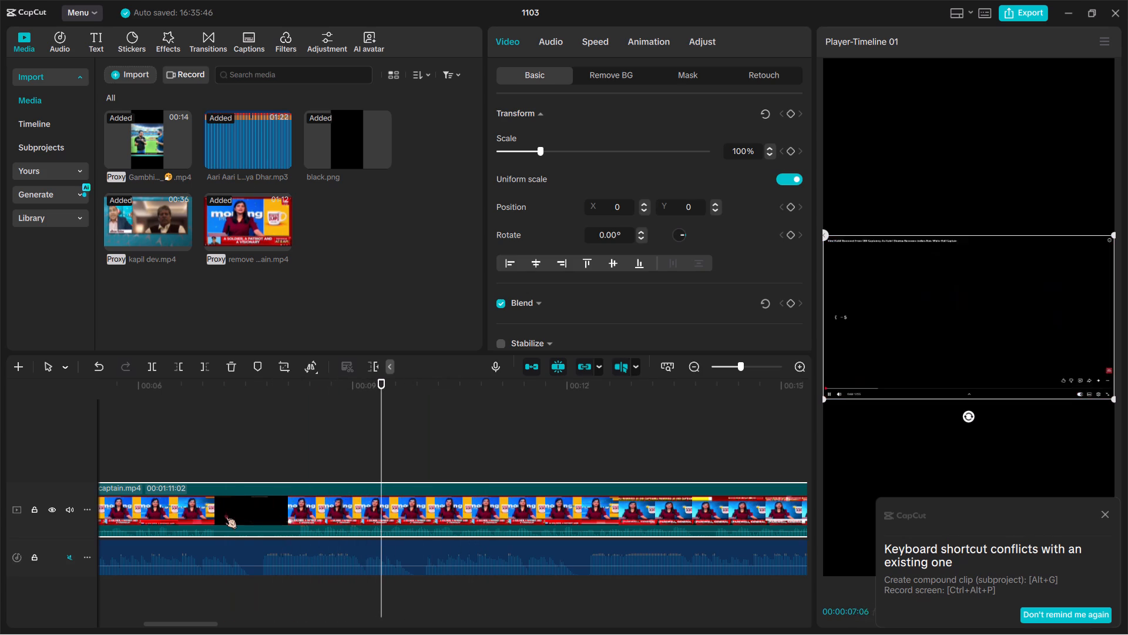
pyautogui.press('space')
pyautogui.press('space')
pyautogui.press('space')
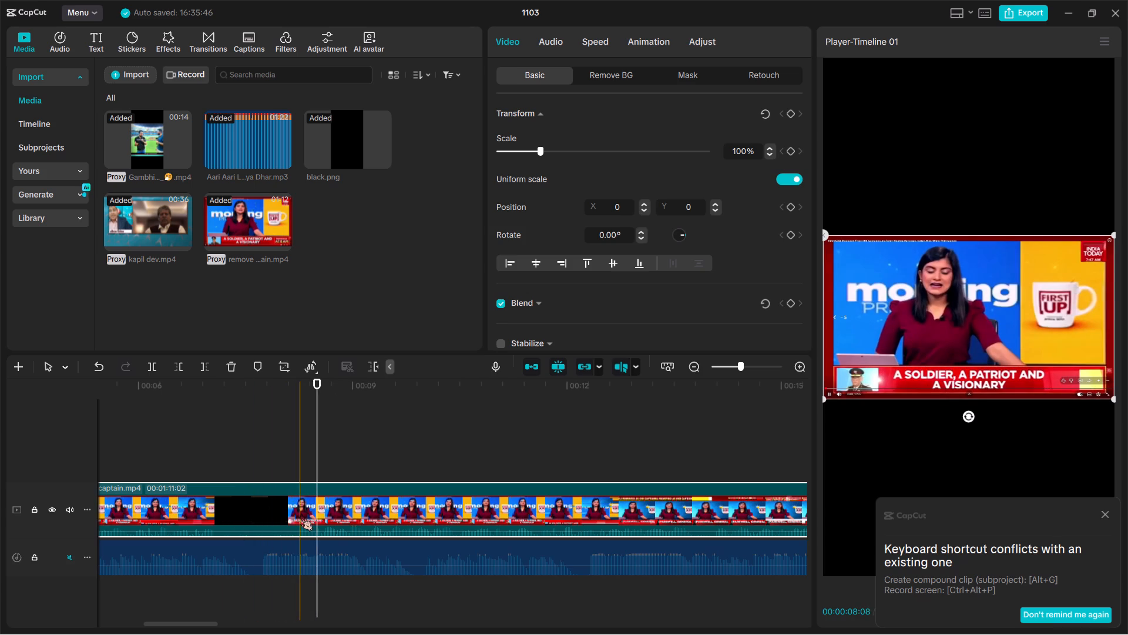
pyautogui.press('space')
pyautogui.press('space')
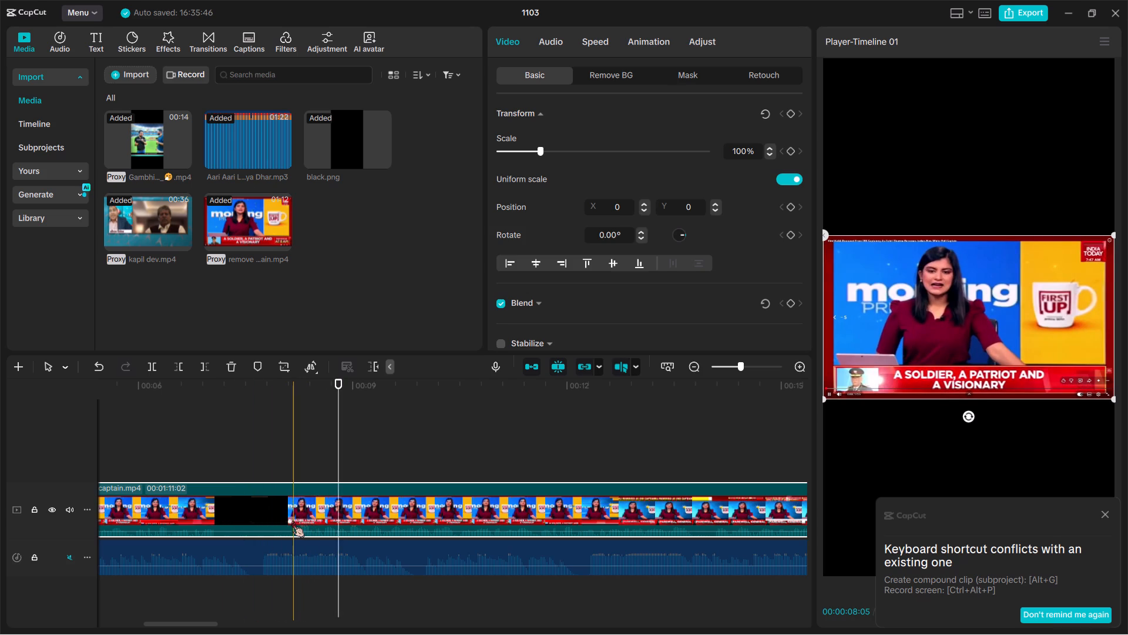
pyautogui.press('q')
# Play the trimmed remove captain clip to find where the anchor's opening line ends, and split it at 00:00:10:21.
pyautogui.hscroll(2, 292, 520)
pyautogui.press('space')
pyautogui.hscroll(-1, 484, 522)
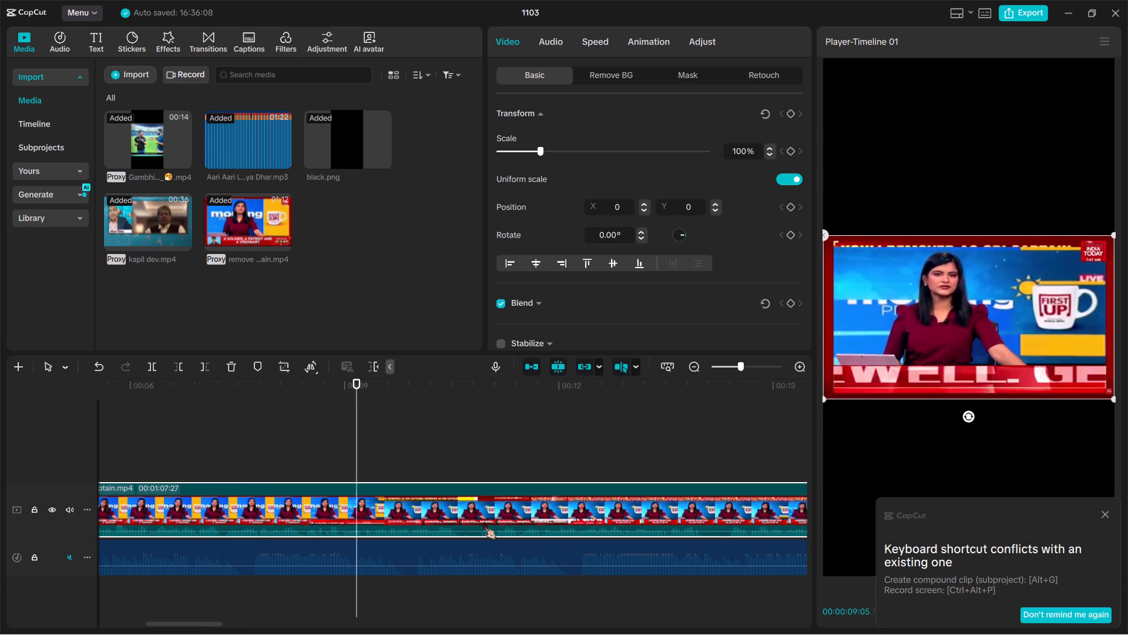
pyautogui.press('space')
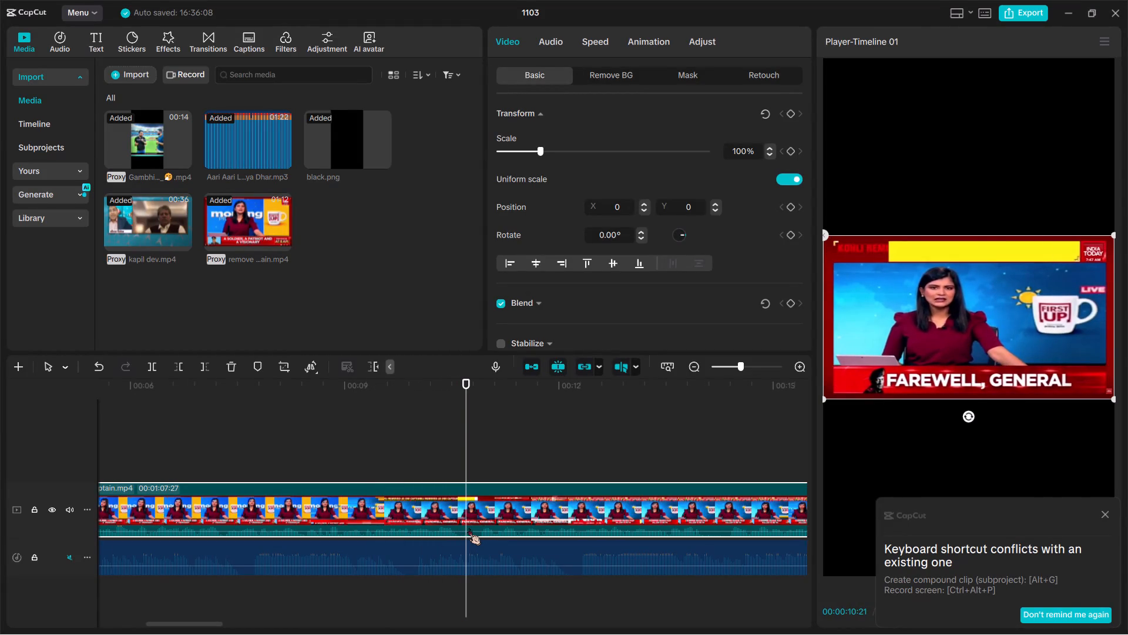
pyautogui.hotkey('ctrl', 'b')
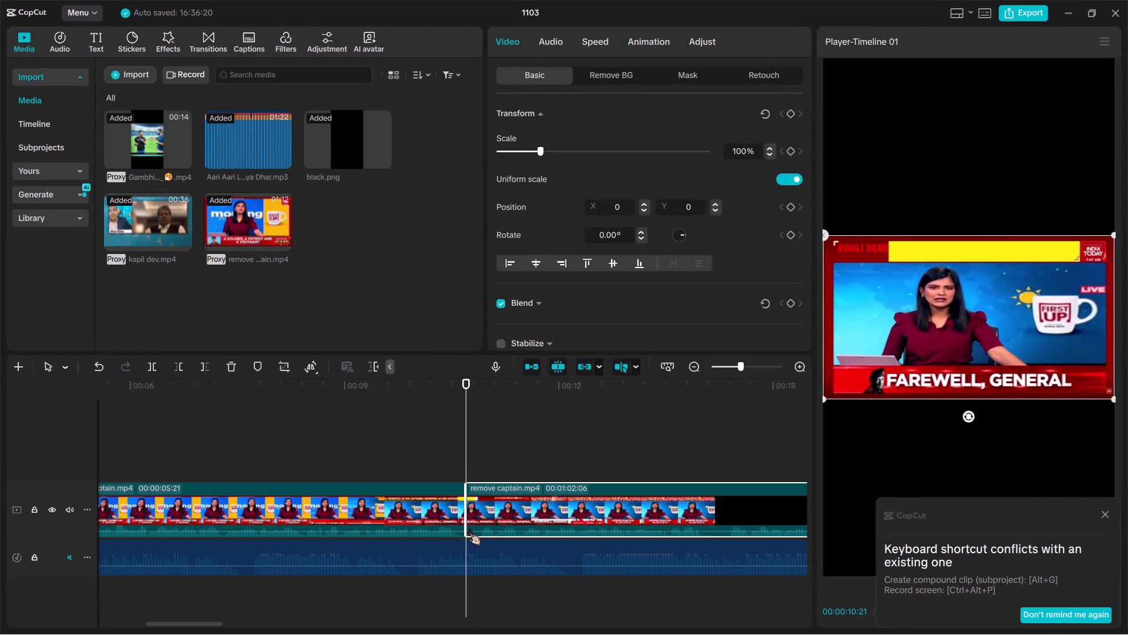
# Play and skim the rest of the remove captain clip after the split to locate the NDTV segment.
pyautogui.press('space')
pyautogui.hscroll(-1, 468, 528)
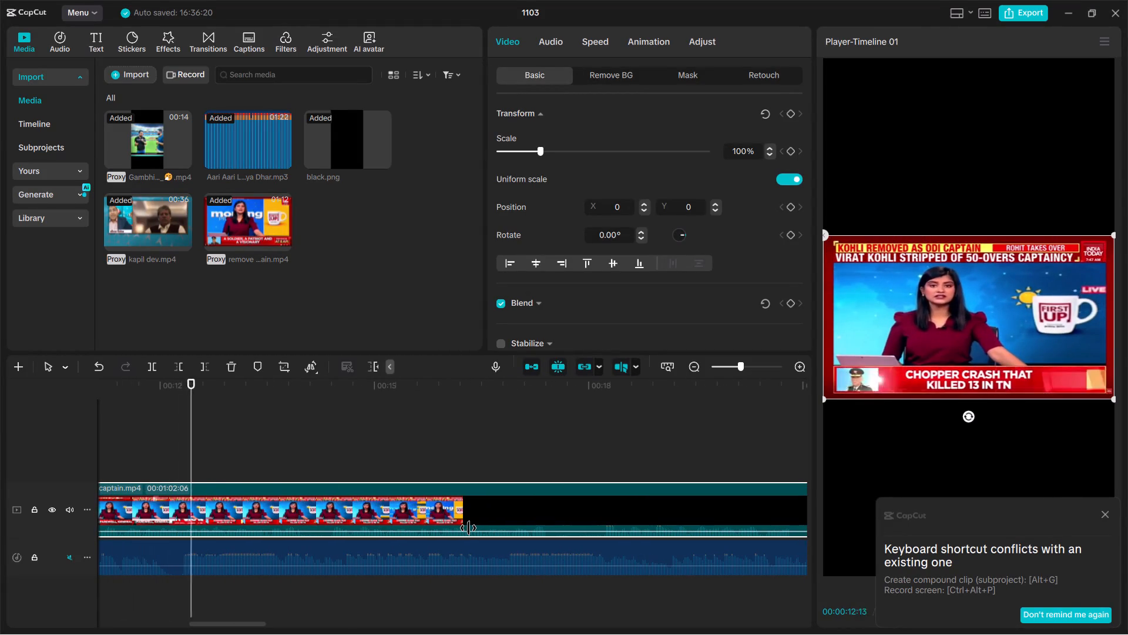
pyautogui.press('space')
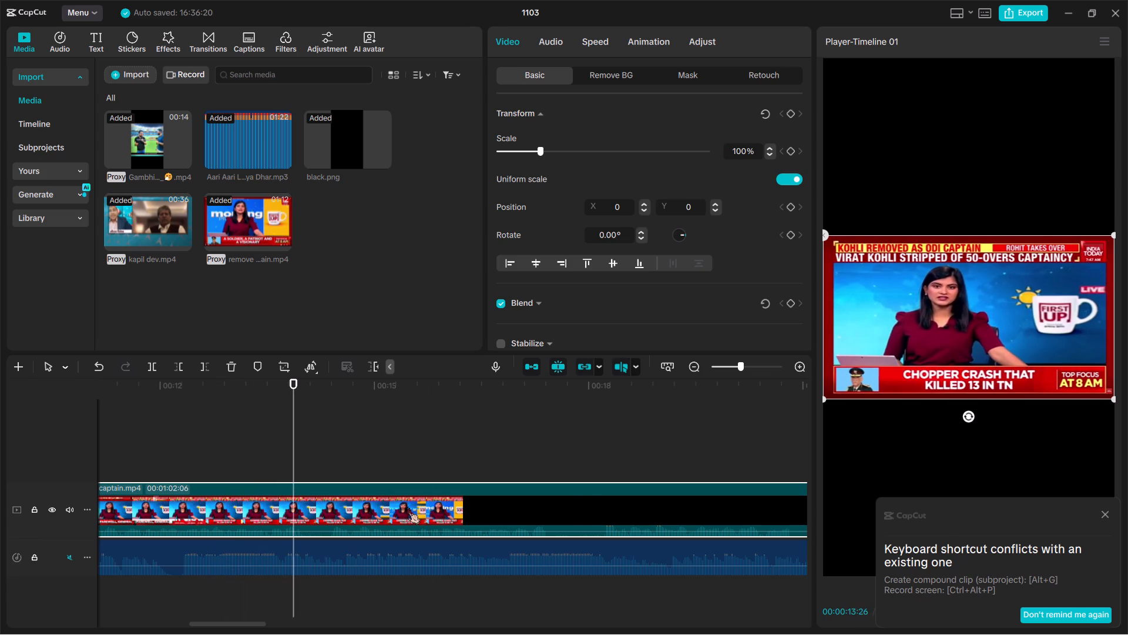
pyautogui.hscroll(-2, 642, 521)
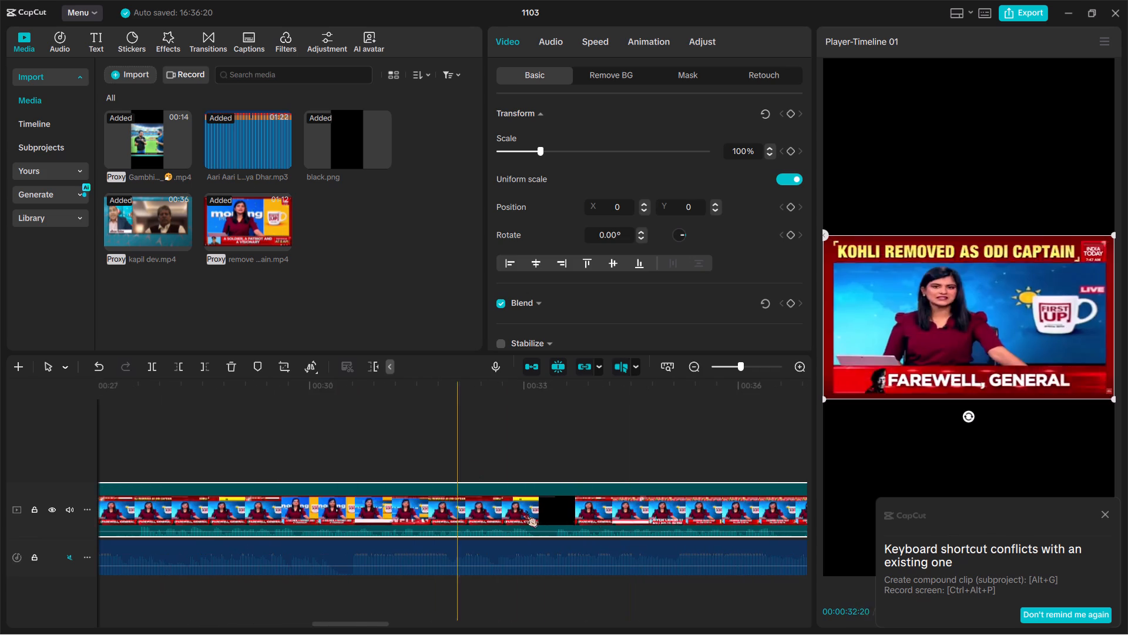
pyautogui.hscroll(-2, 619, 513)
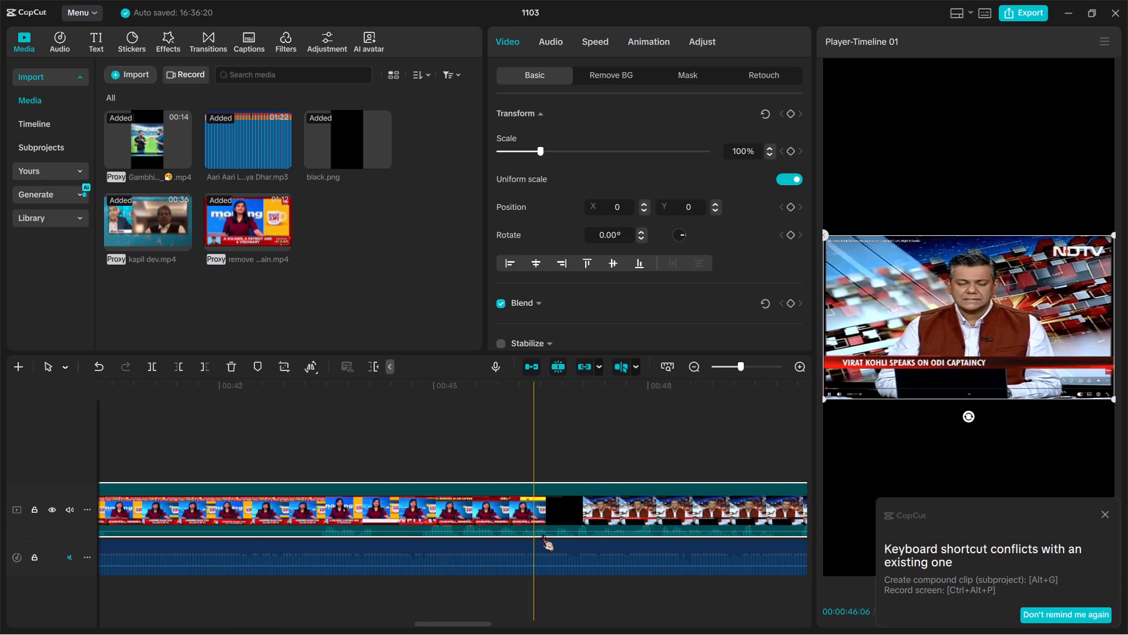
pyautogui.press('space')
pyautogui.press('space')
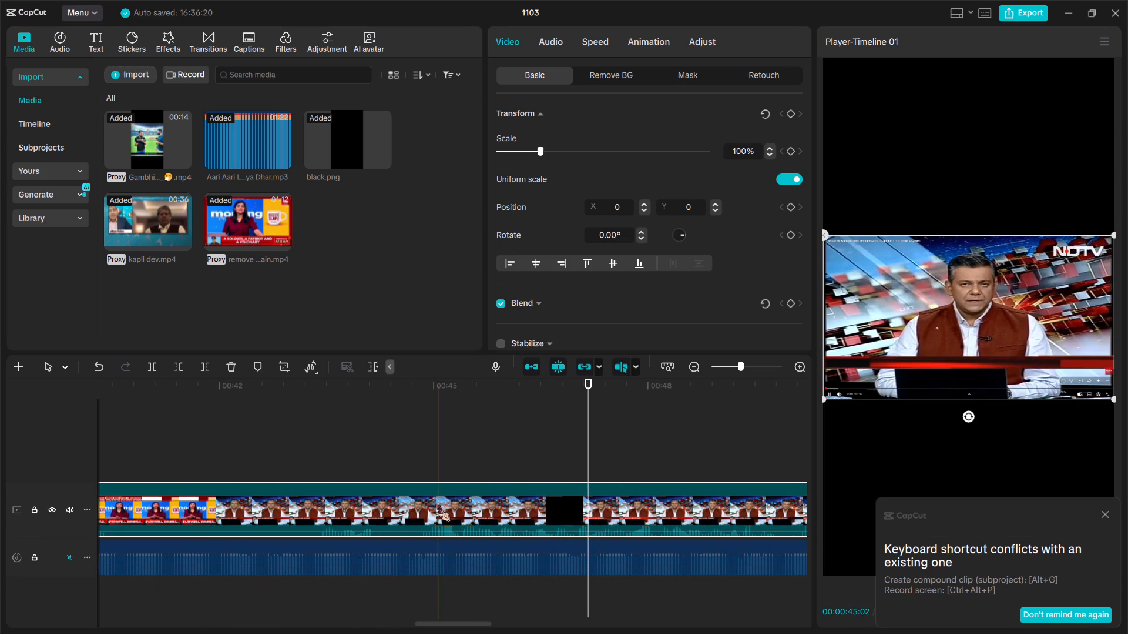
# Play the NDTV segment repeatedly to find where the wanted line starts, and split the remove captain clip there, at about 00:00:44:16.
pyautogui.hscroll(1, 438, 504)
pyautogui.press('space')
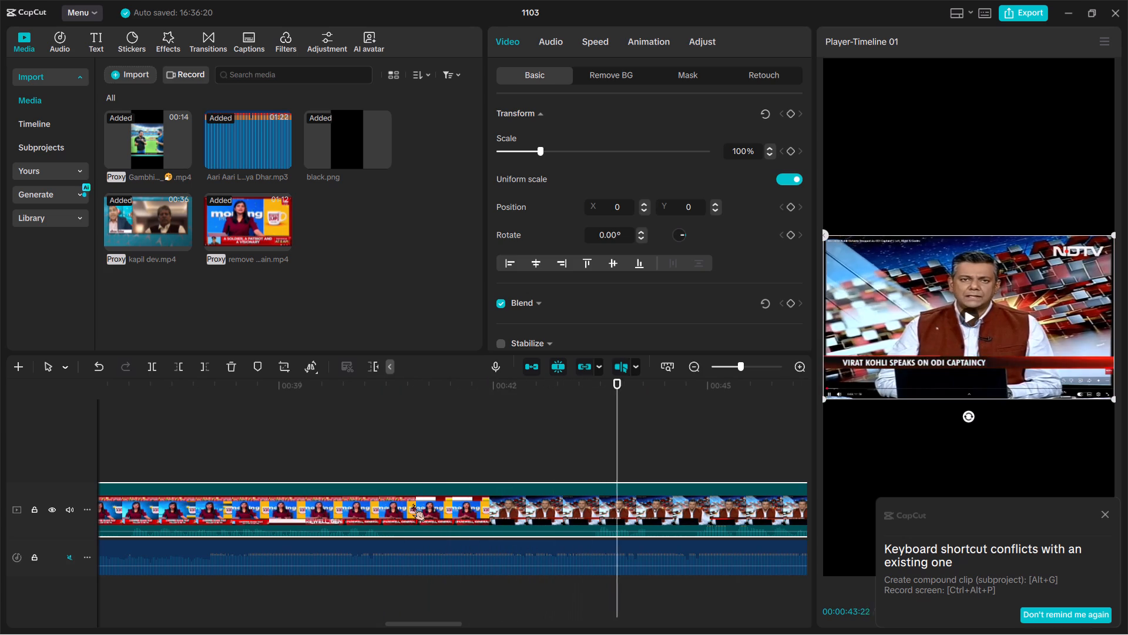
pyautogui.press('space')
pyautogui.press('space')
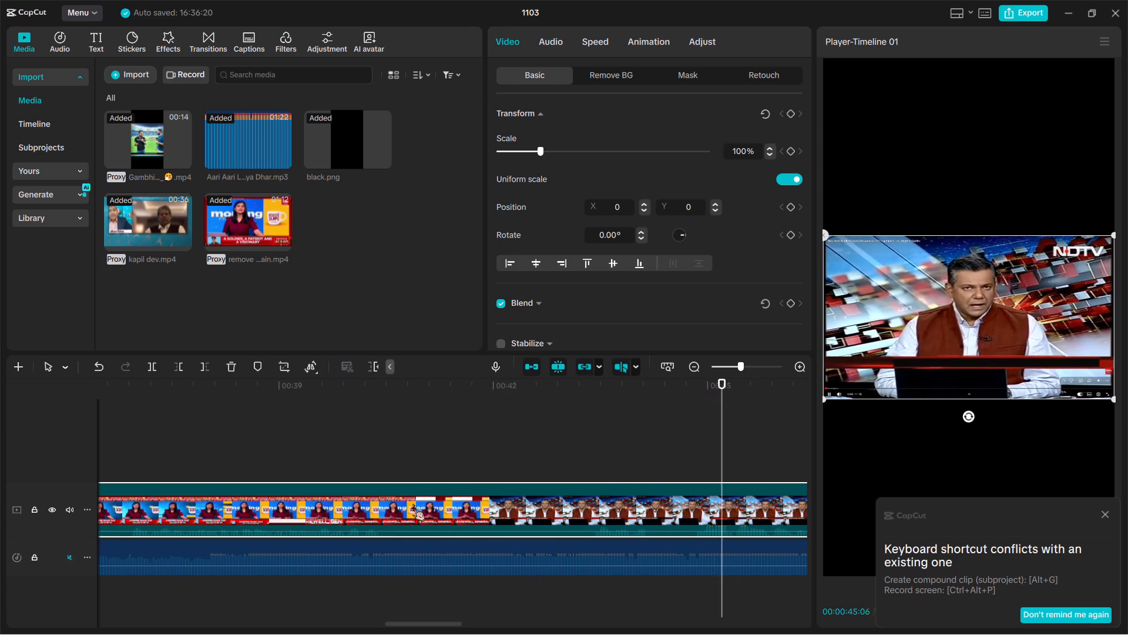
pyautogui.press('space')
pyautogui.hscroll(-1, 629, 530)
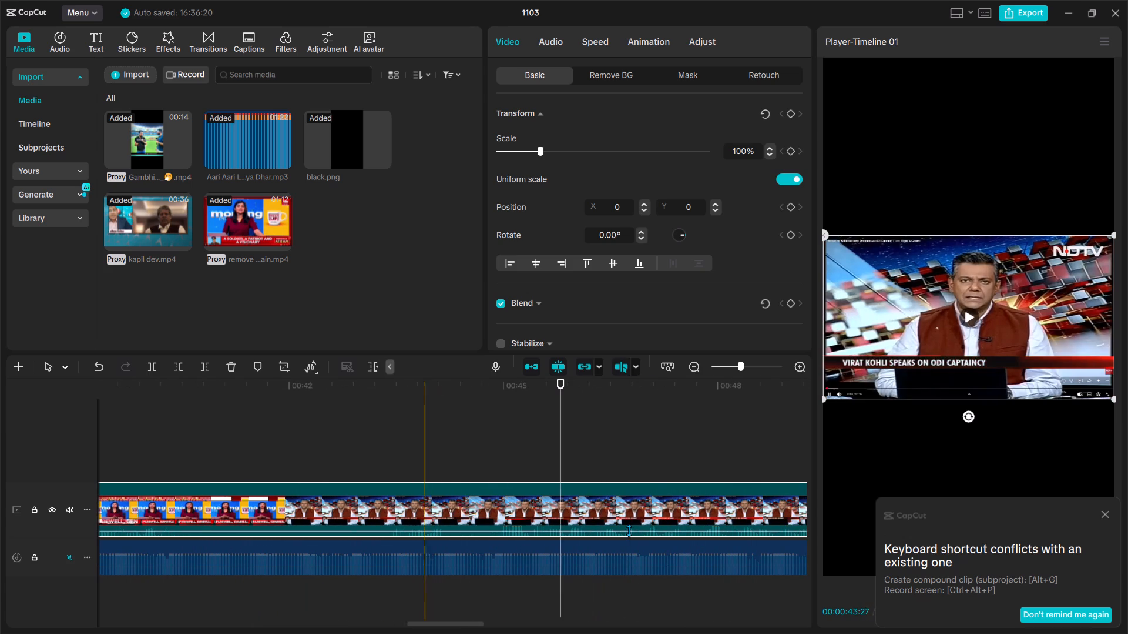
pyautogui.hscroll(-1, 629, 530)
pyautogui.press('space')
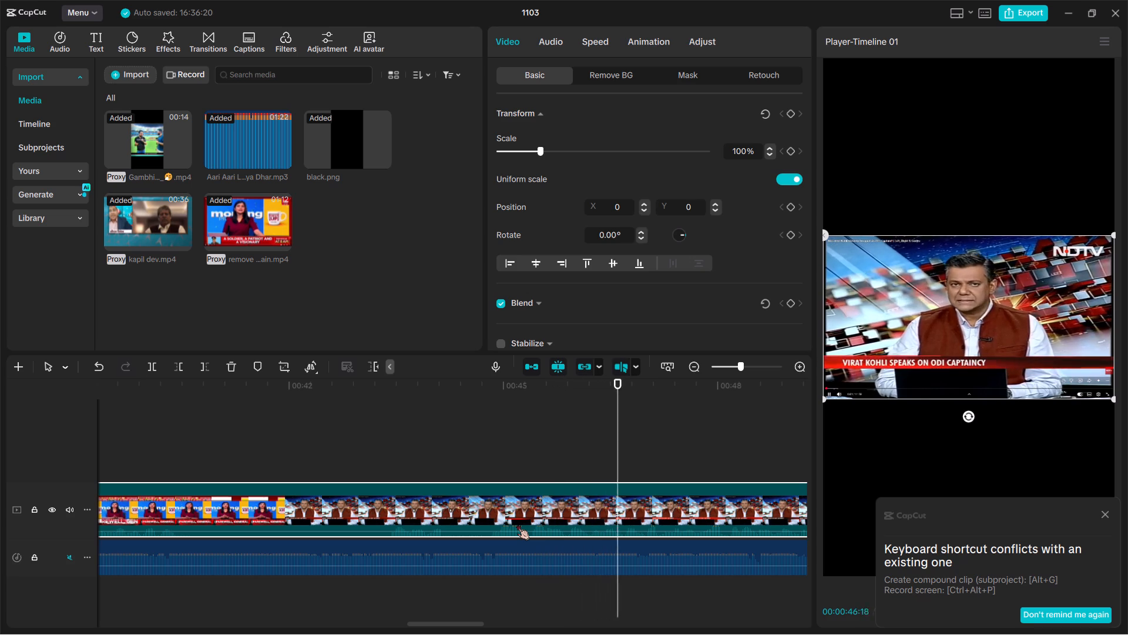
pyautogui.press('space')
pyautogui.press('space')
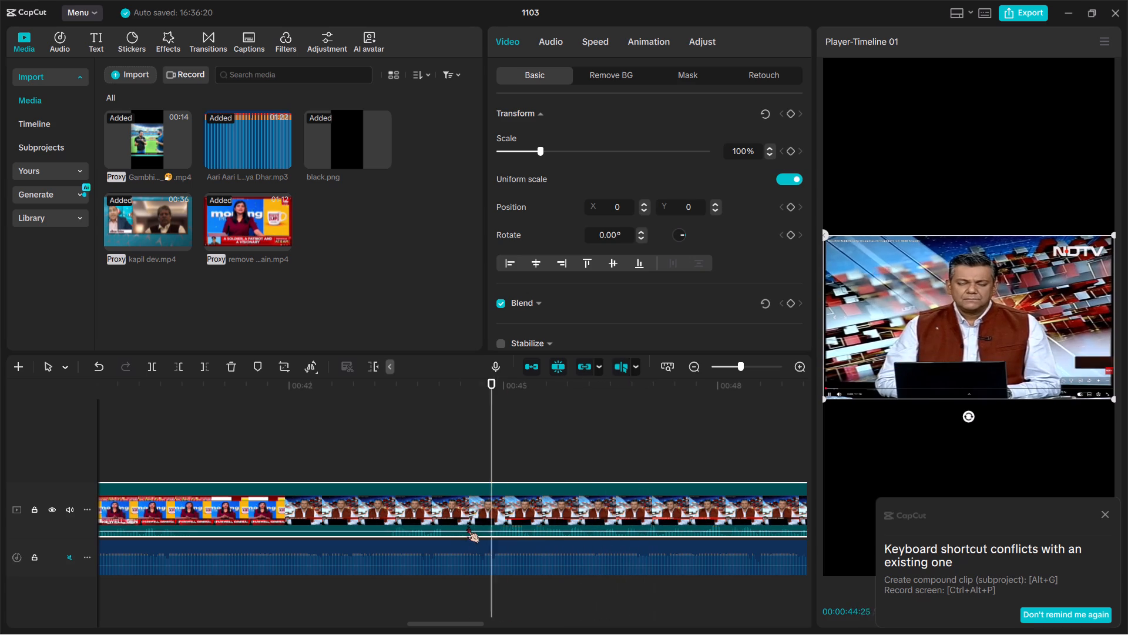
pyautogui.press('space')
pyautogui.press('space')
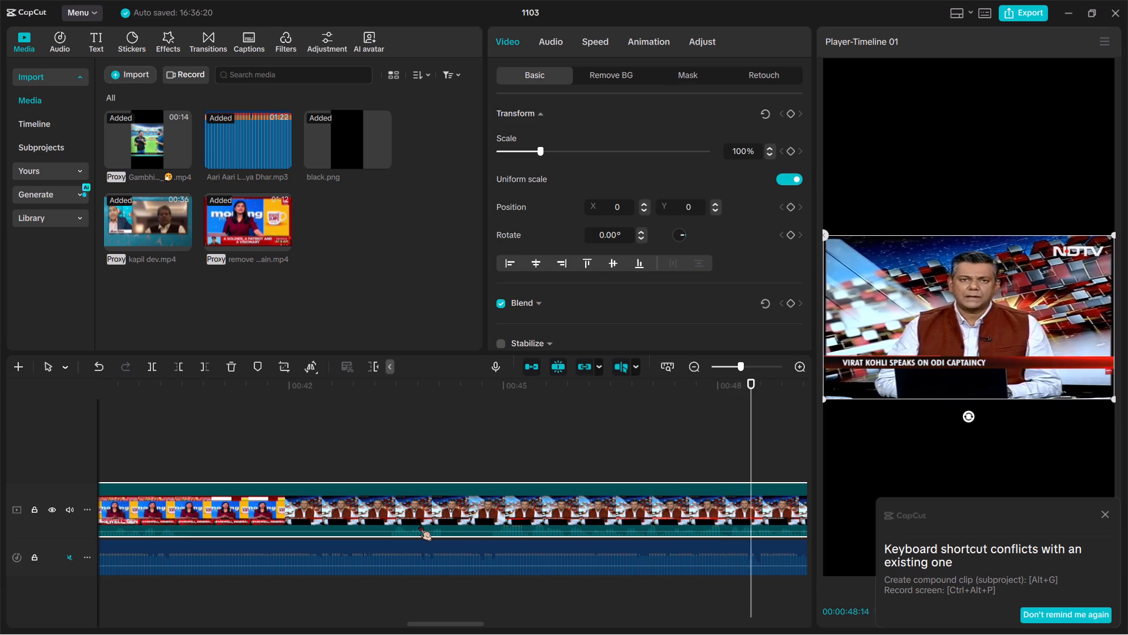
pyautogui.press('space')
pyautogui.hscroll(1, 419, 524)
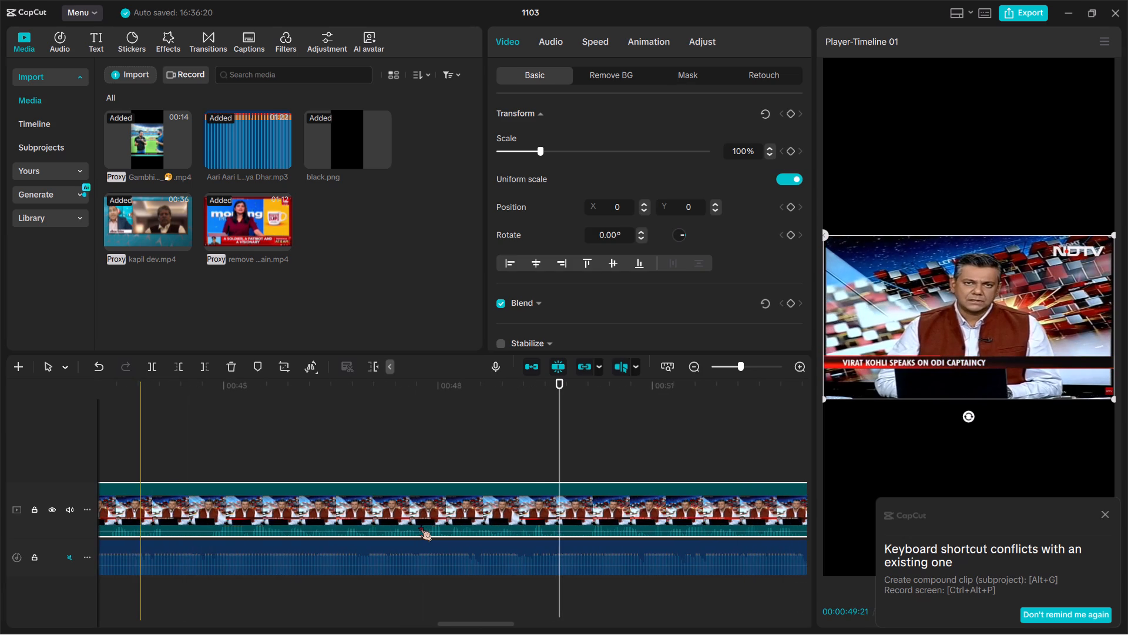
pyautogui.press('space')
pyautogui.press('space')
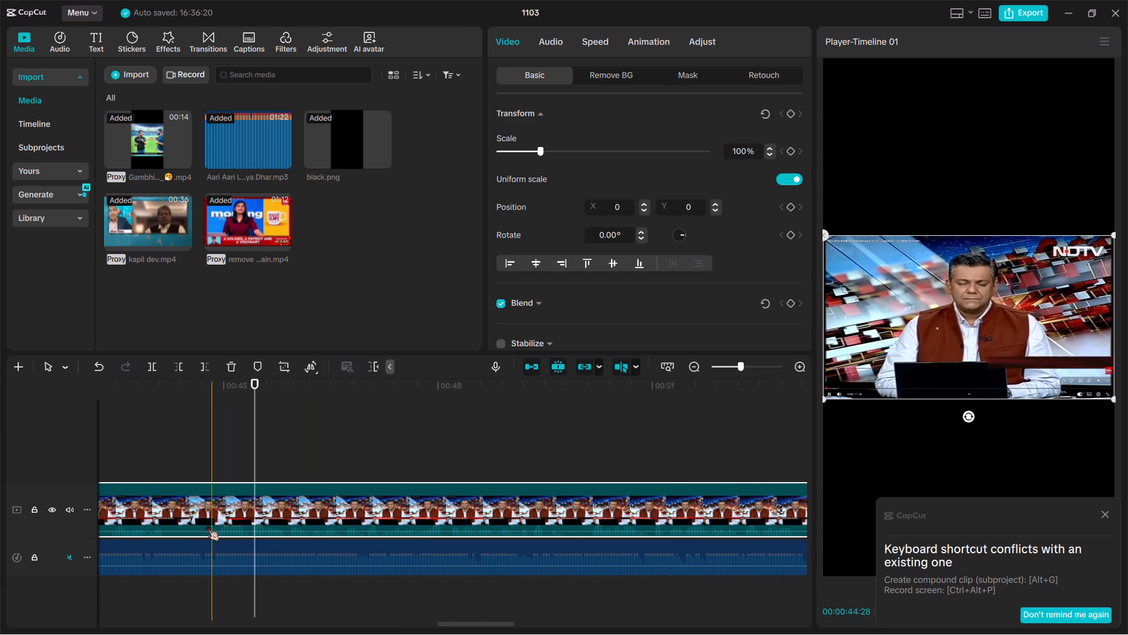
pyautogui.hotkey('ctrl', 'b')
# Play the NDTV piece to the end of its line, split it at 00:00:49:26, and delete the remaining piece of remove captain.
pyautogui.press('space')
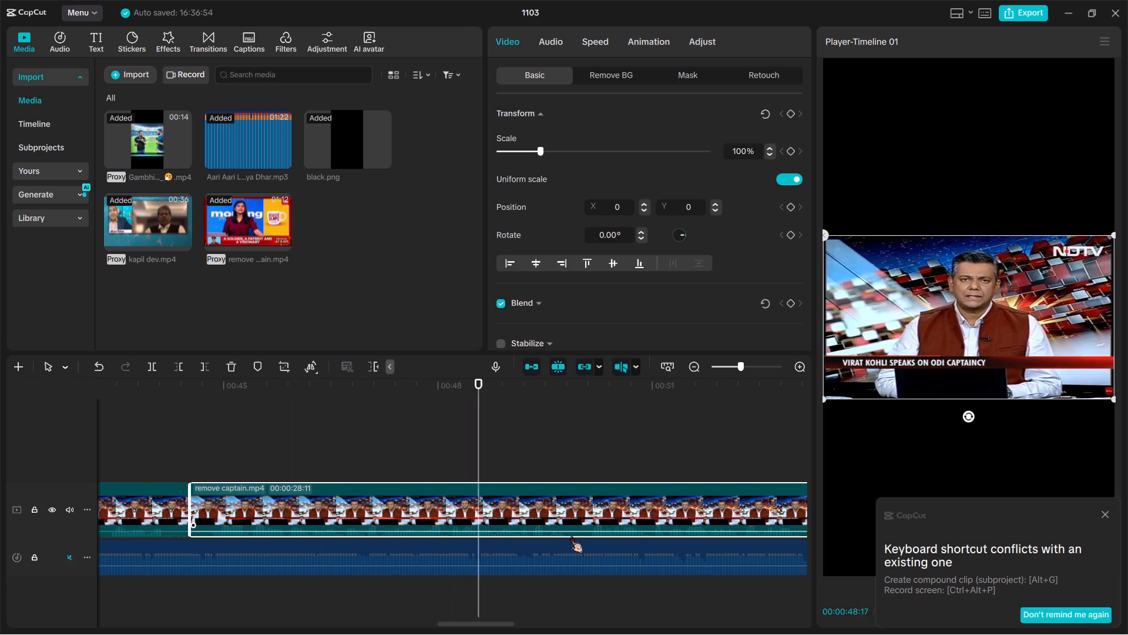
pyautogui.press('space')
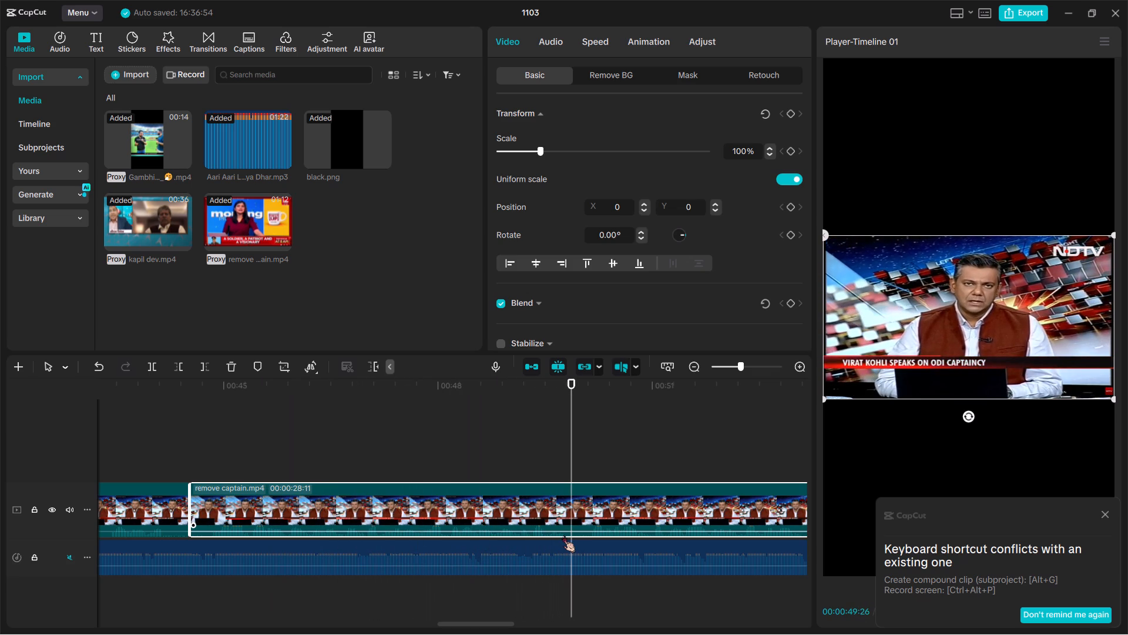
pyautogui.hotkey('ctrl', 'b')
pyautogui.moveTo(655, 469); pyautogui.dragTo(643, 500)
pyautogui.click(643, 500)
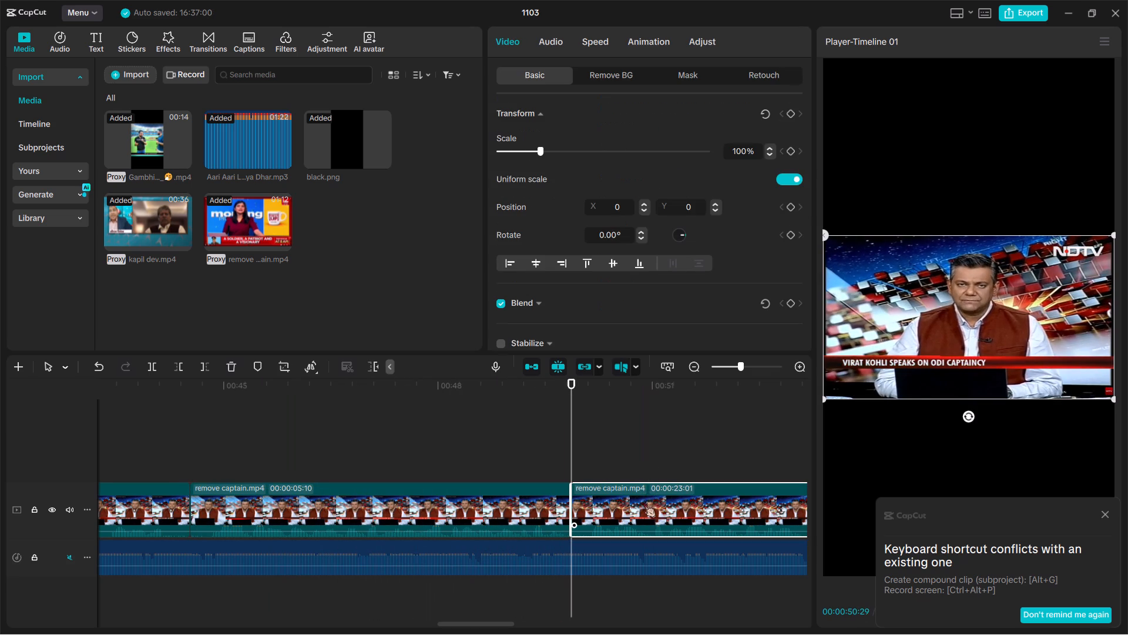
pyautogui.press('BackSpace')
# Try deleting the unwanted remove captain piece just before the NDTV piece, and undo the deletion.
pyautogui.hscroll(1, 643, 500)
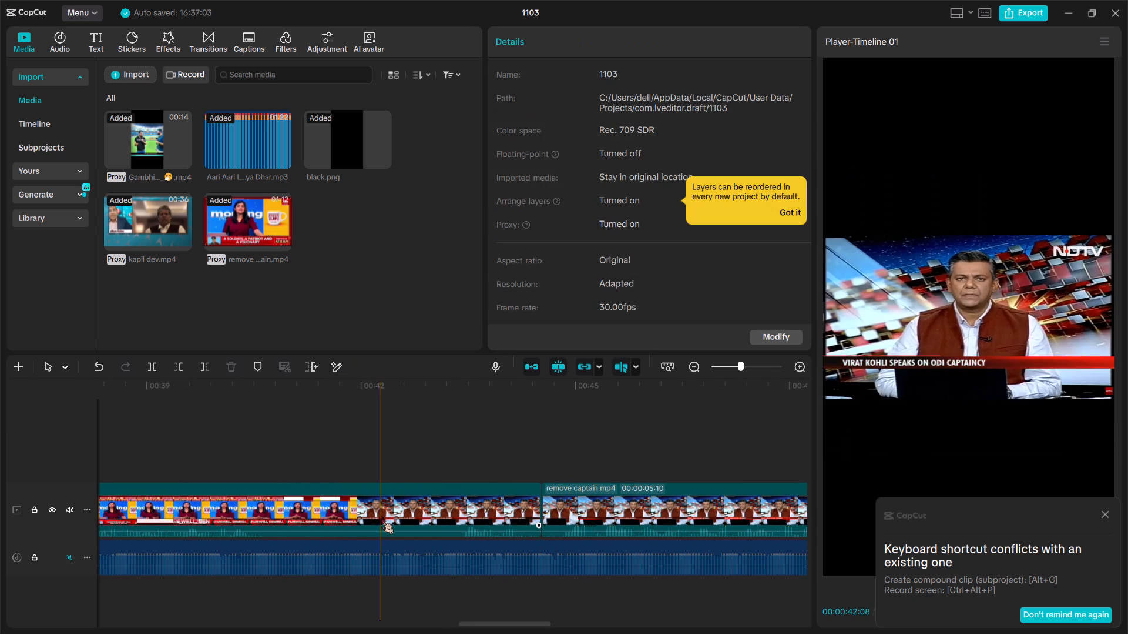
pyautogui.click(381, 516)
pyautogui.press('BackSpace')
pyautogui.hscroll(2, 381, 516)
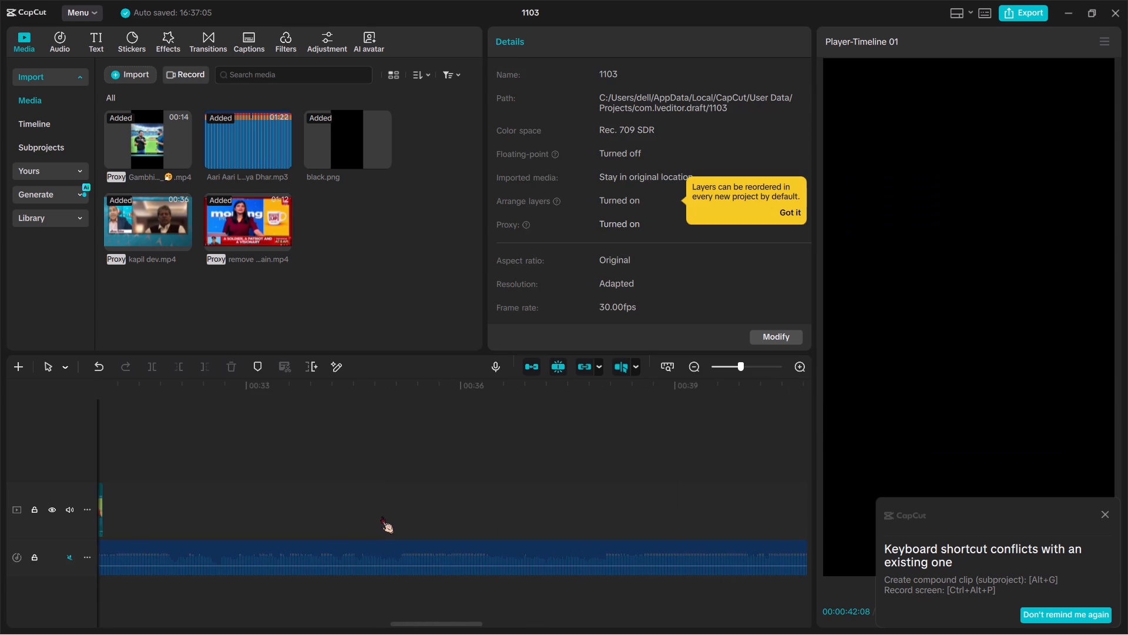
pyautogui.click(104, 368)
# Look over the whole timeline and delete the 00:00:33:25 remove captain piece between the anchor's opening piece and the NDTV piece.
pyautogui.keyDown('ctrl'); pyautogui.scroll(-2, 385, 489); pyautogui.keyUp('ctrl')
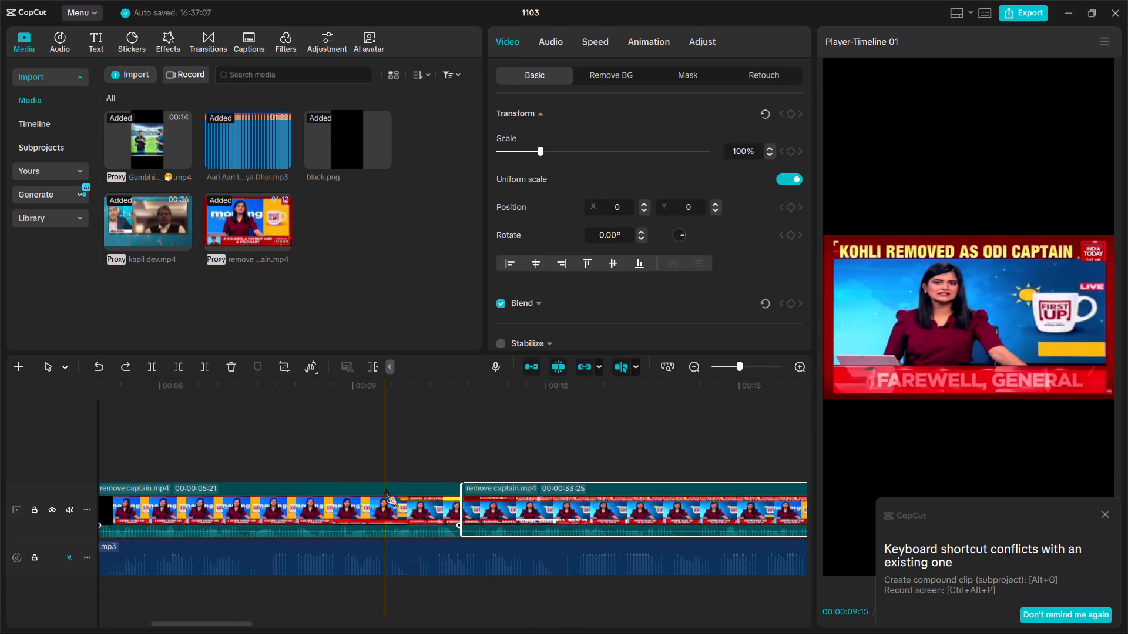
pyautogui.keyDown('ctrl'); pyautogui.scroll(-3, 418, 523); pyautogui.keyUp('ctrl')
pyautogui.hscroll(-2, 349, 500)
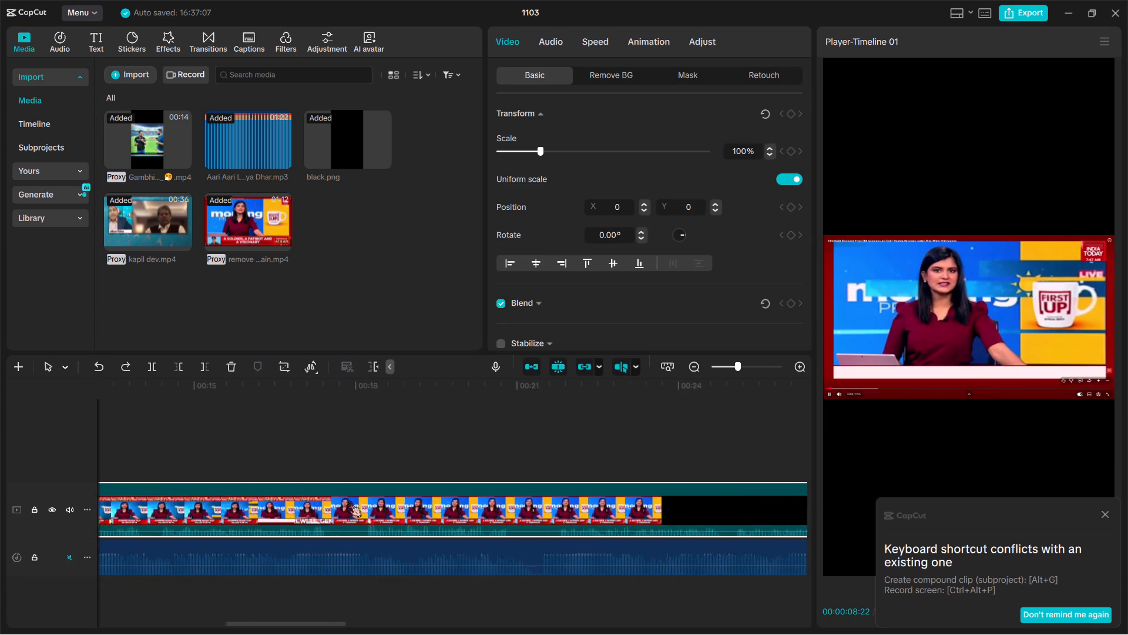
pyautogui.hscroll(-4, 349, 500)
pyautogui.keyDown('ctrl'); pyautogui.scroll(-7, 349, 500); pyautogui.keyUp('ctrl')
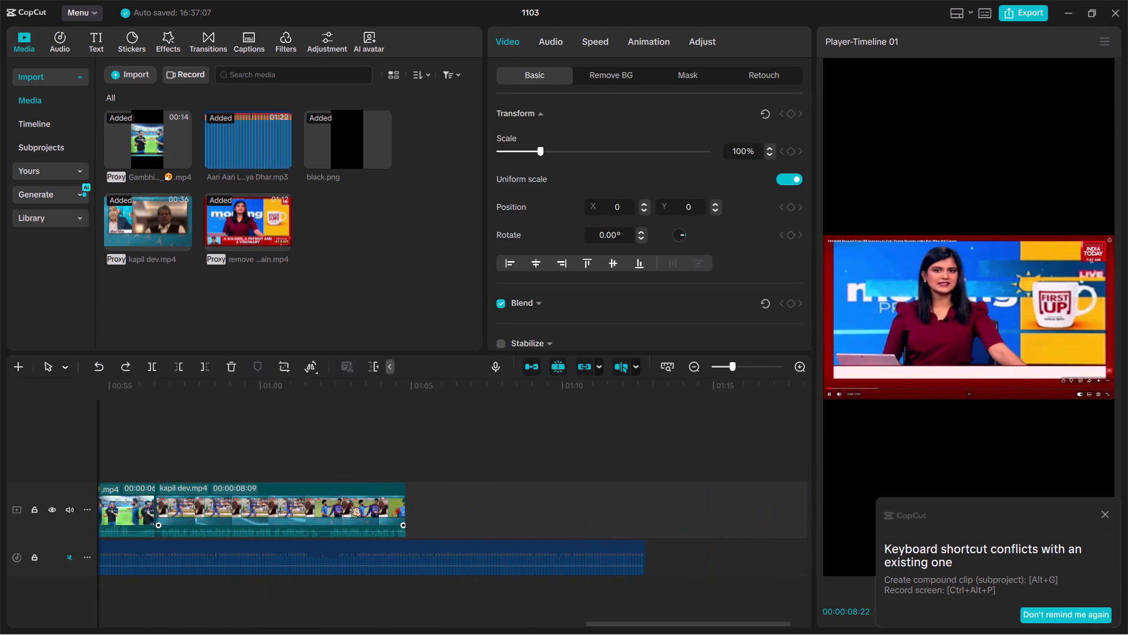
pyautogui.keyDown('ctrl'); pyautogui.scroll(-1, 349, 500); pyautogui.keyUp('ctrl')
pyautogui.hscroll(1, 241, 472)
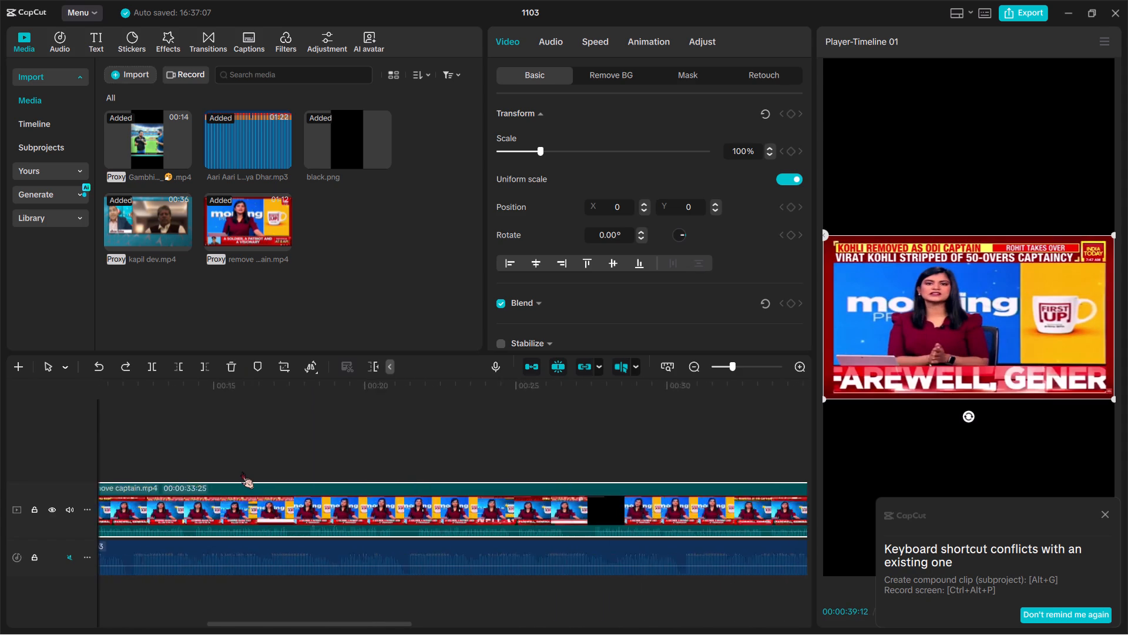
pyautogui.hscroll(1, 241, 472)
pyautogui.click(352, 530)
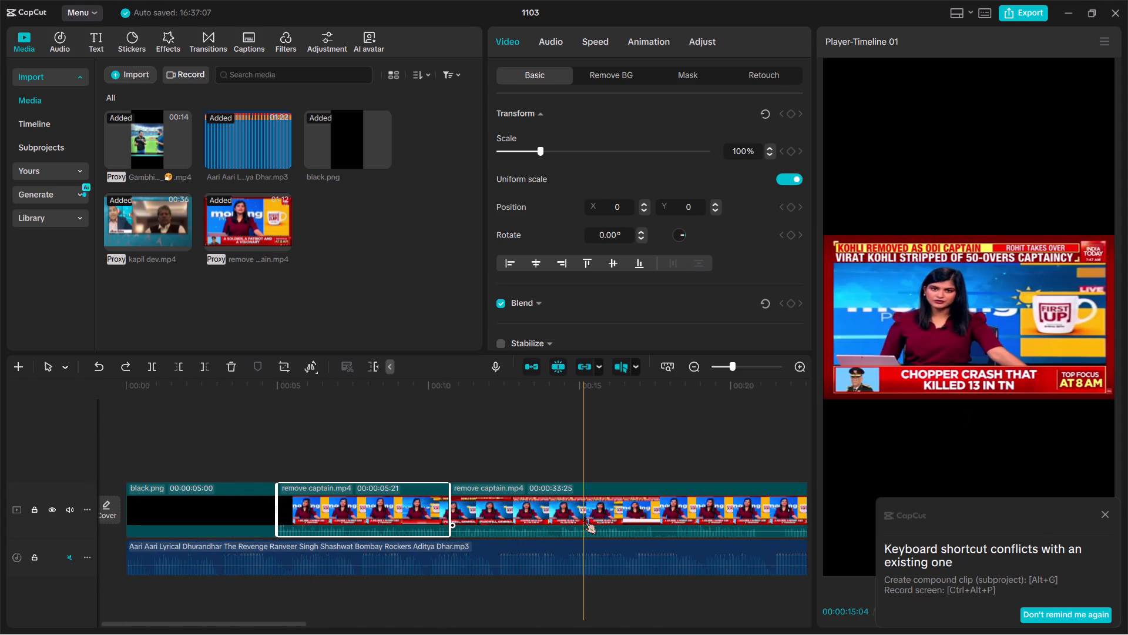
pyautogui.click(584, 517)
pyautogui.press('BackSpace')
# Play the cut anchor segment briefly and unmute the Aari Aari music track.
pyautogui.press('space')
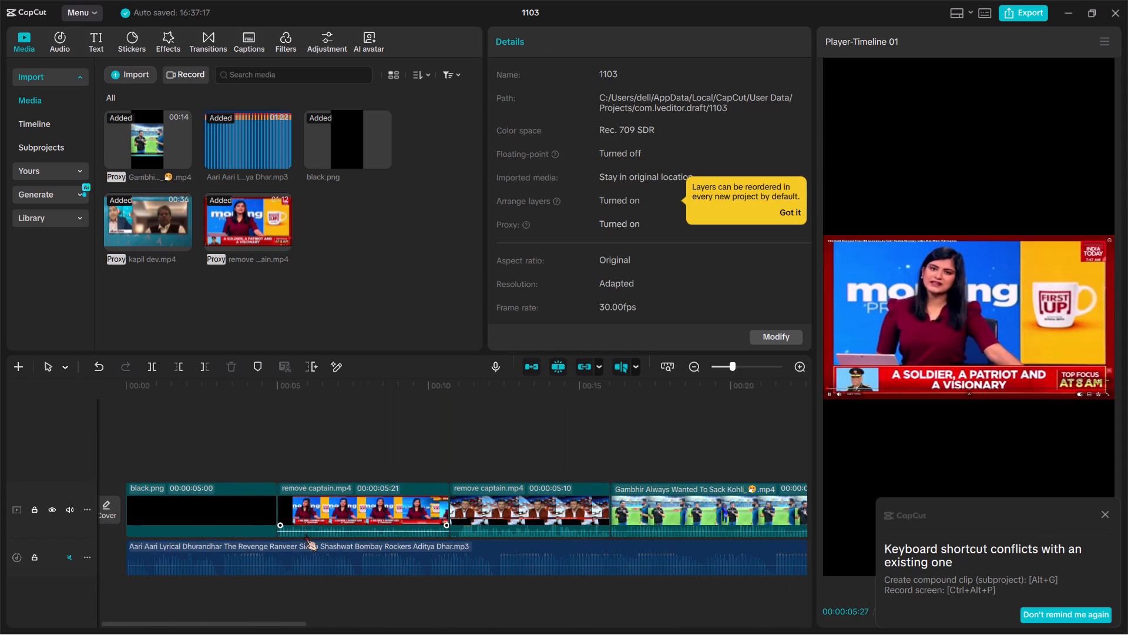
pyautogui.press('space')
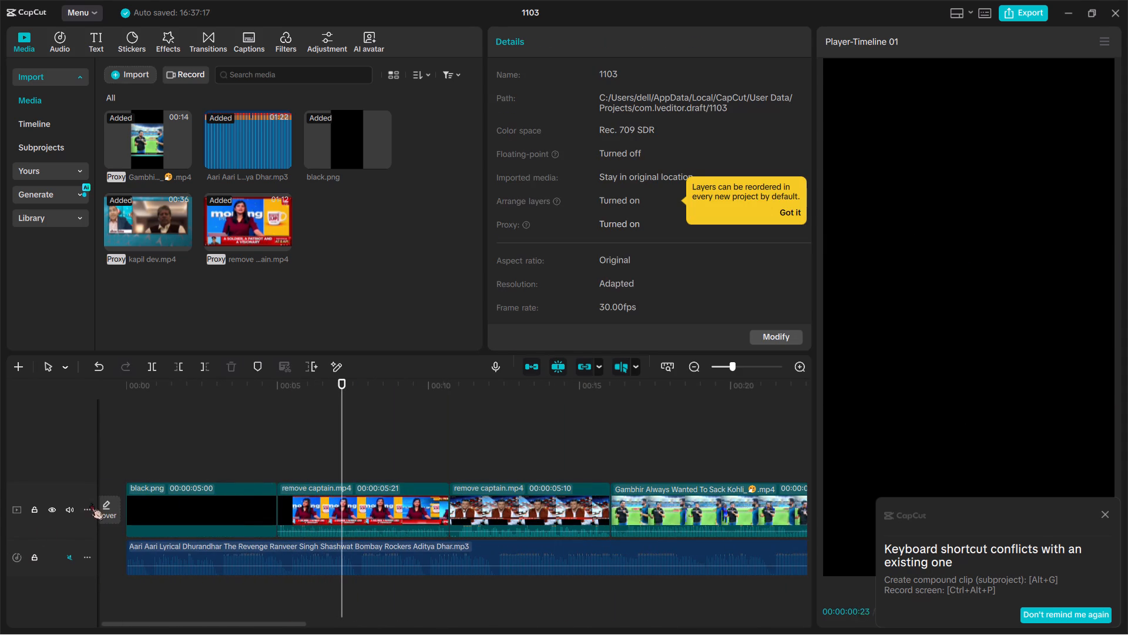
pyautogui.click(66, 561)
# Play the assembled video with the music from the opening to past the end of kapil dev, checking cuts and sound balance.
pyautogui.press('space')
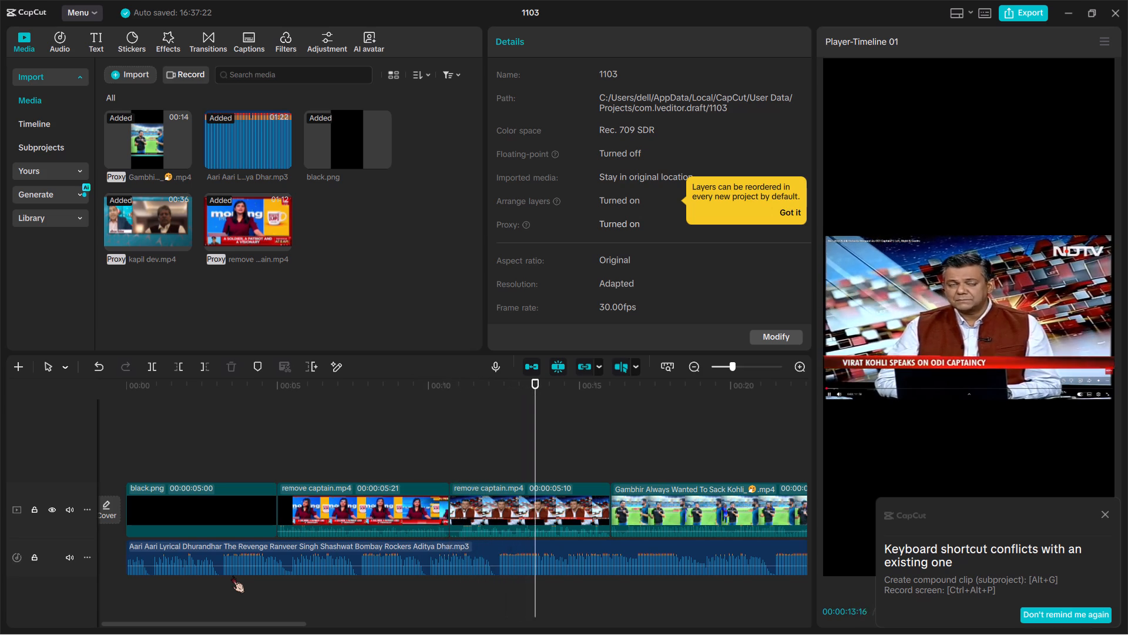
pyautogui.press('space')
pyautogui.keyDown('ctrl'); pyautogui.scroll(8, 232, 576); pyautogui.keyUp('ctrl')
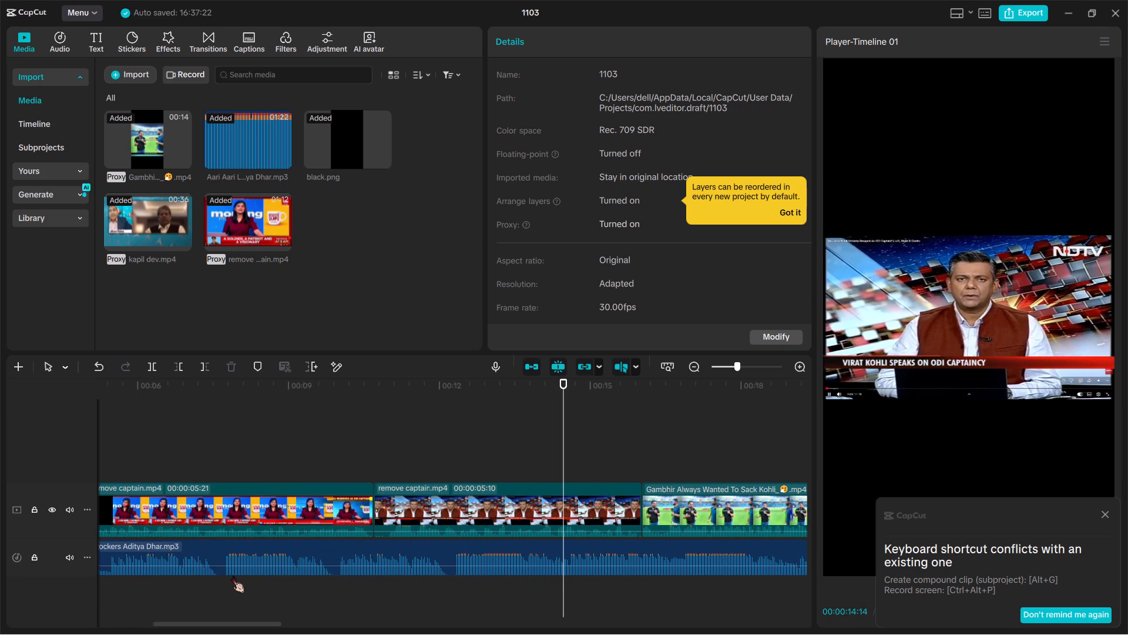
pyautogui.press('space')
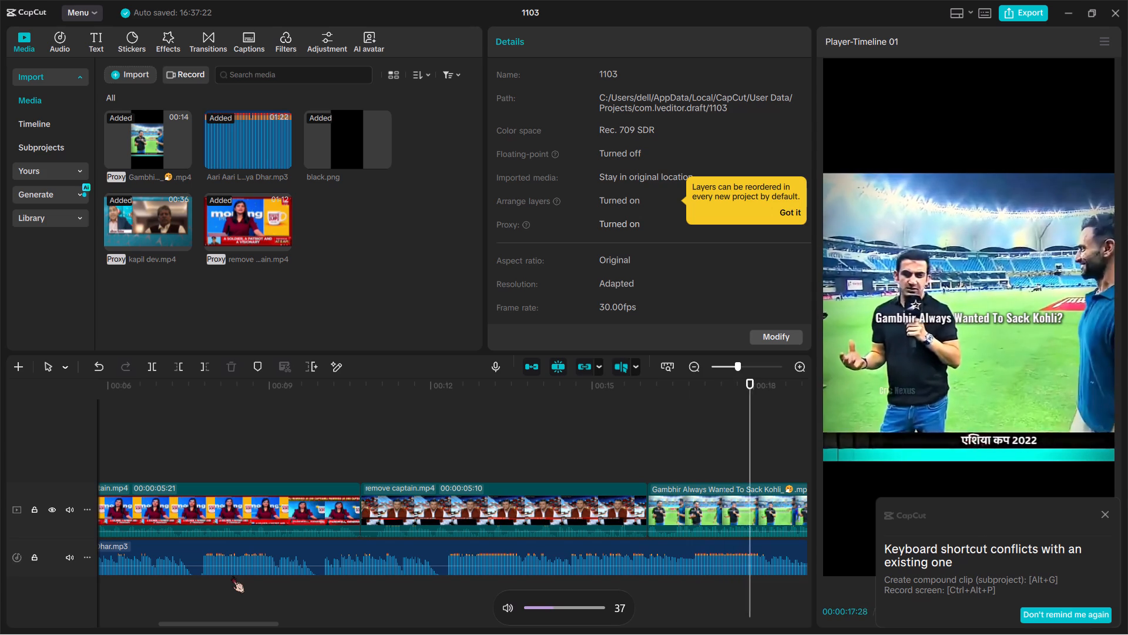
pyautogui.hscroll(-1, 232, 576)
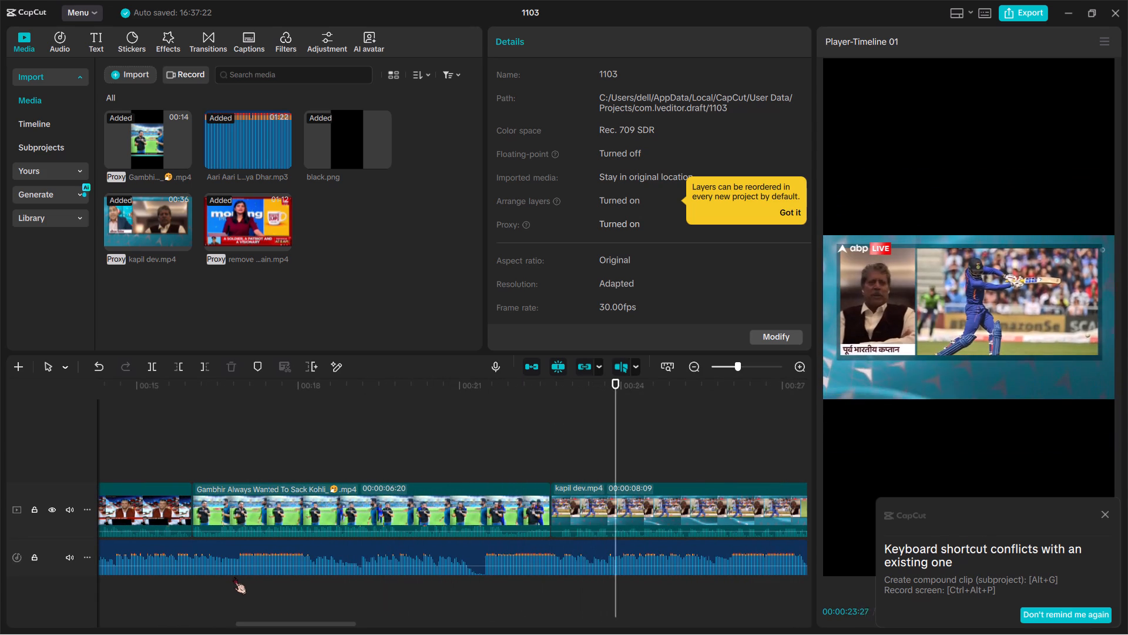
pyautogui.hscroll(-1, 234, 577)
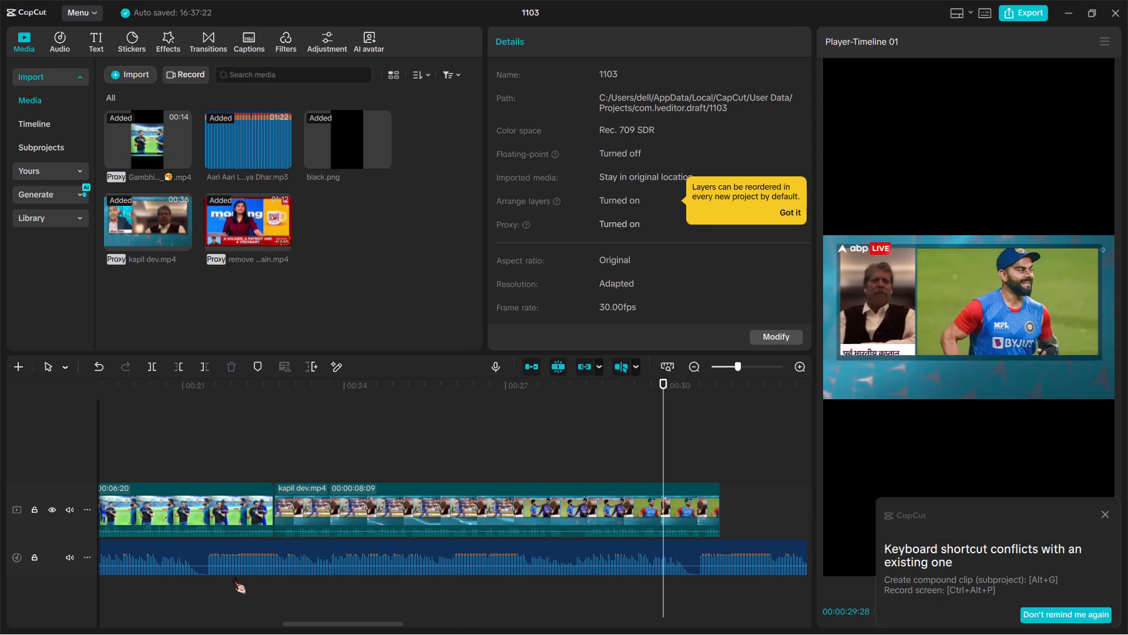
pyautogui.hscroll(-1, 234, 577)
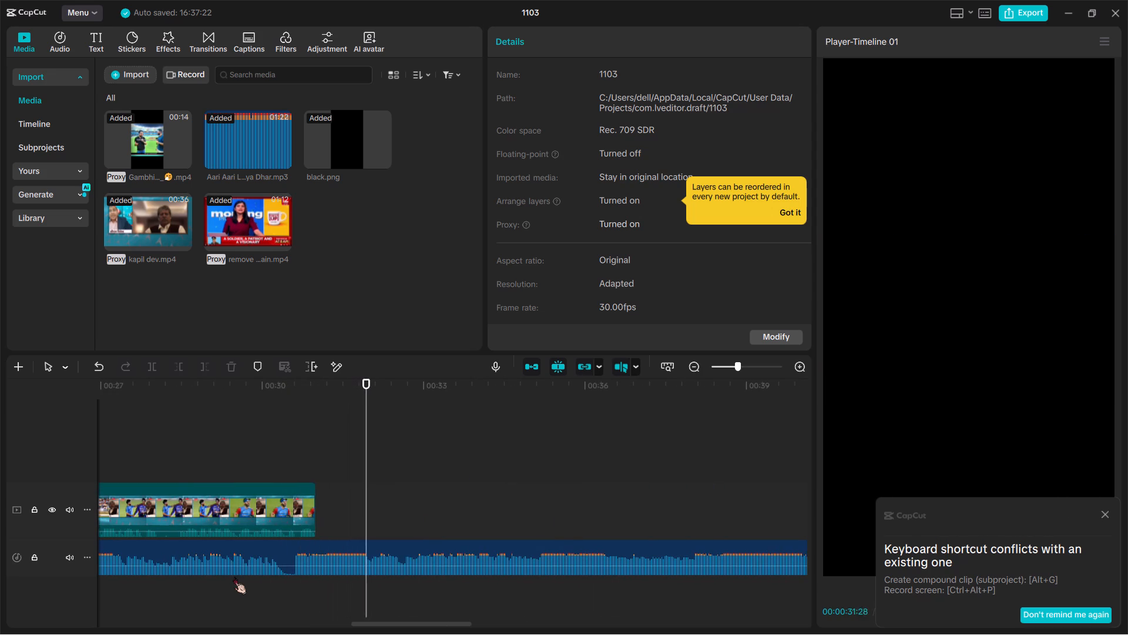
pyautogui.press('space')
pyautogui.keyDown('ctrl'); pyautogui.scroll(10, 234, 577); pyautogui.keyUp('ctrl')
pyautogui.hscroll(1, 234, 577)
pyautogui.keyDown('ctrl'); pyautogui.scroll(5, 234, 577); pyautogui.keyUp('ctrl')
pyautogui.press('space')
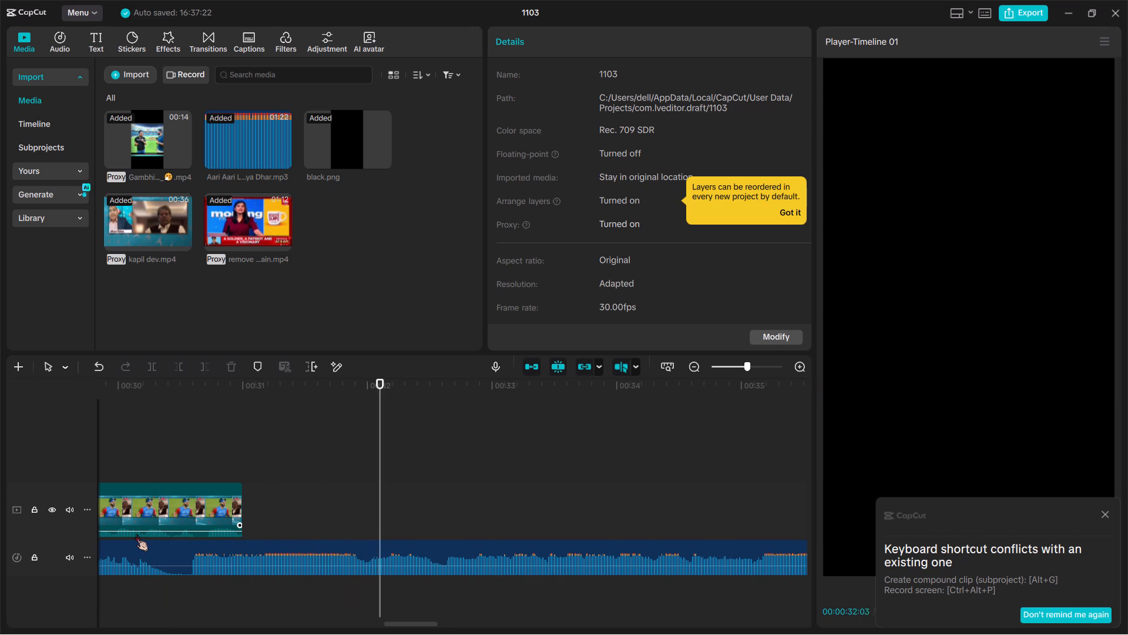
pyautogui.press('space')
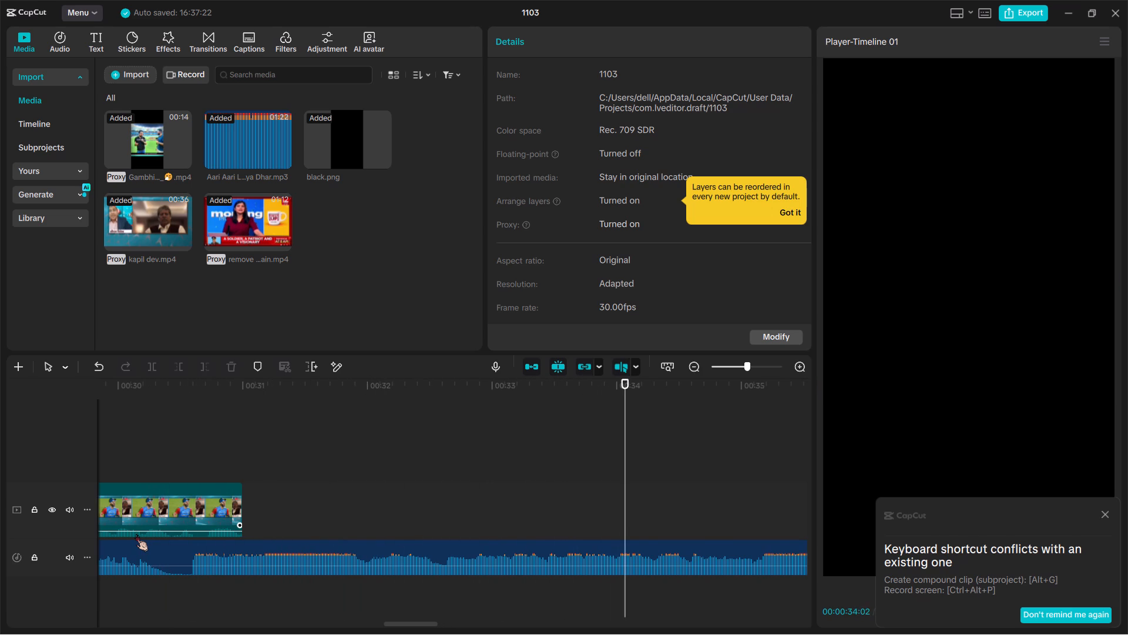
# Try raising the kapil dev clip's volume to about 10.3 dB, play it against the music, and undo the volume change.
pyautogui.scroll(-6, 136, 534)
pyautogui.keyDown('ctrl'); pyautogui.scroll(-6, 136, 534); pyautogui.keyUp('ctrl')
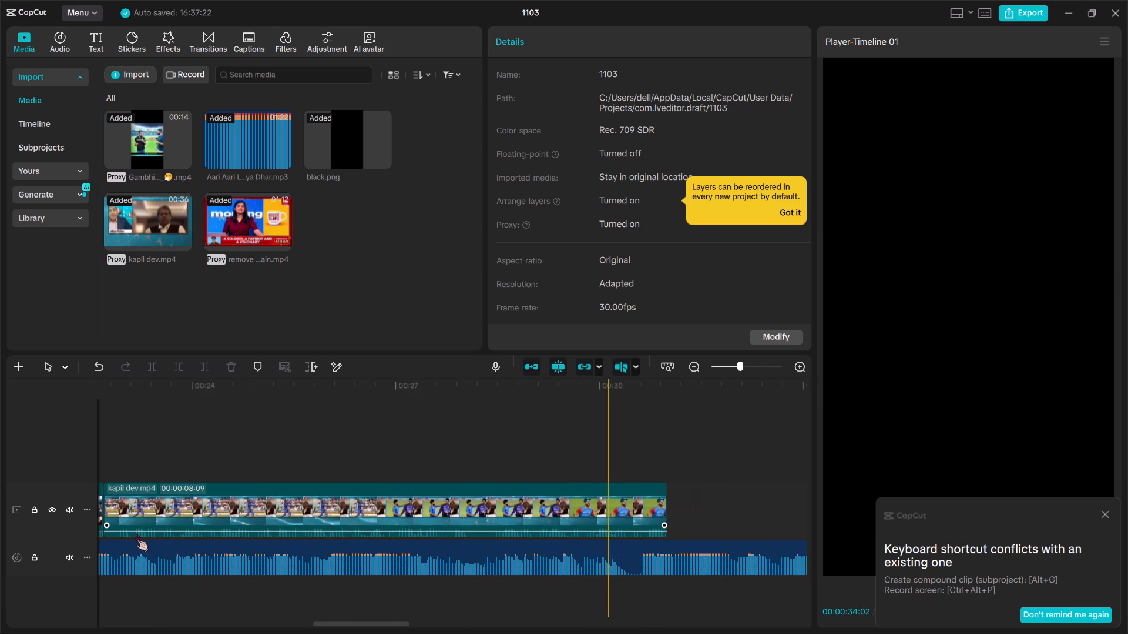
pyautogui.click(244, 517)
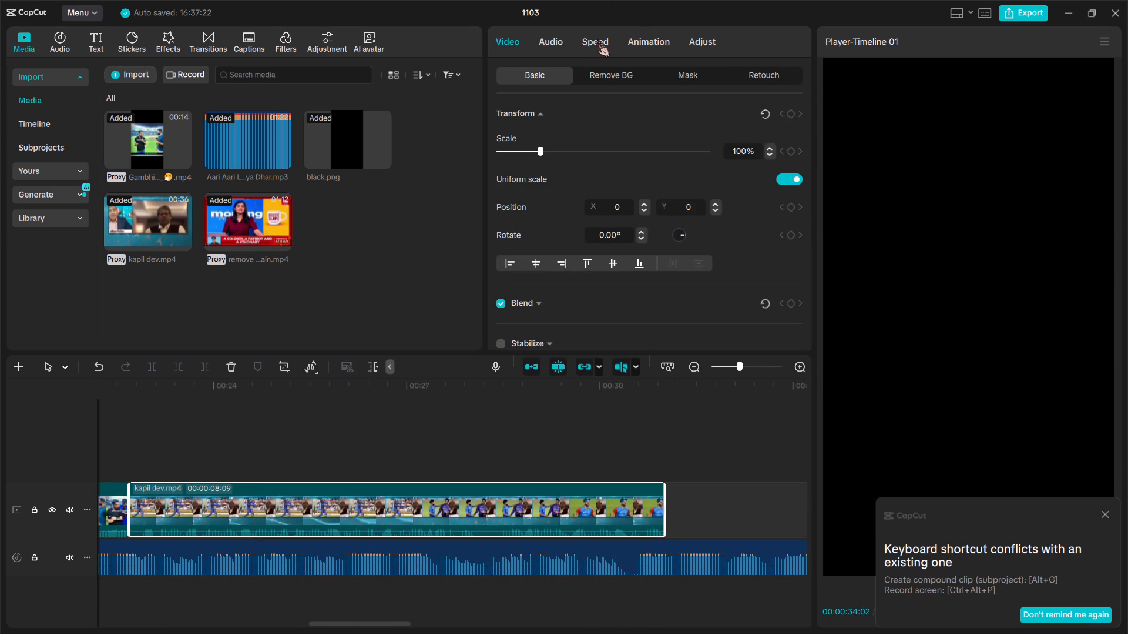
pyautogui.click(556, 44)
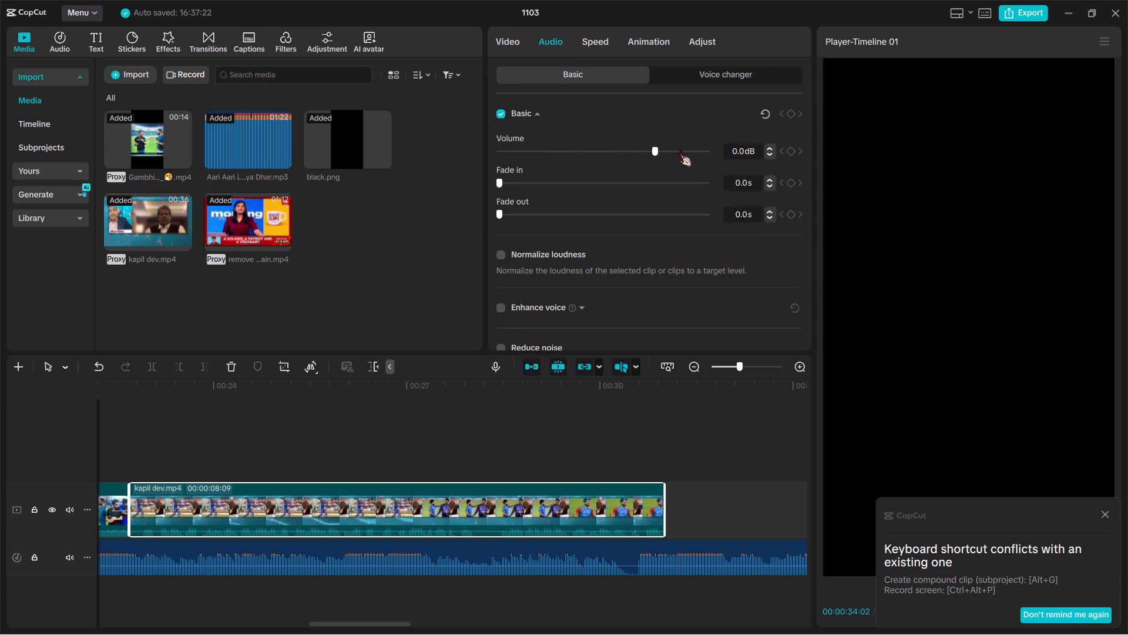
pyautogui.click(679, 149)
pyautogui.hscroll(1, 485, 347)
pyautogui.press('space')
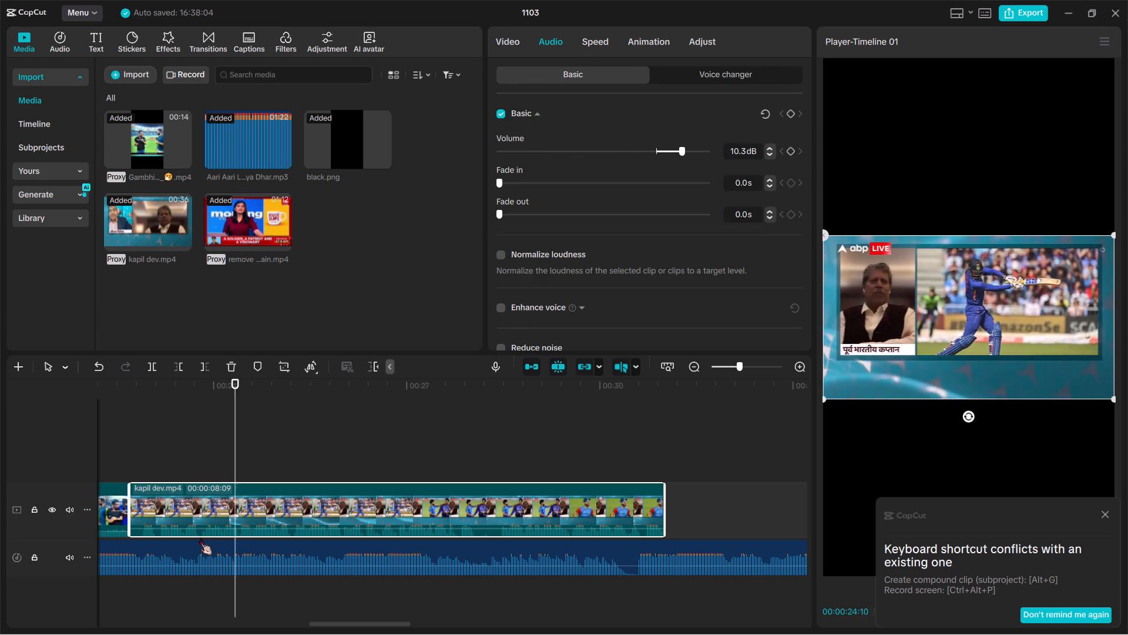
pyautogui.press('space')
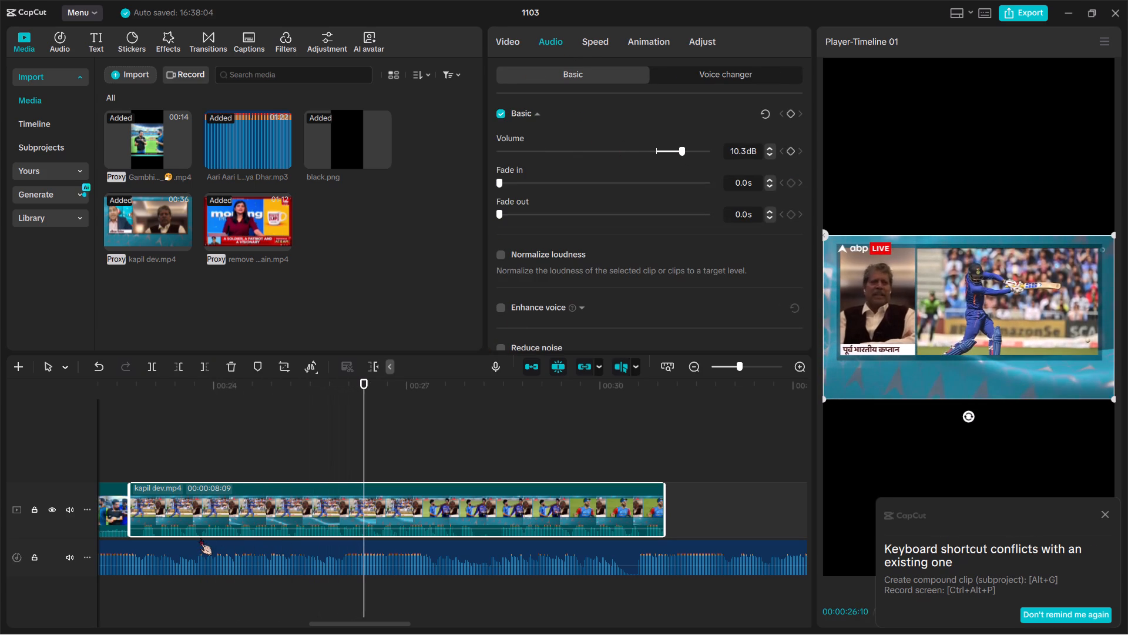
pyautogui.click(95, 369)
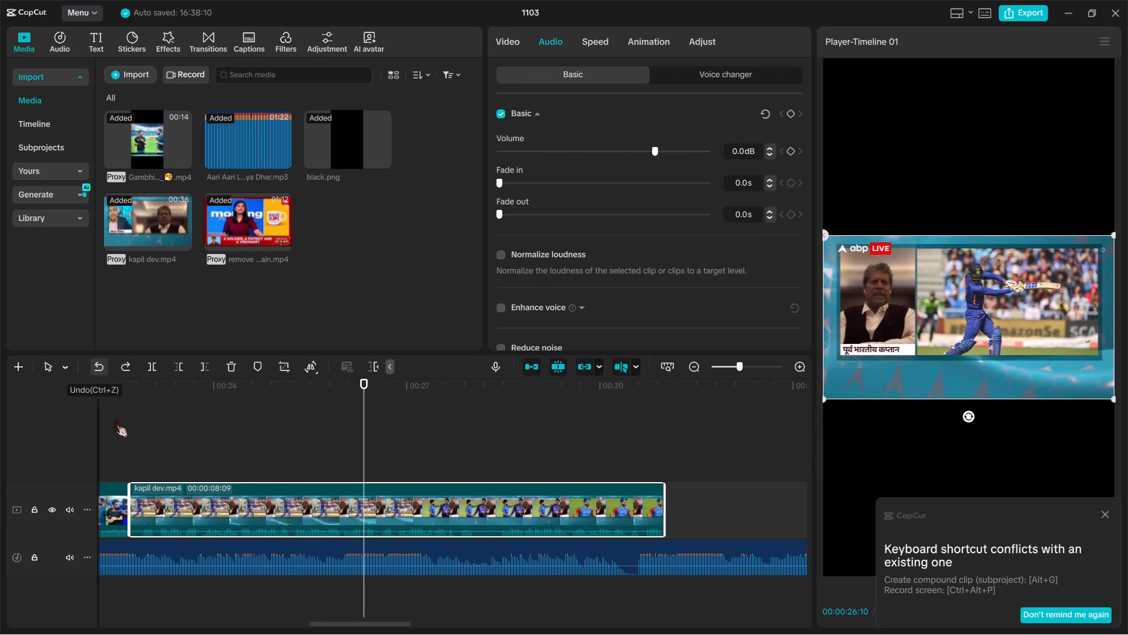
# Lower the Aari Aari music's volume to about -13.2 dB and play the NDTV and Gambhir clips to check the balance.
pyautogui.click(249, 563)
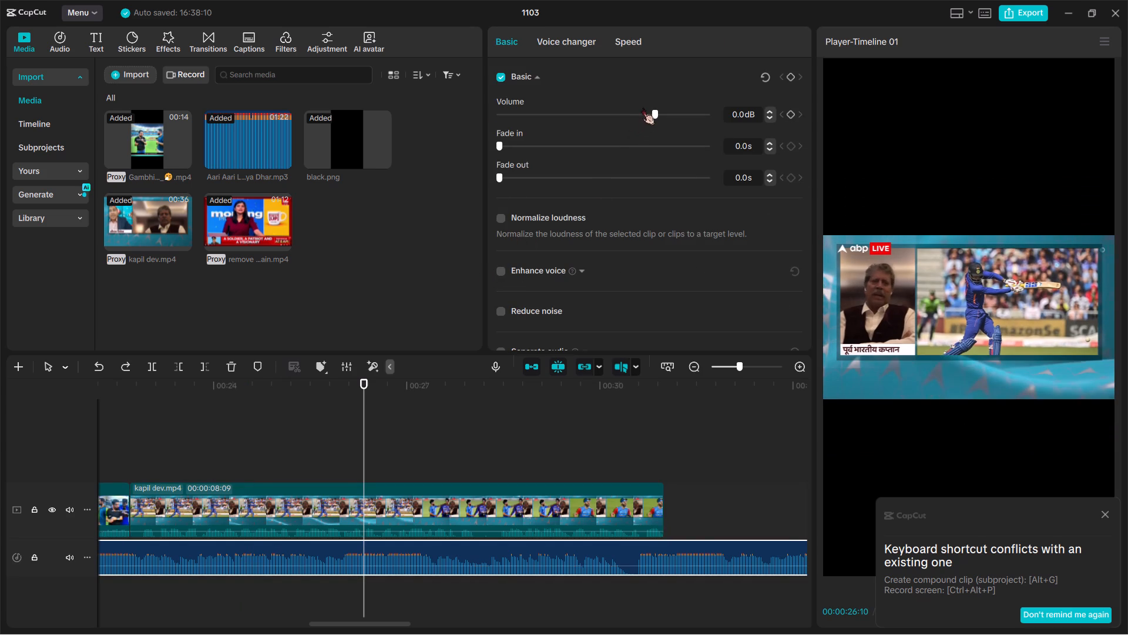
pyautogui.click(642, 108)
pyautogui.moveTo(642, 108); pyautogui.dragTo(618, 114)
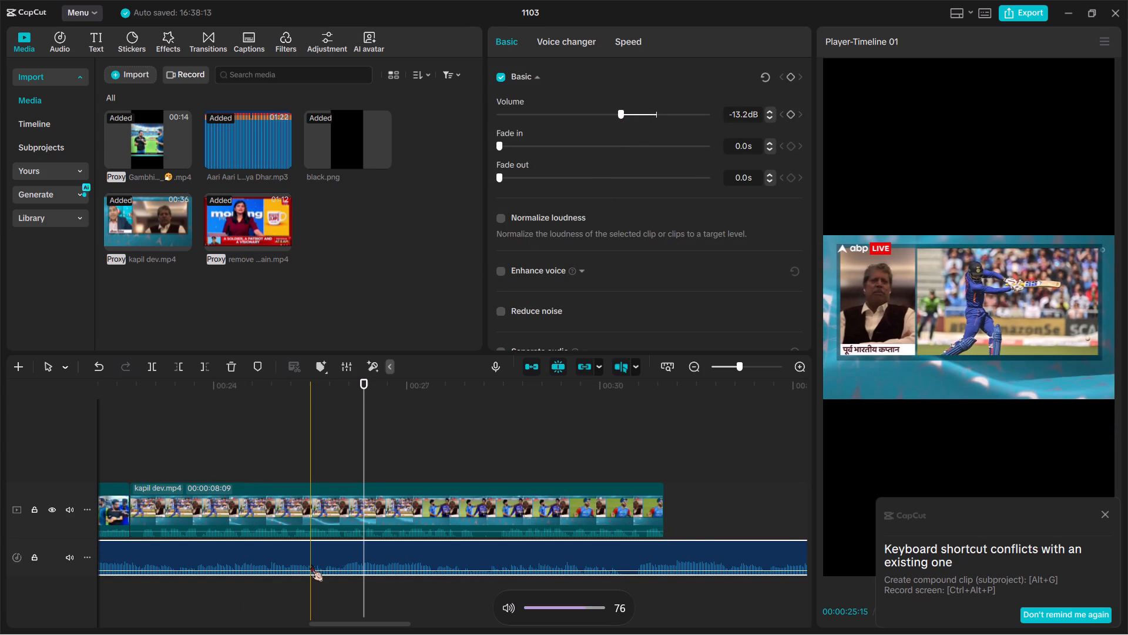
pyautogui.click(311, 564)
pyautogui.hscroll(1, 311, 564)
pyautogui.press('space')
pyautogui.hscroll(-1, 451, 539)
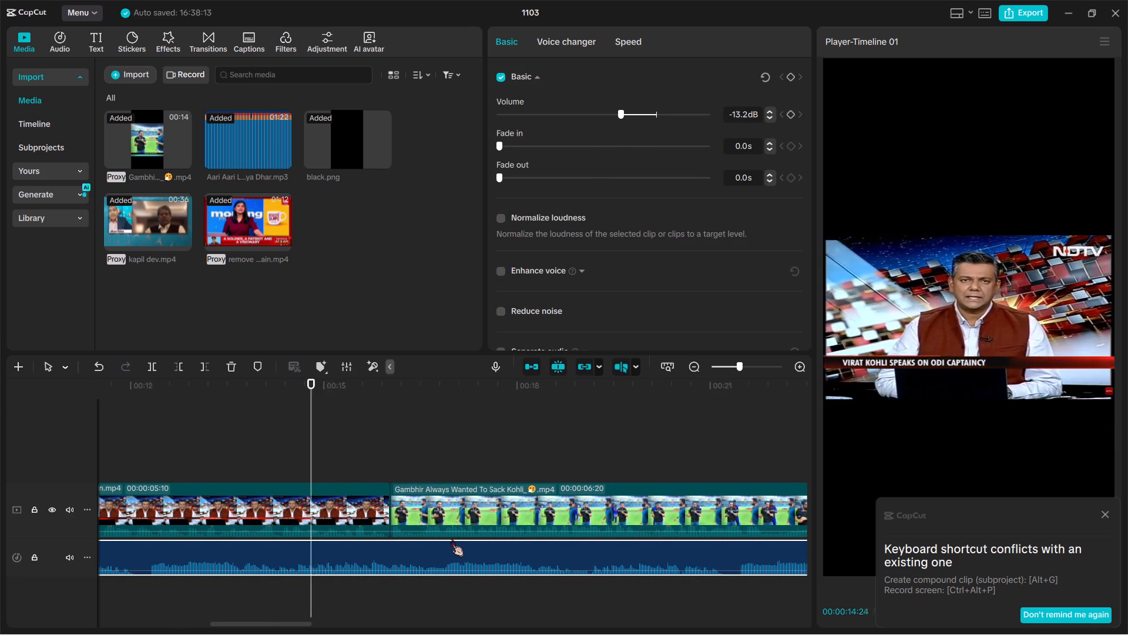
pyautogui.hscroll(-1, 451, 539)
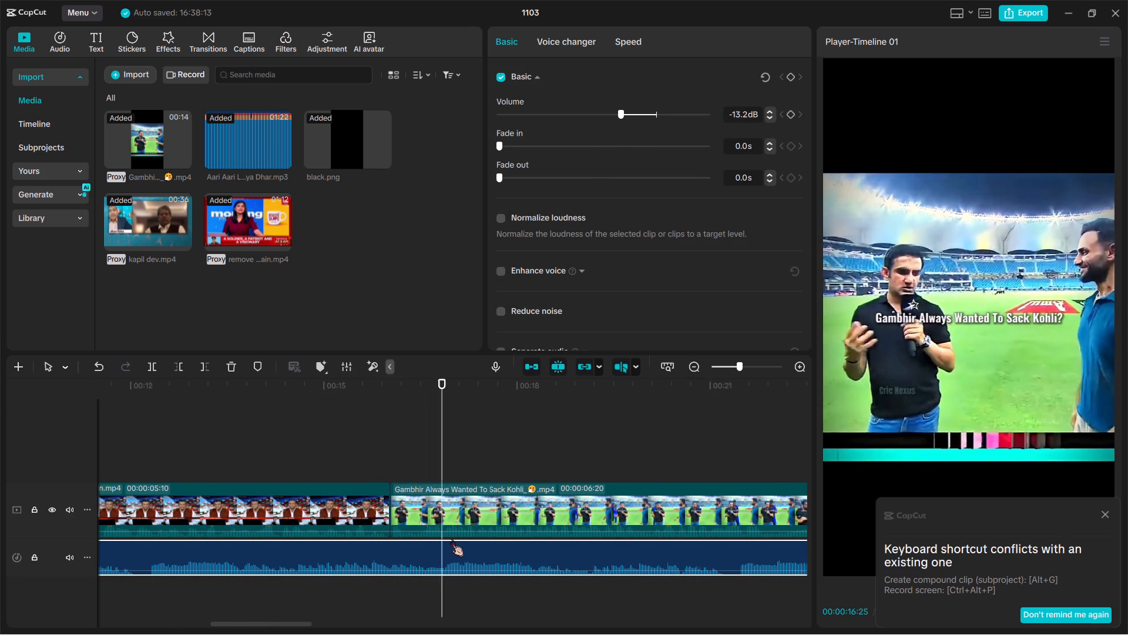
pyautogui.hscroll(-1, 451, 539)
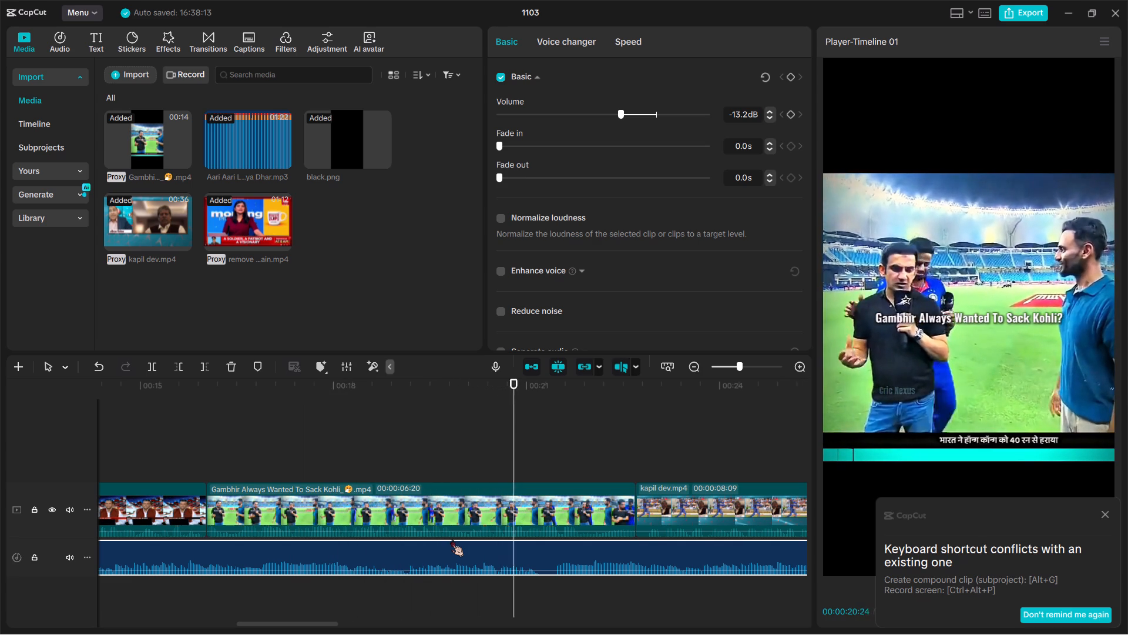
pyautogui.press('space')
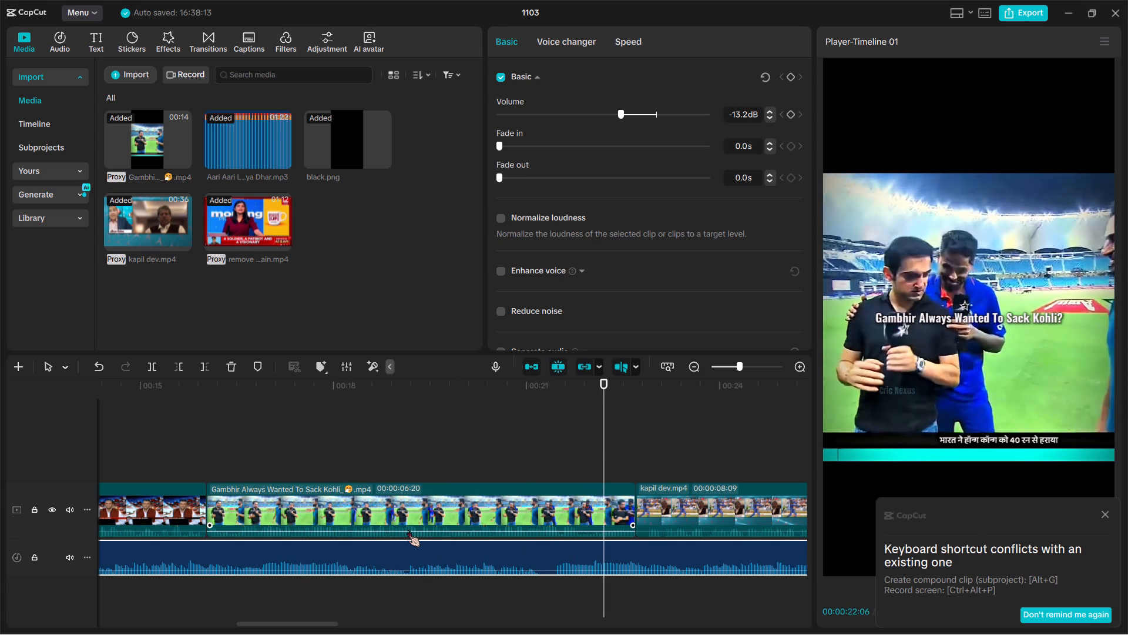
# Speed up the Gambhir clip to about 1.31x and play across its cut into kapil dev.
pyautogui.click(417, 513)
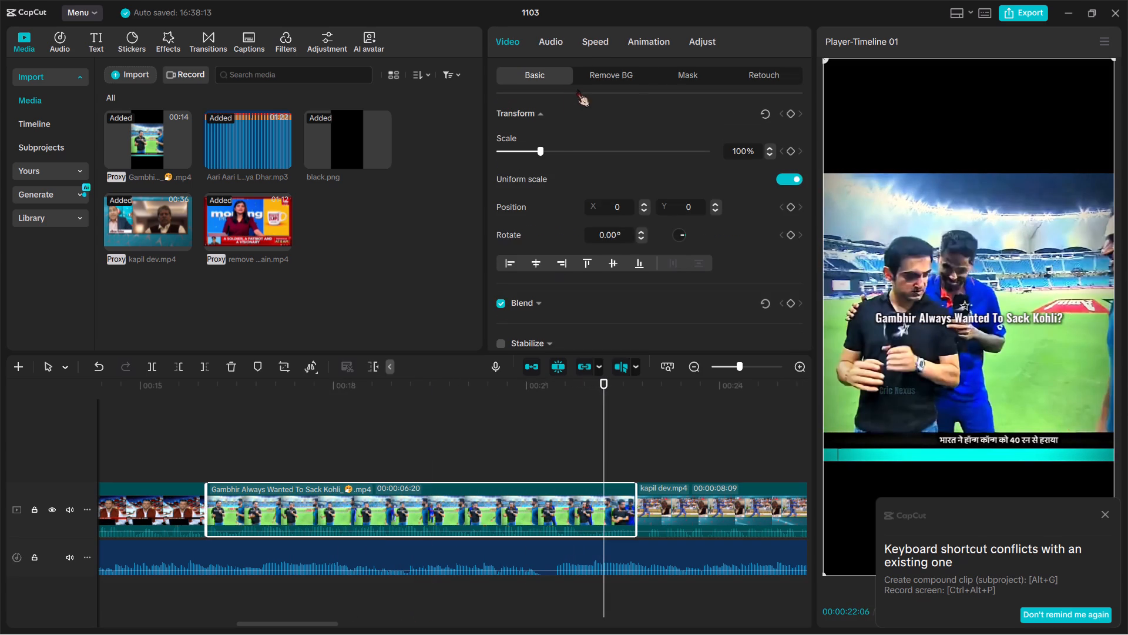
pyautogui.click(588, 44)
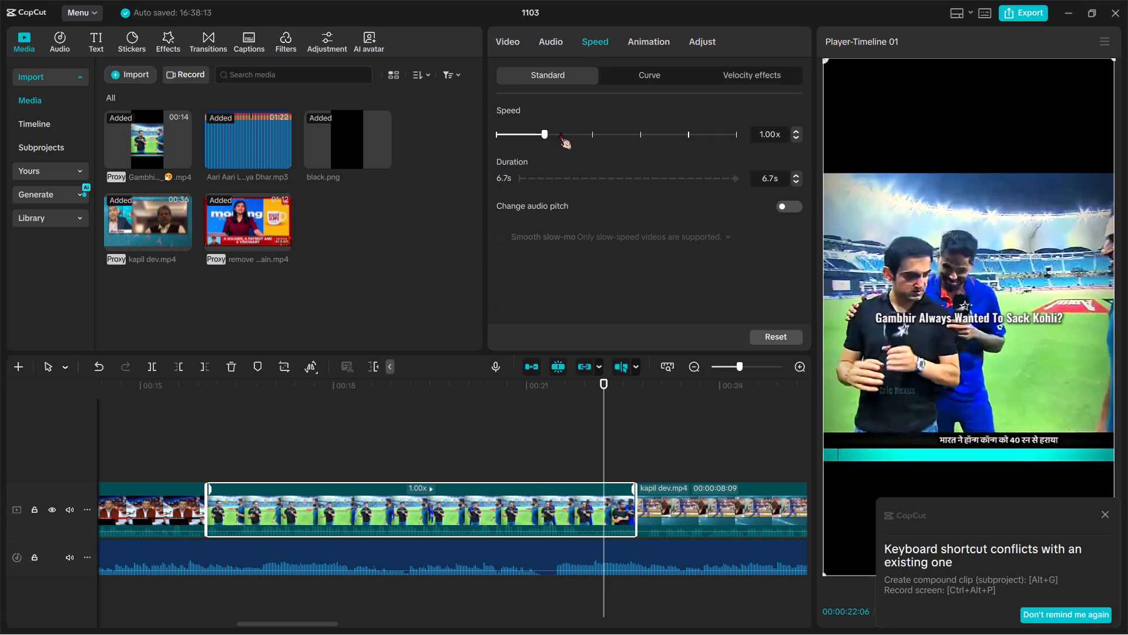
pyautogui.click(559, 132)
pyautogui.press('space')
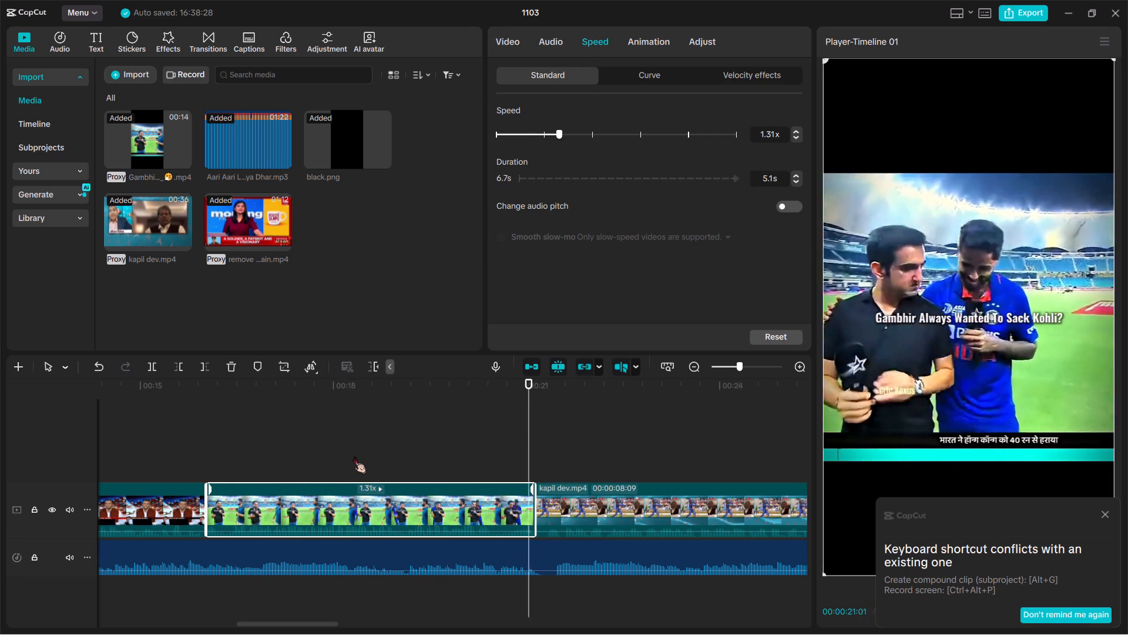
pyautogui.press('space')
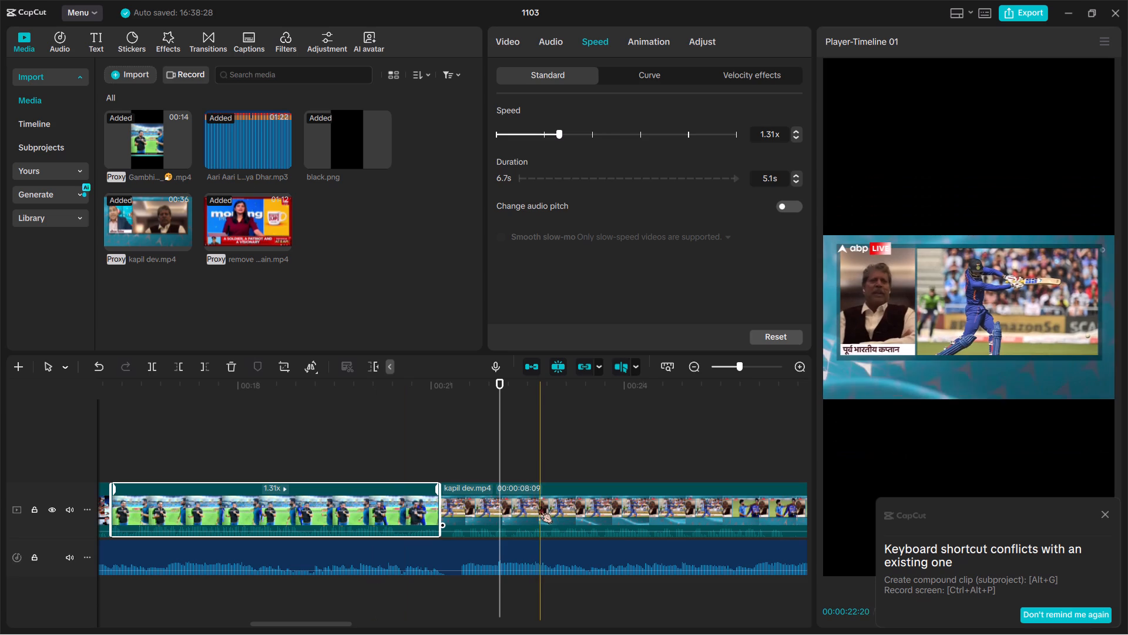
# Speed up the kapil dev clip to about 1.41x and play it through to its end.
pyautogui.click(540, 506)
pyautogui.click(551, 135)
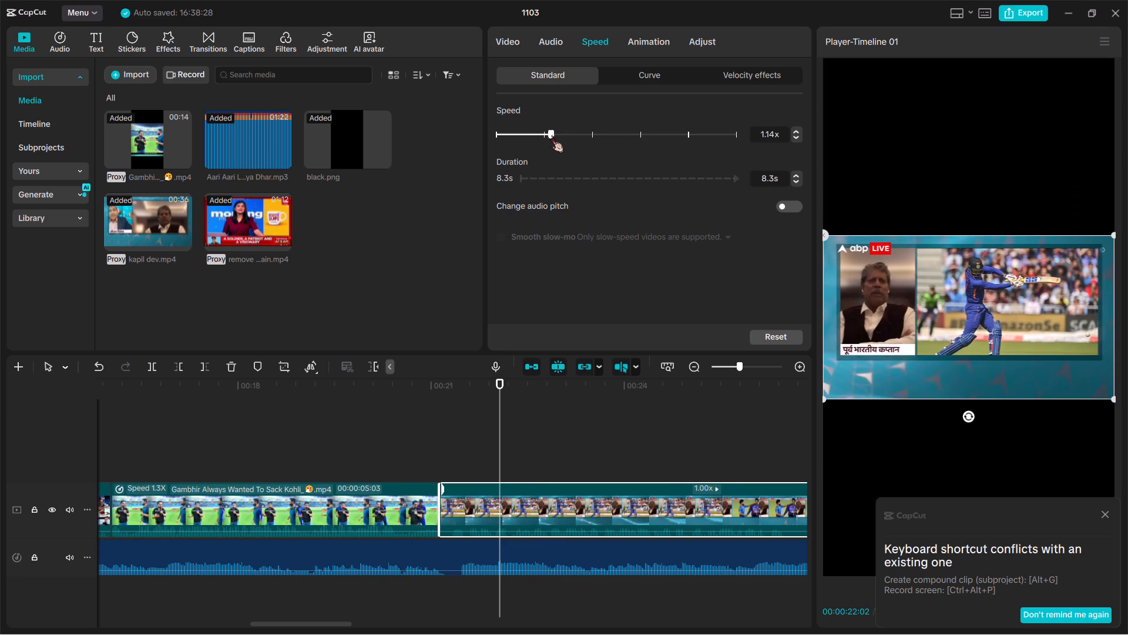
pyautogui.moveTo(562, 133); pyautogui.dragTo(395, 497)
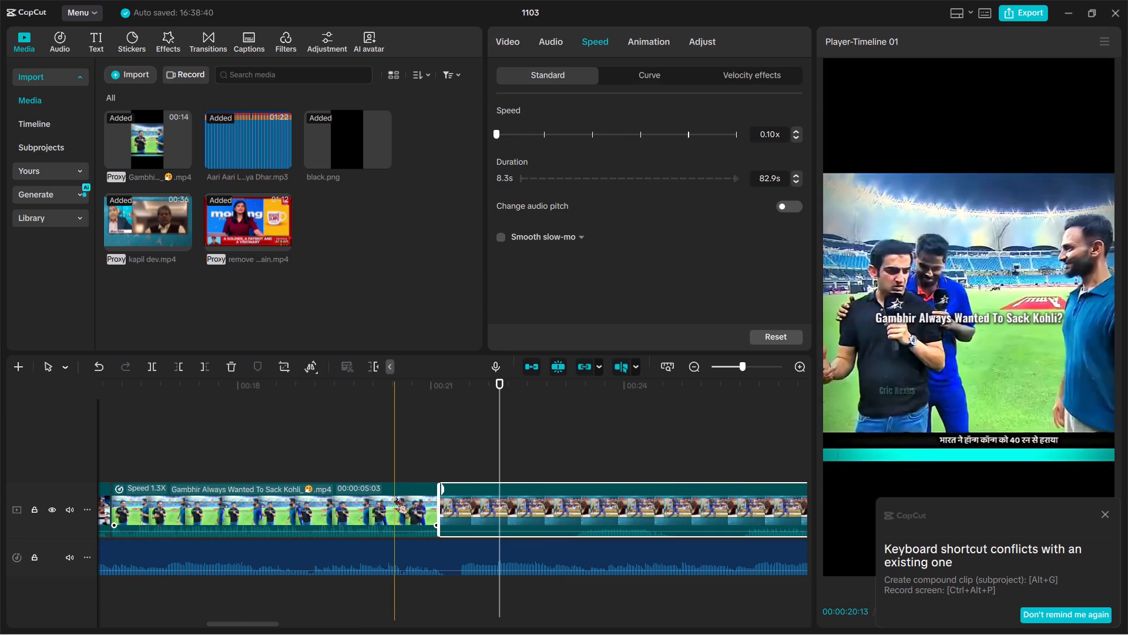
pyautogui.click(564, 134)
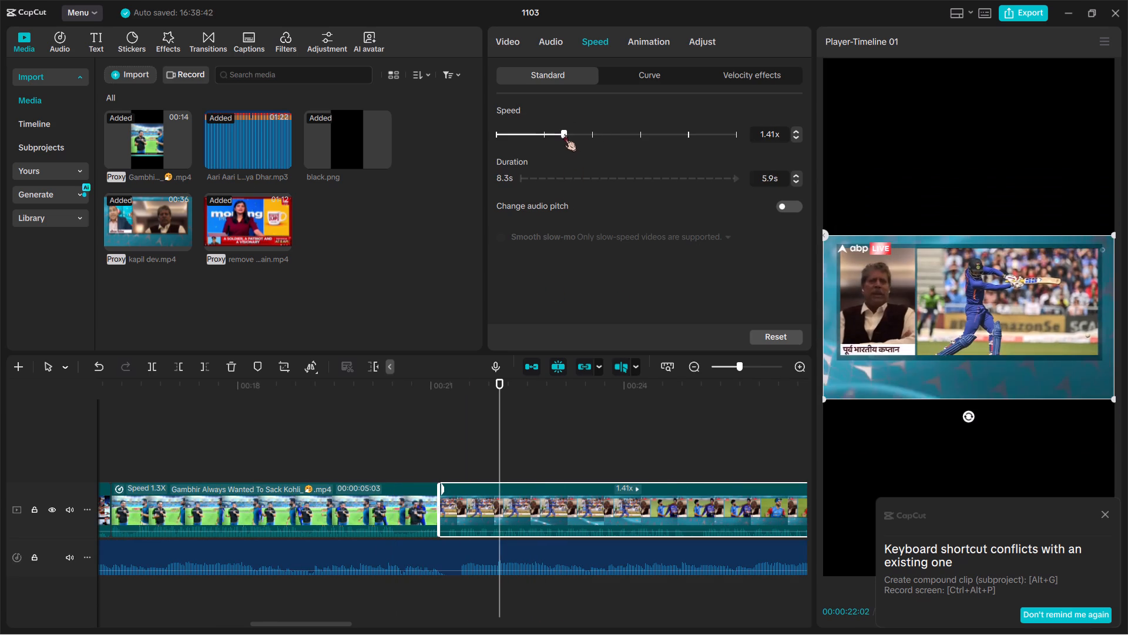
pyautogui.press('space')
pyautogui.hscroll(-1, 411, 573)
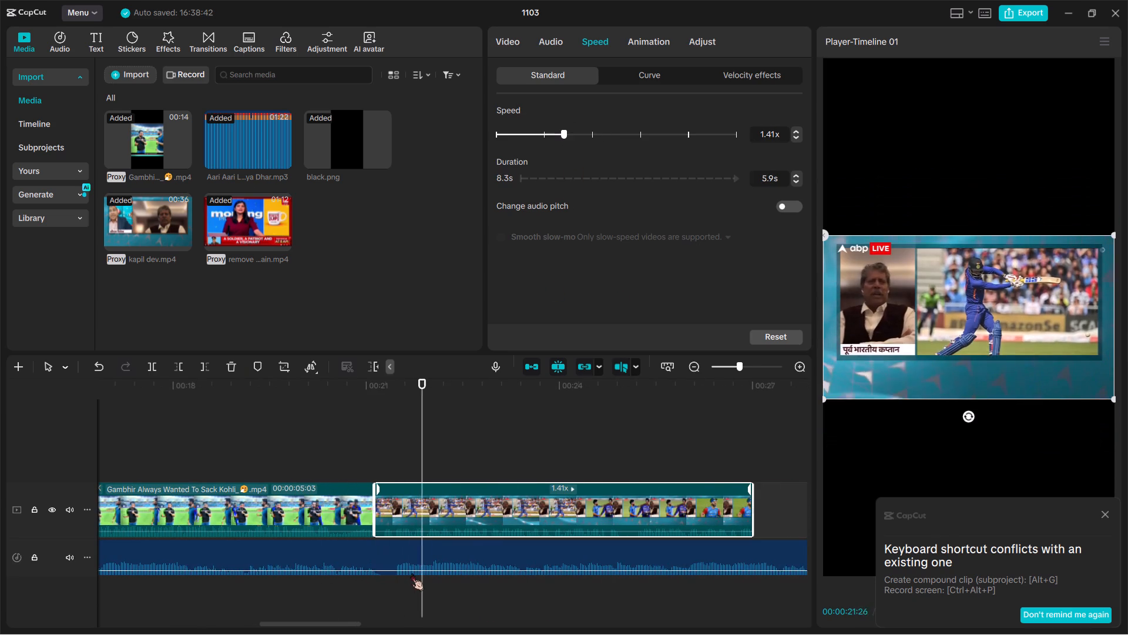
pyautogui.hscroll(-1, 411, 573)
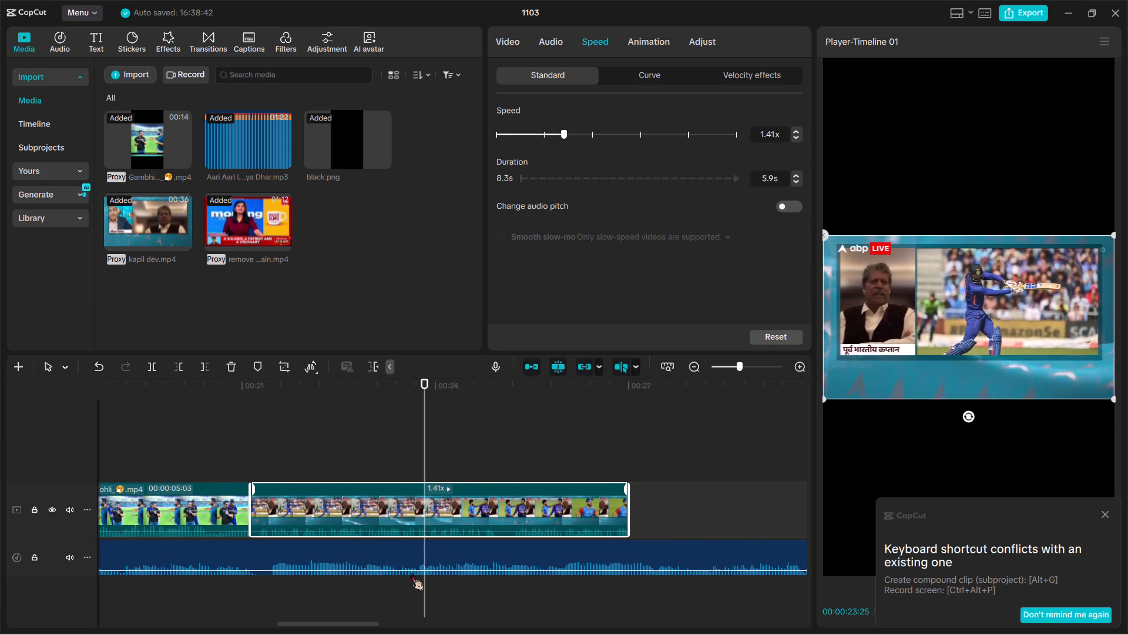
pyautogui.hscroll(-1, 411, 573)
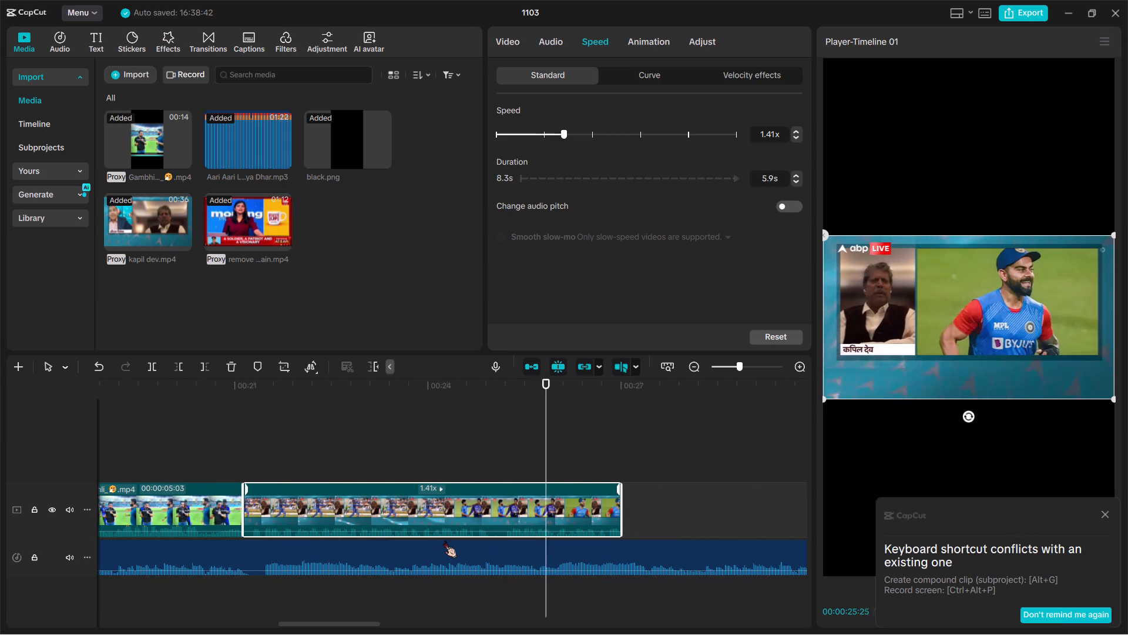
pyautogui.press('space')
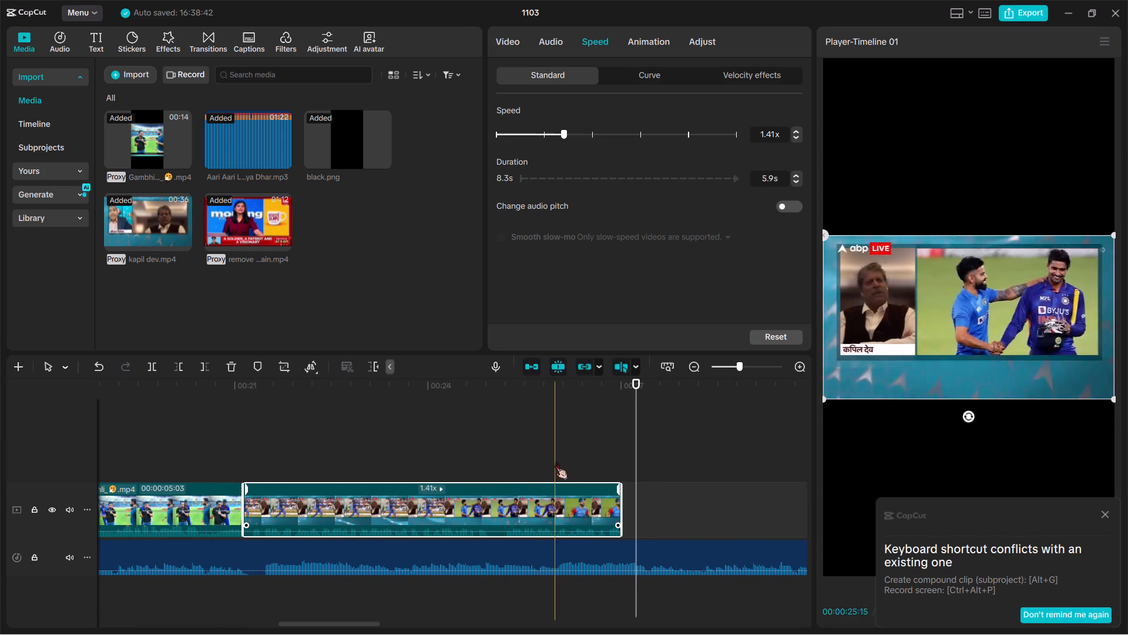
# Raise the kapil dev clip's volume to about 4.9 dB and briefly run playback.
pyautogui.click(530, 520)
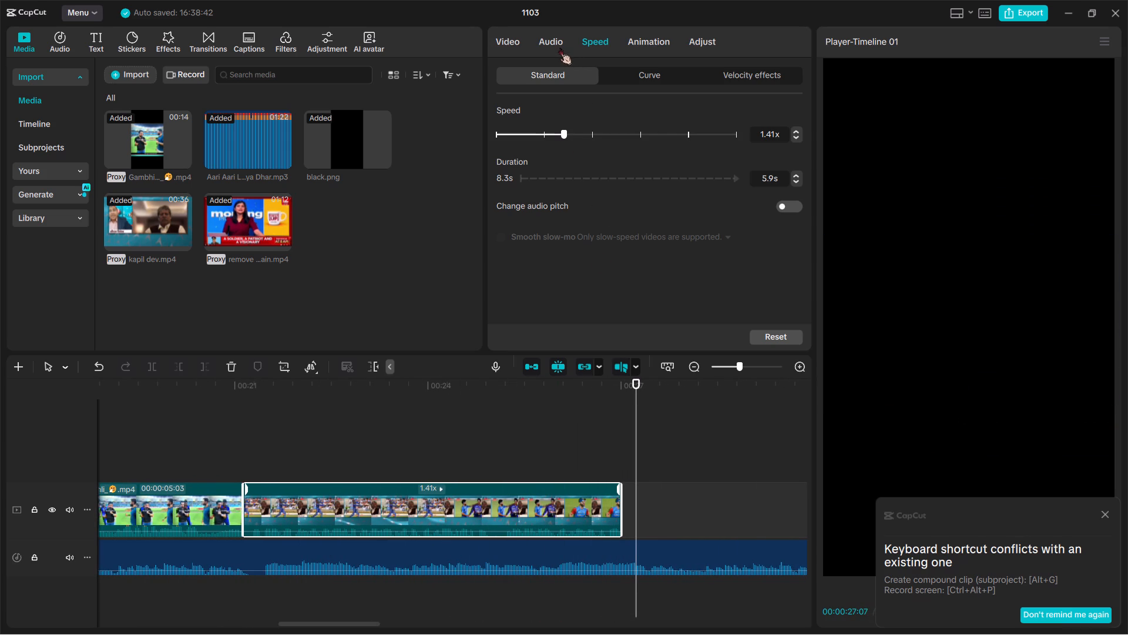
pyautogui.click(563, 39)
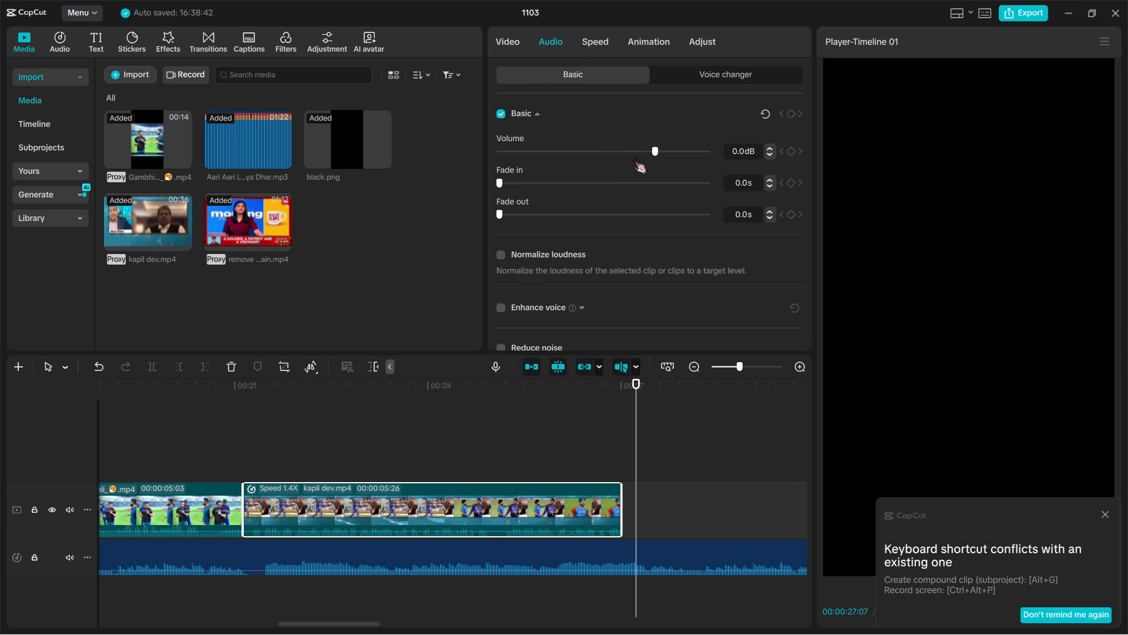
pyautogui.click(665, 148)
pyautogui.press('space')
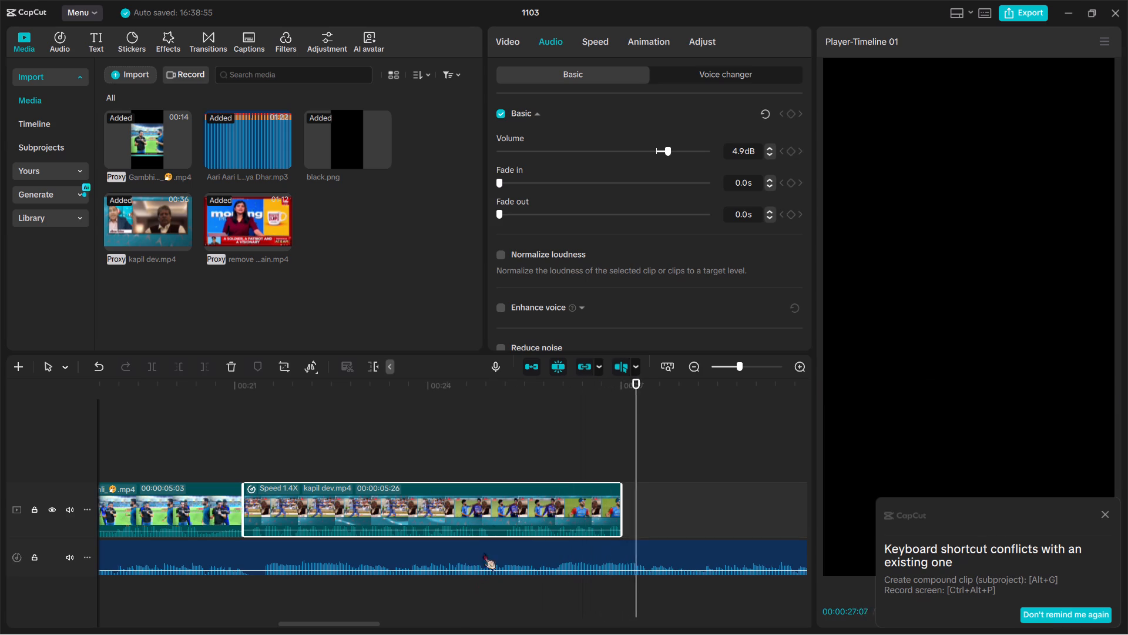
pyautogui.press('space')
# Speed up the NDTV clip, trying about 1.36x before about 1.48x, and play across its cut into the Gambhir clip.
pyautogui.scroll(-3, 468, 512)
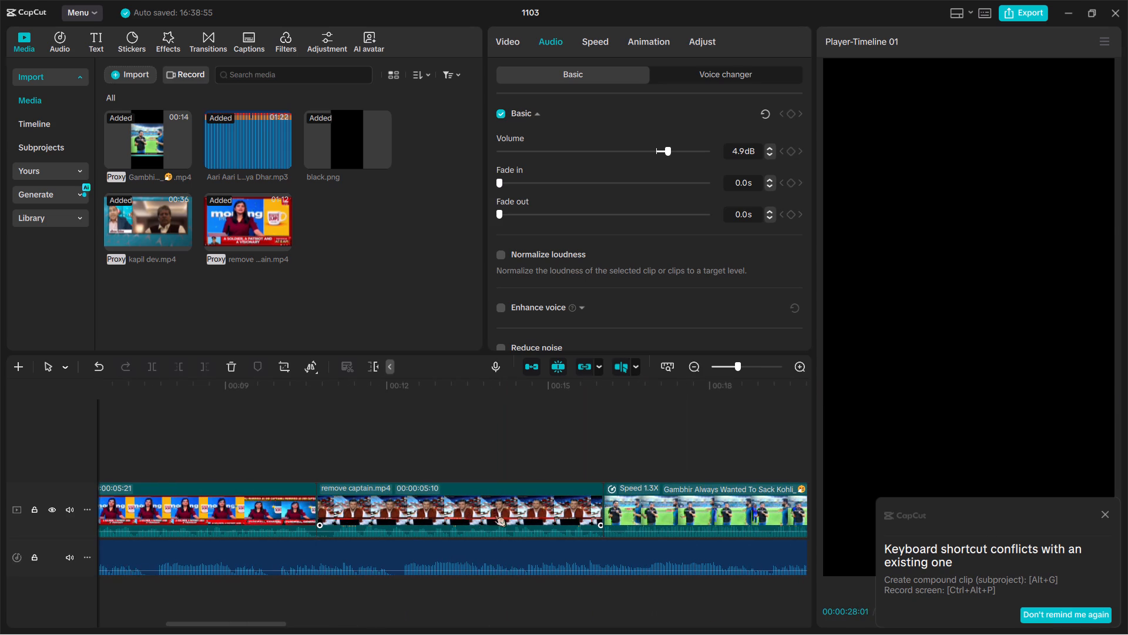
pyautogui.press('space')
pyautogui.click(434, 494)
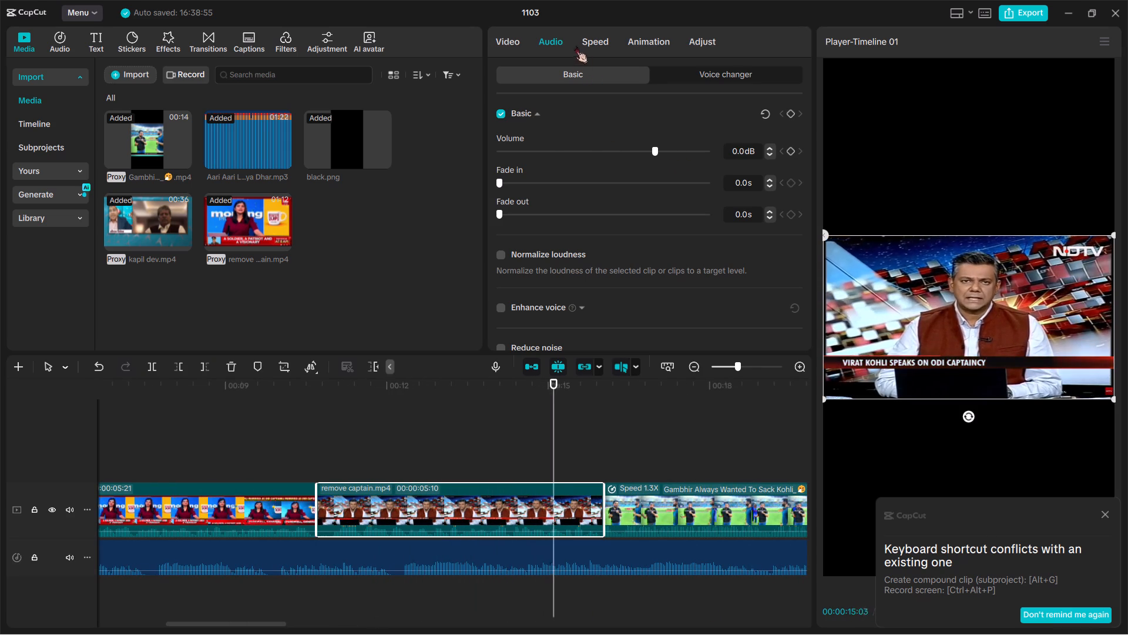
pyautogui.click(592, 45)
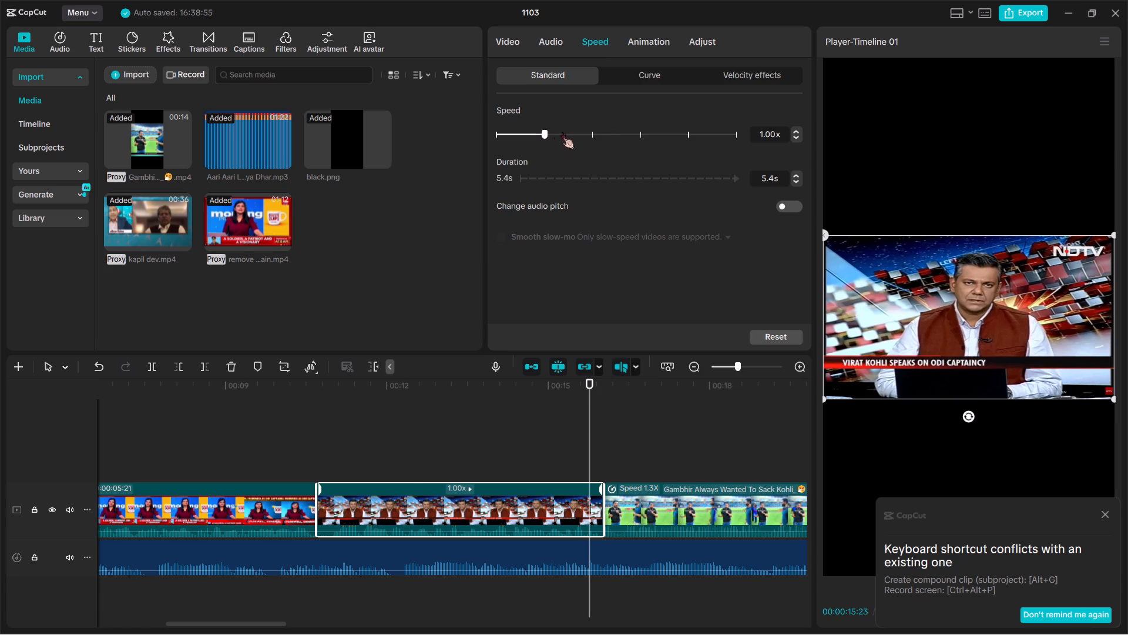
pyautogui.click(562, 132)
pyautogui.press('space')
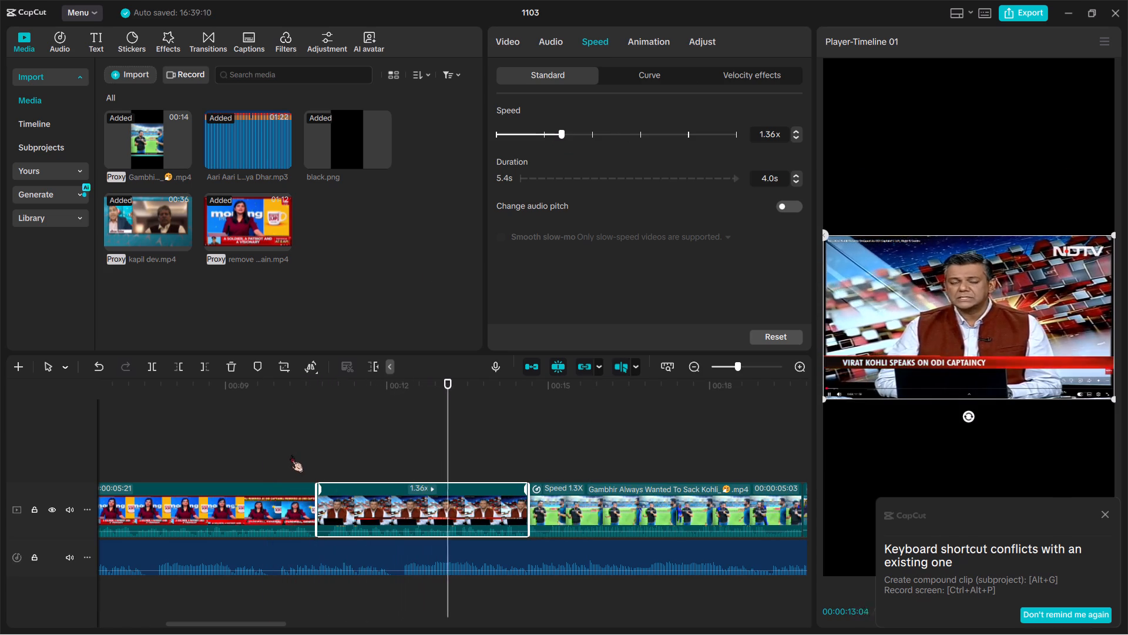
pyautogui.press('space')
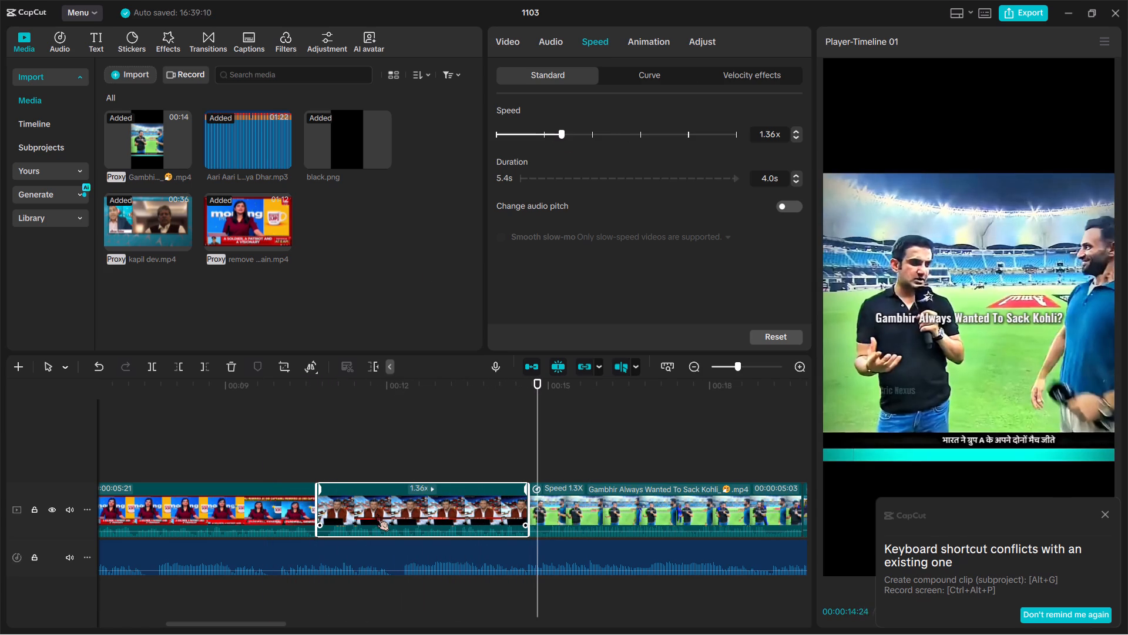
pyautogui.click(568, 133)
pyautogui.press('space')
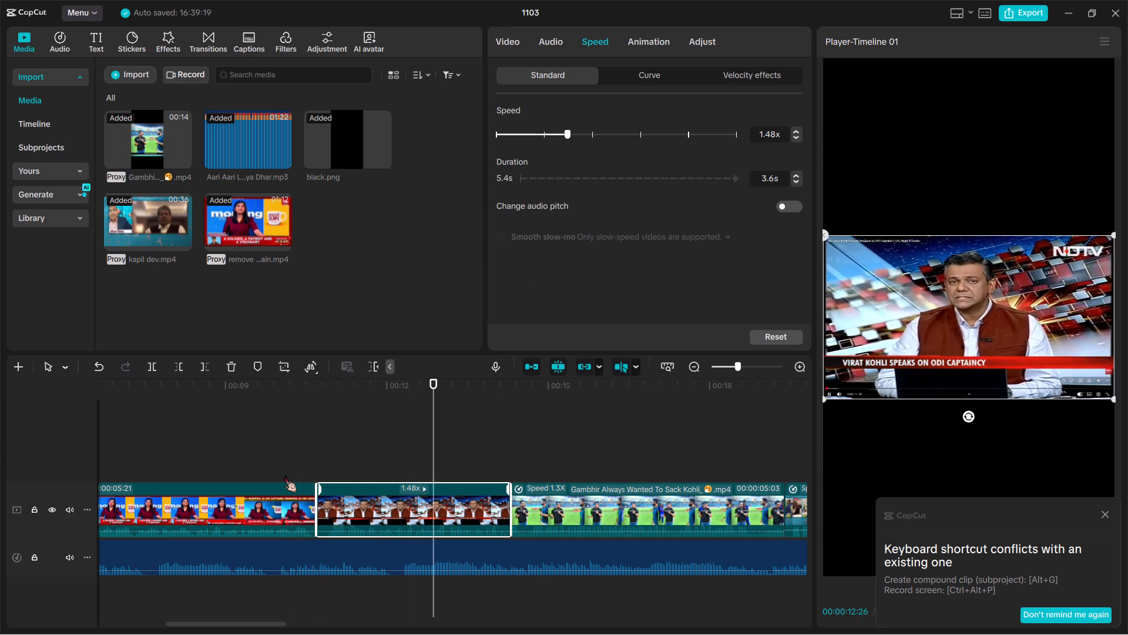
pyautogui.press('space')
# Speed up the India Today clip after the black opening to about 1.41x.
pyautogui.hscroll(1, 284, 475)
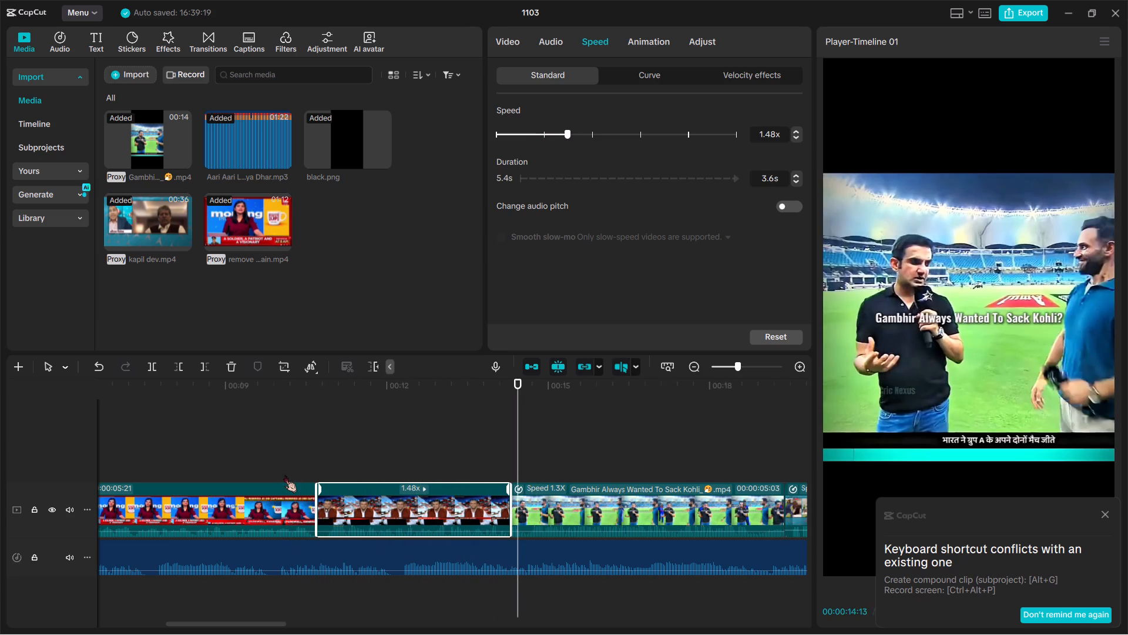
pyautogui.hscroll(1, 284, 475)
pyautogui.click(411, 529)
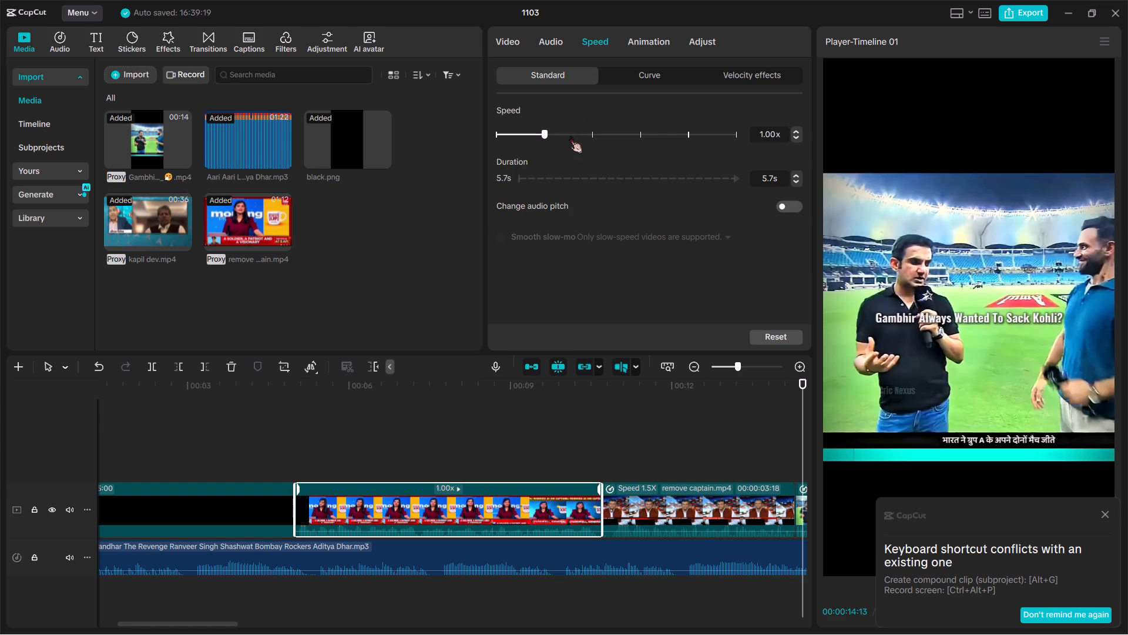
pyautogui.moveTo(570, 136); pyautogui.dragTo(263, 534)
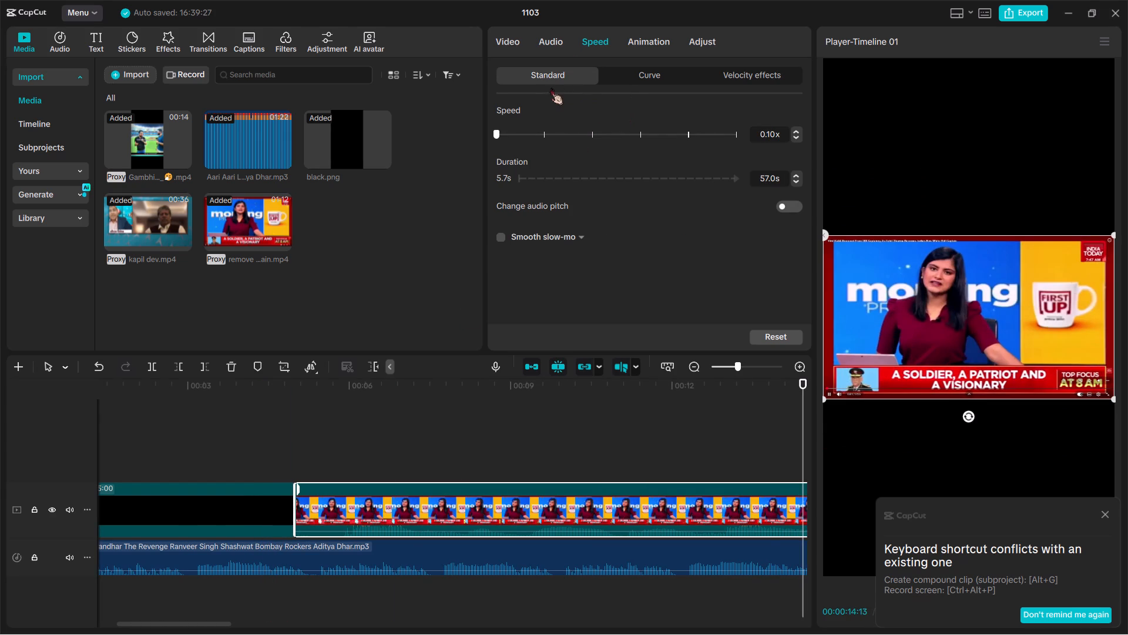
pyautogui.click(588, 132)
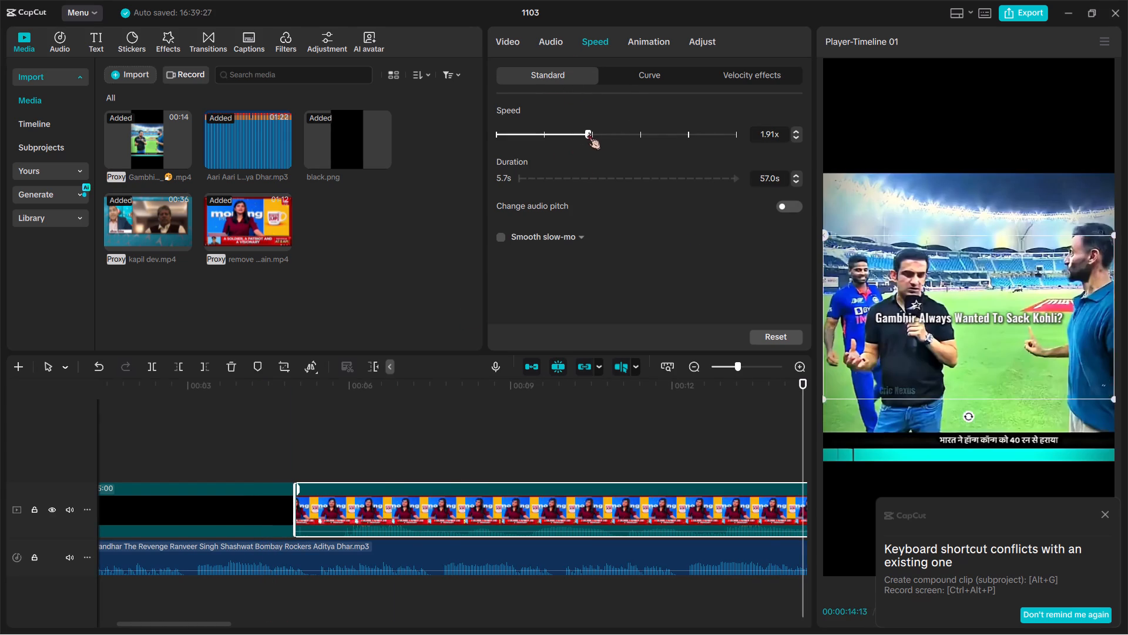
pyautogui.click(569, 130)
pyautogui.click(564, 132)
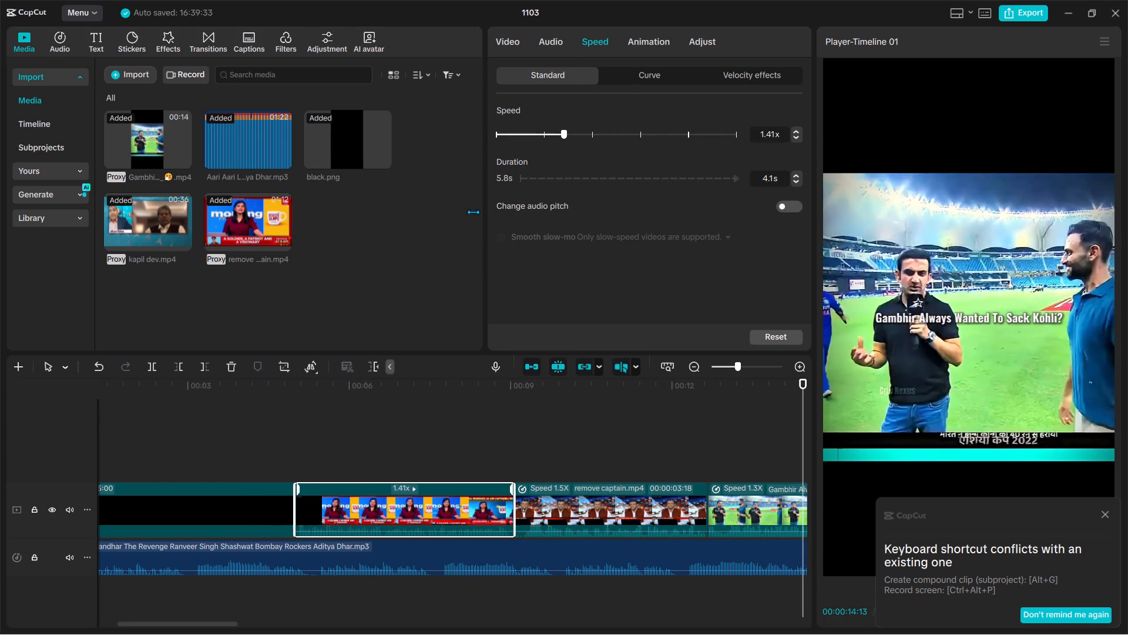
# Play the sped-up clips from the India Today clip through the end of kapil dev and replay part of the kapil dev clip.
pyautogui.press('space')
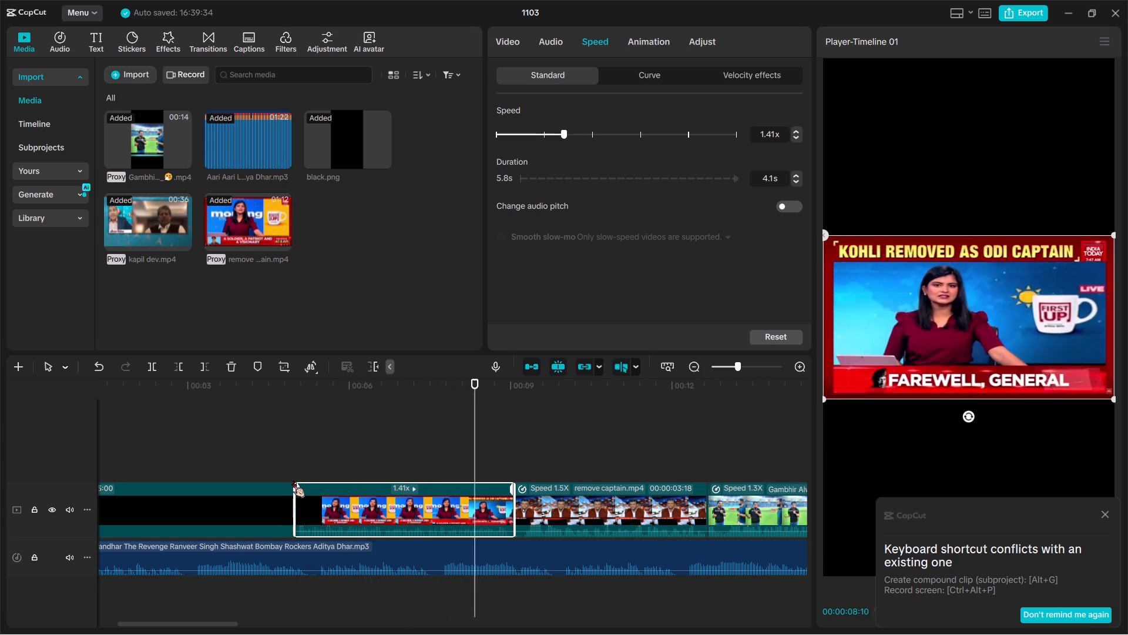
pyautogui.hscroll(-1, 293, 480)
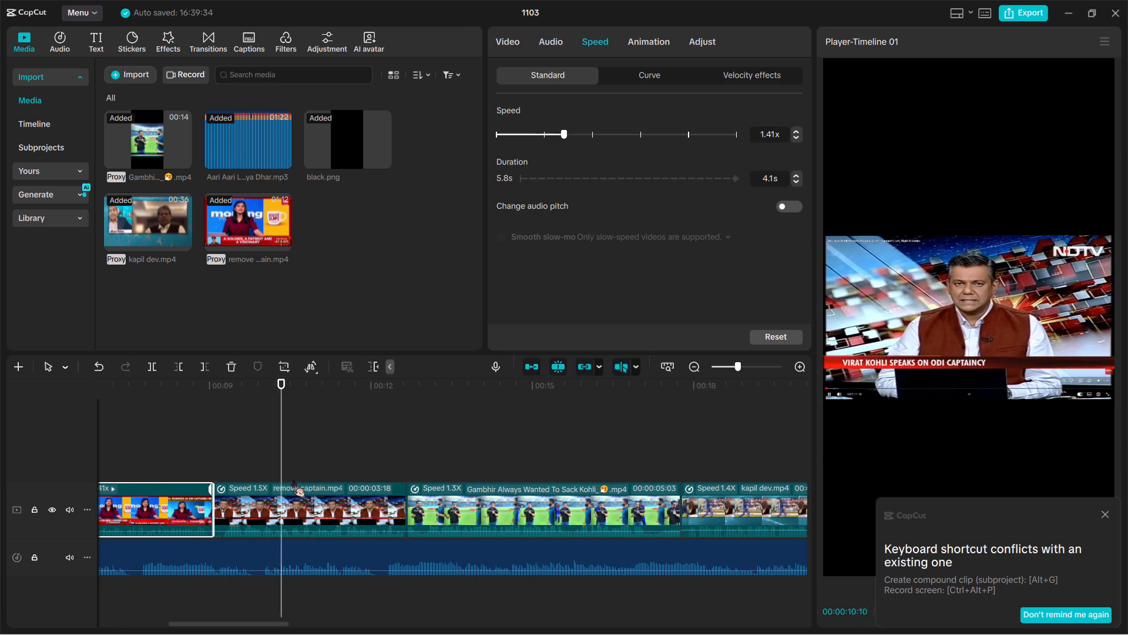
pyautogui.keyDown('ctrl'); pyautogui.scroll(-4, 293, 480); pyautogui.keyUp('ctrl')
pyautogui.hscroll(2, 293, 480)
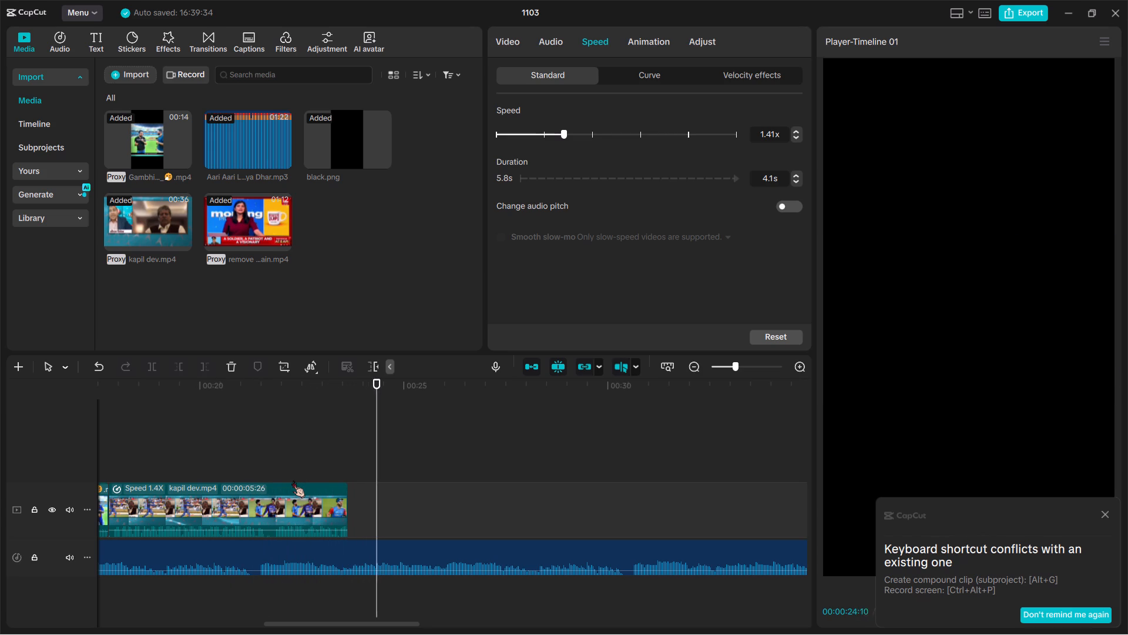
pyautogui.press('space')
pyautogui.hscroll(1, 293, 480)
pyautogui.keyDown('ctrl'); pyautogui.scroll(-3, 293, 480); pyautogui.keyUp('ctrl')
pyautogui.press('space')
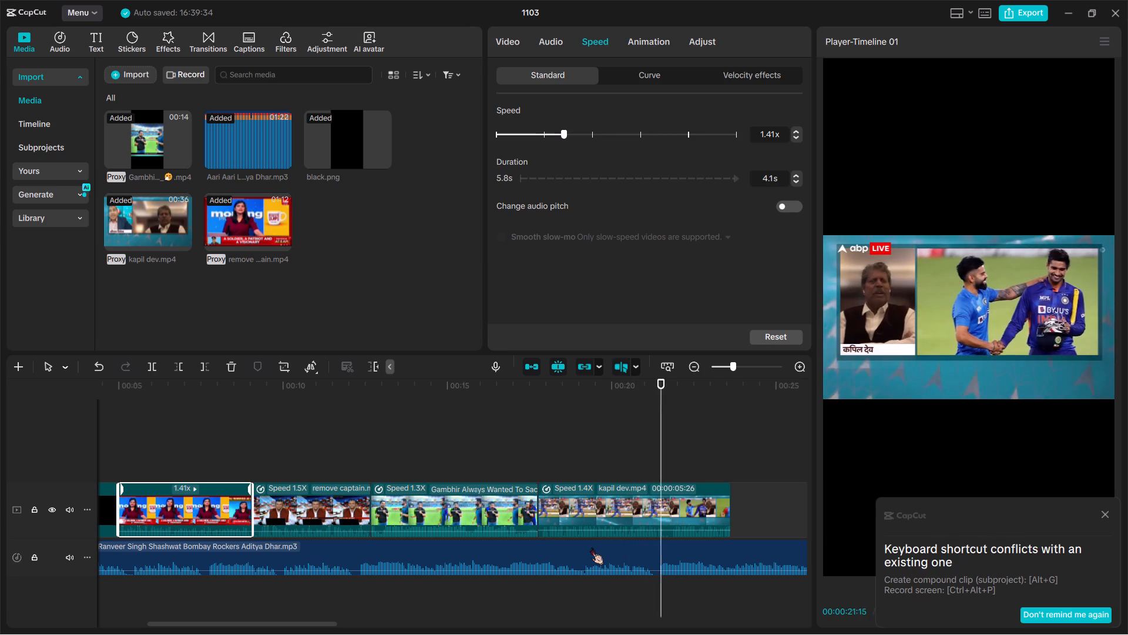
pyautogui.press('space')
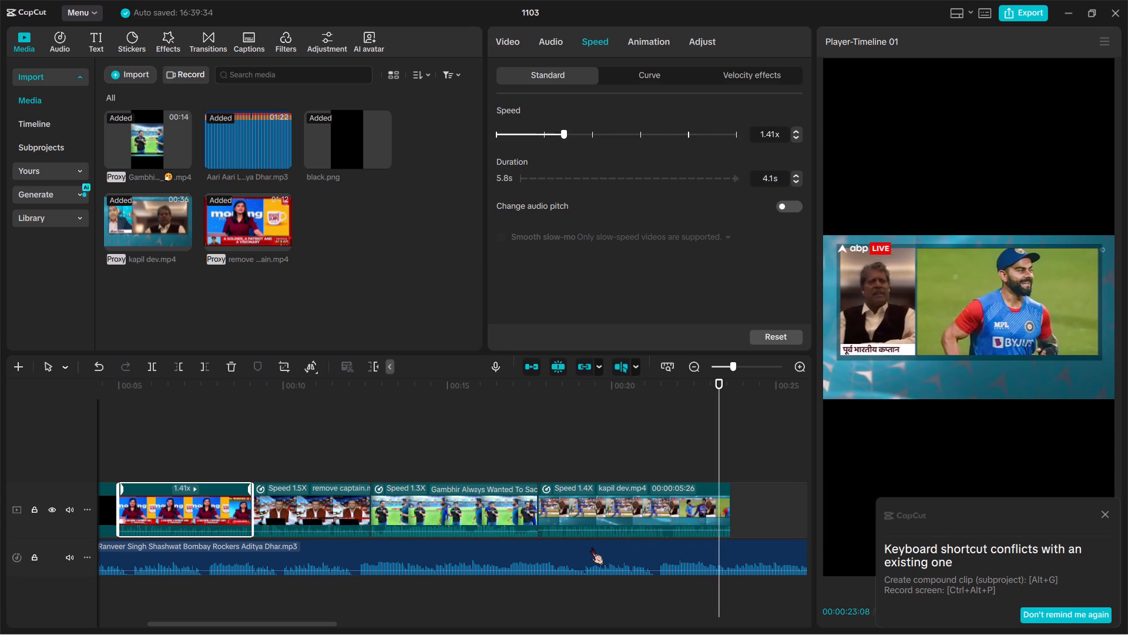
# Add a default text clip at the start above the black opening and set its text to CHAPTER-4.
pyautogui.hscroll(1, 516, 515)
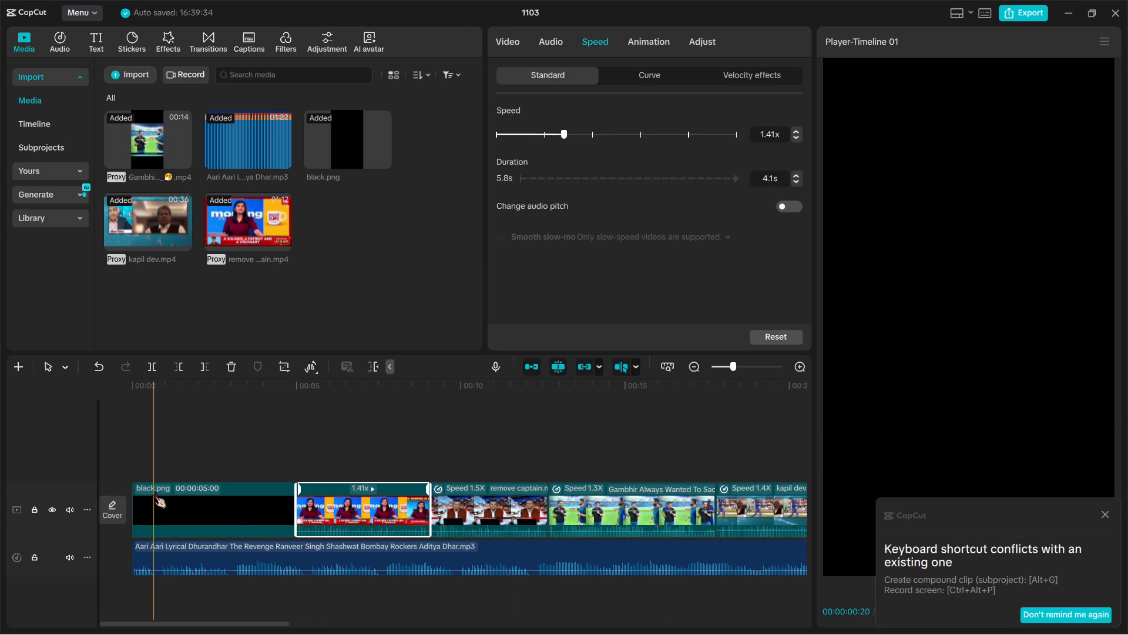
pyautogui.click(94, 46)
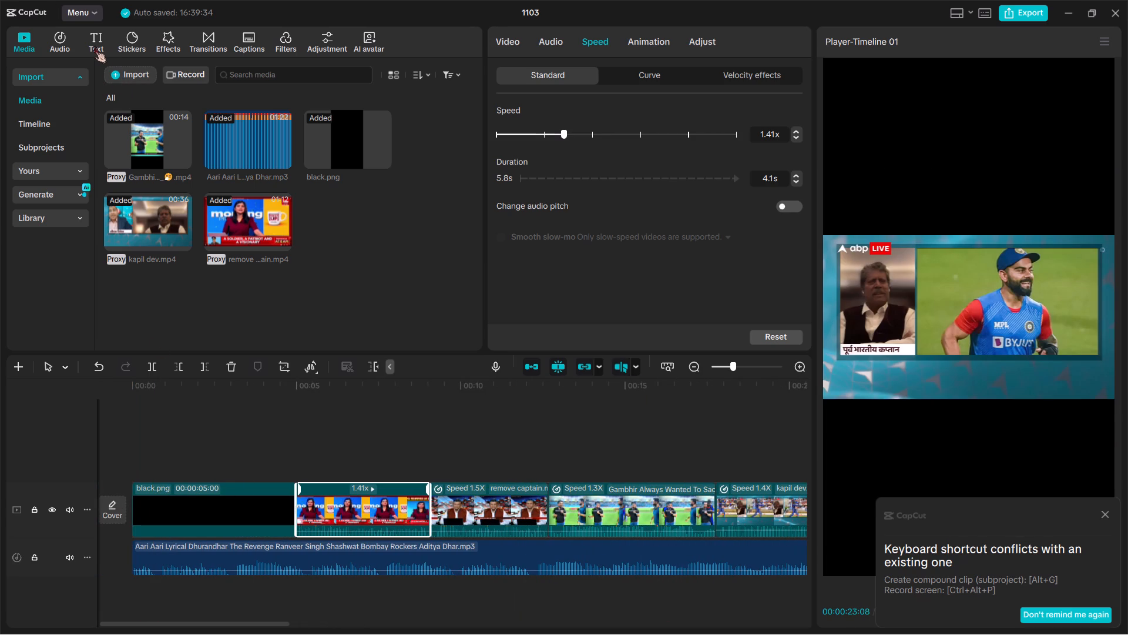
pyautogui.moveTo(122, 109); pyautogui.dragTo(128, 467)
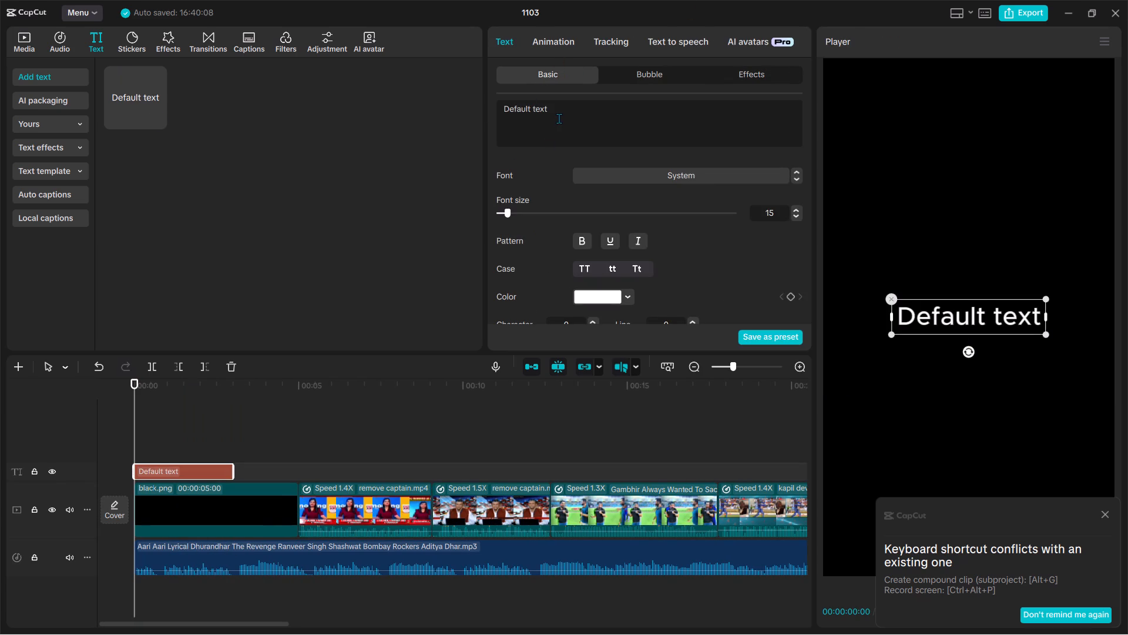
pyautogui.moveTo(559, 119); pyautogui.dragTo(444, 96)
pyautogui.press('BackSpace')
pyautogui.write('cha')
pyautogui.write('pter')
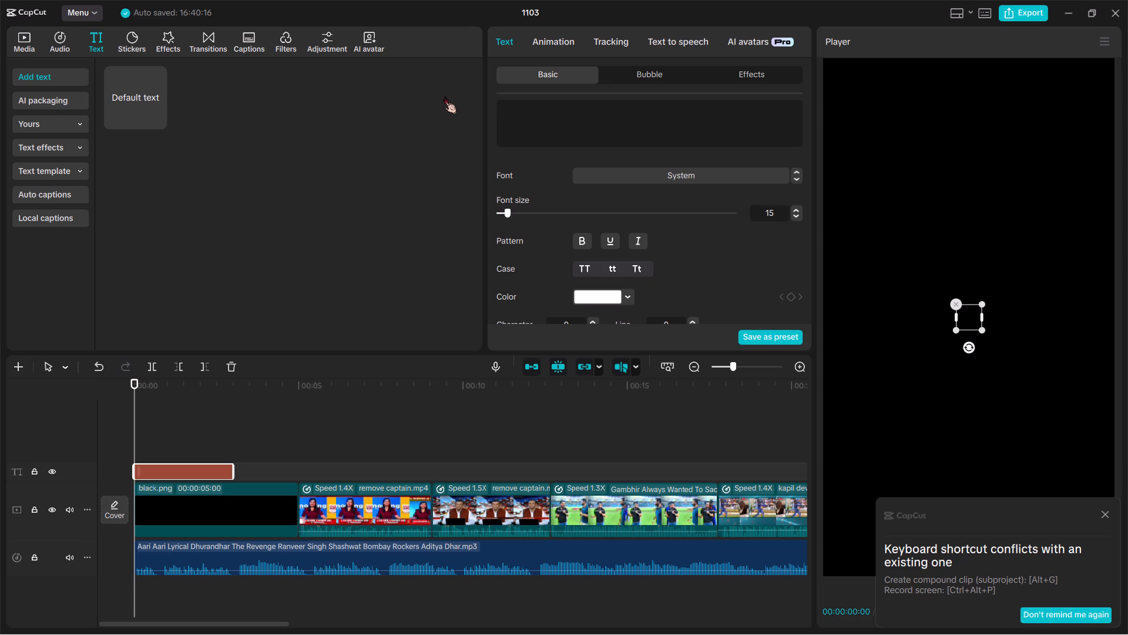
pyautogui.write('CHAPTER')
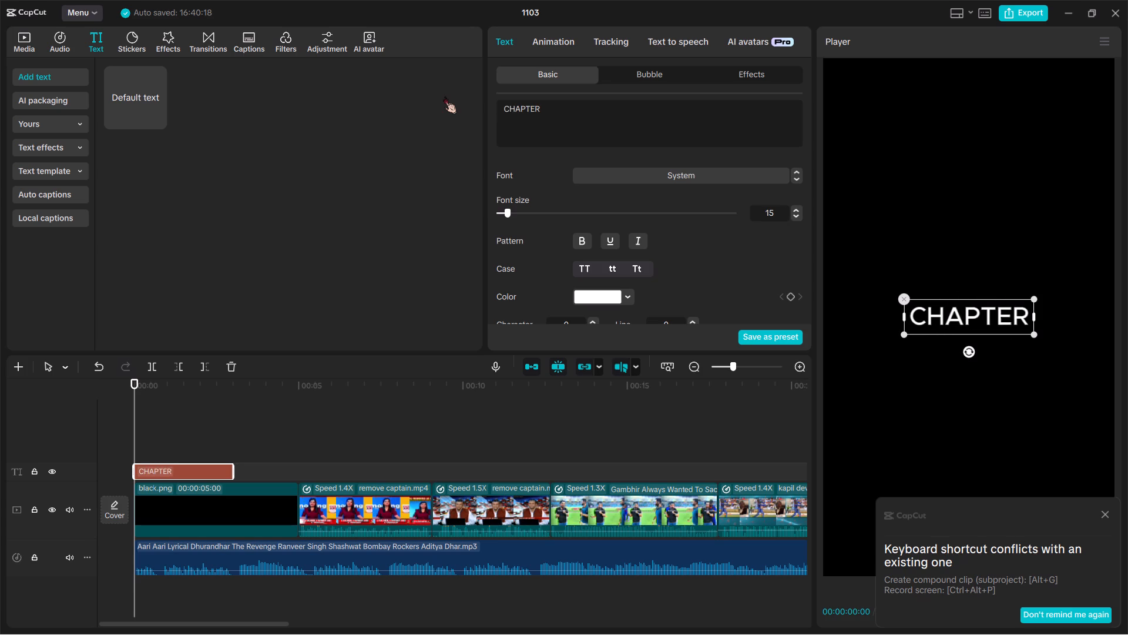
pyautogui.press('-')
pyautogui.press('2')
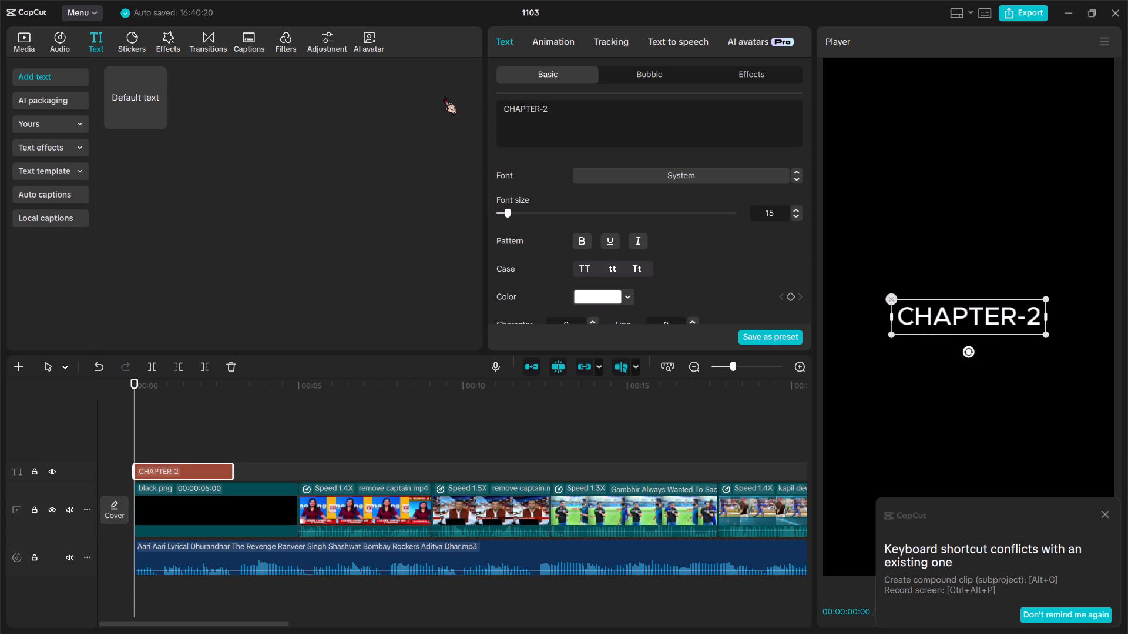
pyautogui.press('BackSpace')
pyautogui.press('4')
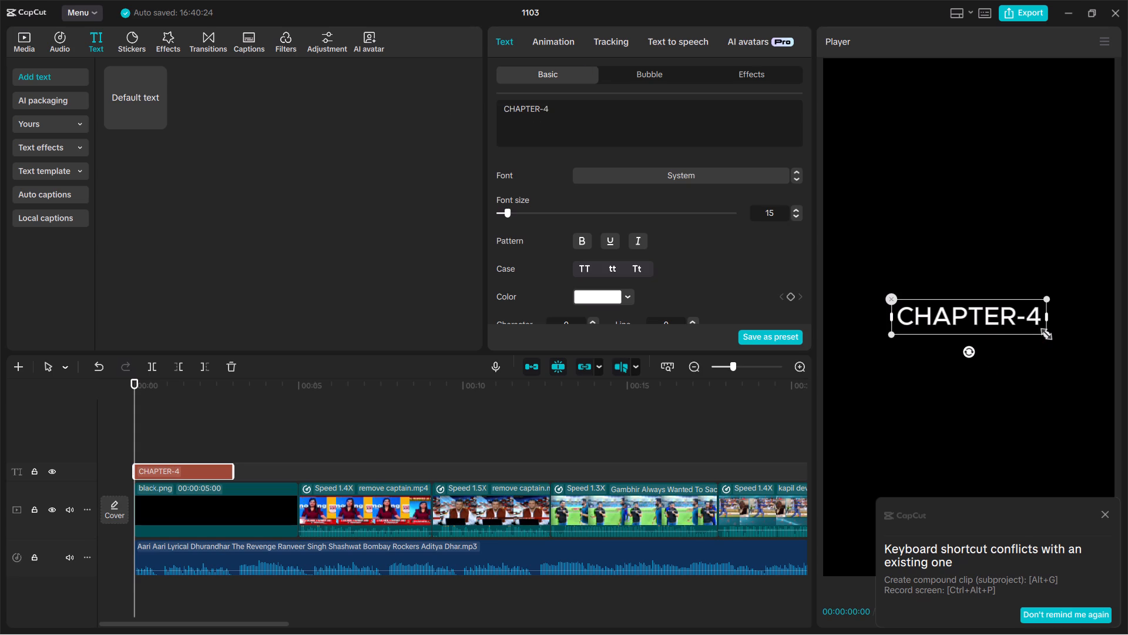
# Shrink the CHAPTER-4 title to about three quarters of its size and dismiss the shortcut-conflict notice.
pyautogui.moveTo(1043, 332); pyautogui.dragTo(1013, 320)
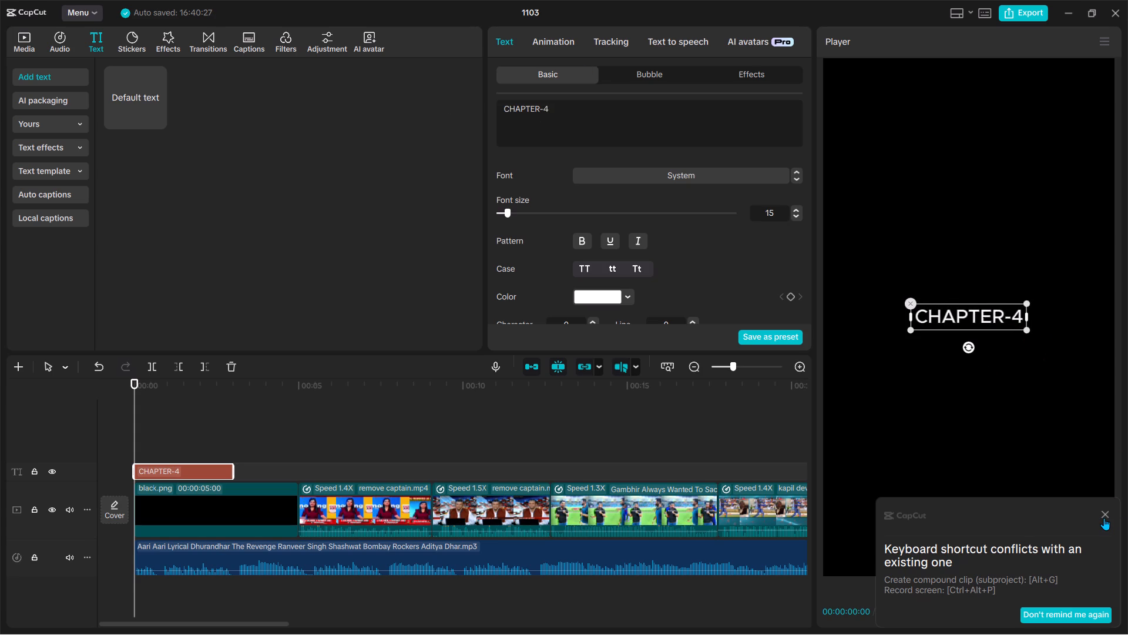
pyautogui.click(1104, 516)
# Rotate the black.png opening clip to 90°.
pyautogui.click(230, 507)
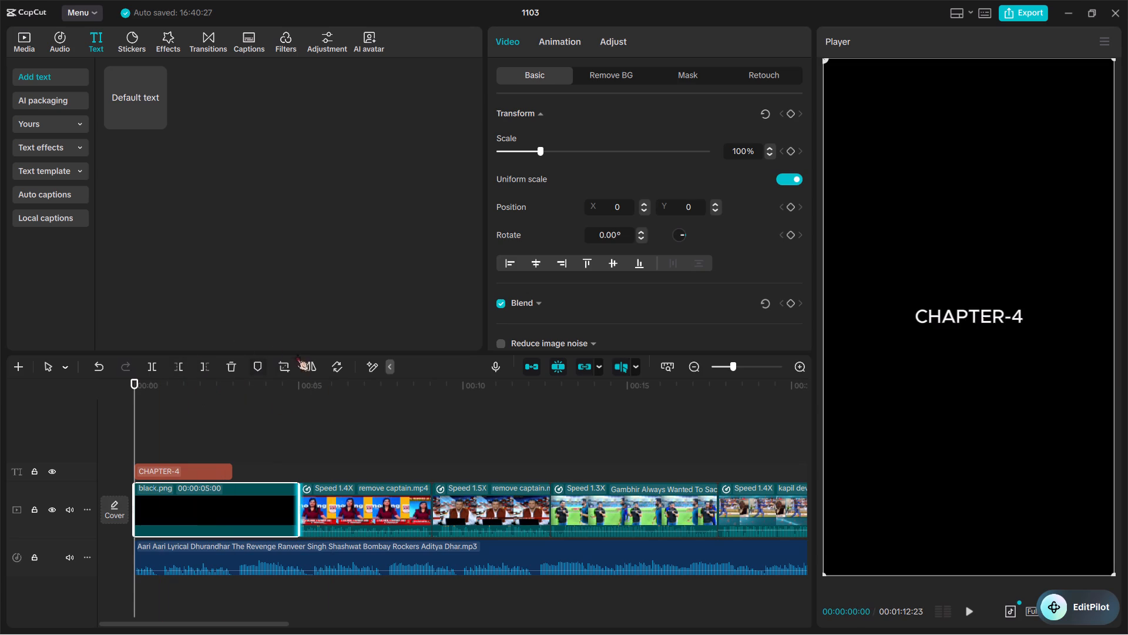
pyautogui.click(338, 370)
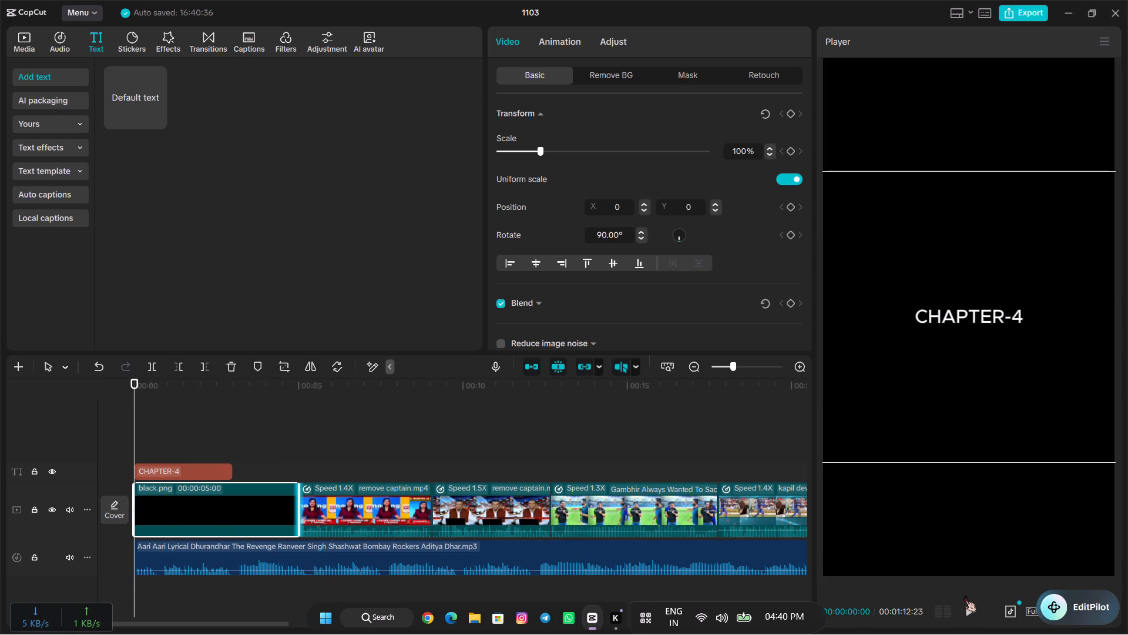
# Move the floating EditPilot widget clear of the player's playback and aspect ratio controls.
pyautogui.keyDown('ctrl'); pyautogui.scroll(-3, 964, 595); pyautogui.keyUp('ctrl')
pyautogui.moveTo(1096, 604); pyautogui.dragTo(1095, 126)
pyautogui.moveTo(1067, 610); pyautogui.dragTo(1064, 593)
pyautogui.moveTo(1064, 593); pyautogui.dragTo(1042, 602)
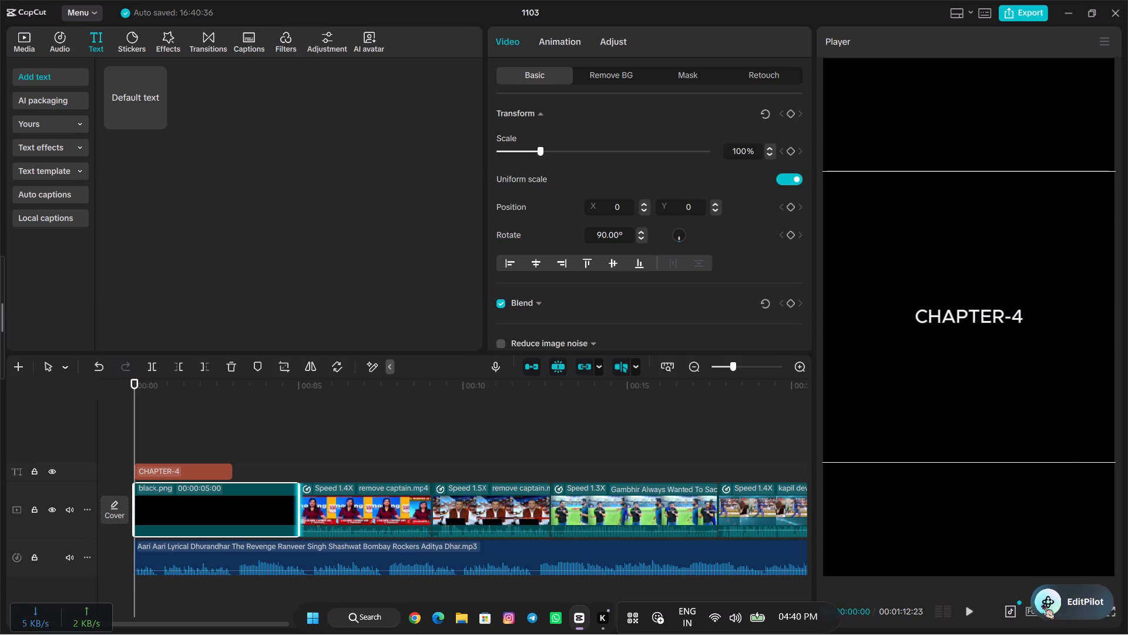
pyautogui.moveTo(1042, 602); pyautogui.dragTo(803, 0)
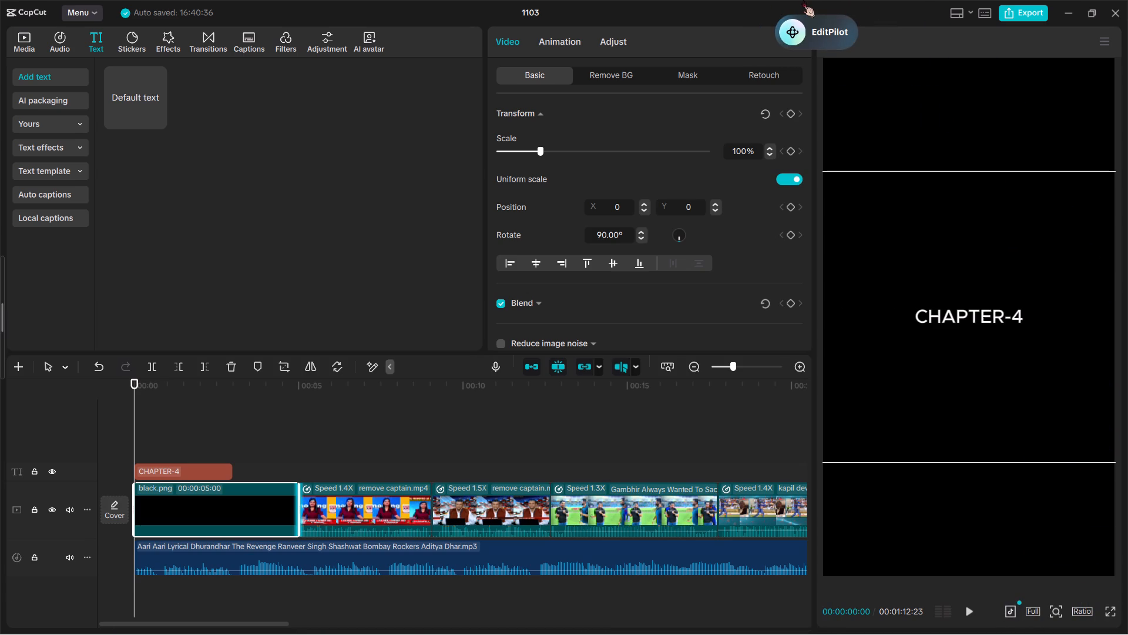
pyautogui.moveTo(803, 0); pyautogui.dragTo(807, 0)
# Set the project's aspect ratio to 4:3.
pyautogui.click(1080, 611)
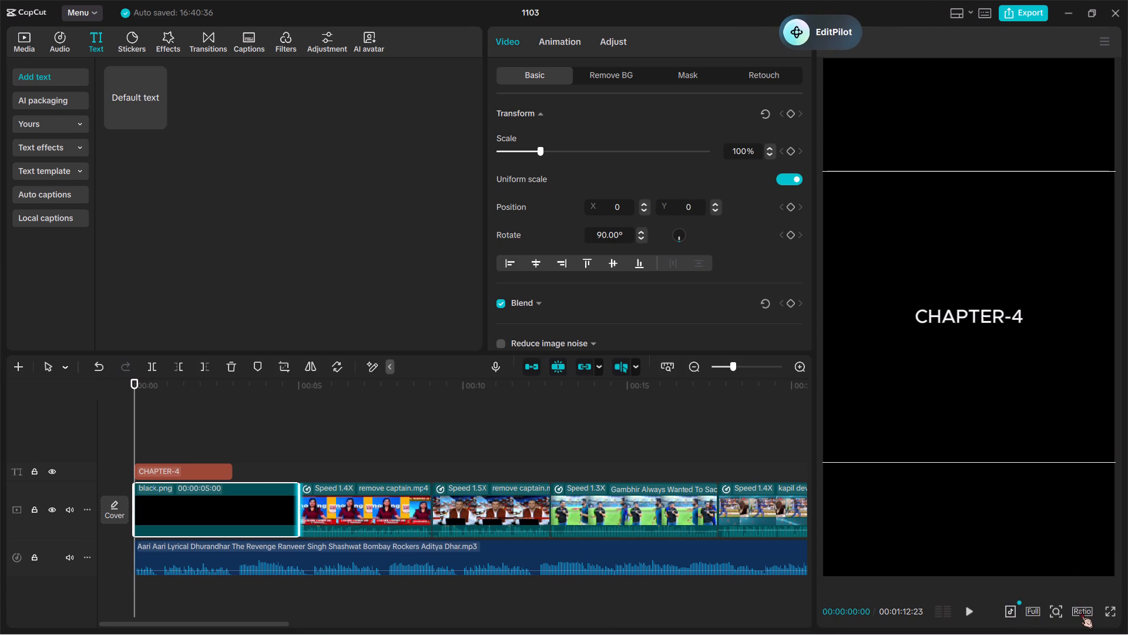
pyautogui.click(1046, 470)
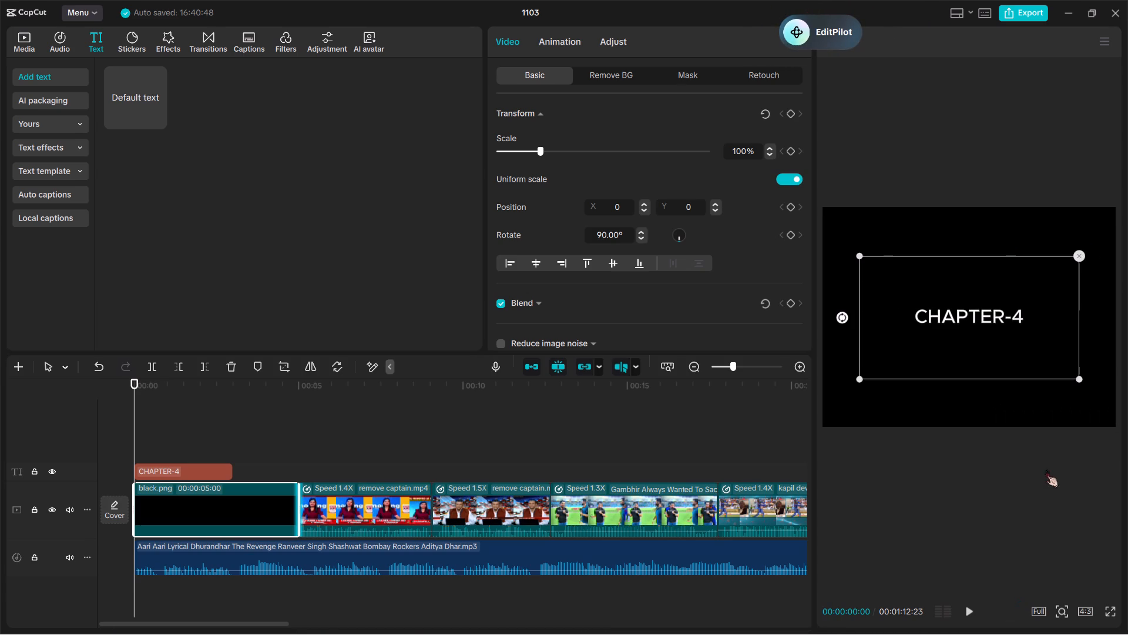
# Set the project's aspect ratio to 16:9.
pyautogui.click(1088, 611)
pyautogui.click(1048, 459)
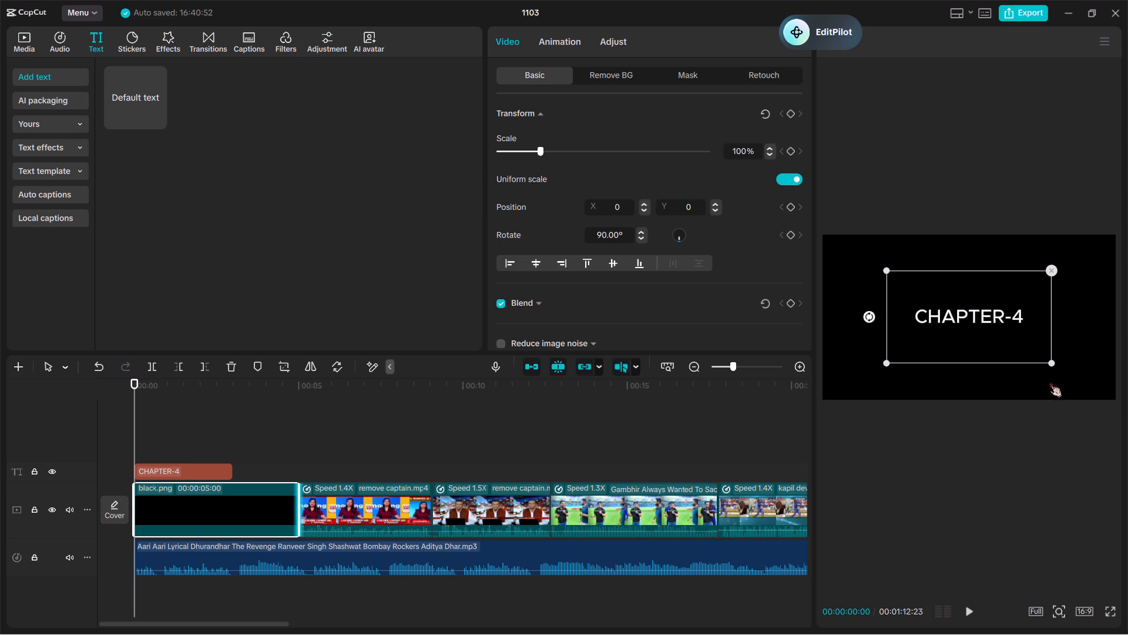
# Scale the black.png opening clip up to 178% so it fills the frame, and briefly play the opening.
pyautogui.moveTo(1050, 360); pyautogui.dragTo(1122, 423)
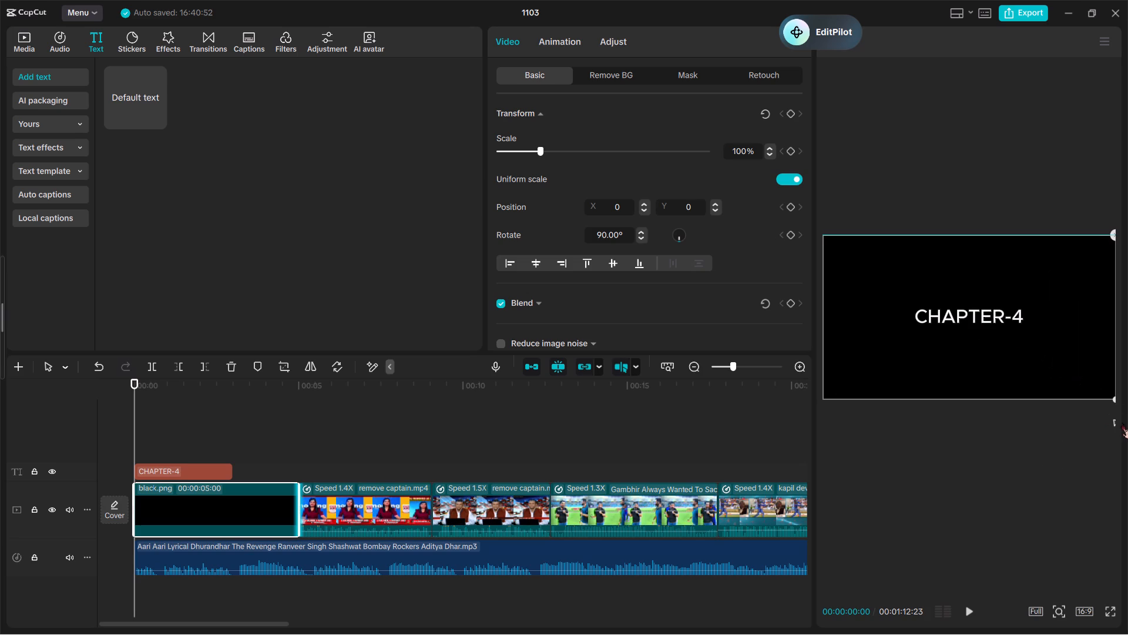
pyautogui.press('space')
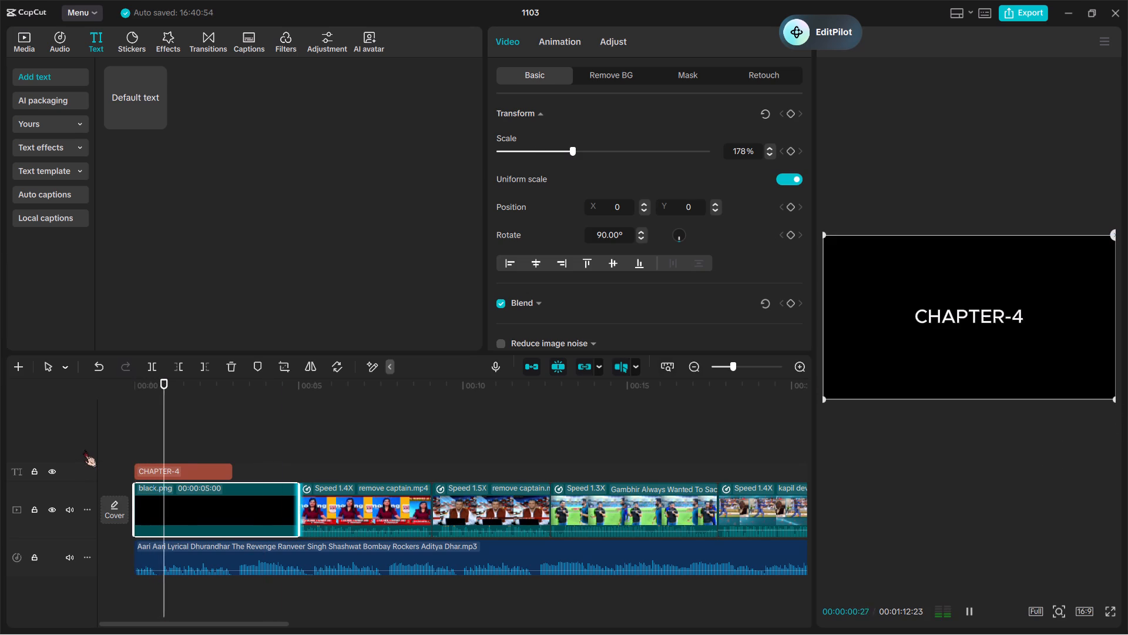
pyautogui.press('space')
pyautogui.keyDown('ctrl'); pyautogui.scroll(10, 84, 450); pyautogui.keyUp('ctrl')
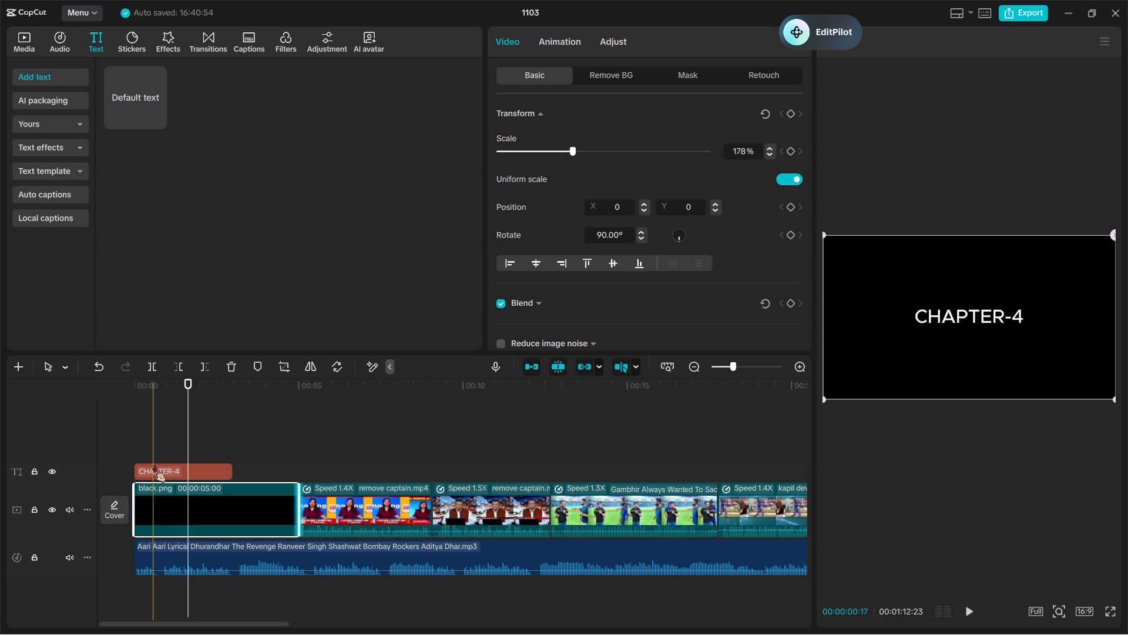
# Add a default text clip on a new track above CHAPTER-4, starting about 1 second into the timeline.
pyautogui.click(153, 465)
pyautogui.moveTo(139, 108); pyautogui.dragTo(161, 408)
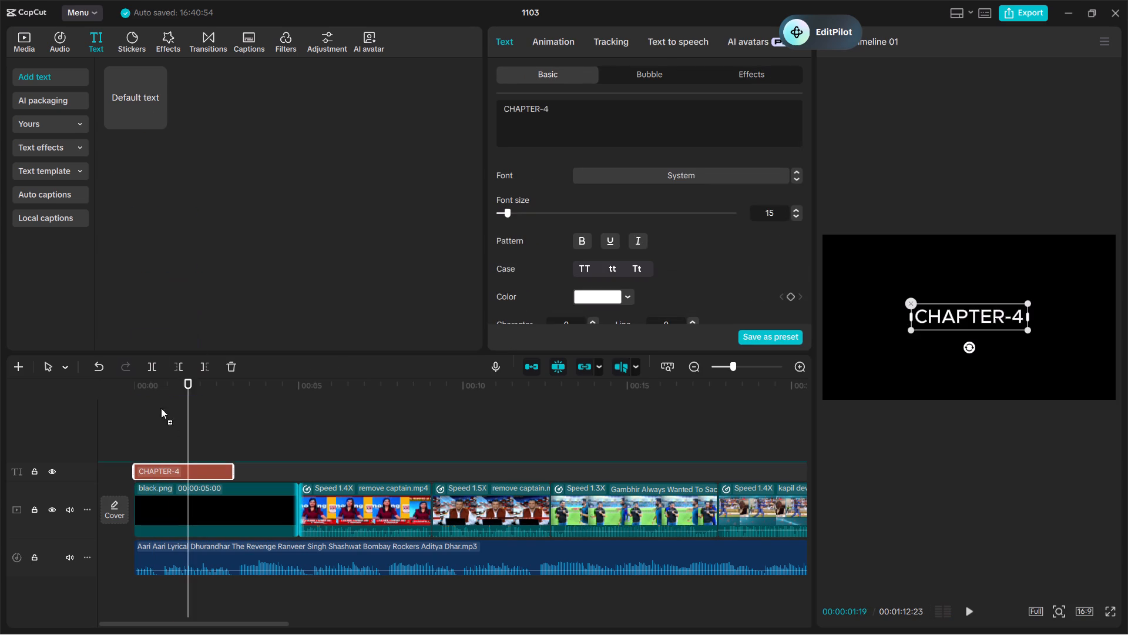
pyautogui.moveTo(161, 408); pyautogui.dragTo(172, 457)
# Play through the opening and trim the default text clip's end to line up with the end of CHAPTER-4.
pyautogui.press('space')
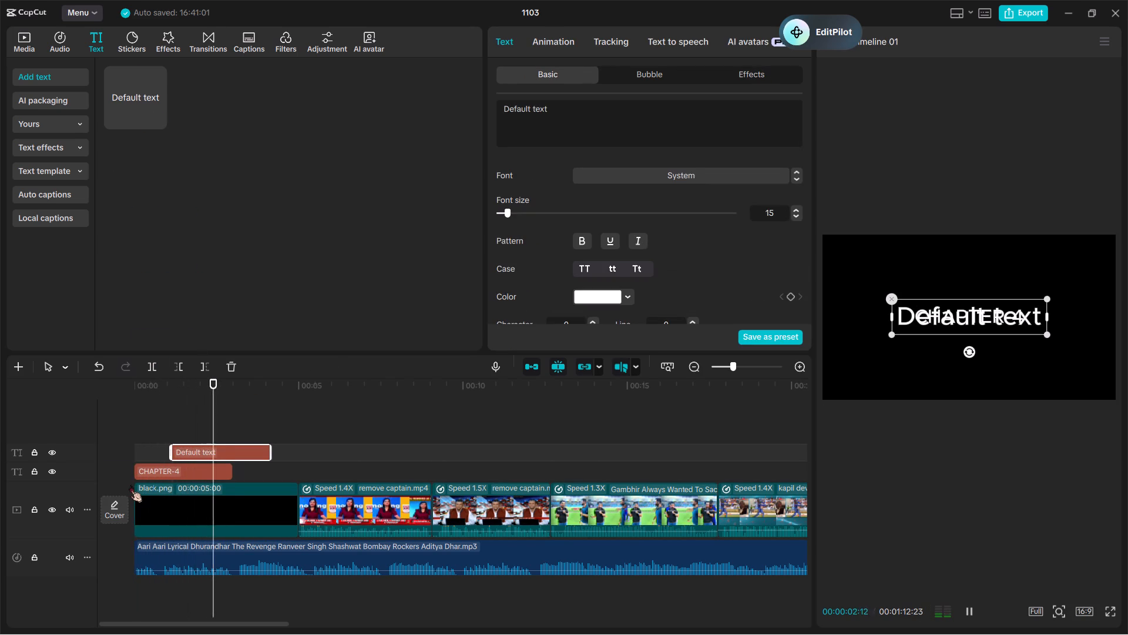
pyautogui.press('space')
pyautogui.press('space')
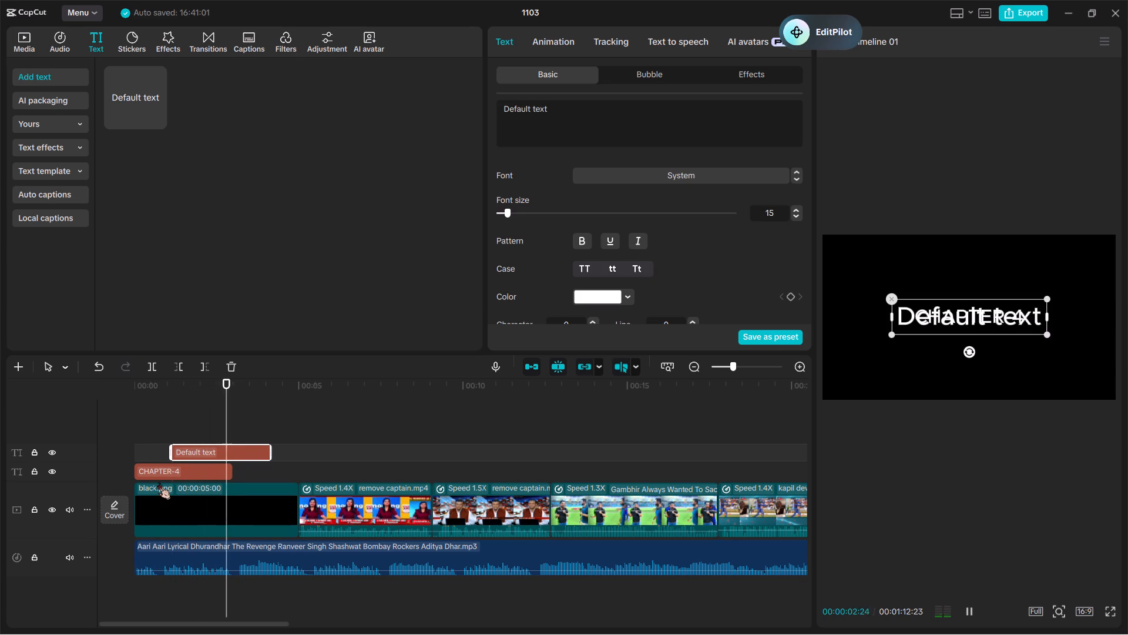
pyautogui.press('space')
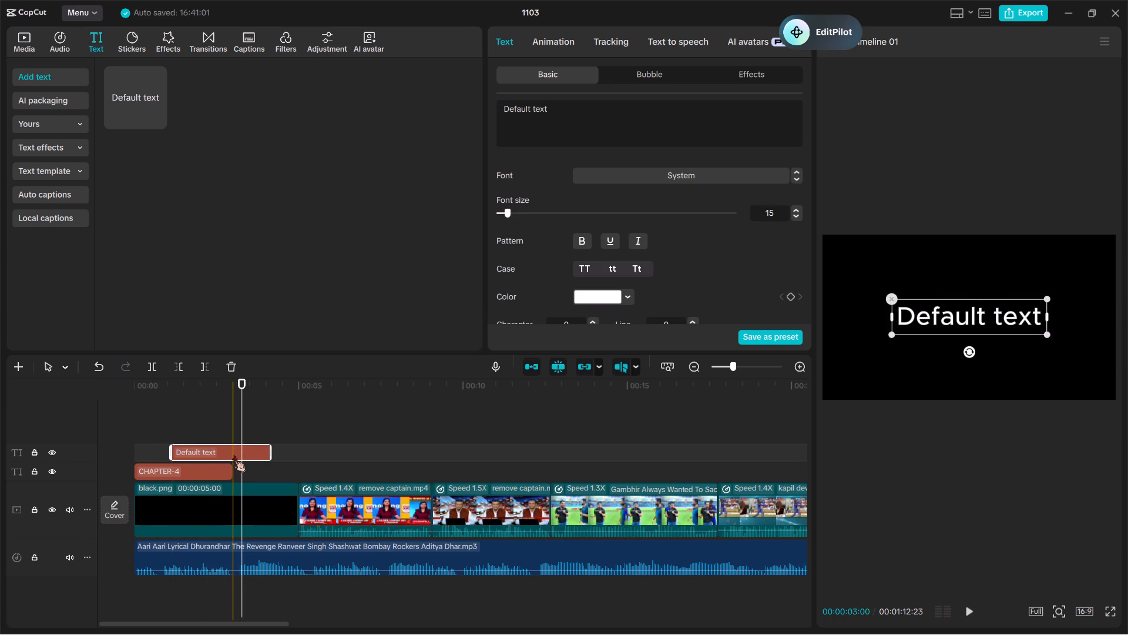
pyautogui.press('2')
pyautogui.write('WW')
pyautogui.click(152, 464)
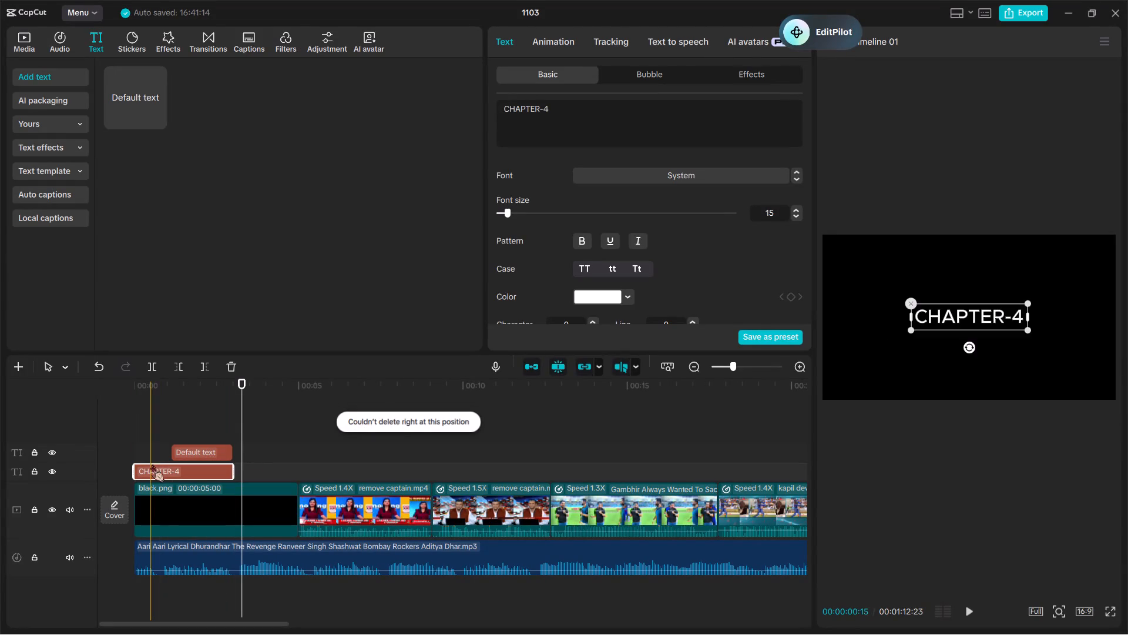
# Replace the default text clip's wording with THE COMEBACK.
pyautogui.click(182, 419)
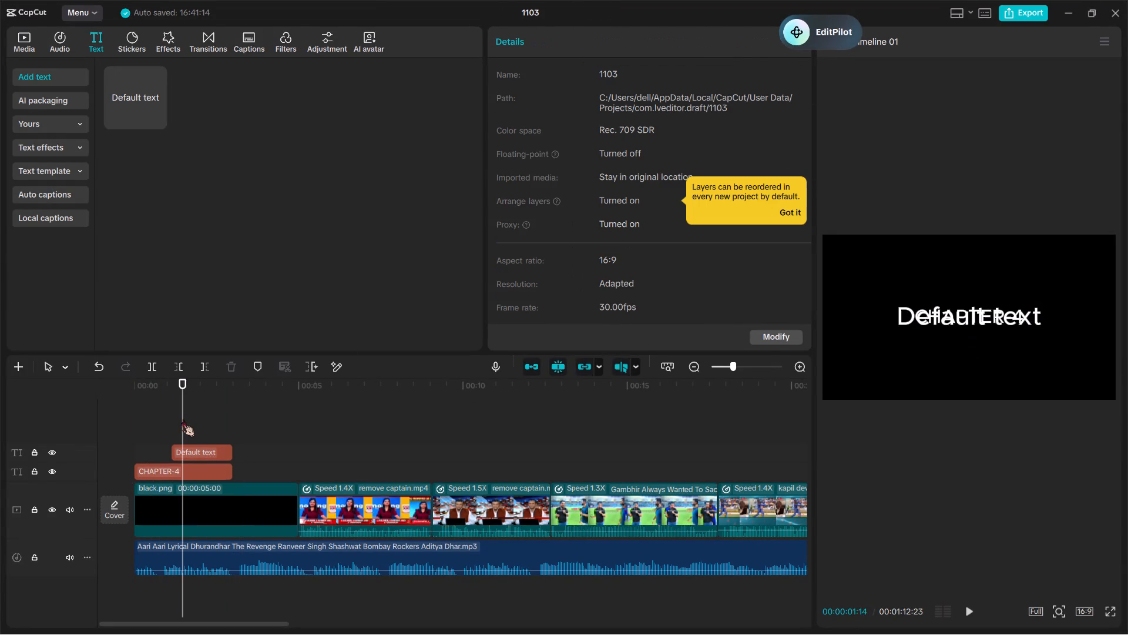
pyautogui.click(193, 454)
pyautogui.moveTo(591, 113); pyautogui.dragTo(468, 112)
pyautogui.press('BackSpace')
pyautogui.write('THE COME')
pyautogui.write('BAC')
pyautogui.press('BackSpace')
pyautogui.write('CK')
pyautogui.press('space')
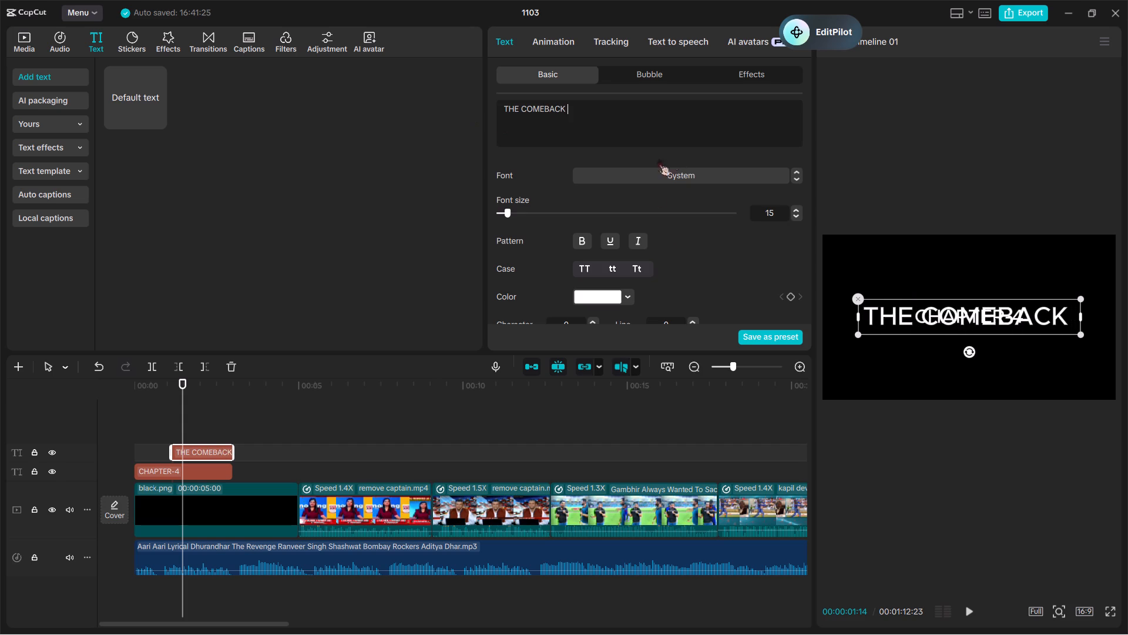
# Move THE COMEBACK down in the preview so it sits centred directly beneath the CHAPTER-4 title.
pyautogui.moveTo(926, 304); pyautogui.dragTo(924, 332)
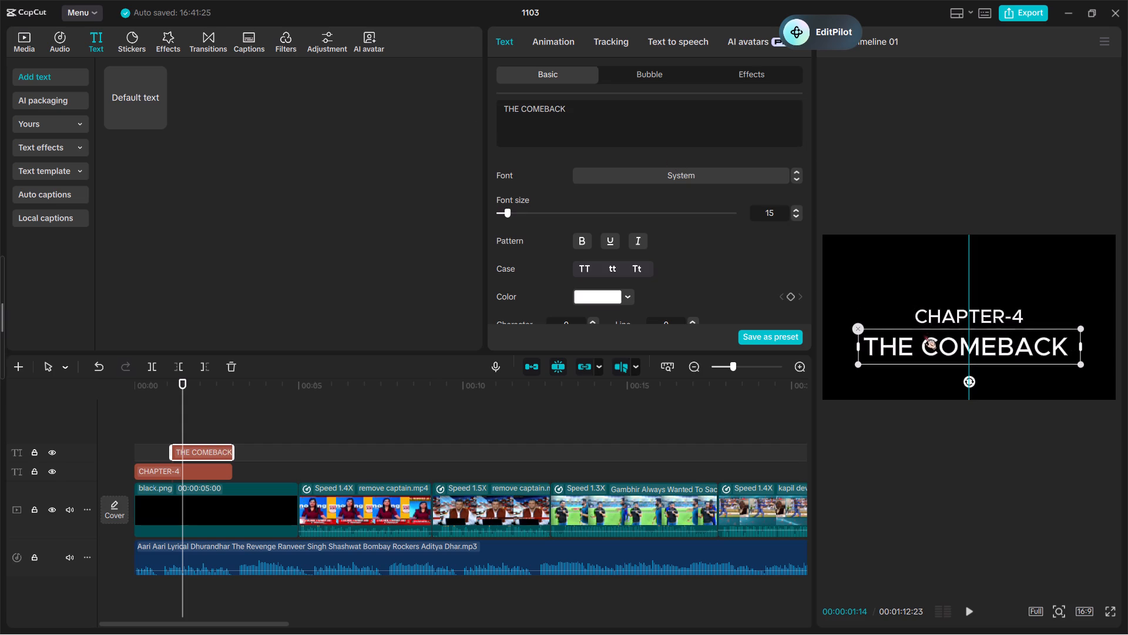
pyautogui.moveTo(924, 332); pyautogui.dragTo(925, 326)
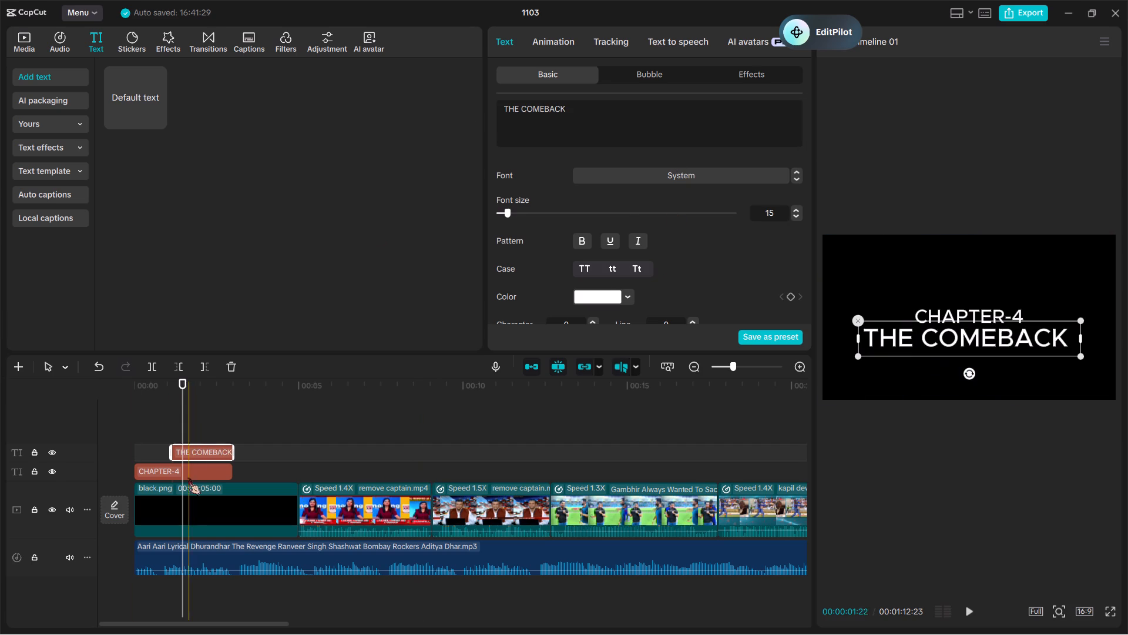
# Try several fonts on the CHAPTER-4 title and set it to Noto Serif.
pyautogui.click(187, 480)
pyautogui.click(184, 469)
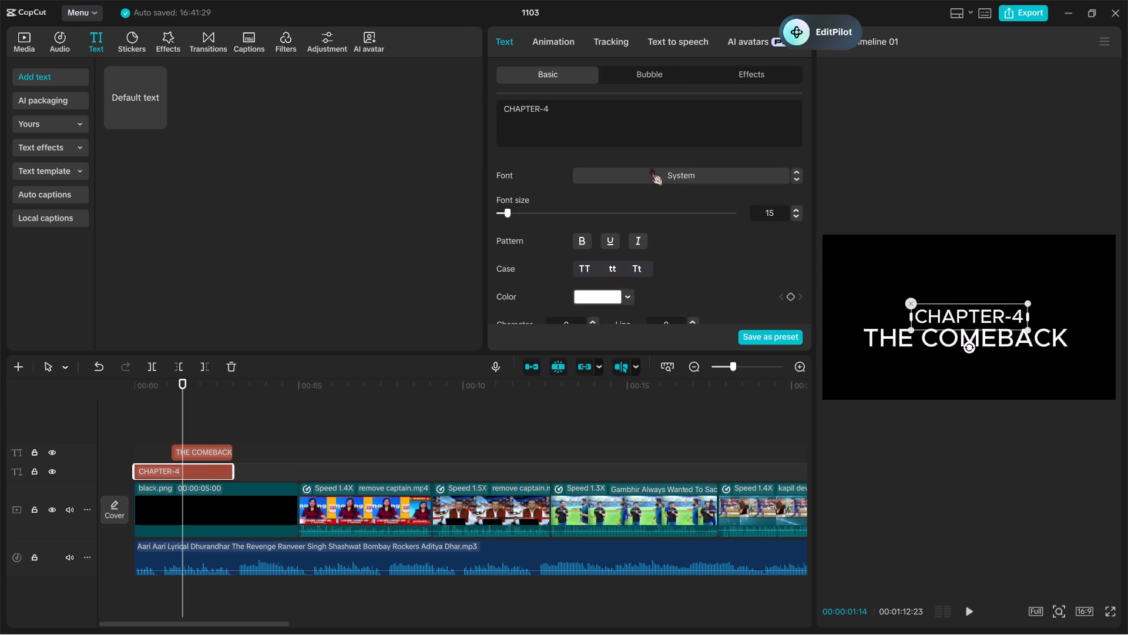
pyautogui.tripleClick(793, 179)
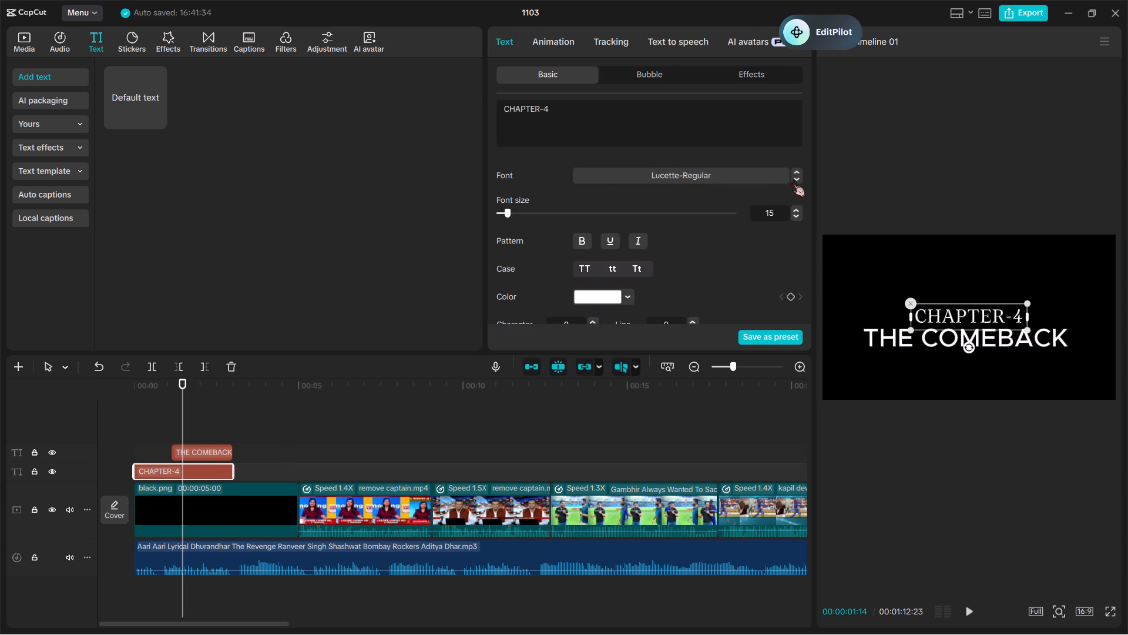
pyautogui.click(794, 167)
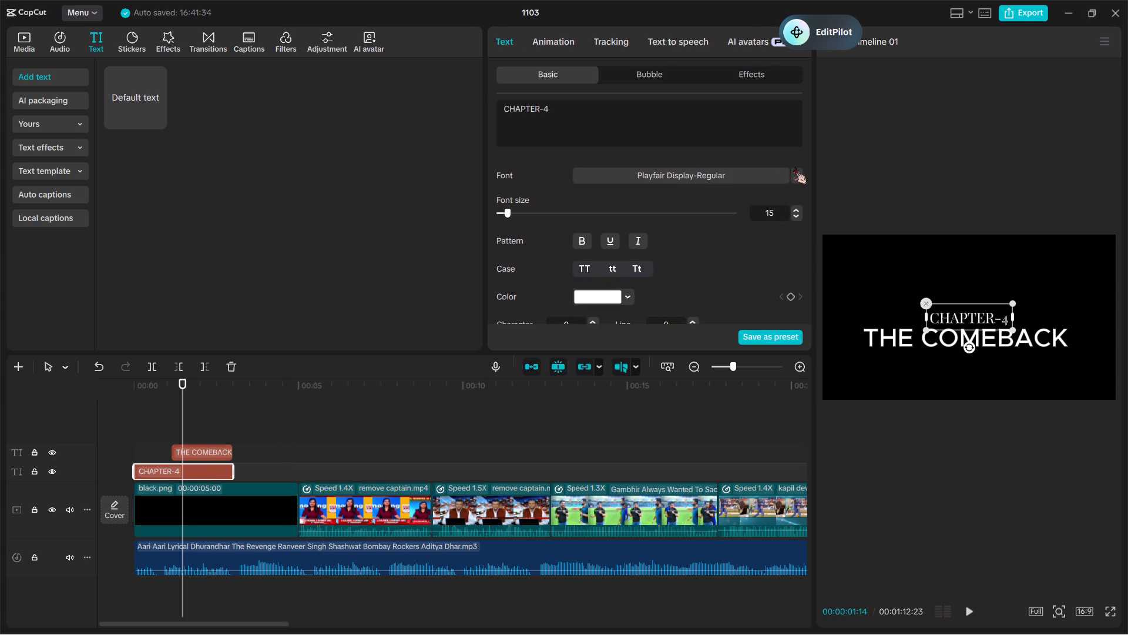
pyautogui.click(794, 167)
pyautogui.click(795, 172)
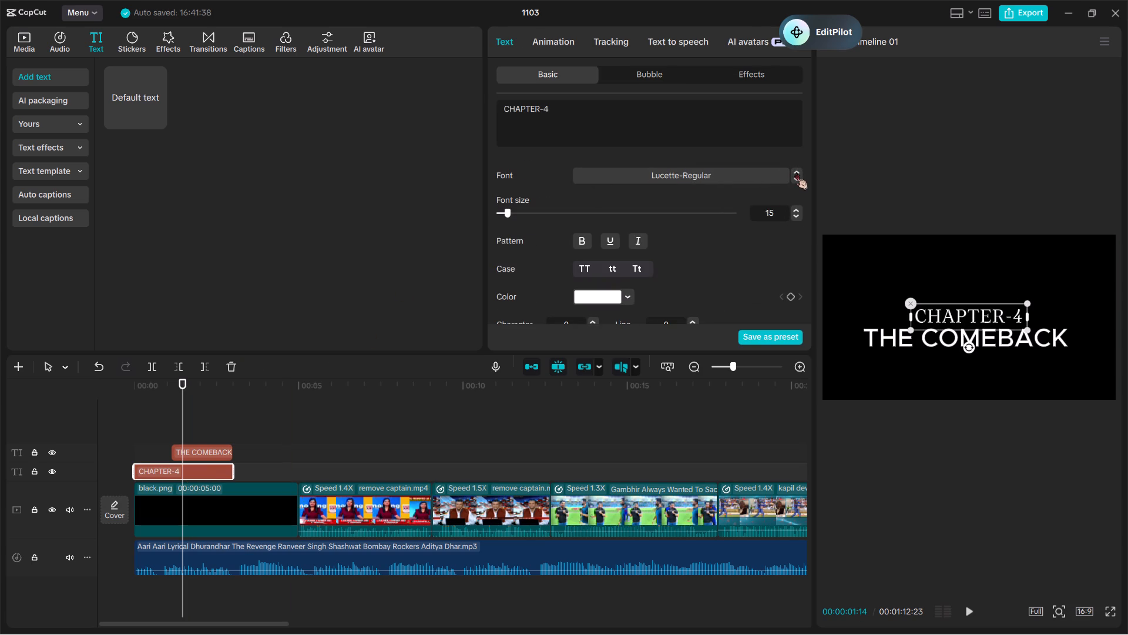
pyautogui.click(795, 172)
pyautogui.click(795, 172)
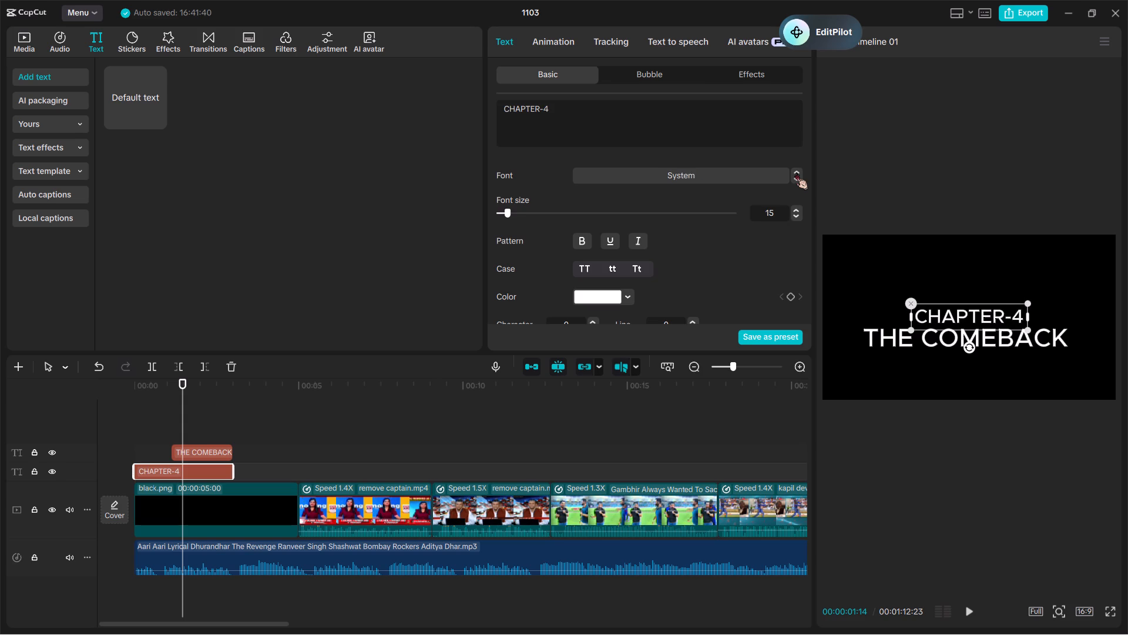
pyautogui.click(795, 172)
pyautogui.click(795, 178)
pyautogui.click(795, 178)
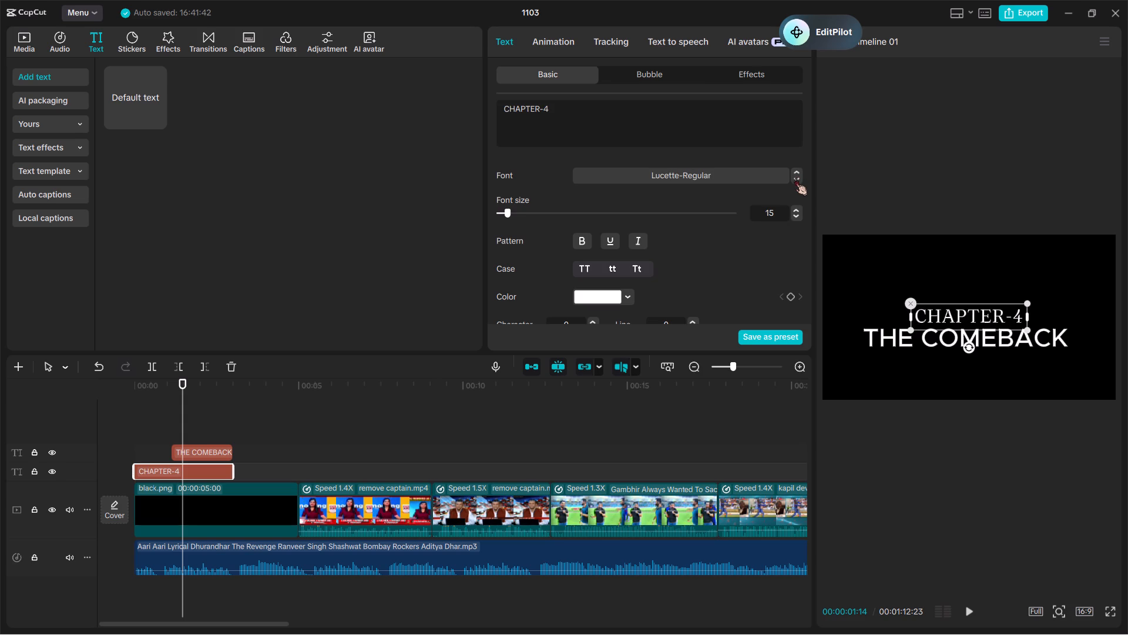
pyautogui.click(795, 178)
pyautogui.click(795, 178)
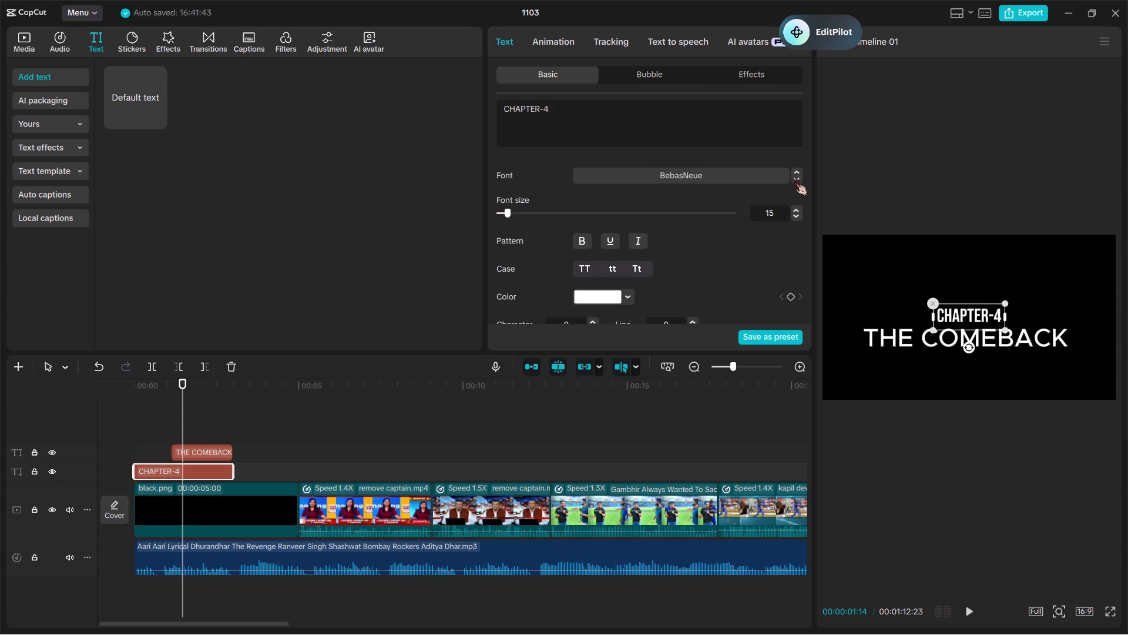
pyautogui.click(795, 178)
pyautogui.click(795, 178)
pyautogui.click(795, 178)
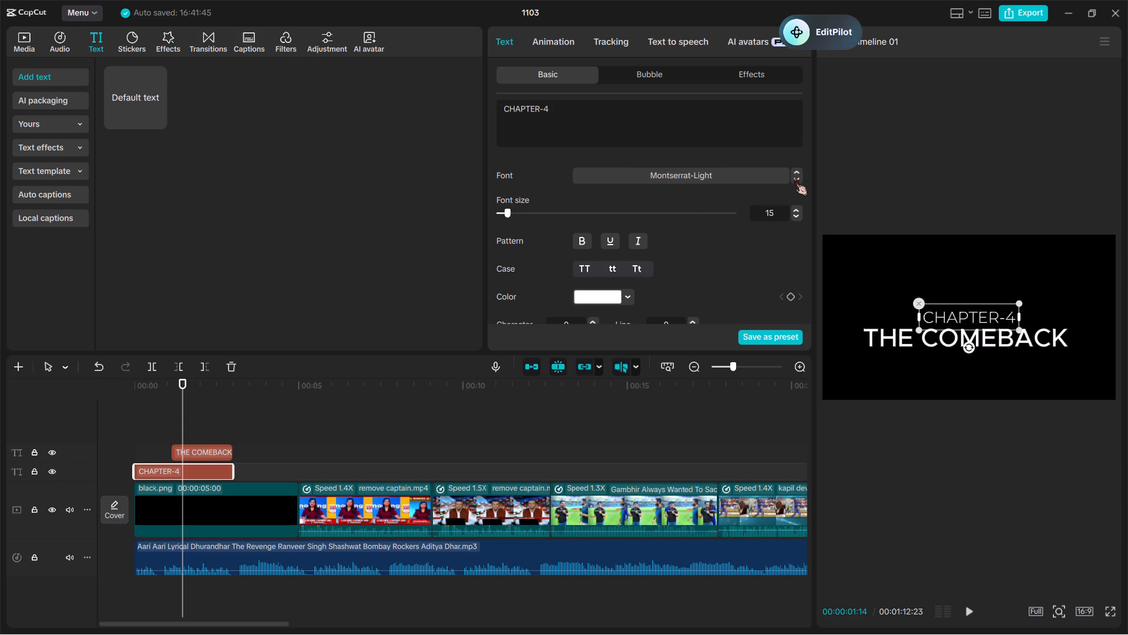
pyautogui.click(795, 178)
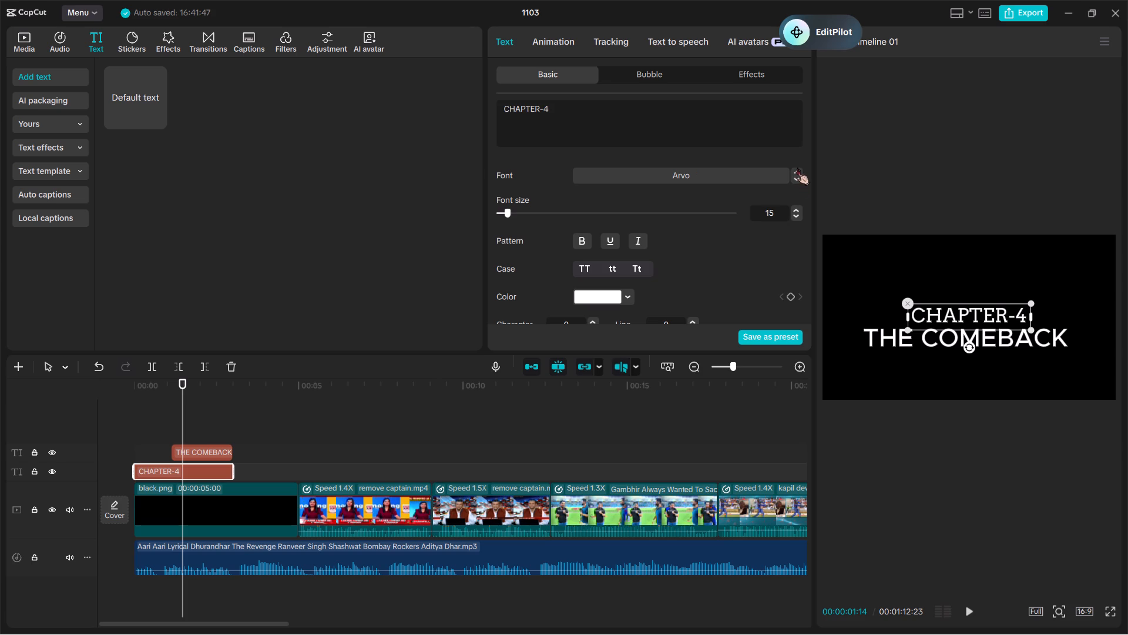
pyautogui.click(797, 166)
pyautogui.click(794, 170)
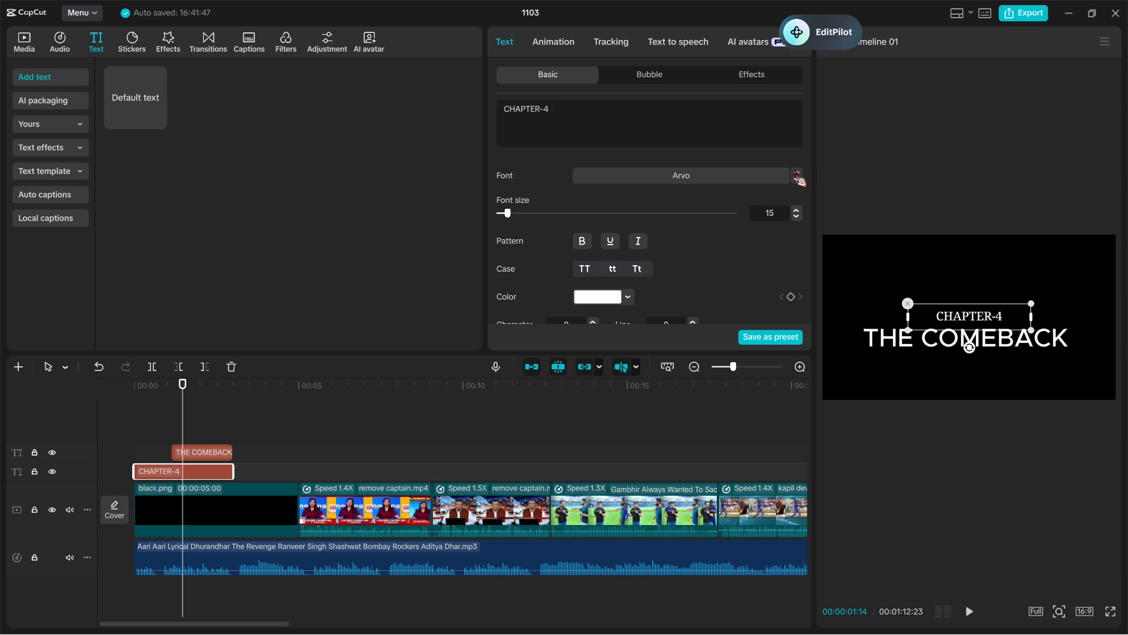
# Enlarge the CHAPTER-4 title in the preview by about 40%.
pyautogui.tripleClick(999, 326)
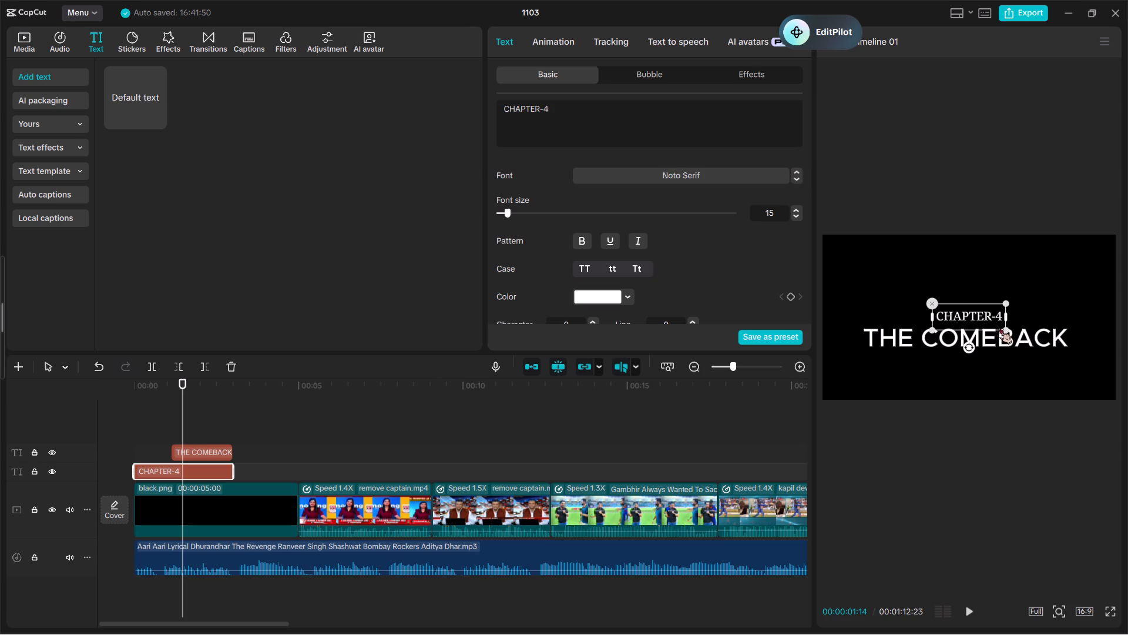
pyautogui.click(983, 314)
pyautogui.moveTo(1004, 325); pyautogui.dragTo(1019, 348)
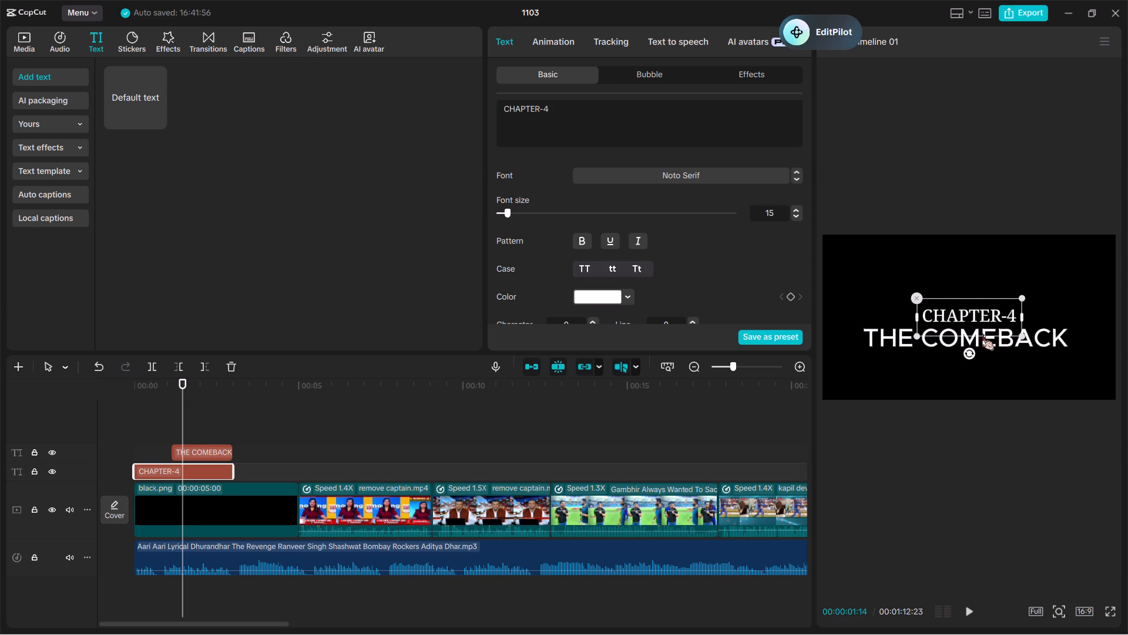
# Try several fonts on the THE COMEBACK text and set it to Oranienbaum-Rg.
pyautogui.click(898, 340)
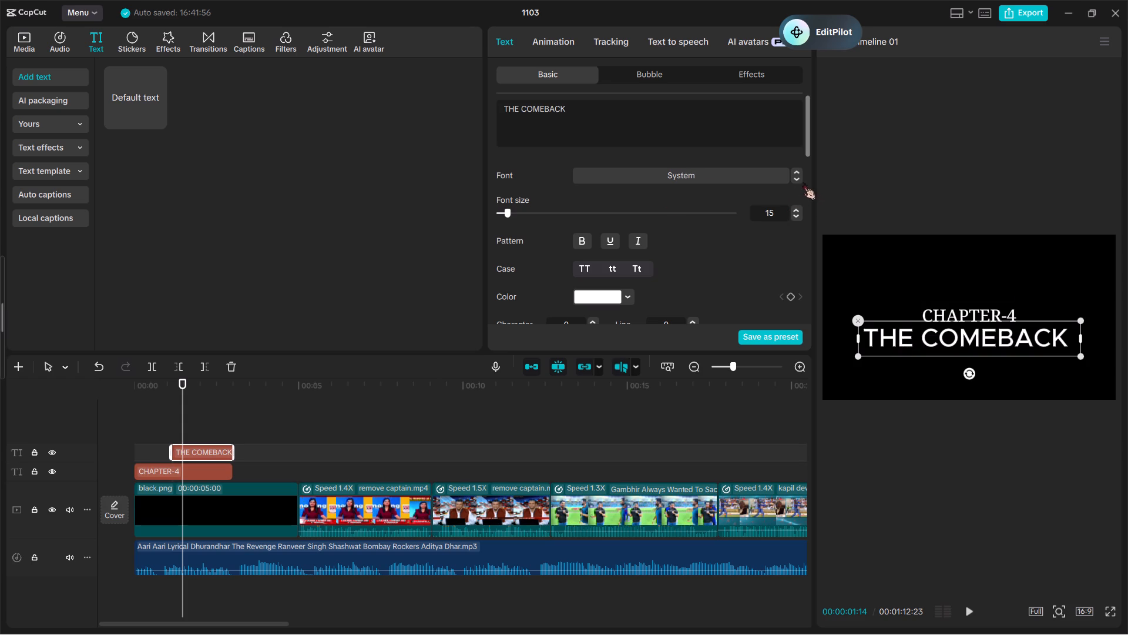
pyautogui.click(796, 178)
pyautogui.click(796, 178)
pyautogui.click(796, 178)
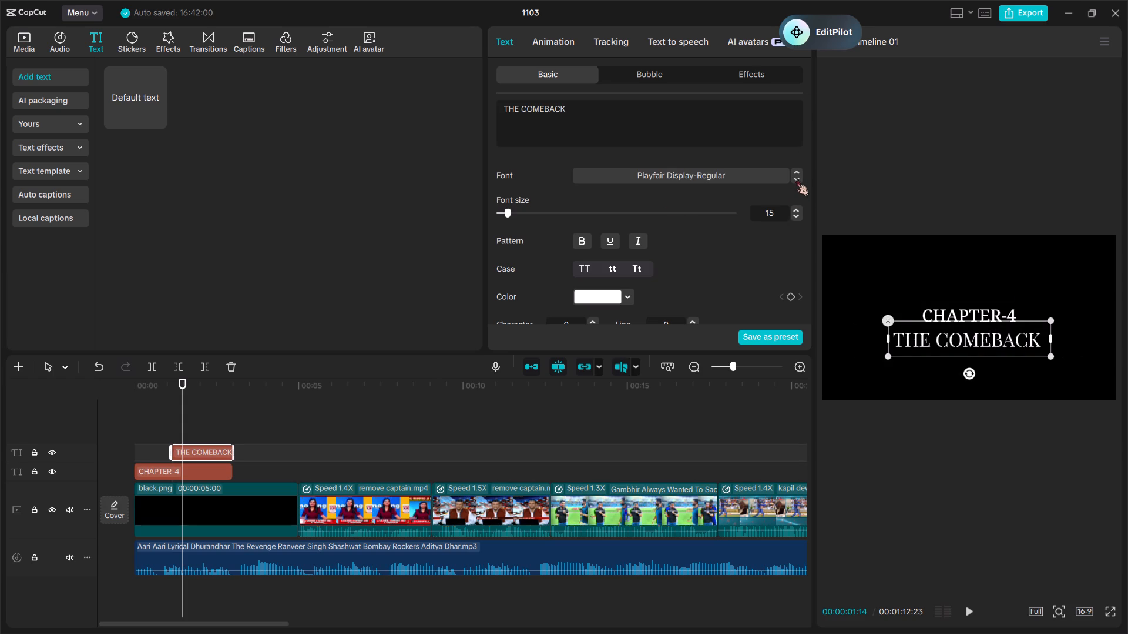
pyautogui.click(796, 178)
pyautogui.click(796, 178)
pyautogui.click(796, 178)
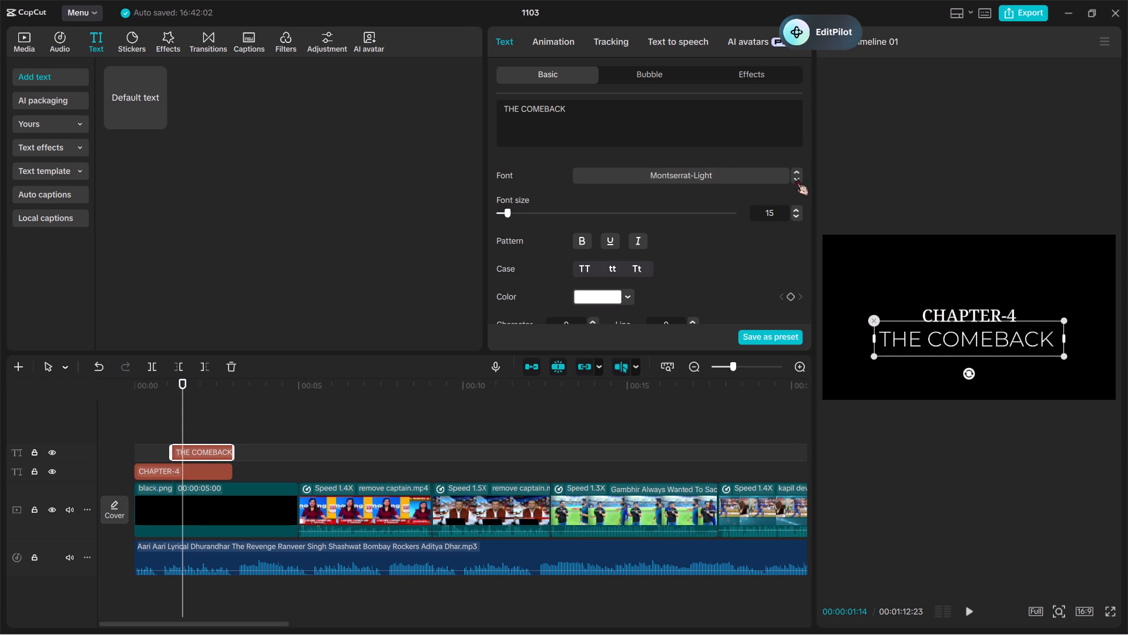
pyautogui.click(796, 178)
pyautogui.click(796, 178)
pyautogui.click(796, 178)
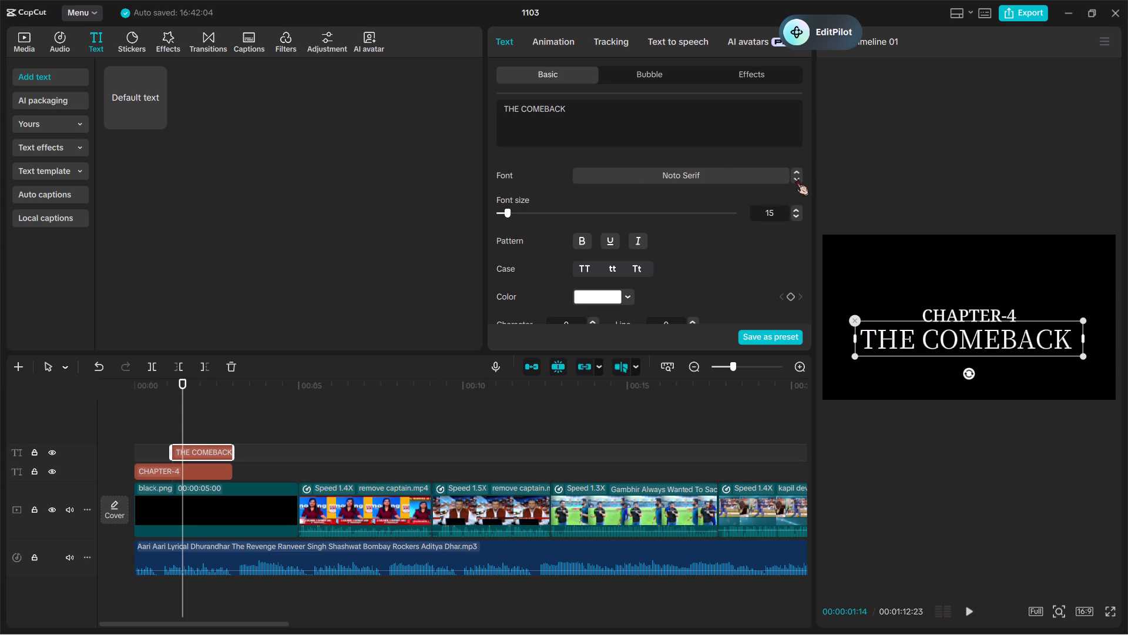
pyautogui.click(796, 178)
pyautogui.click(796, 178)
pyautogui.click(796, 178)
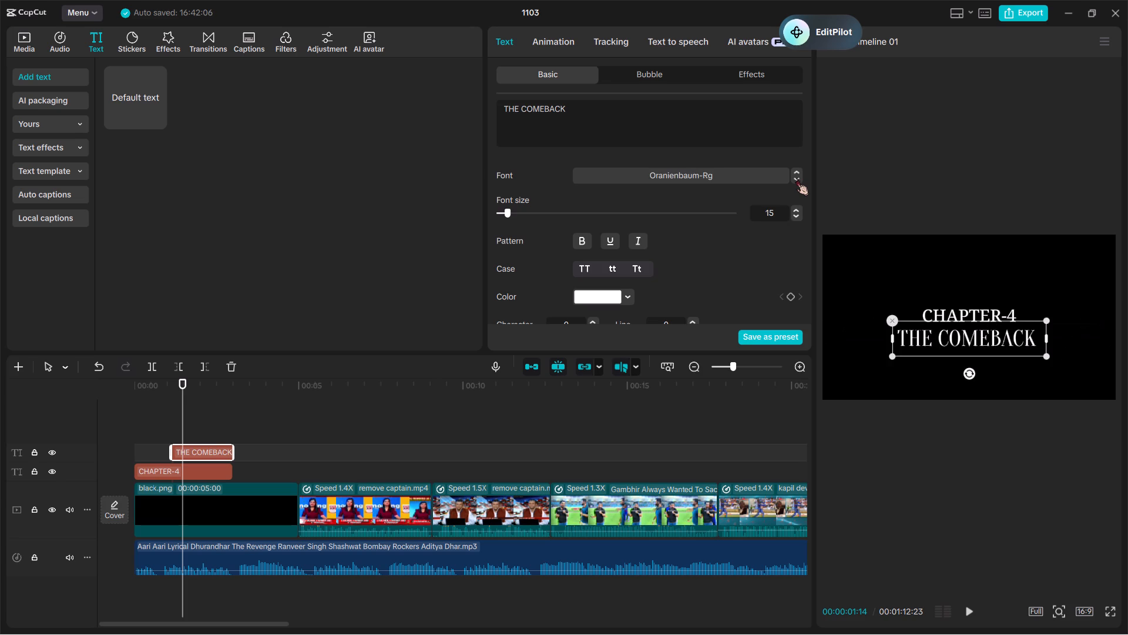
pyautogui.click(796, 178)
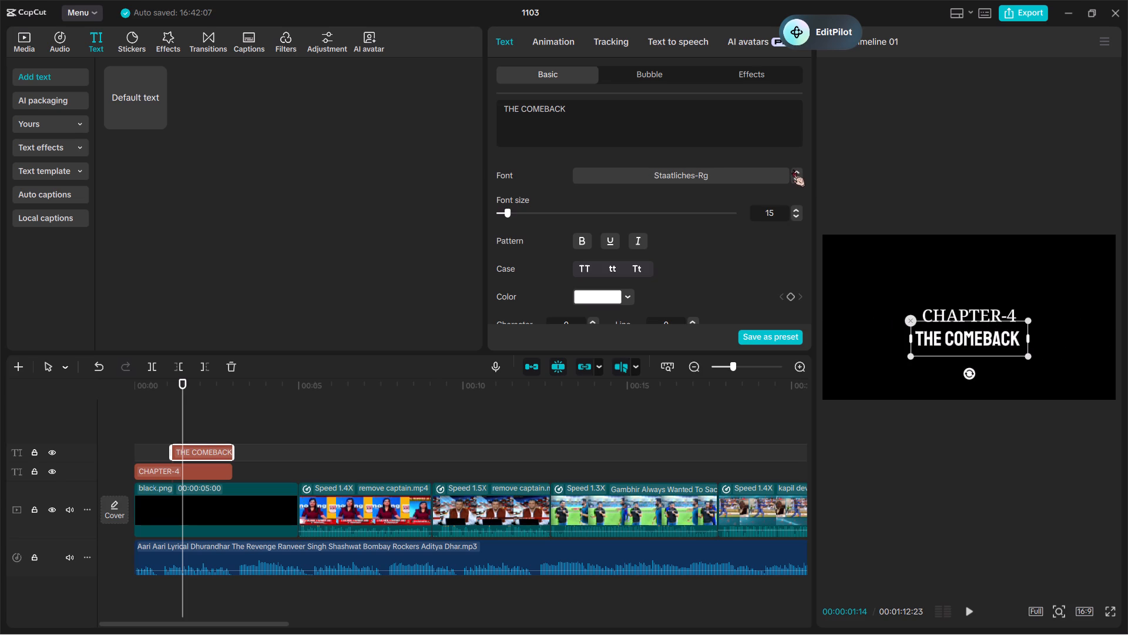
pyautogui.click(793, 169)
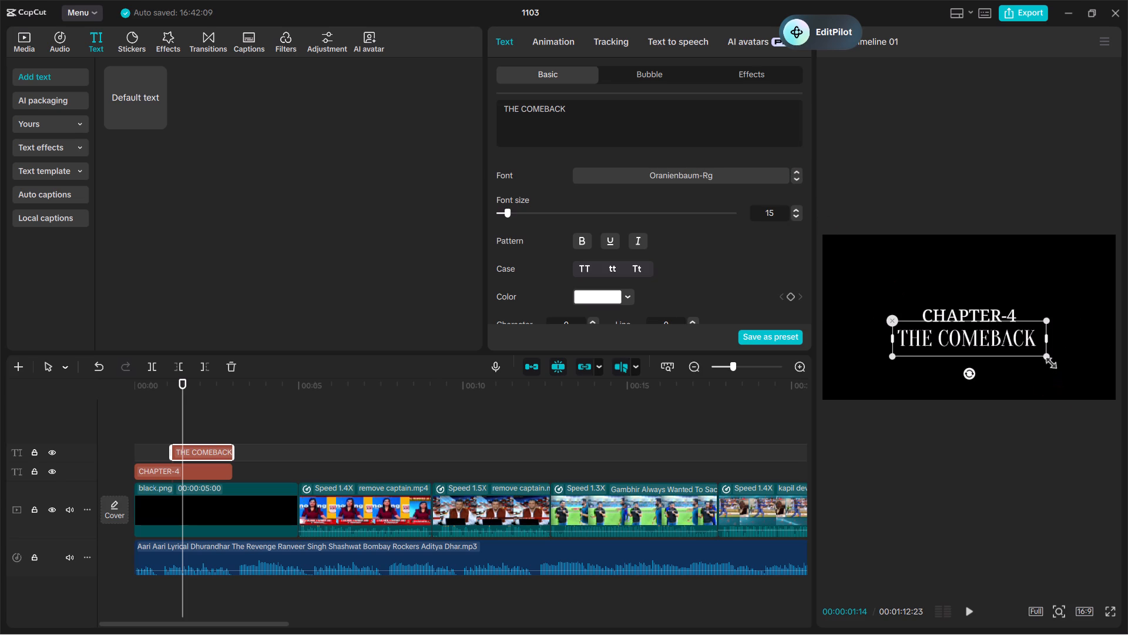
# Enlarge the THE COMEBACK text in the preview by about 20%.
pyautogui.moveTo(1046, 354); pyautogui.dragTo(1059, 379)
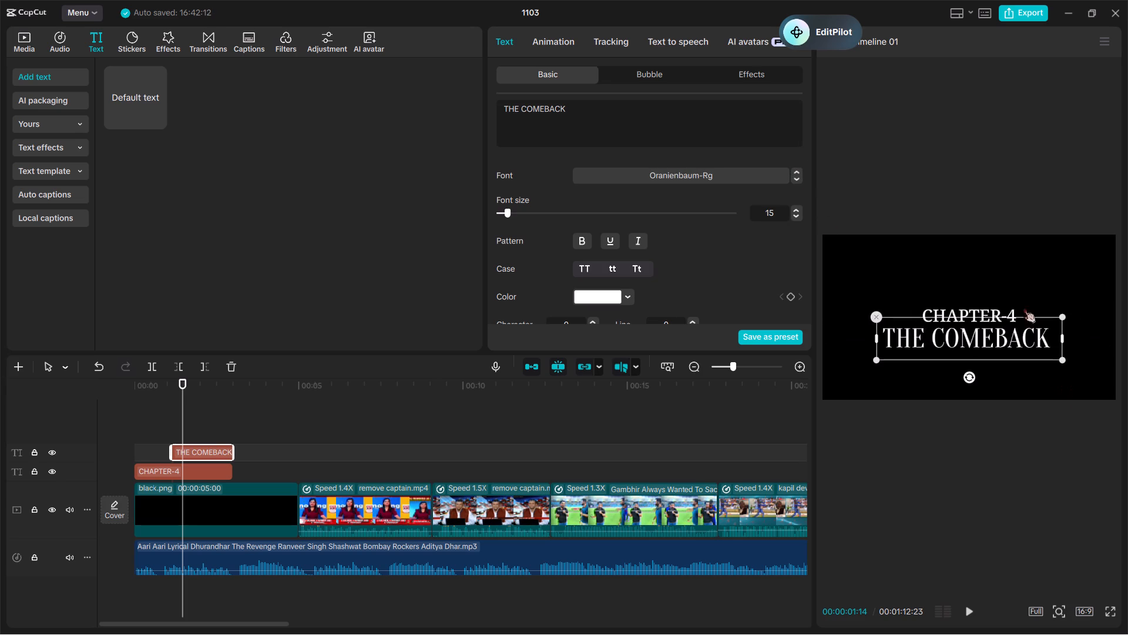
# Try further fonts on the THE COMEBACK text and set it to the font named Italic.
pyautogui.click(793, 181)
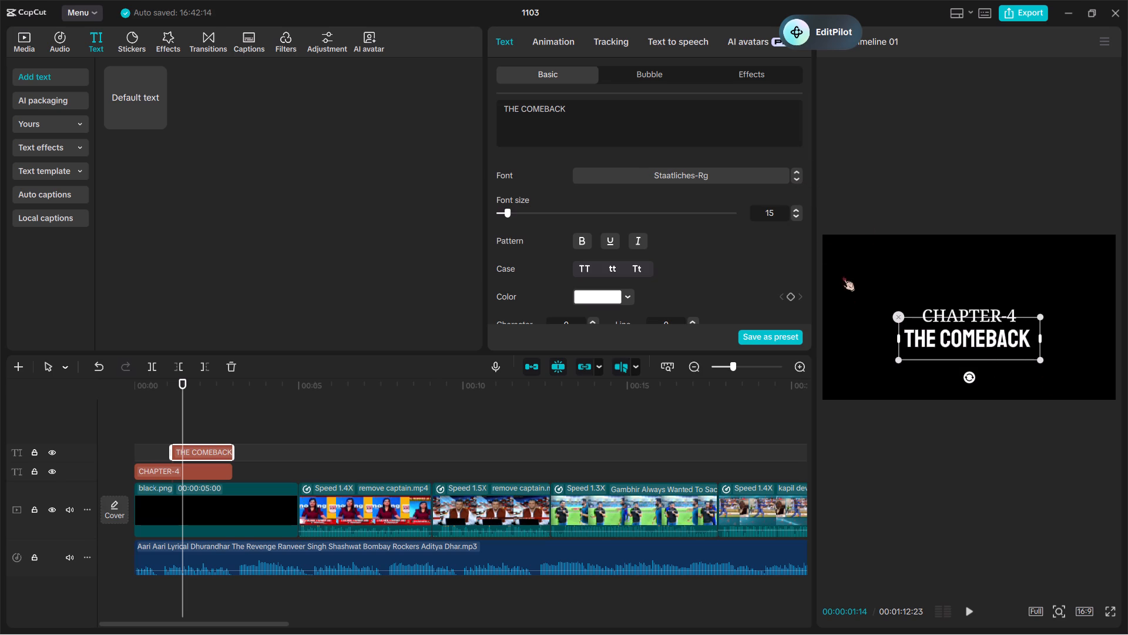
pyautogui.click(796, 179)
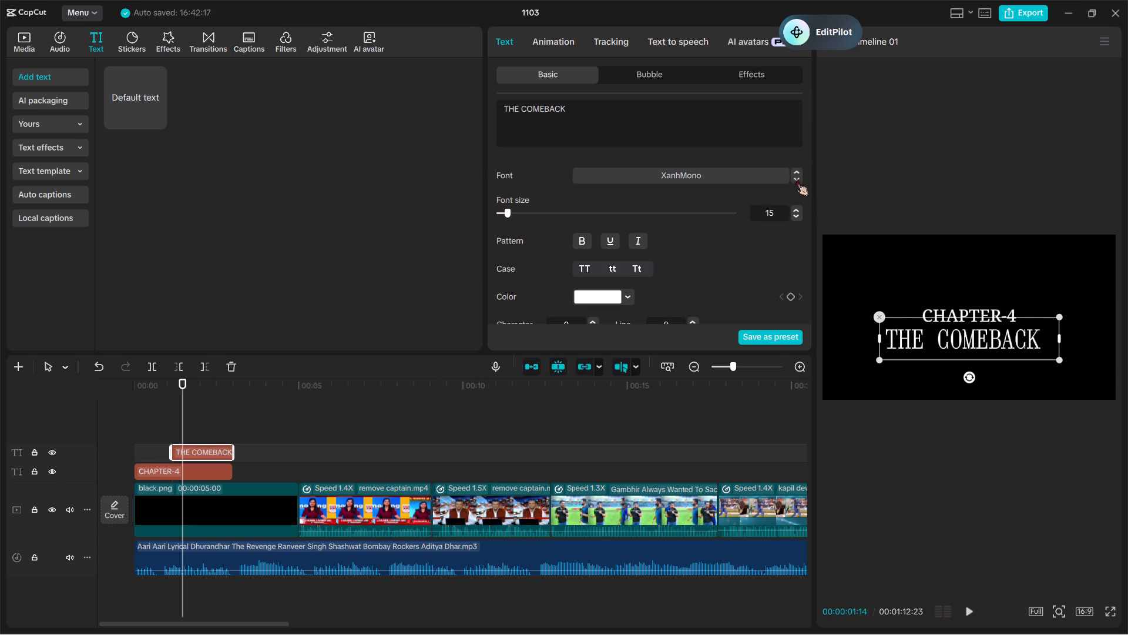
pyautogui.click(796, 179)
pyautogui.click(796, 179)
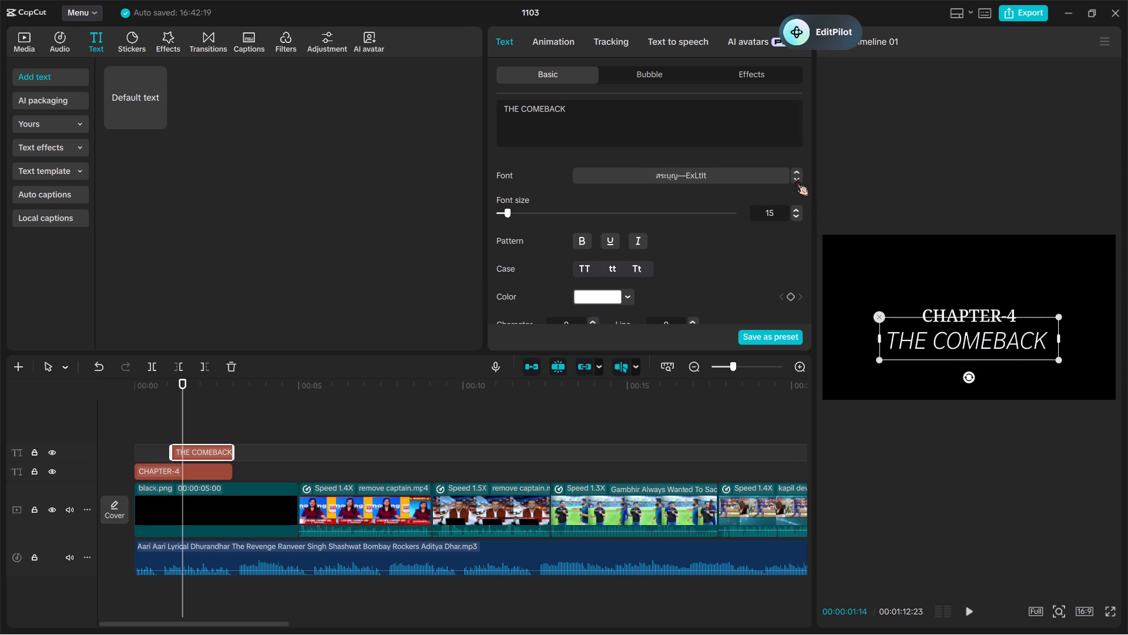
pyautogui.click(796, 179)
pyautogui.click(796, 179)
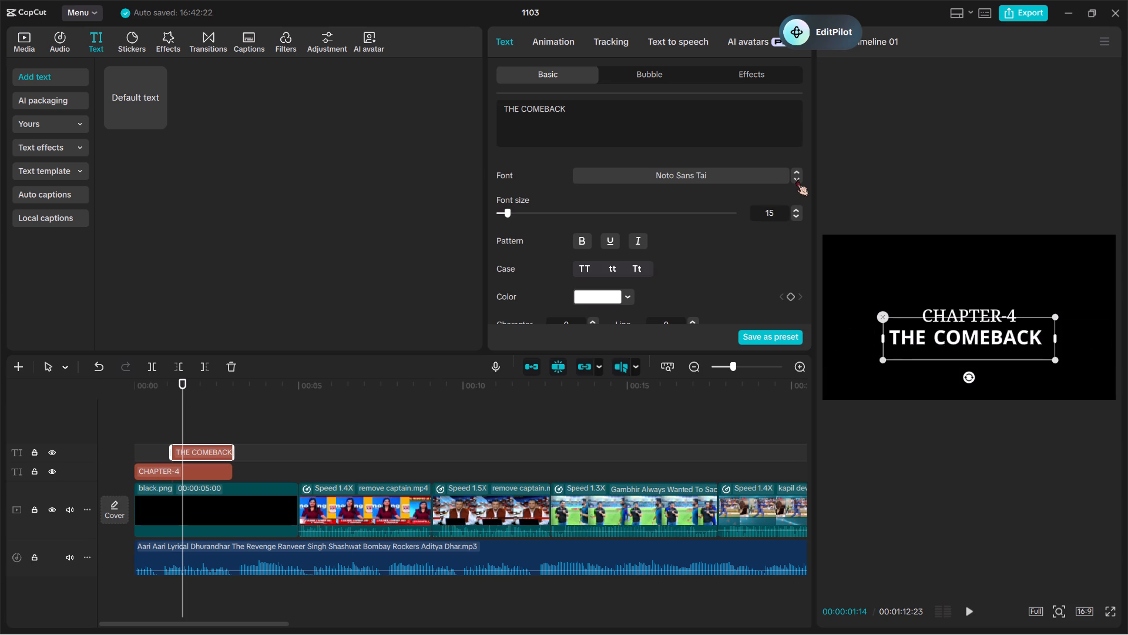
pyautogui.click(796, 179)
pyautogui.click(796, 179)
pyautogui.click(796, 179)
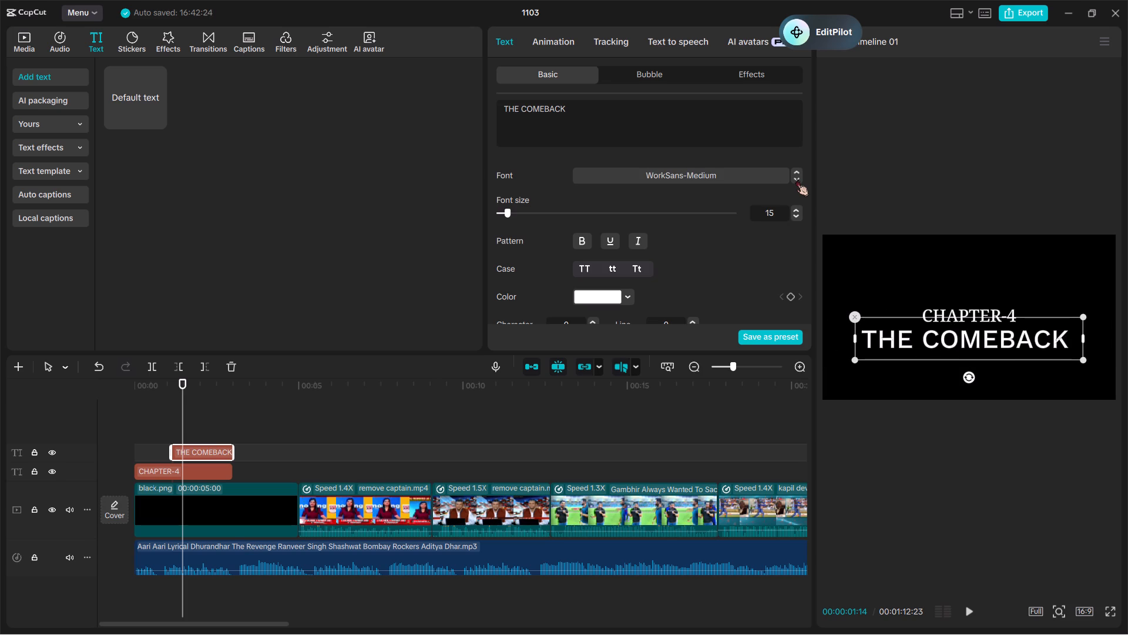
pyautogui.click(796, 179)
pyautogui.tripleClick(796, 179)
pyautogui.tripleClick(796, 179)
pyautogui.click(796, 179)
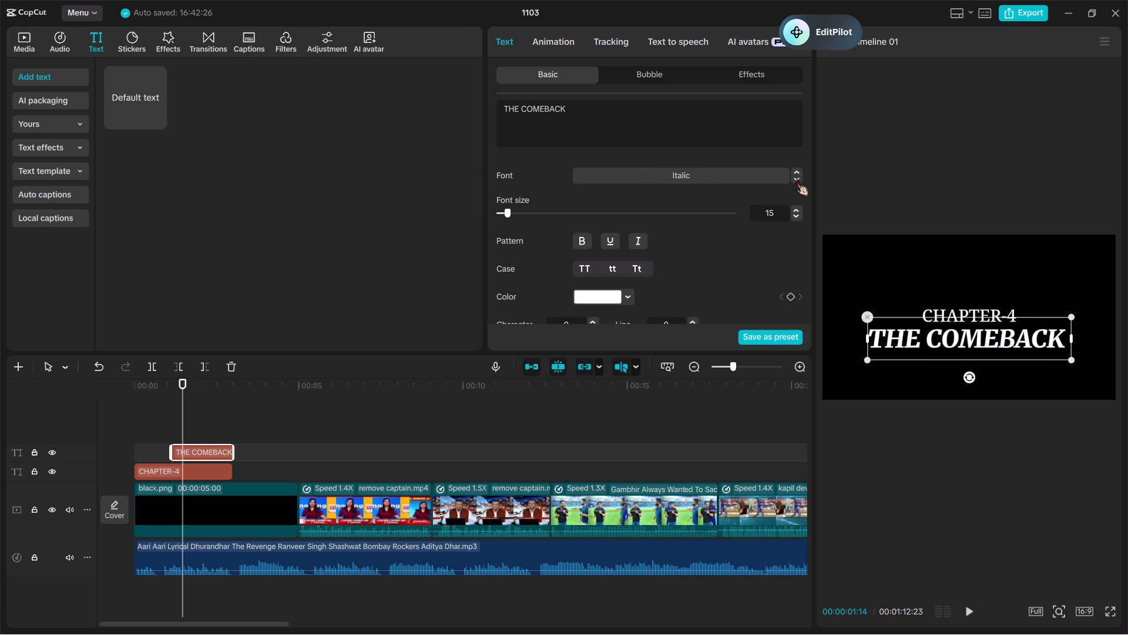
pyautogui.click(796, 171)
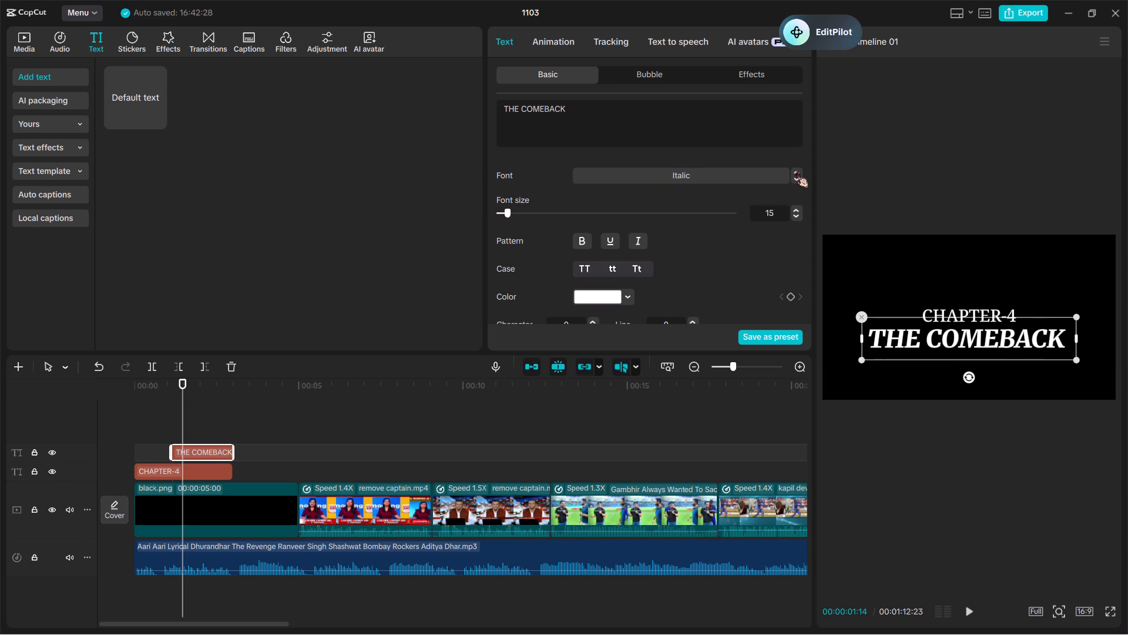
pyautogui.click(796, 171)
pyautogui.click(794, 178)
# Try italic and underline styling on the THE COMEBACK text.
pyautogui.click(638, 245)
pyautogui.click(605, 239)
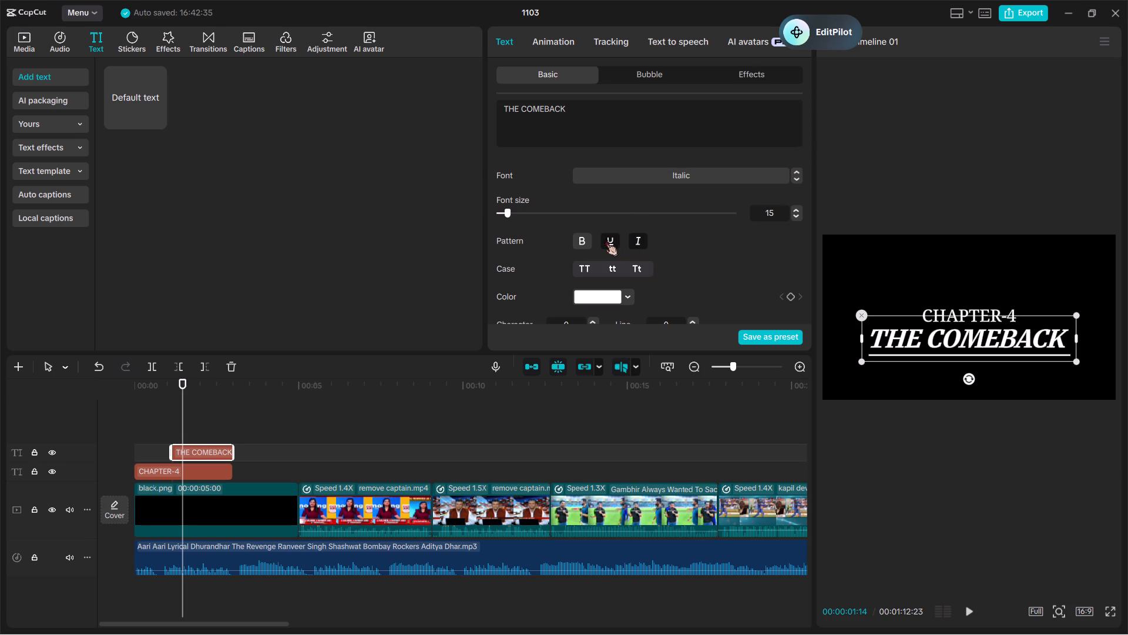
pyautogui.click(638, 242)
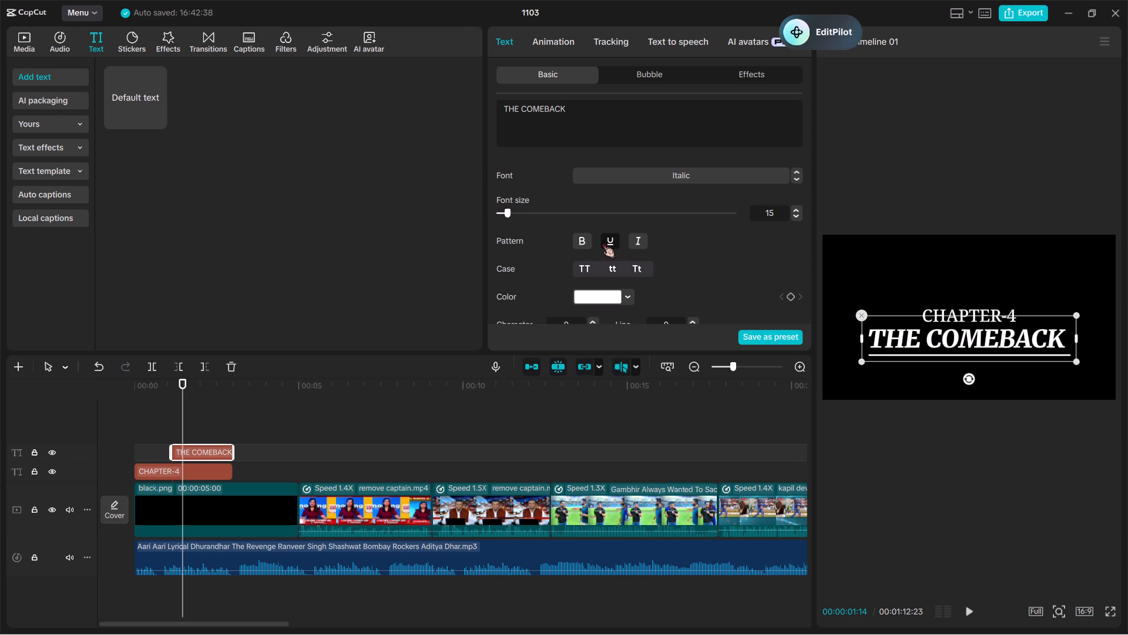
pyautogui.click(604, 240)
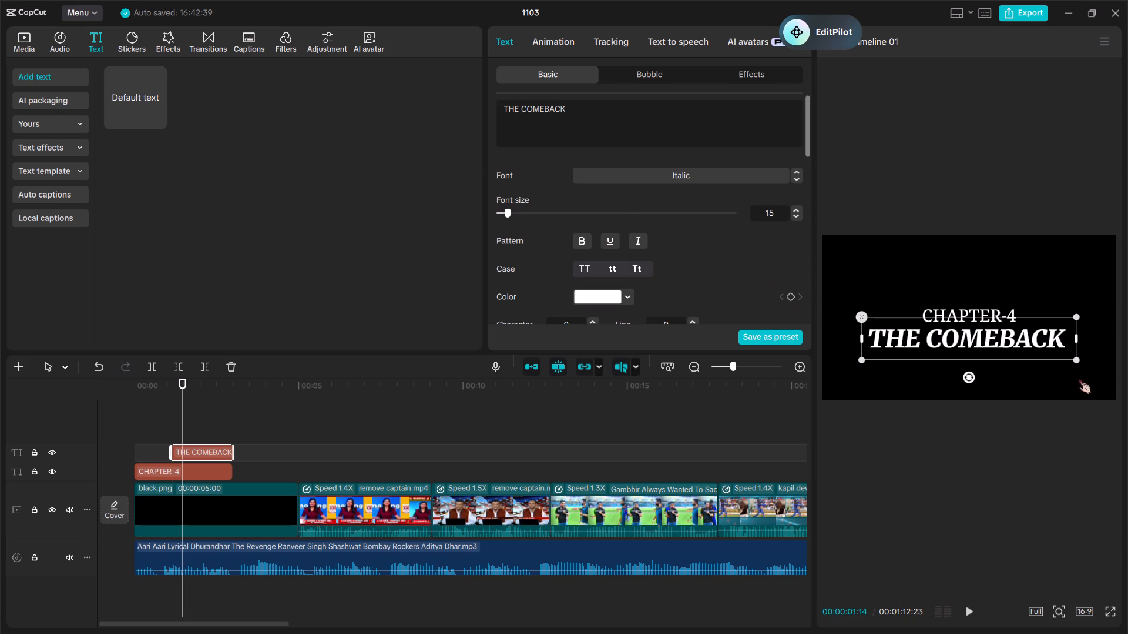
# Enlarge the THE COMEBACK text in the preview by about 9%.
pyautogui.moveTo(1072, 362); pyautogui.dragTo(1081, 373)
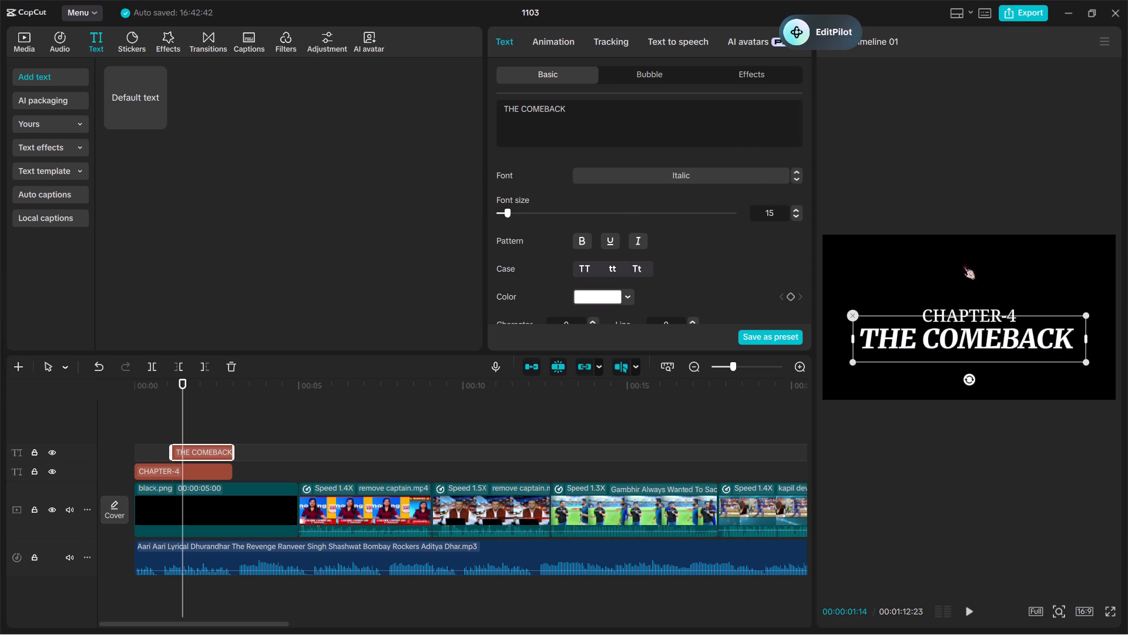
# Move CHAPTER-4 and THE COMEBACK up in the preview, keeping THE COMEBACK horizontally centred just beneath the CHAPTER-4 title.
pyautogui.click(948, 310)
pyautogui.moveTo(948, 310); pyautogui.dragTo(949, 295)
pyautogui.click(941, 329)
pyautogui.moveTo(941, 329); pyautogui.dragTo(946, 307)
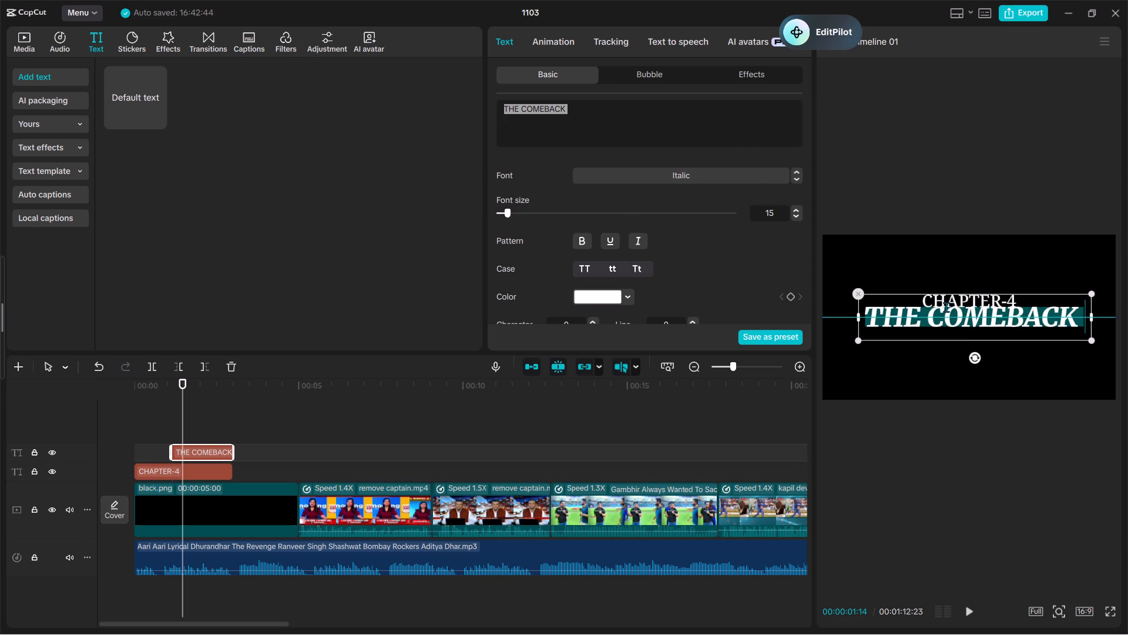
pyautogui.moveTo(946, 307); pyautogui.dragTo(941, 314)
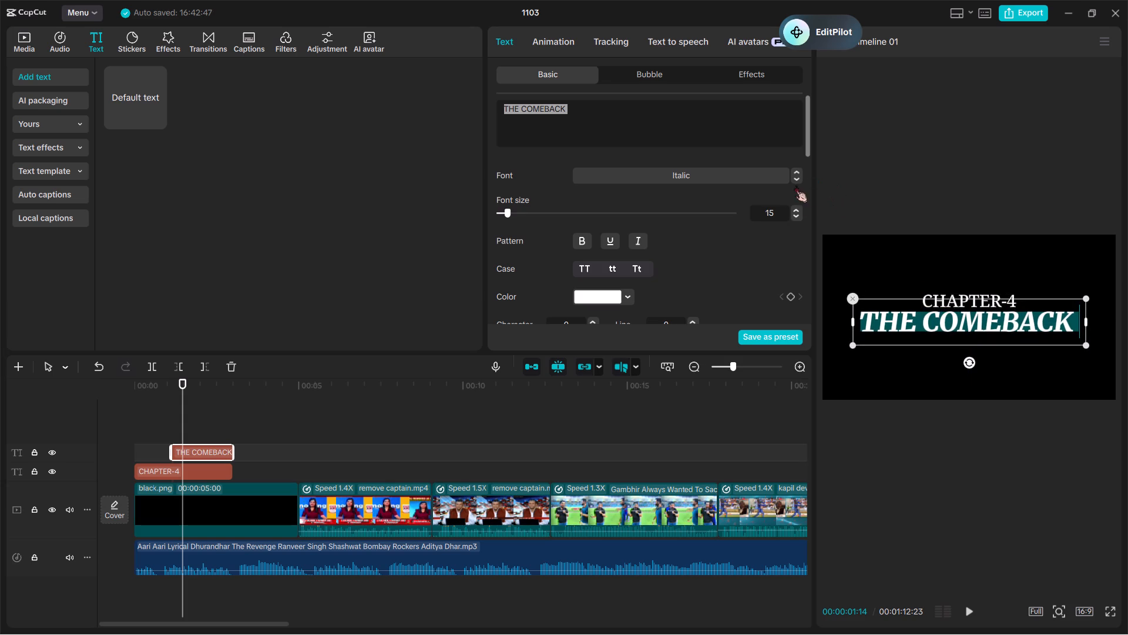
# Try many fonts on the CHAPTER-4 title and set it to Eyrn.
pyautogui.click(928, 293)
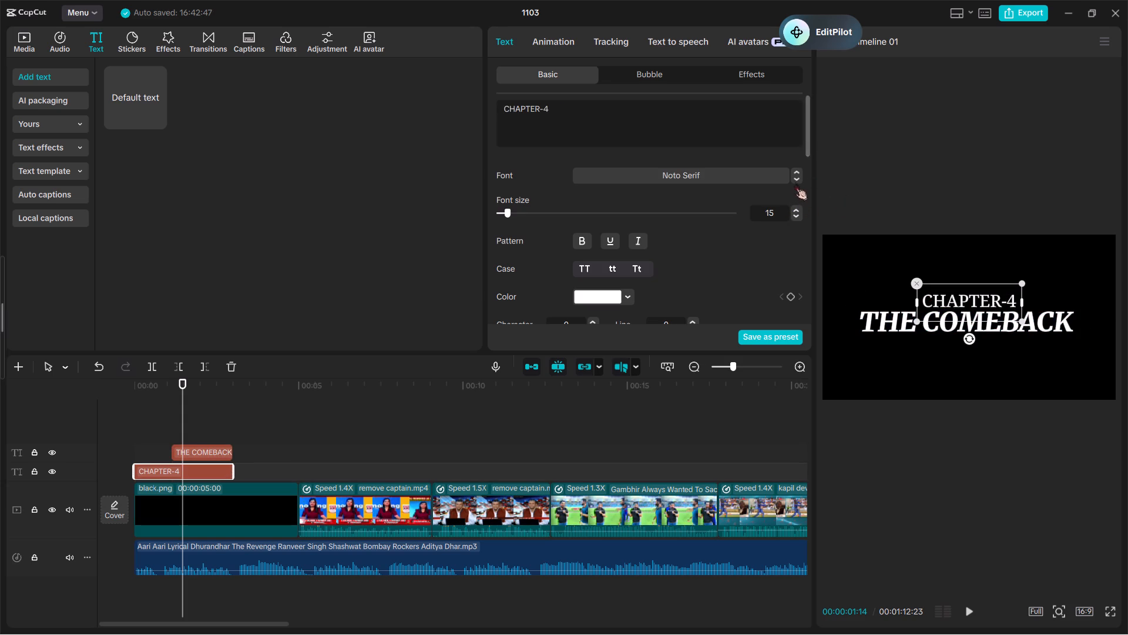
pyautogui.click(794, 176)
pyautogui.tripleClick(794, 176)
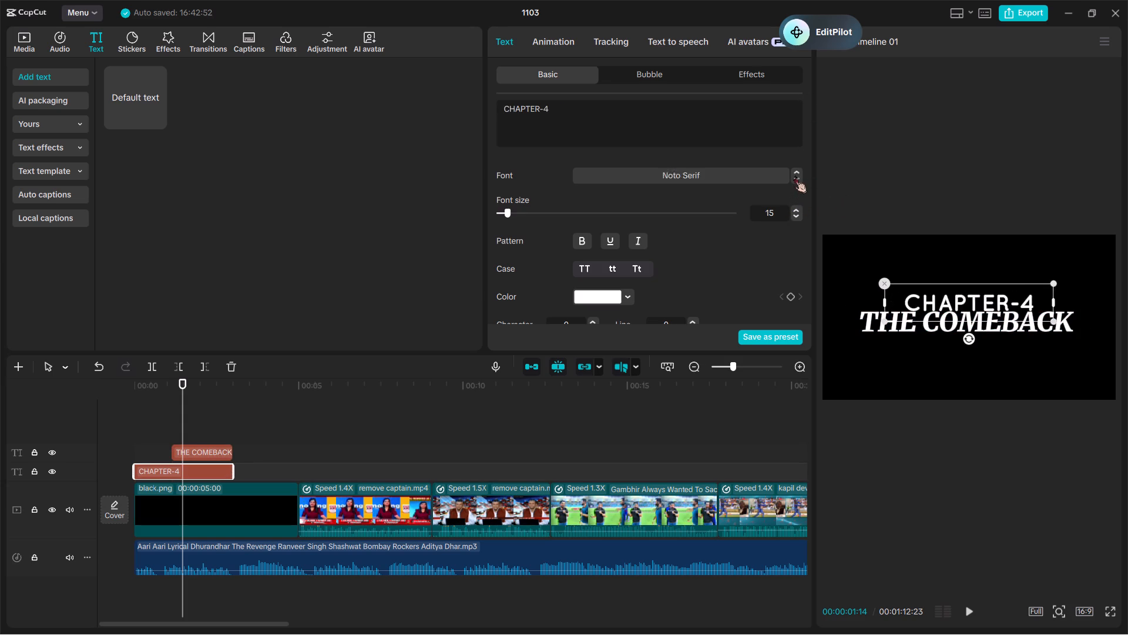
pyautogui.doubleClick(794, 176)
pyautogui.click(794, 176)
pyautogui.click(794, 176)
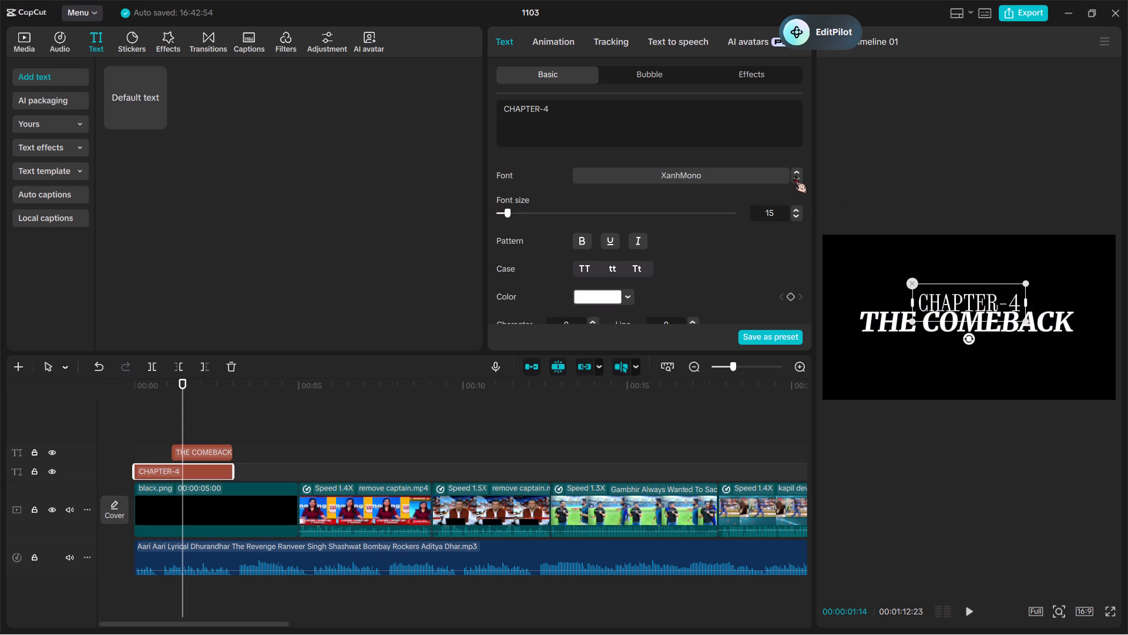
pyautogui.click(794, 176)
pyautogui.click(794, 176)
pyautogui.click(794, 176)
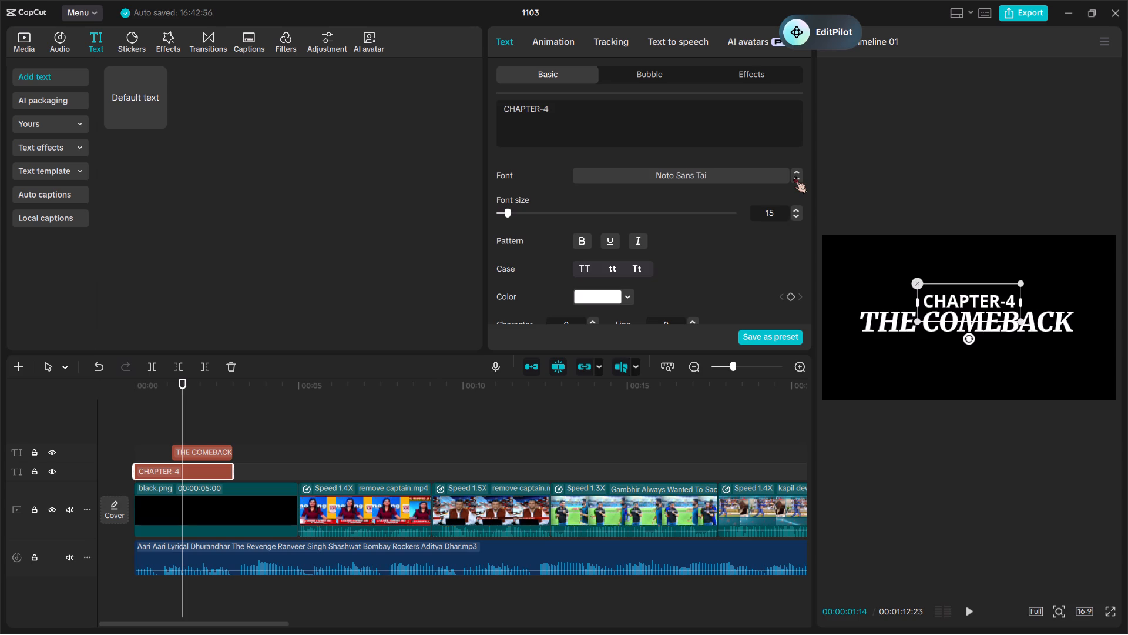
pyautogui.click(794, 176)
pyautogui.click(794, 176)
pyautogui.click(794, 176)
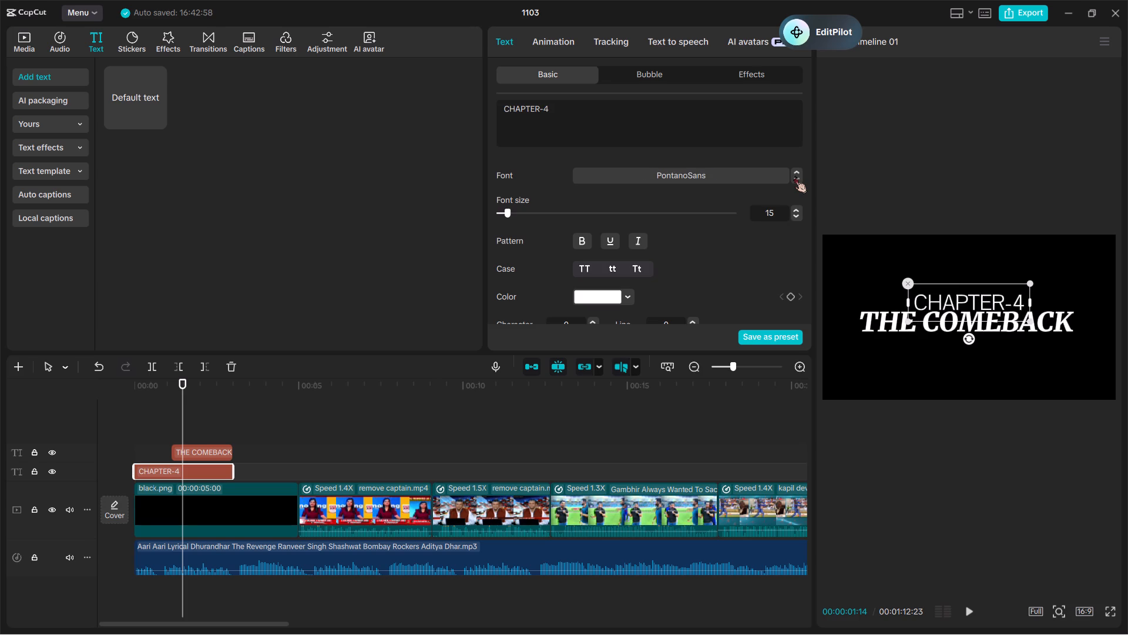
pyautogui.click(794, 176)
pyautogui.click(794, 176)
pyautogui.click(794, 176)
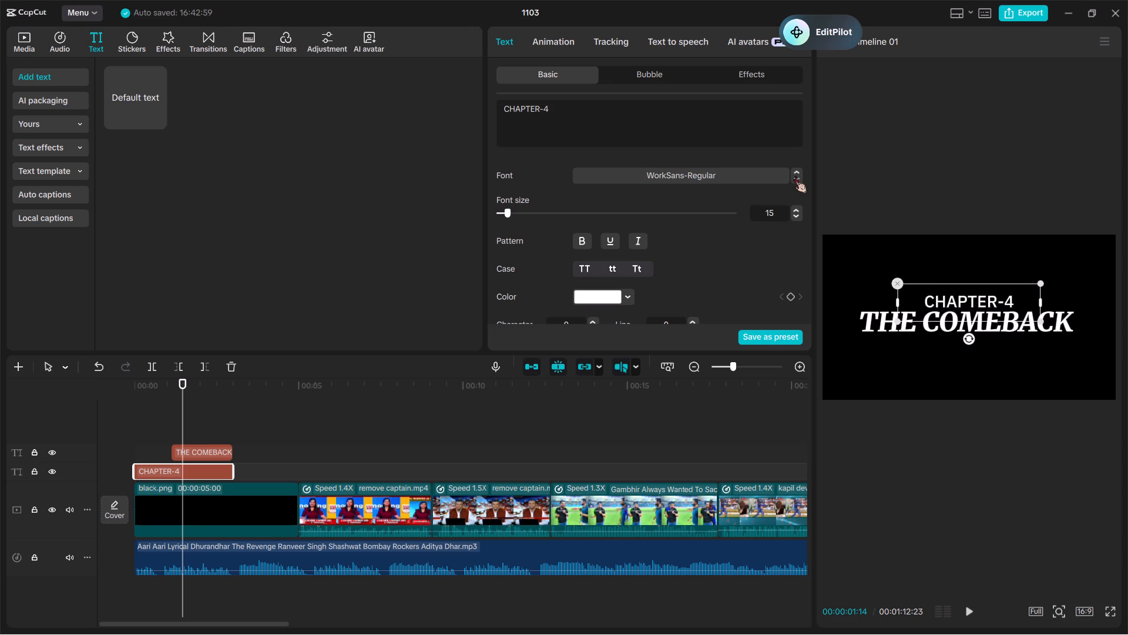
pyautogui.click(794, 176)
pyautogui.click(794, 176)
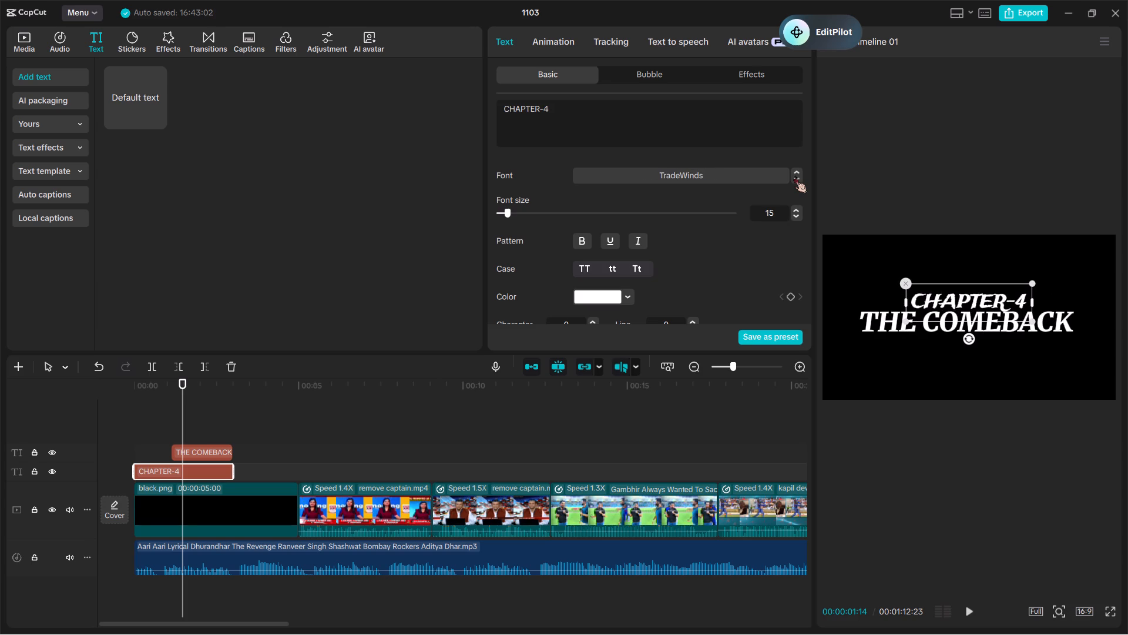
pyautogui.click(794, 176)
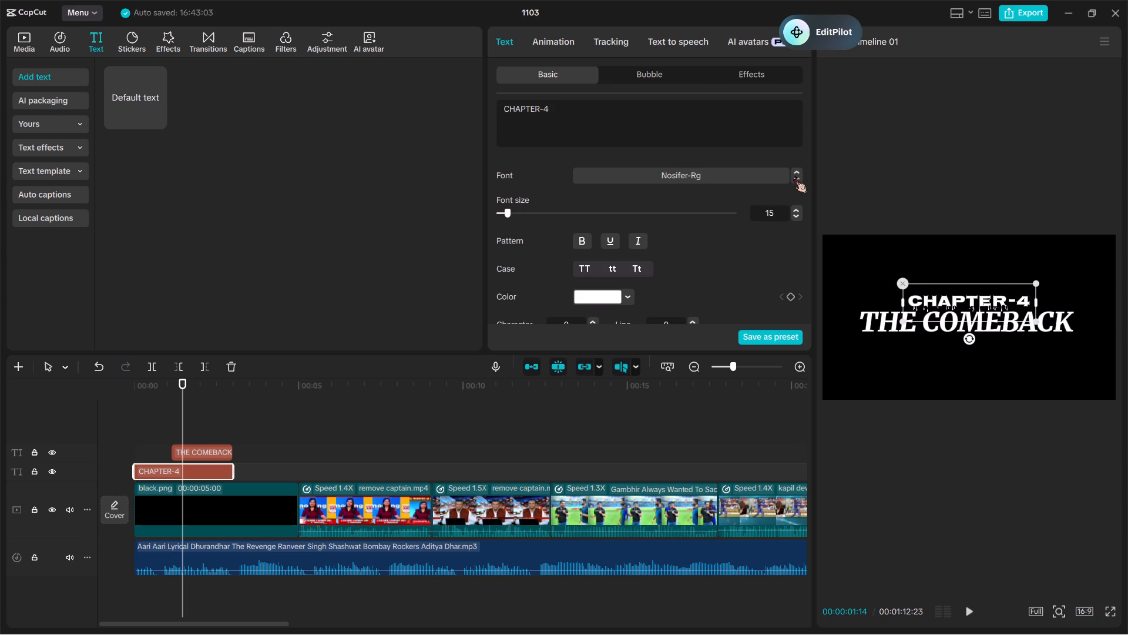
pyautogui.click(794, 176)
pyautogui.click(794, 176)
pyautogui.click(794, 176)
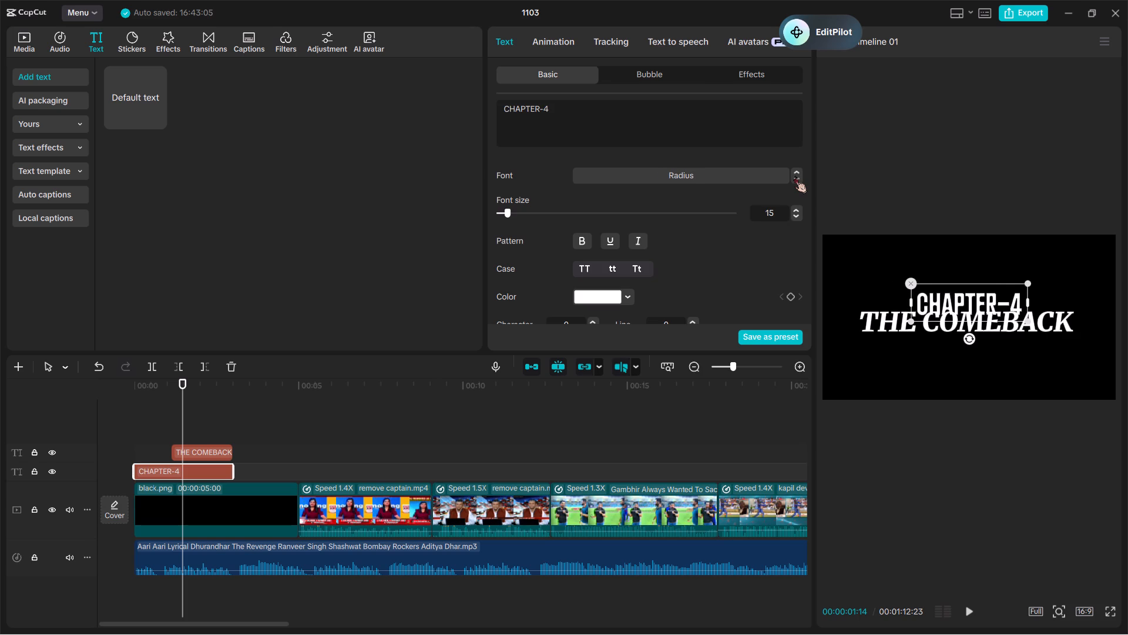
pyautogui.click(794, 176)
pyautogui.click(794, 176)
pyautogui.click(794, 176)
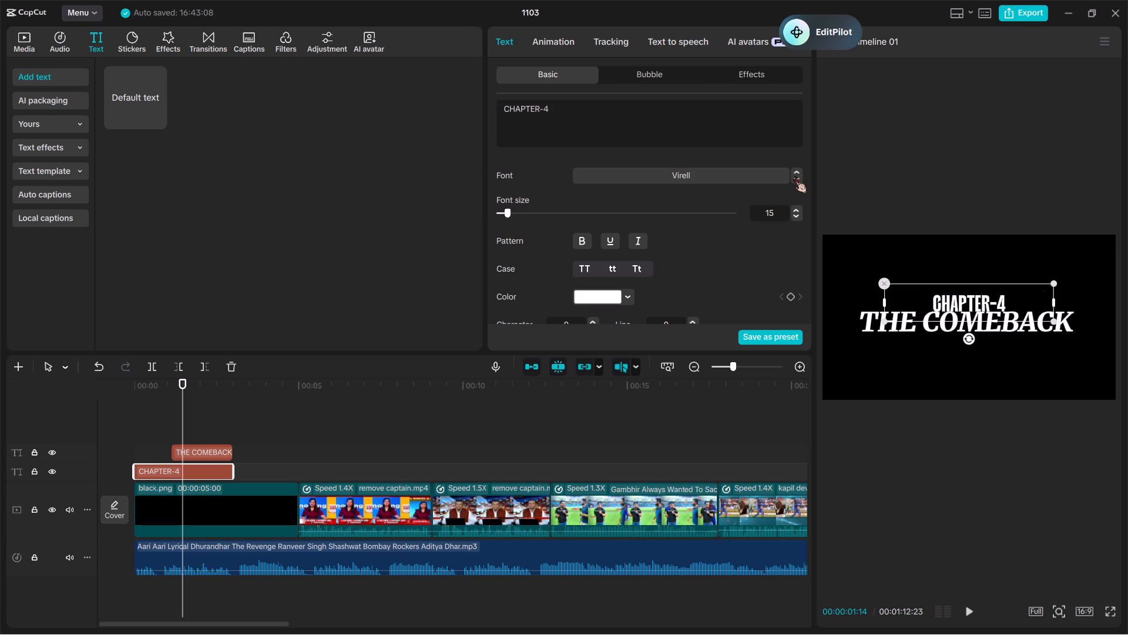
pyautogui.click(794, 176)
pyautogui.click(794, 176)
pyautogui.click(794, 176)
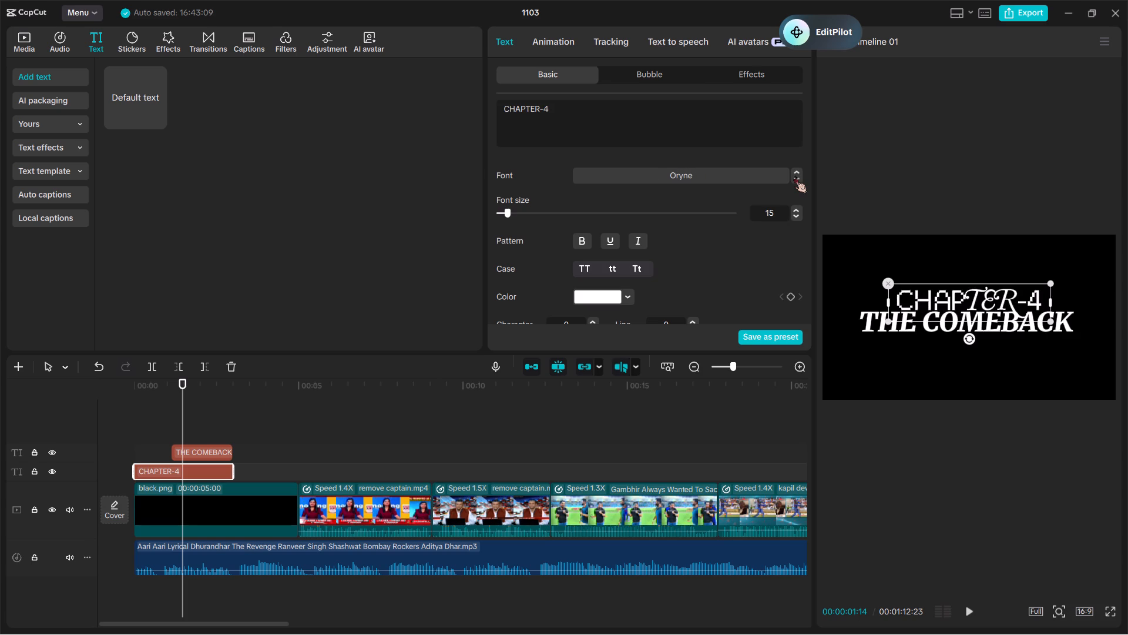
pyautogui.tripleClick(794, 176)
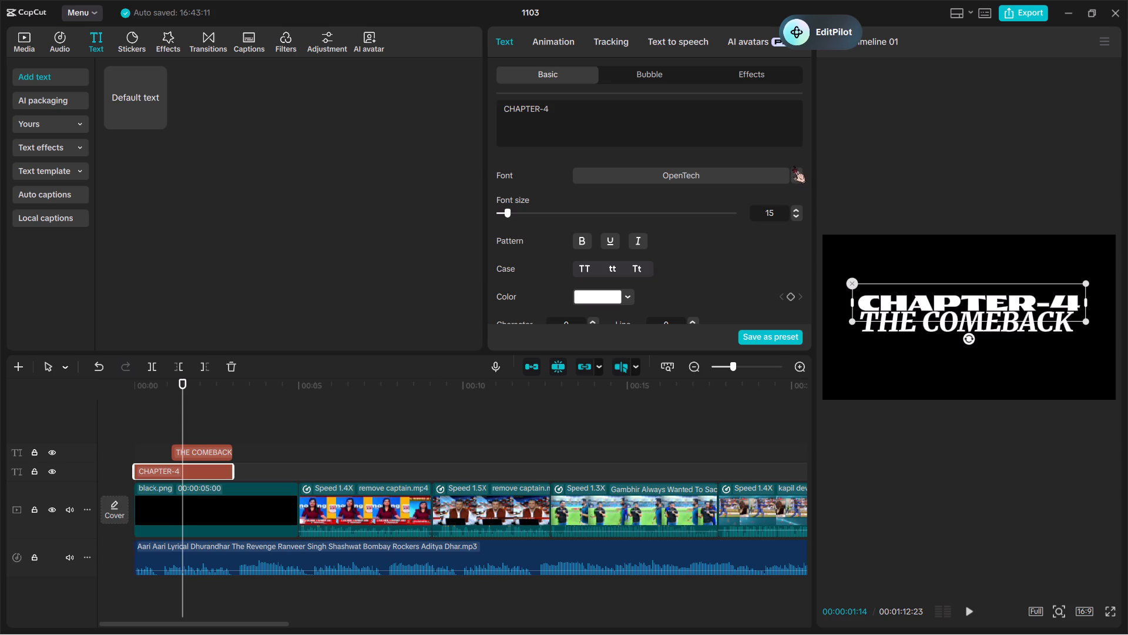
pyautogui.click(793, 166)
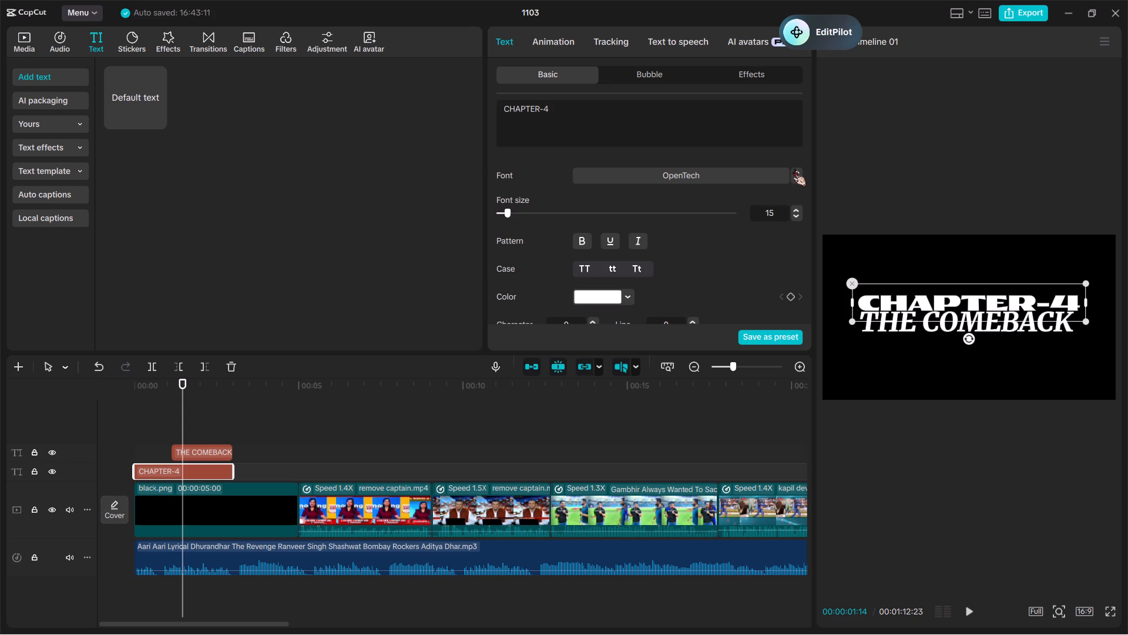
pyautogui.click(794, 169)
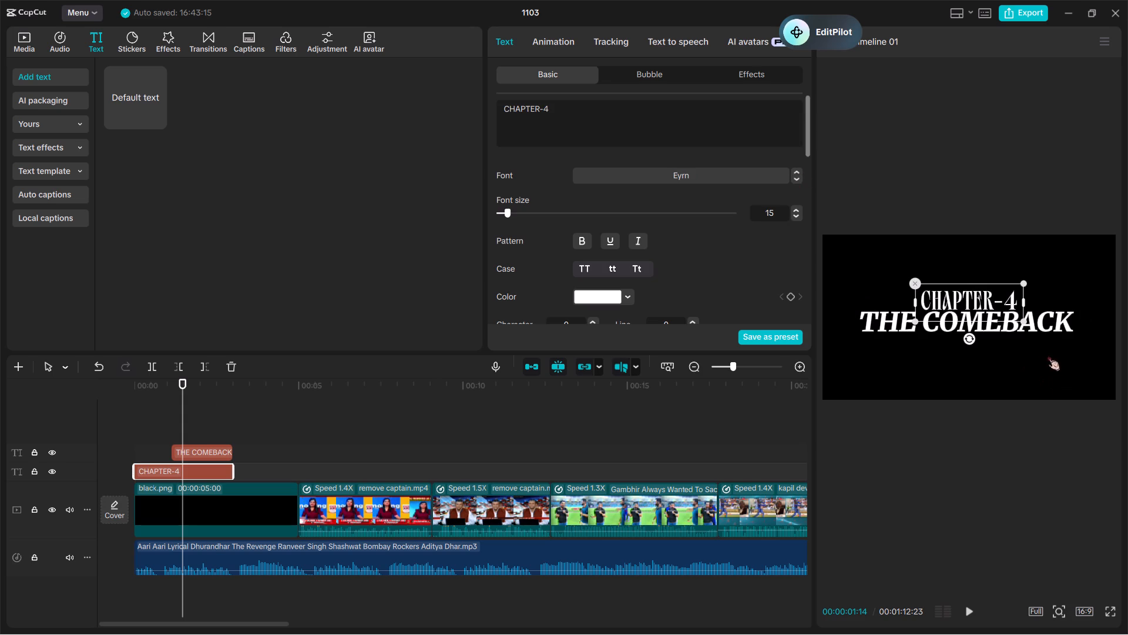
# Shrink the CHAPTER-4 title in the preview by about 25%.
pyautogui.moveTo(1019, 323); pyautogui.dragTo(1002, 311)
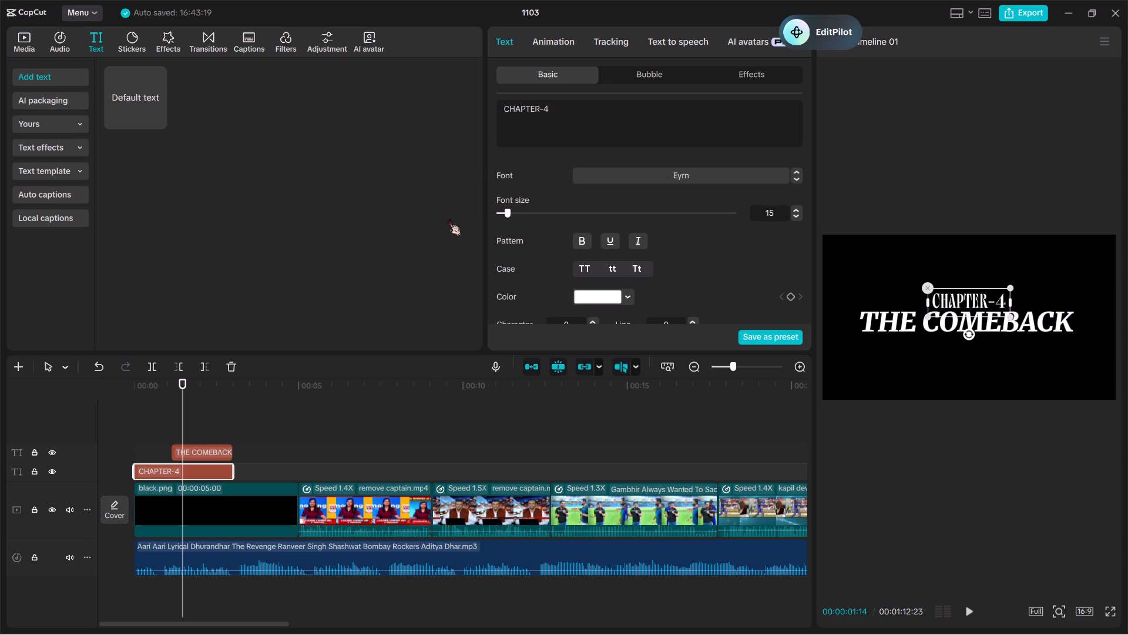
# Apply the Gradu...eveal entrance animation to the CHAPTER-4 title.
pyautogui.click(564, 34)
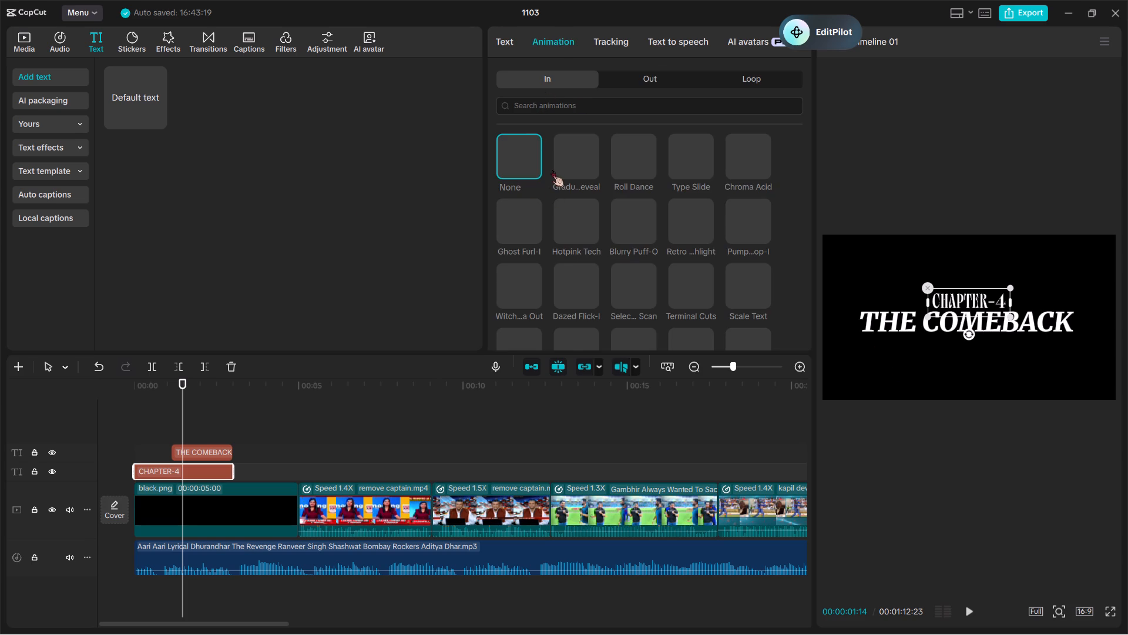
pyautogui.doubleClick(577, 158)
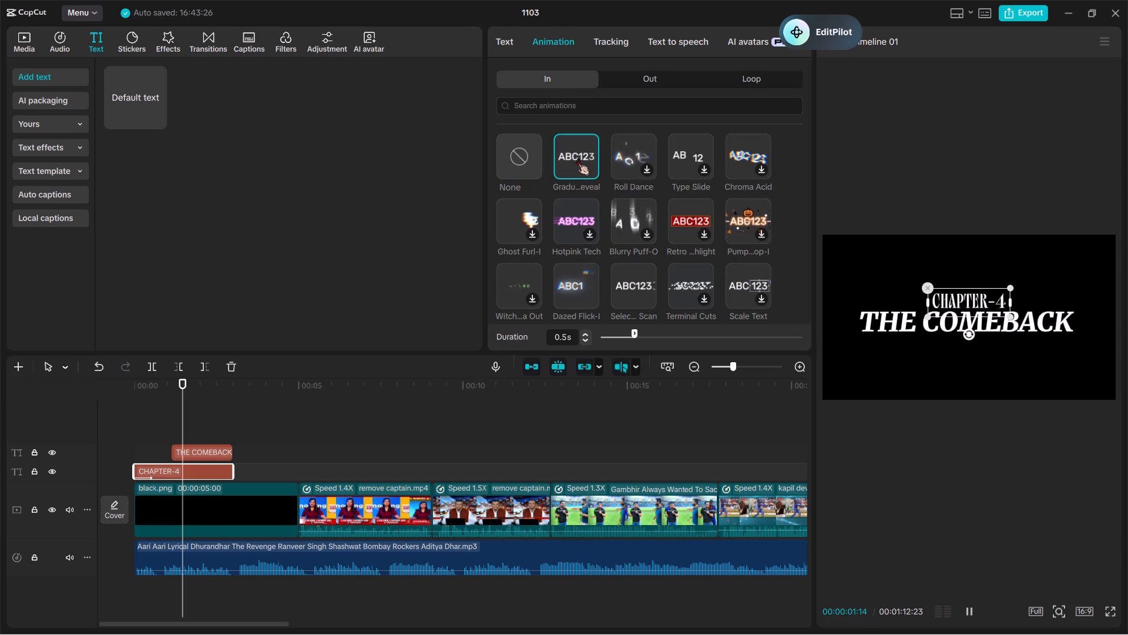
# Apply the Slow ...e-Out exit animation to the CHAPTER-4 title.
pyautogui.click(631, 86)
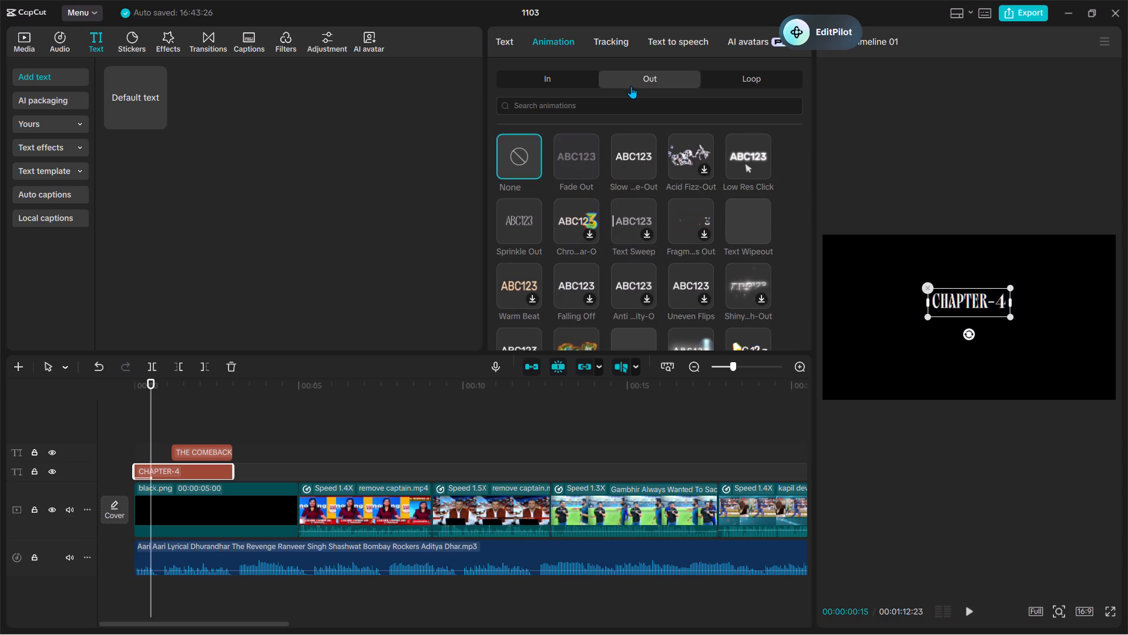
pyautogui.click(582, 168)
pyautogui.click(625, 155)
pyautogui.moveTo(625, 155); pyautogui.dragTo(736, 219)
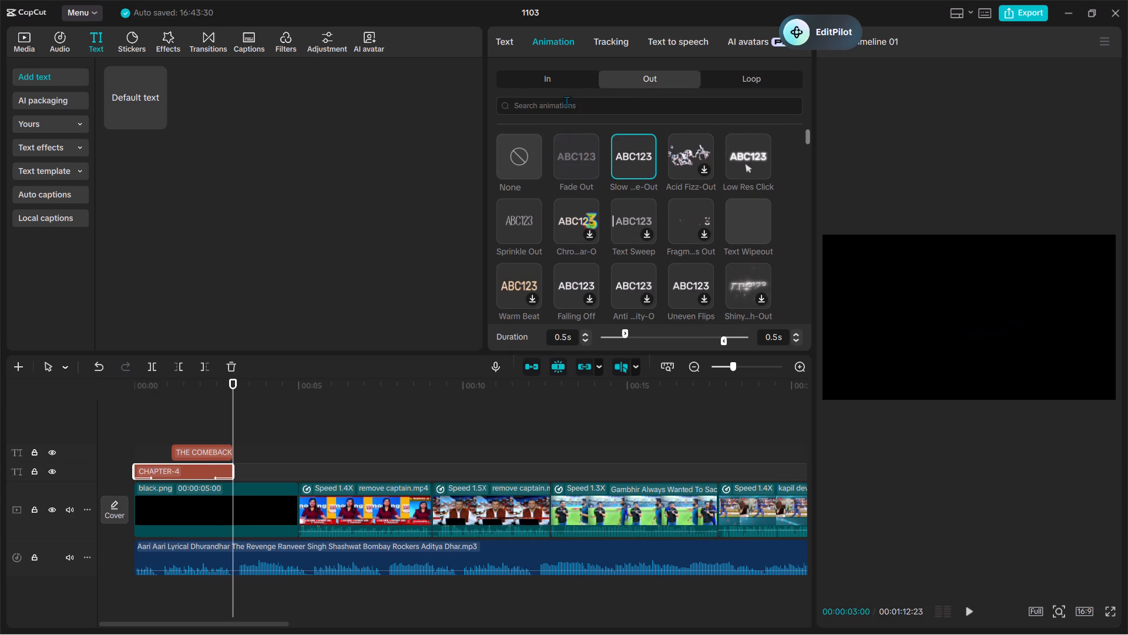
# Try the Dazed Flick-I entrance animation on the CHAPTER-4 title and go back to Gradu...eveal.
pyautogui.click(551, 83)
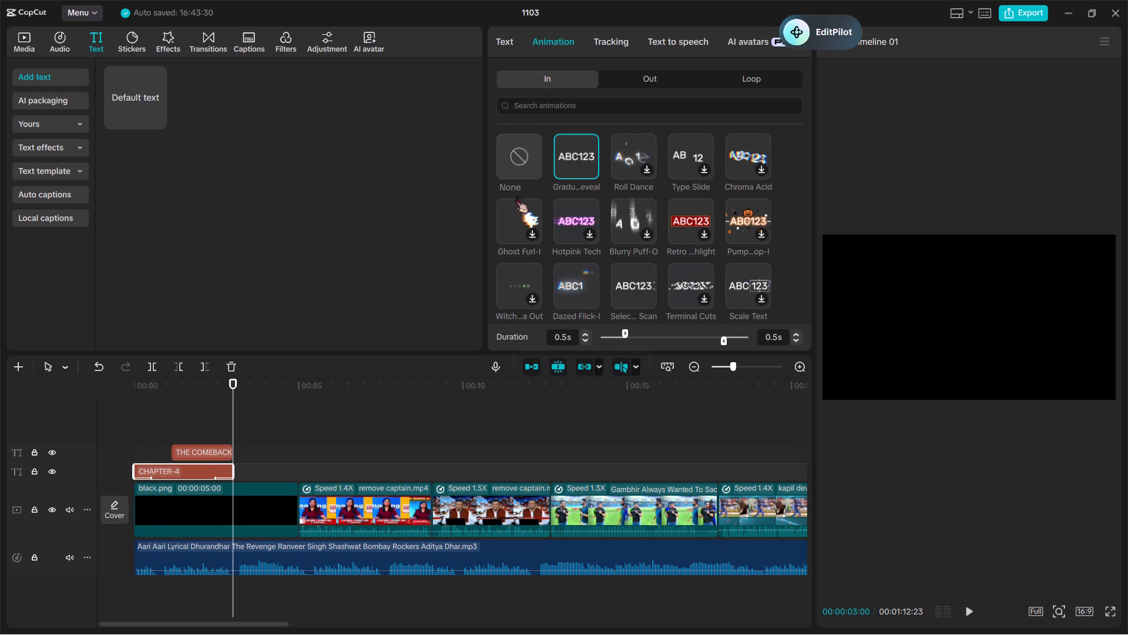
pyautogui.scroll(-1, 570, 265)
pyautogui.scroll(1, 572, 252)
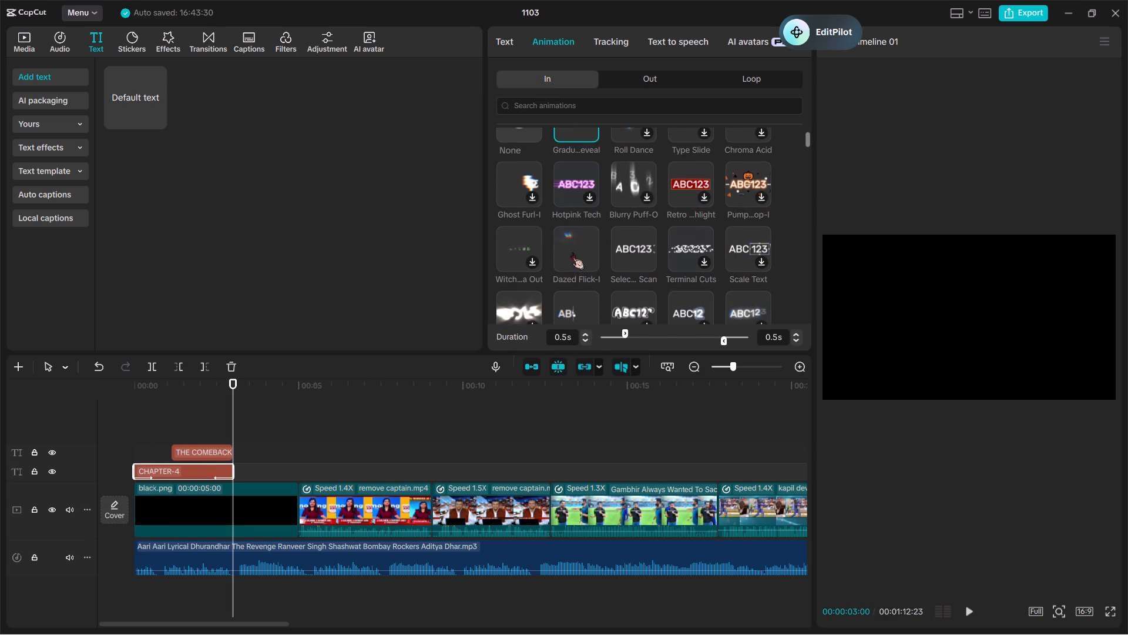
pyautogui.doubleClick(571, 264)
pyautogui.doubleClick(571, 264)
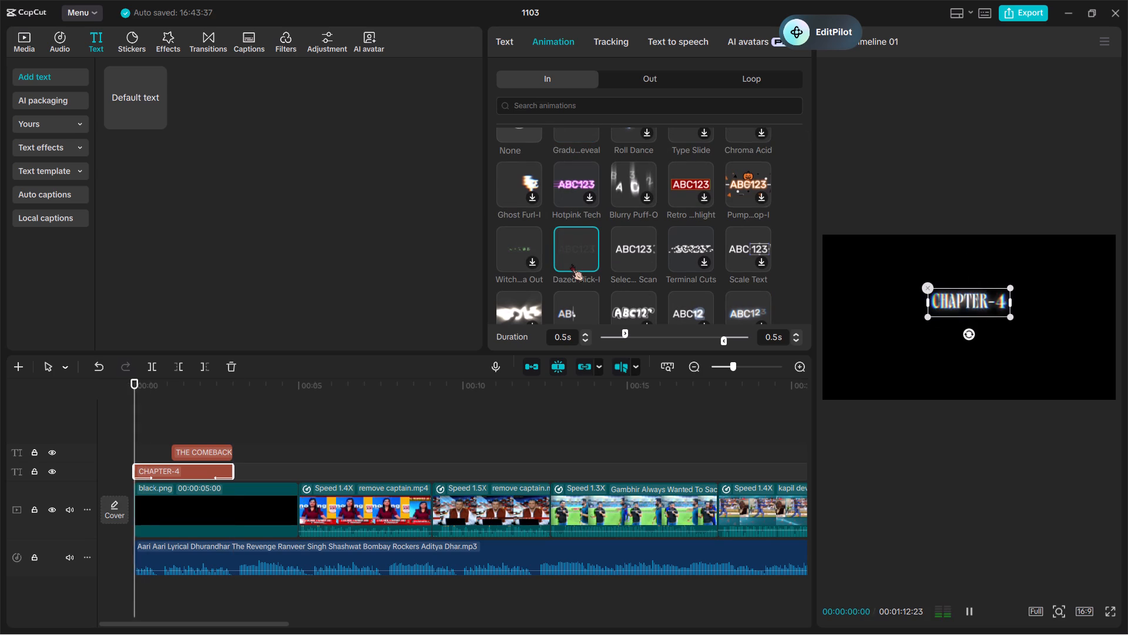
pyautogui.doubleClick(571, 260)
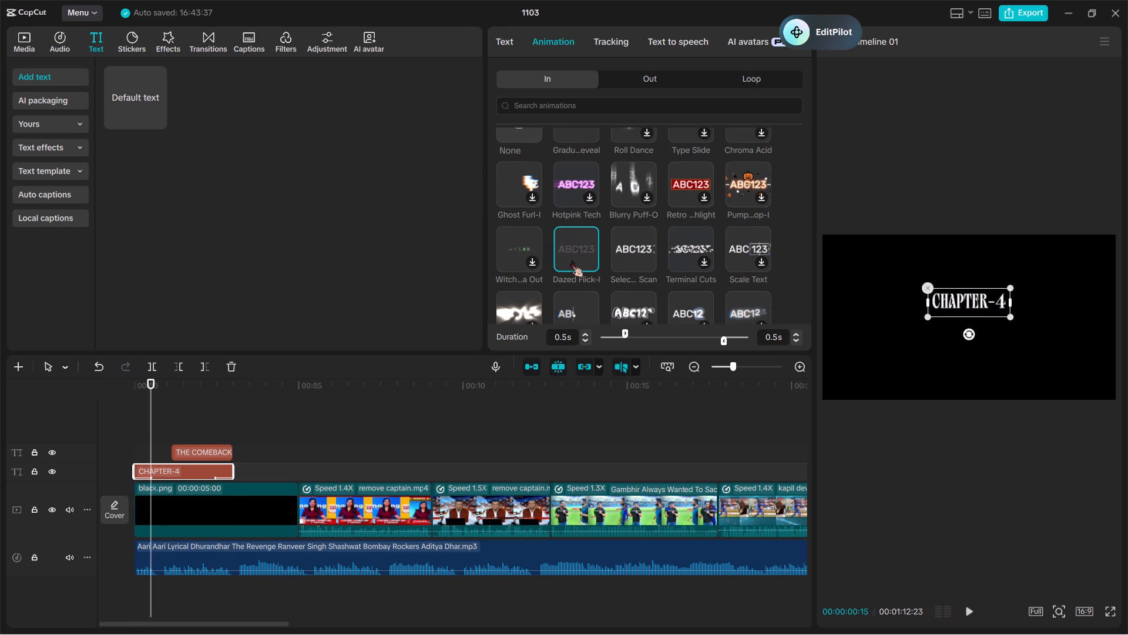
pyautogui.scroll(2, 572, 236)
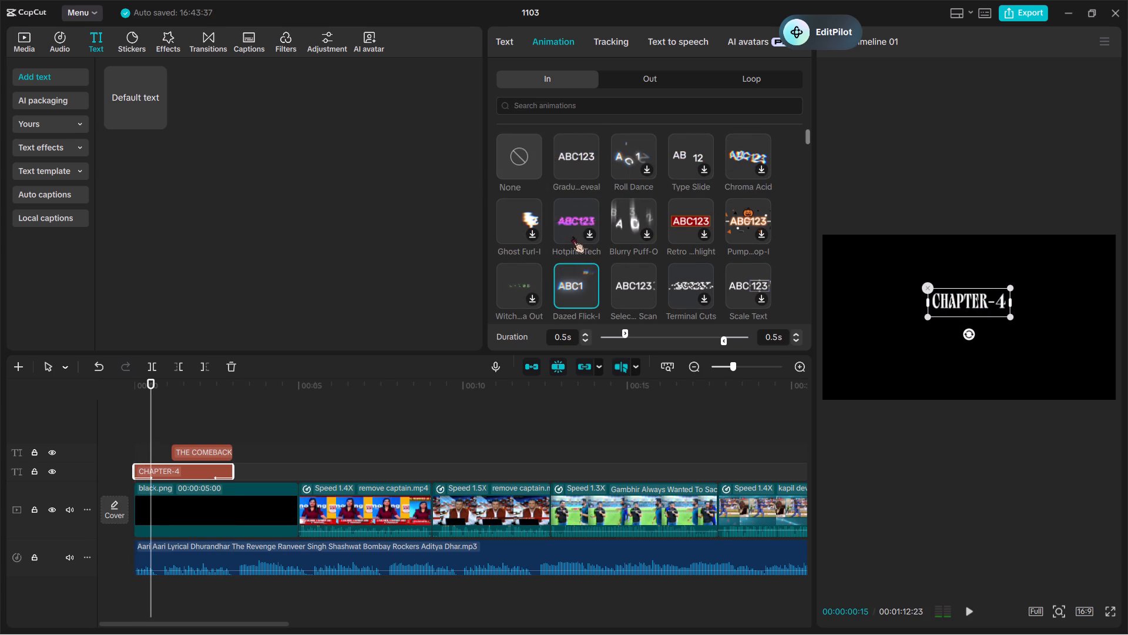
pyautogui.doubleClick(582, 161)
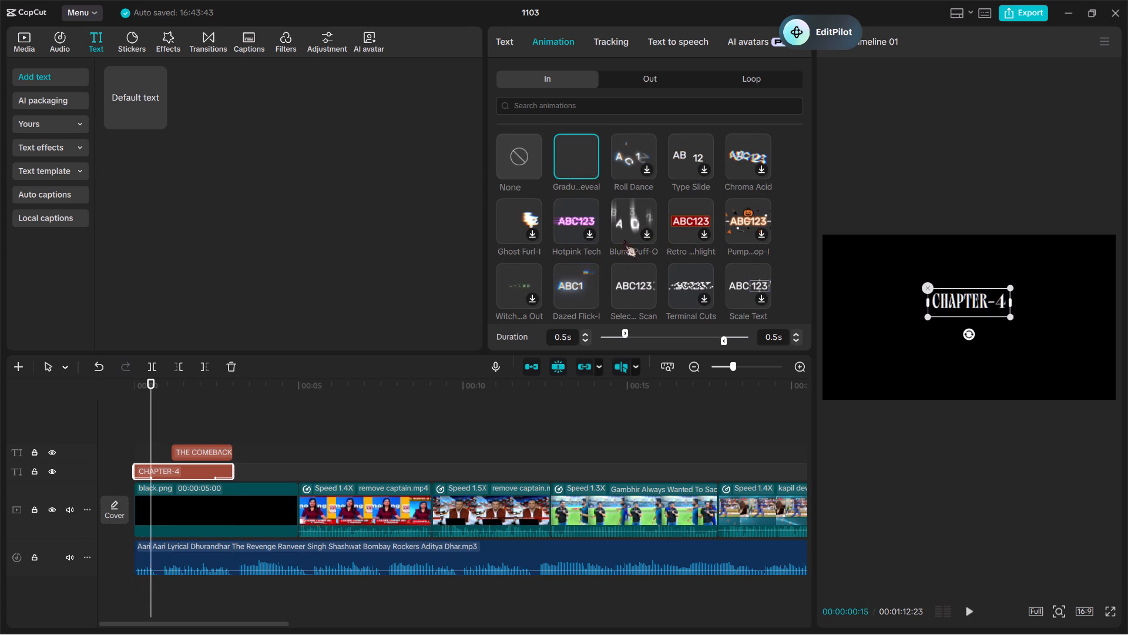
# Set the CHAPTER-4 title's entrance animation duration to 0.9s.
pyautogui.moveTo(622, 333); pyautogui.dragTo(666, 344)
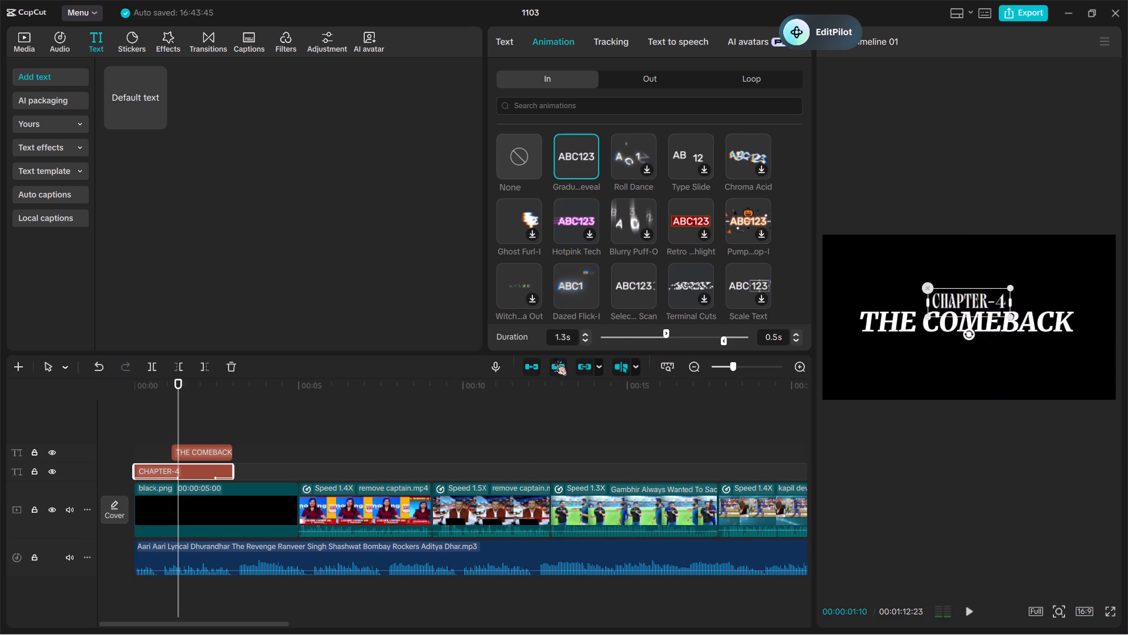
pyautogui.click(644, 337)
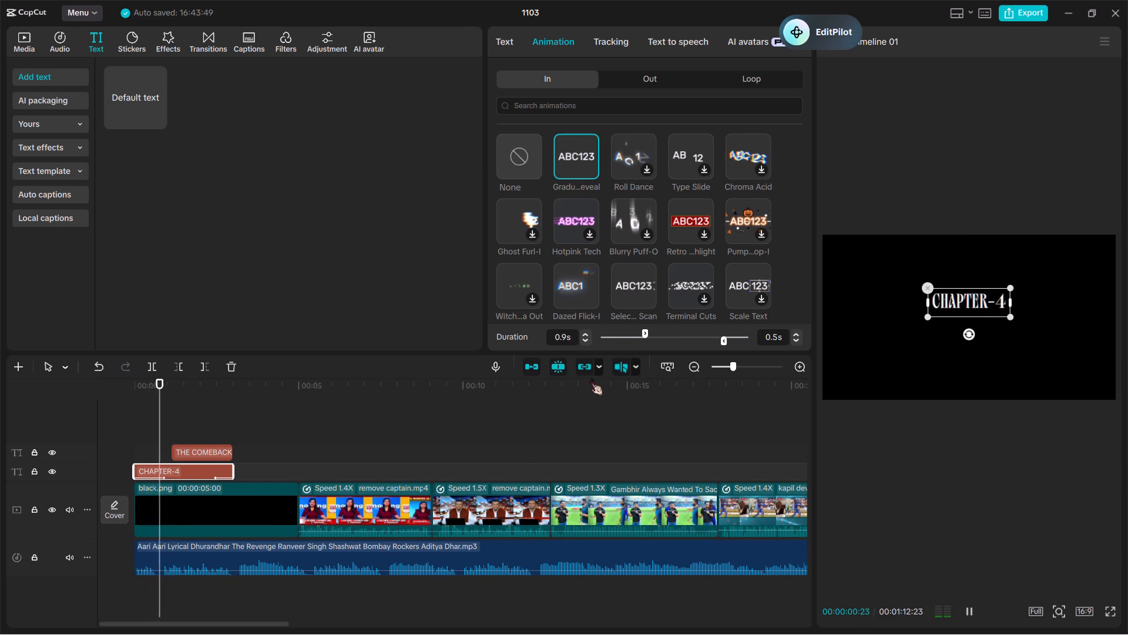
# Apply the Gradu...eveal entrance animation to THE COMEBACK title with a duration of 1.4s.
pyautogui.click(190, 452)
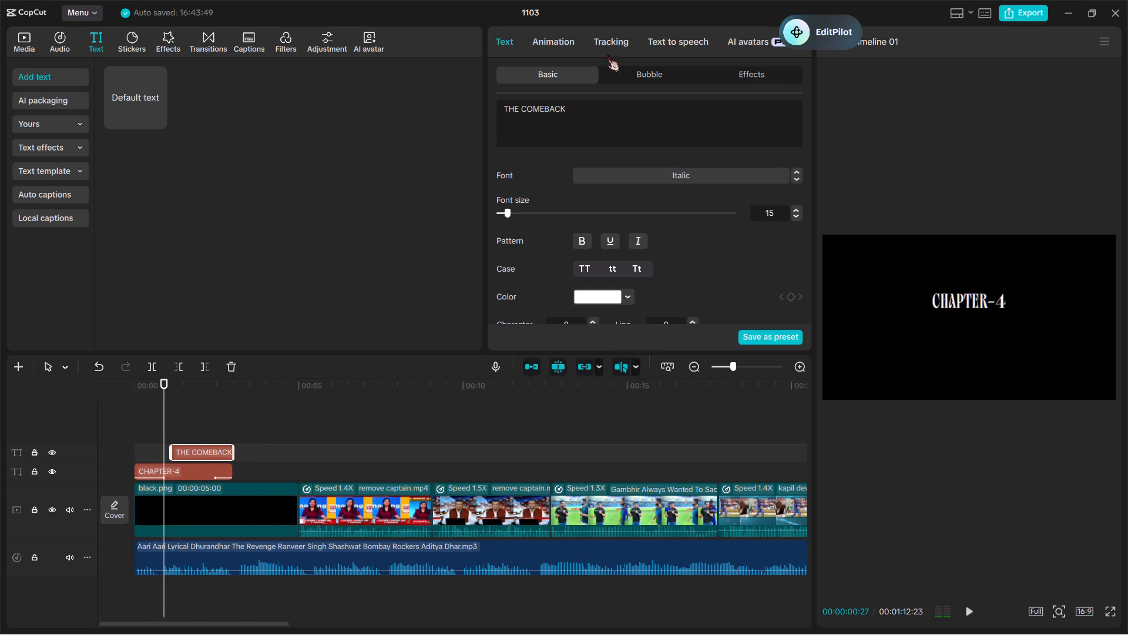
pyautogui.click(544, 38)
pyautogui.doubleClick(572, 165)
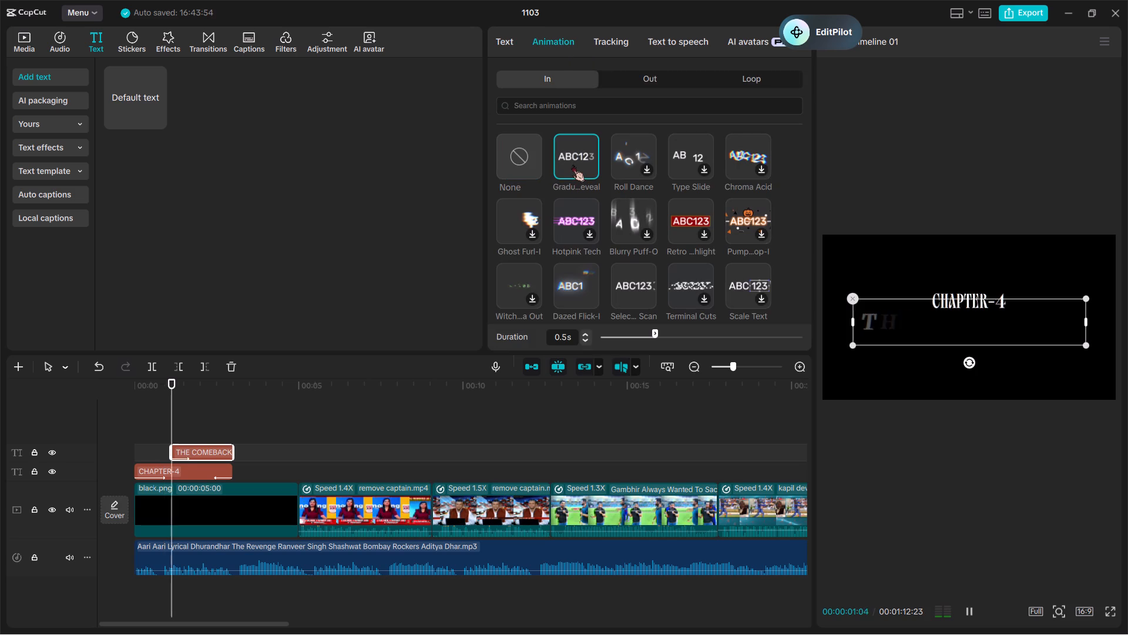
pyautogui.click(689, 333)
pyautogui.click(721, 334)
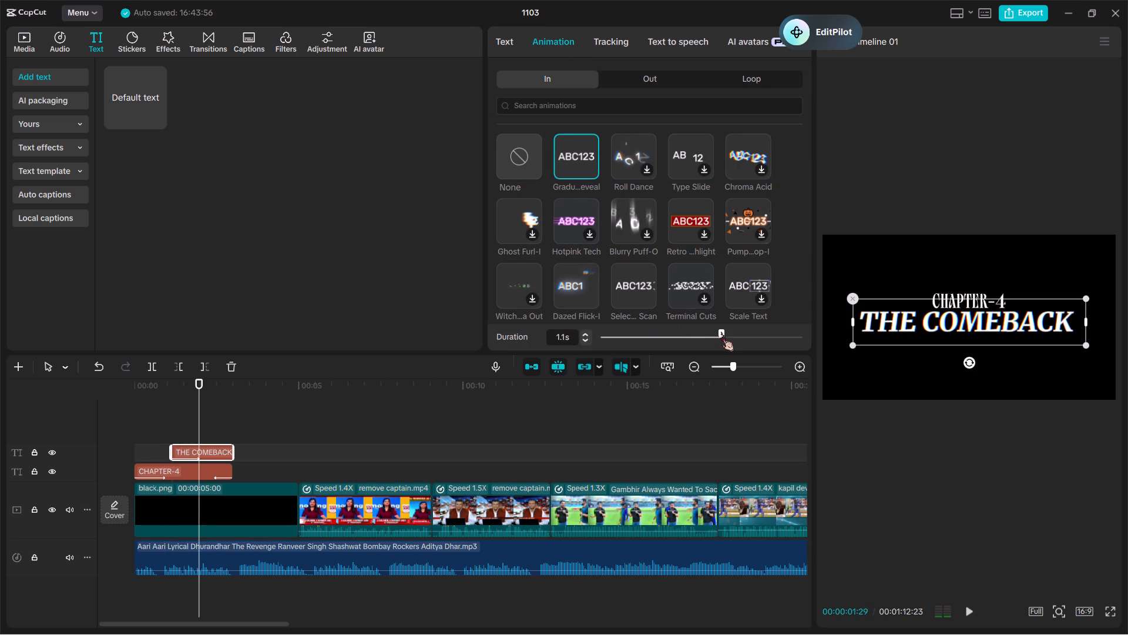
pyautogui.click(748, 330)
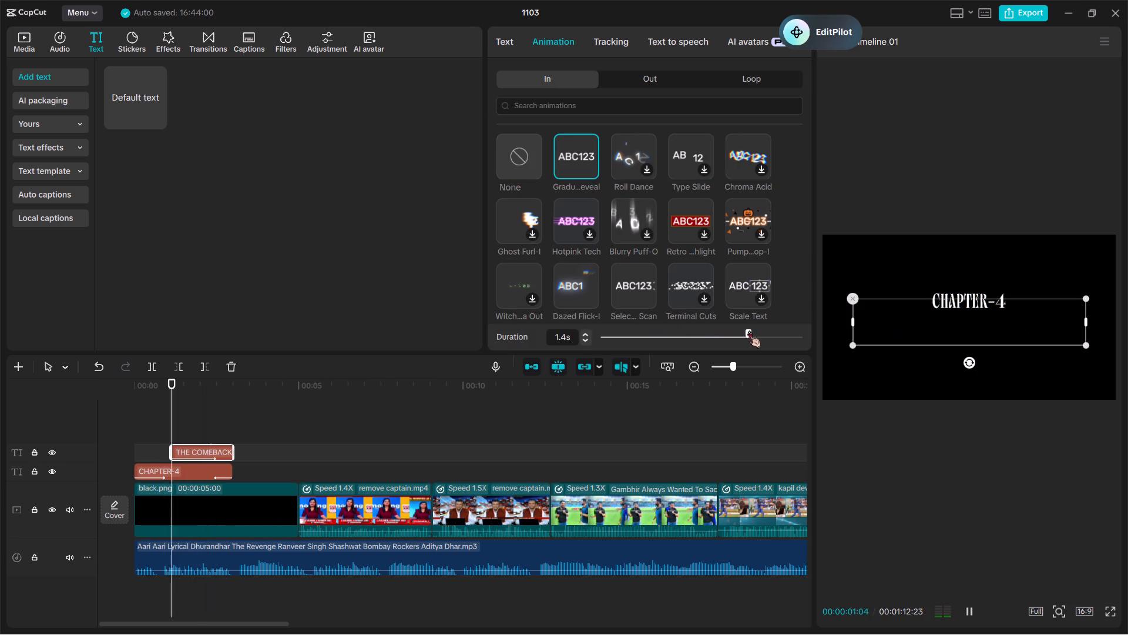
# Try Fade Out on THE COMEBACK title, settle on the Slow ...e-Out exit animation, and play back the titles.
pyautogui.click(635, 89)
pyautogui.click(634, 86)
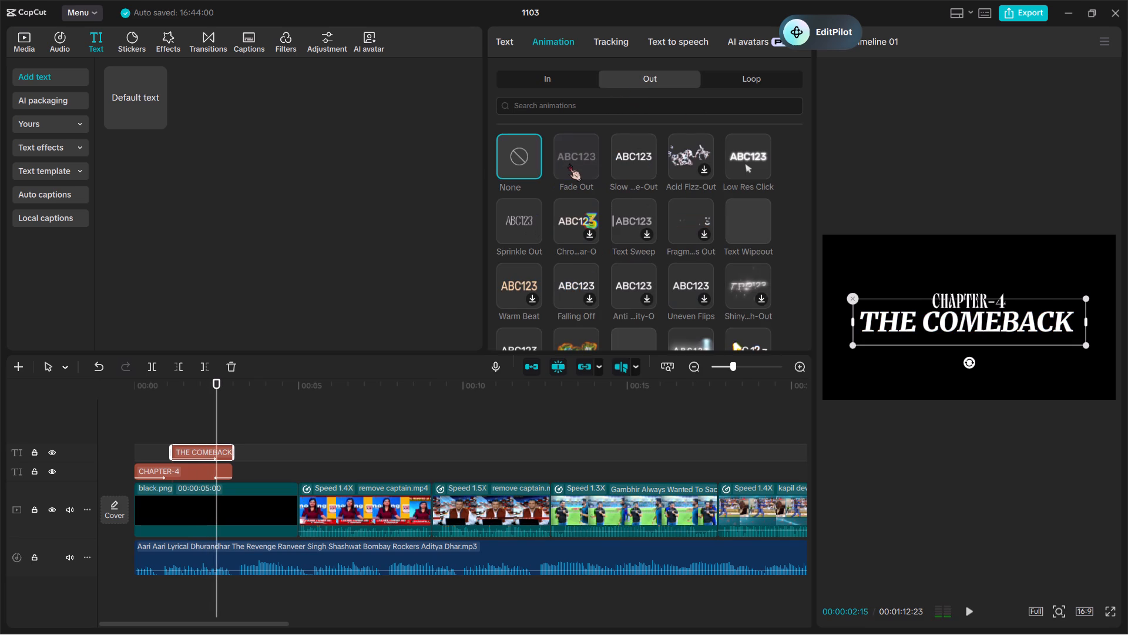
pyautogui.click(569, 163)
pyautogui.doubleClick(569, 163)
pyautogui.doubleClick(620, 162)
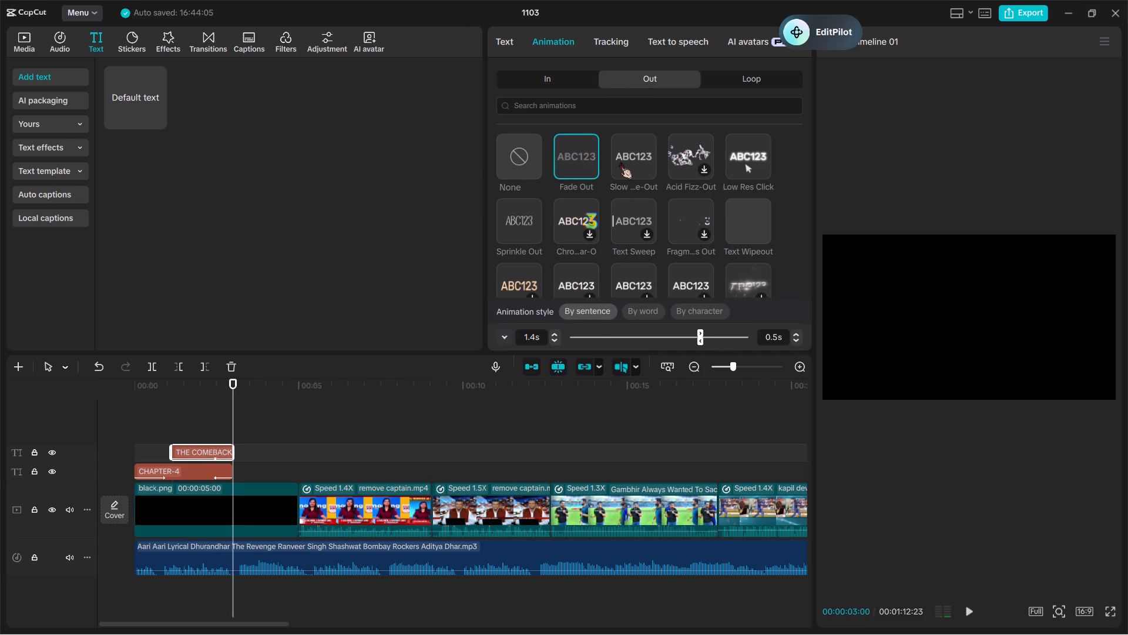
pyautogui.press('space')
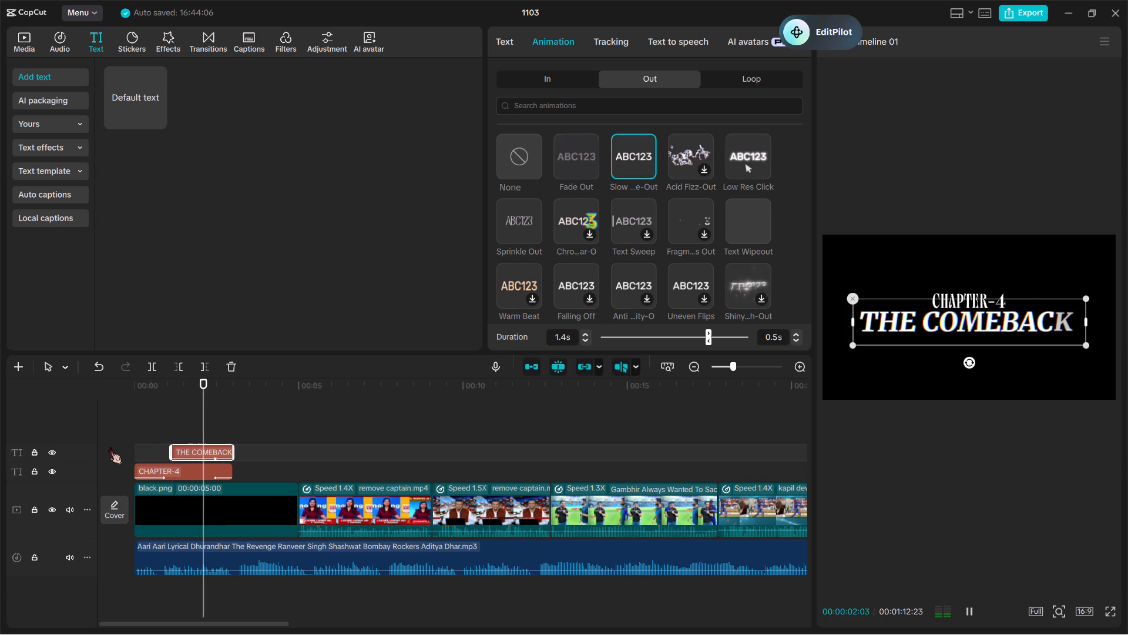
pyautogui.press('space')
pyautogui.click(290, 430)
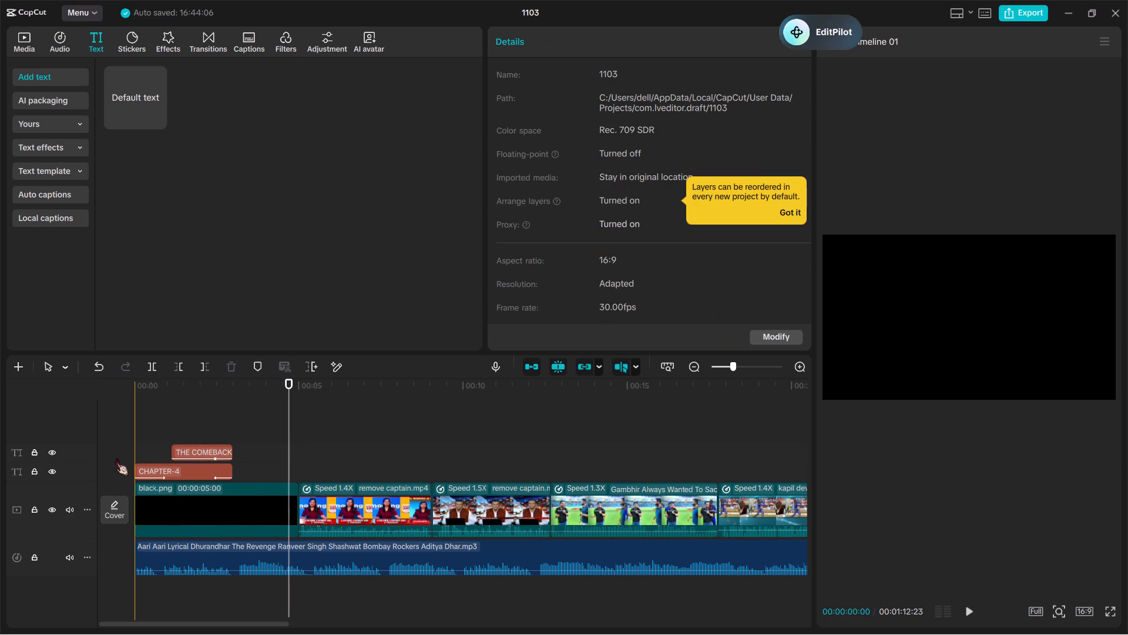
pyautogui.press('space')
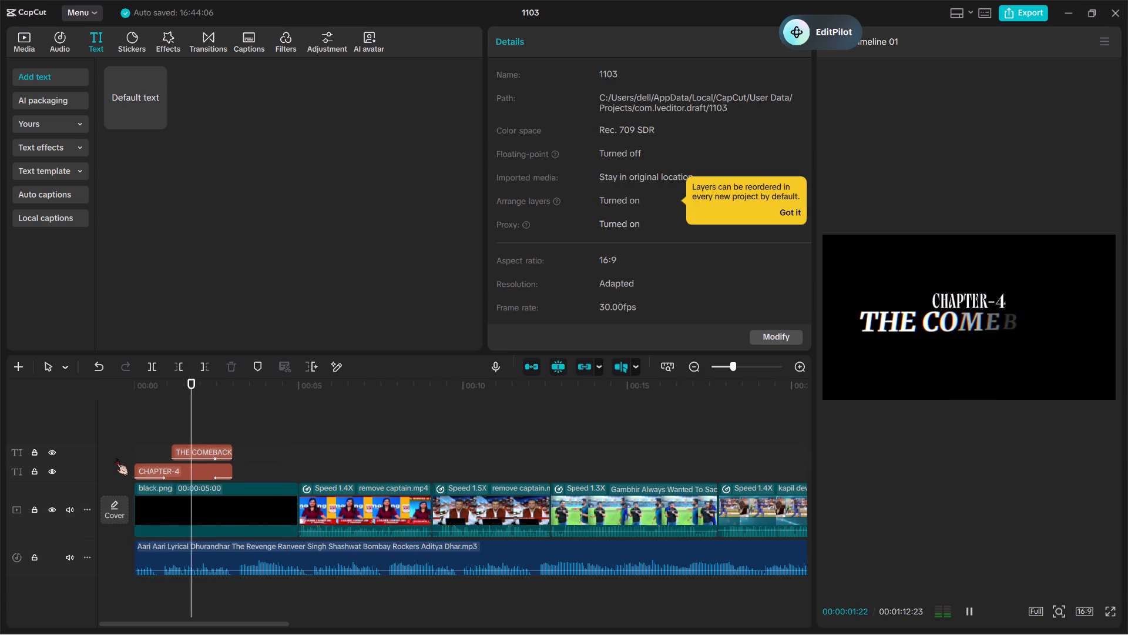
pyautogui.press('space')
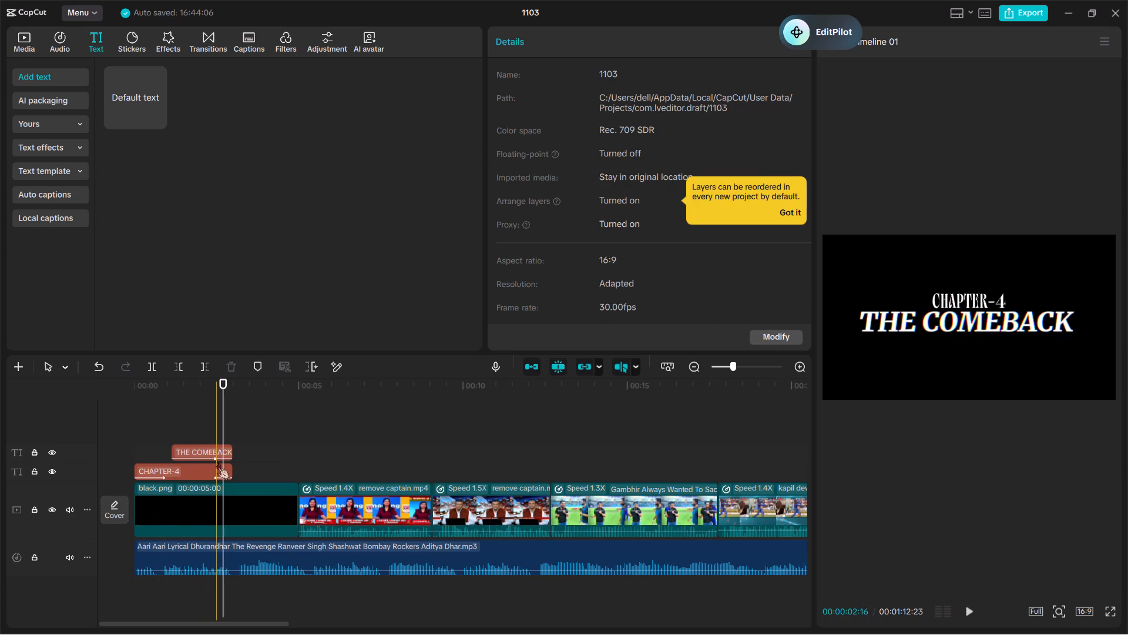
# Change THE COMEBACK title's text color to pure red, FF0000, and play back the titles.
pyautogui.click(209, 450)
pyautogui.scroll(-1, 596, 235)
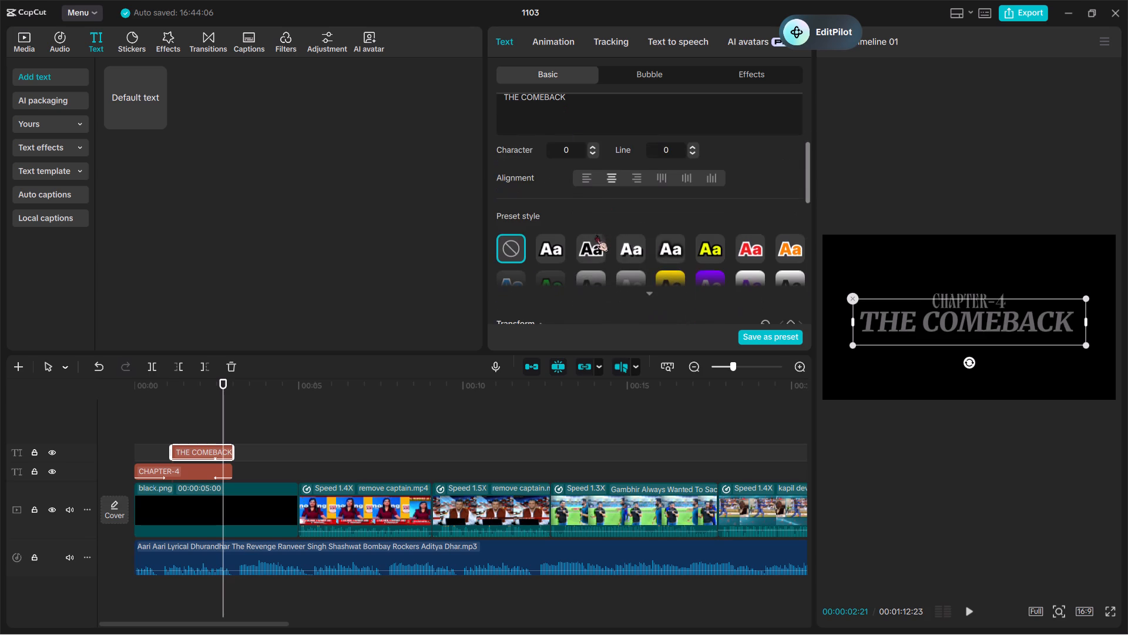
pyautogui.scroll(1, 620, 198)
pyautogui.click(628, 272)
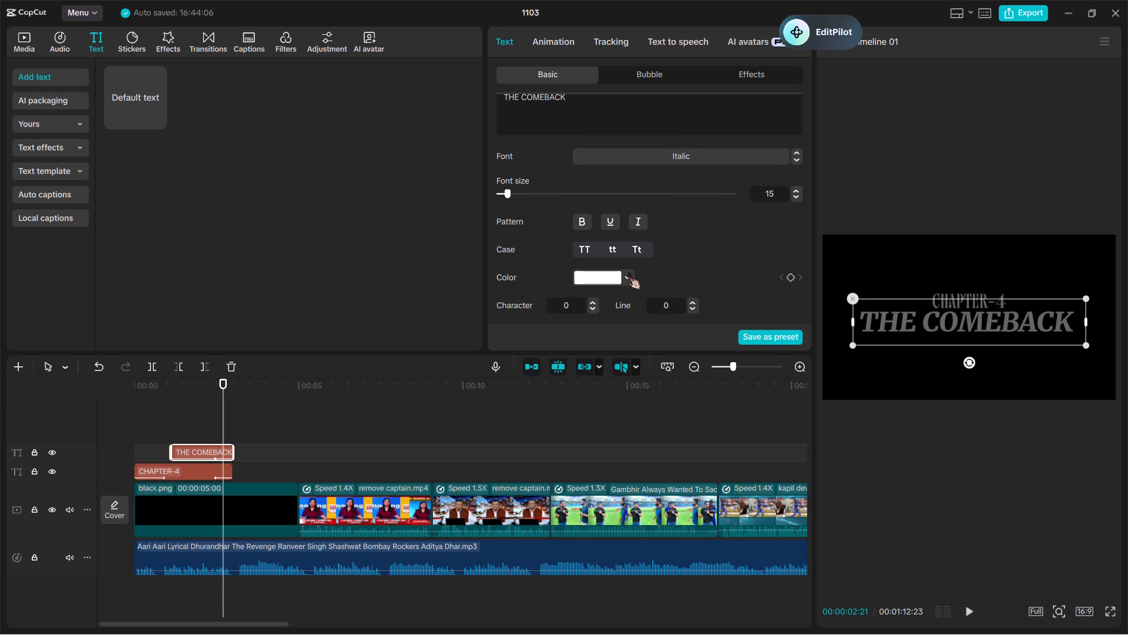
pyautogui.moveTo(685, 298); pyautogui.dragTo(696, 333)
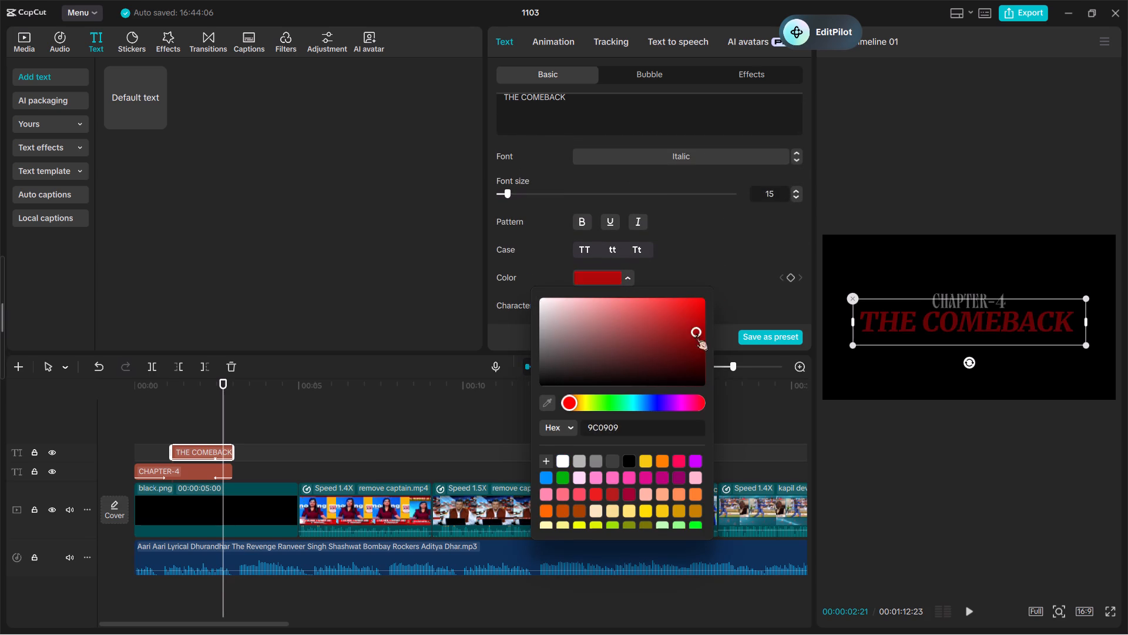
pyautogui.moveTo(696, 333); pyautogui.dragTo(695, 308)
pyautogui.moveTo(695, 308); pyautogui.dragTo(768, 285)
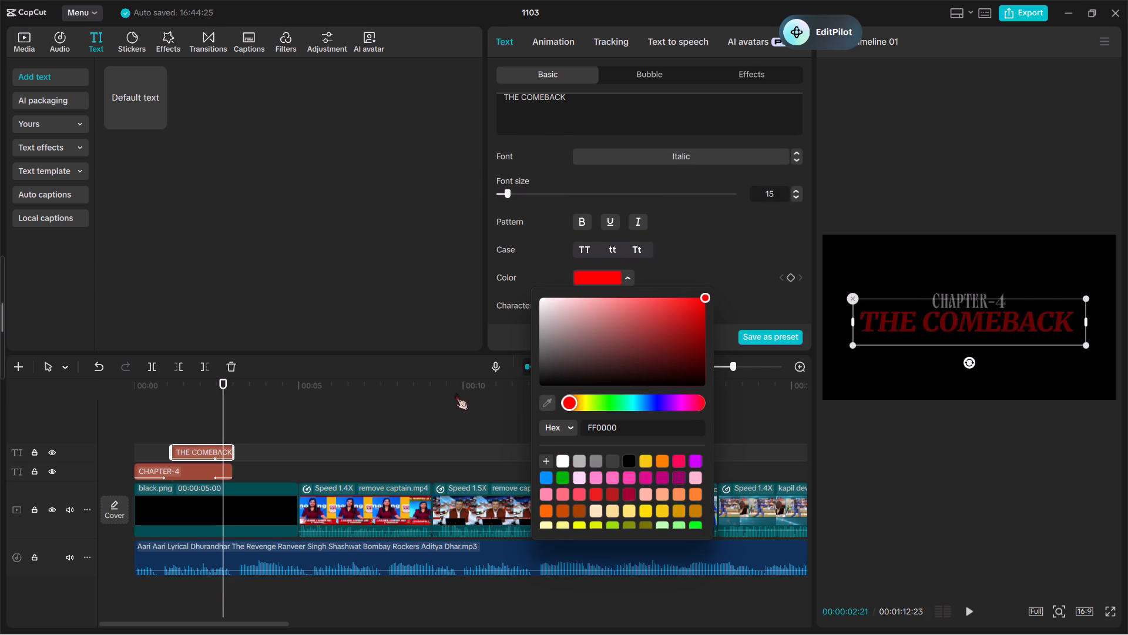
pyautogui.click(446, 414)
pyautogui.press('space')
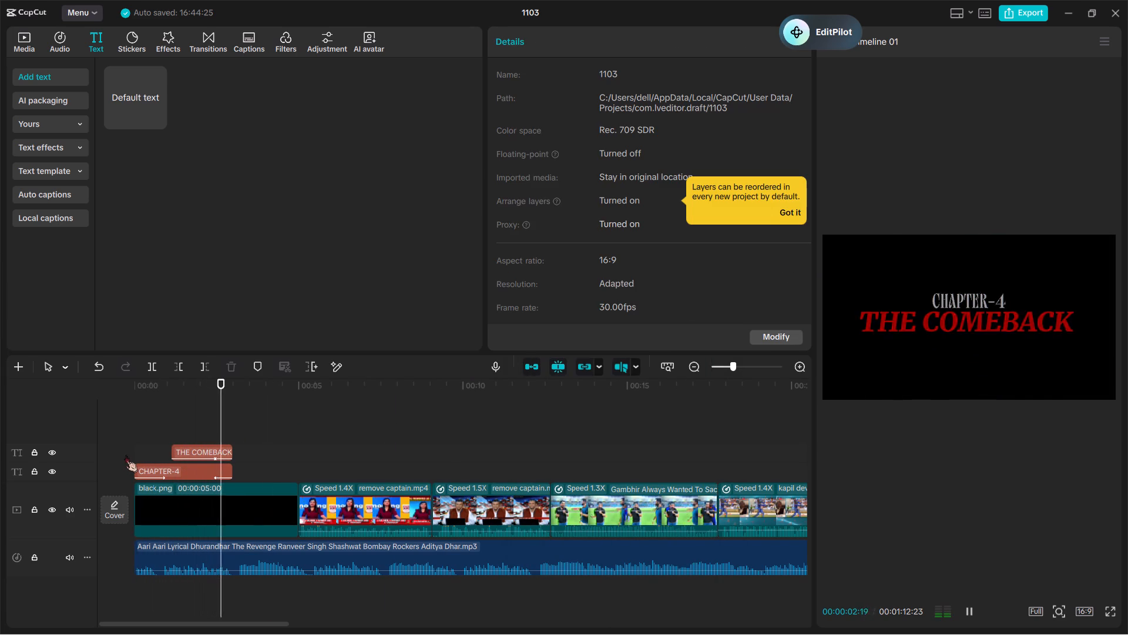
pyautogui.press('space')
pyautogui.press('space')
pyautogui.press('space')
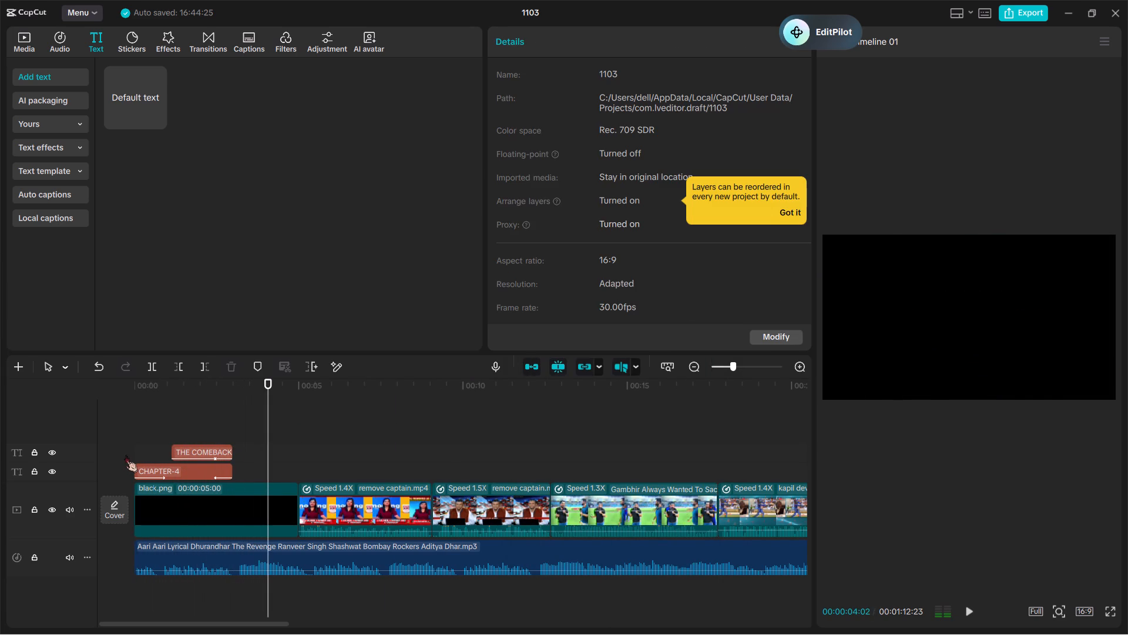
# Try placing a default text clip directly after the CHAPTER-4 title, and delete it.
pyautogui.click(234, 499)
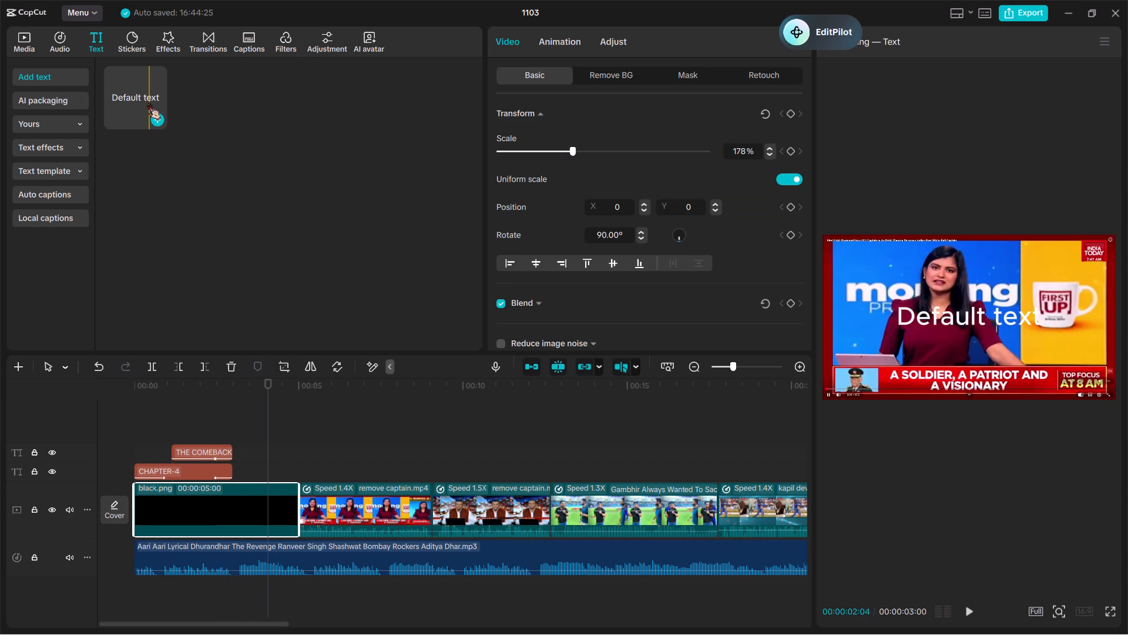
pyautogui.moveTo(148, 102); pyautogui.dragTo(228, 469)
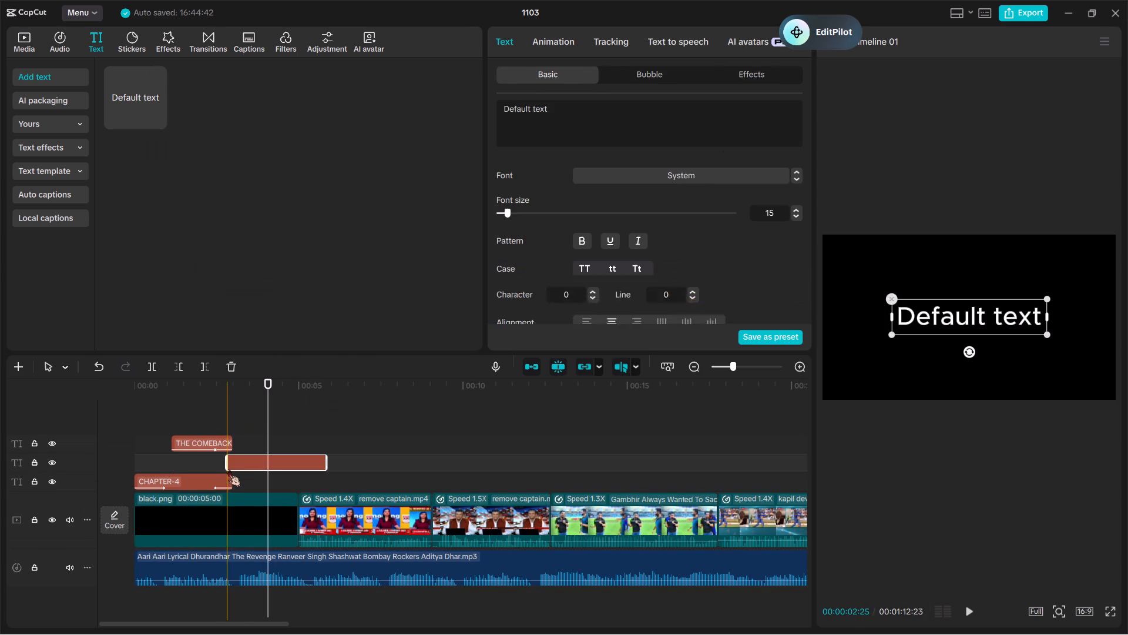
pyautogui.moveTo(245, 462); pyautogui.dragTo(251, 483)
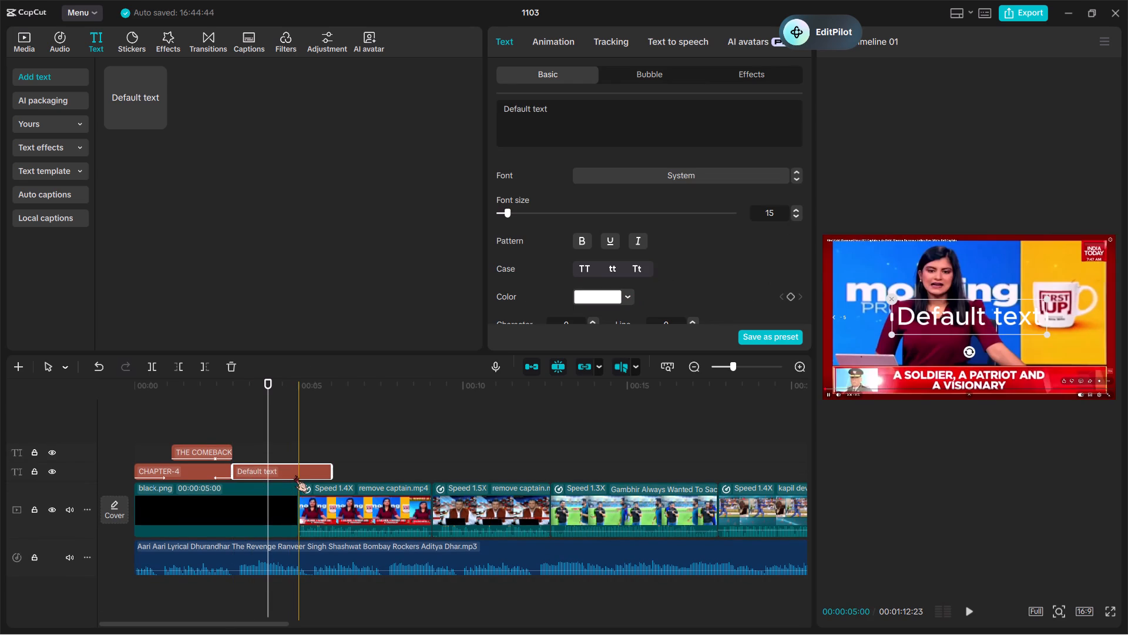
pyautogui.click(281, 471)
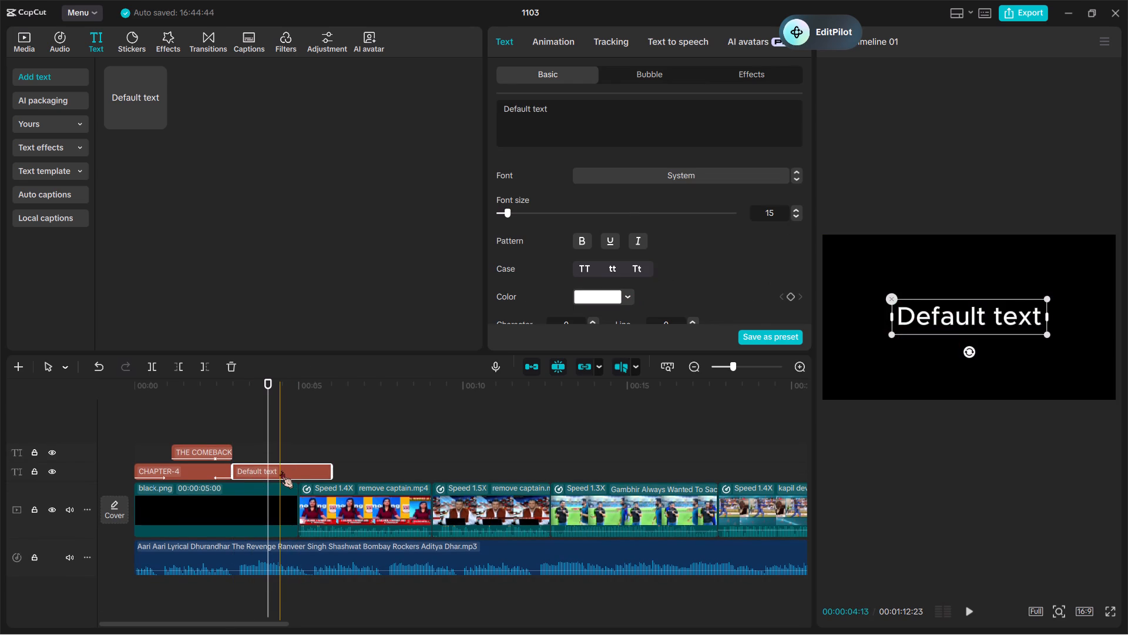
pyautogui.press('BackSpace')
# Trim the end of the black.png clip to 3 seconds so it ends with the titles, closing the gap.
pyautogui.click(232, 498)
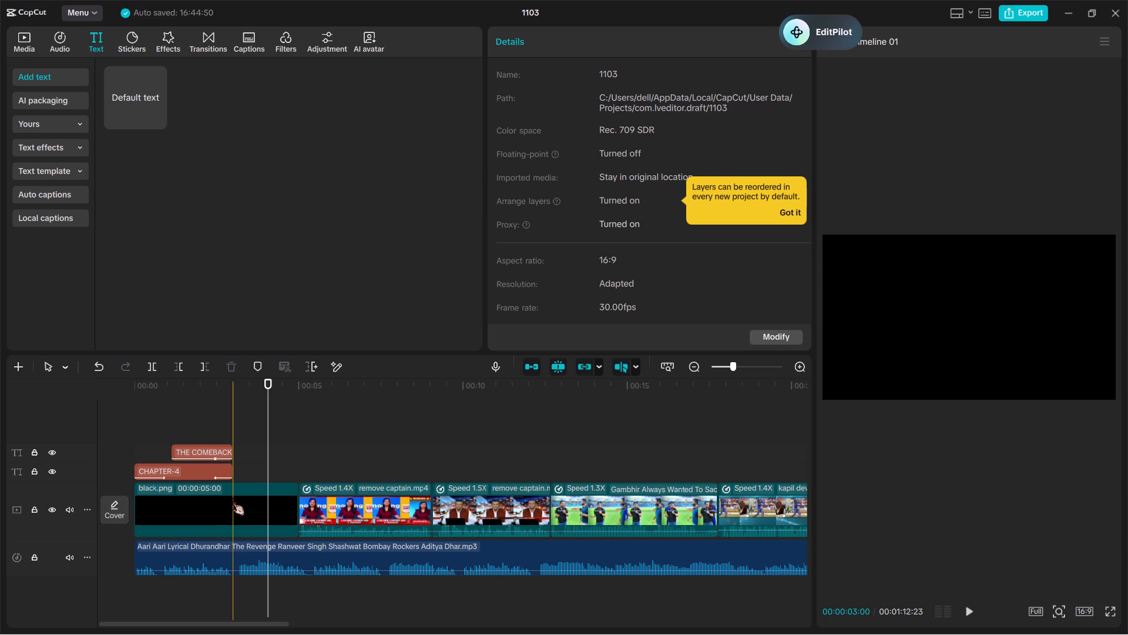
pyautogui.press('w')
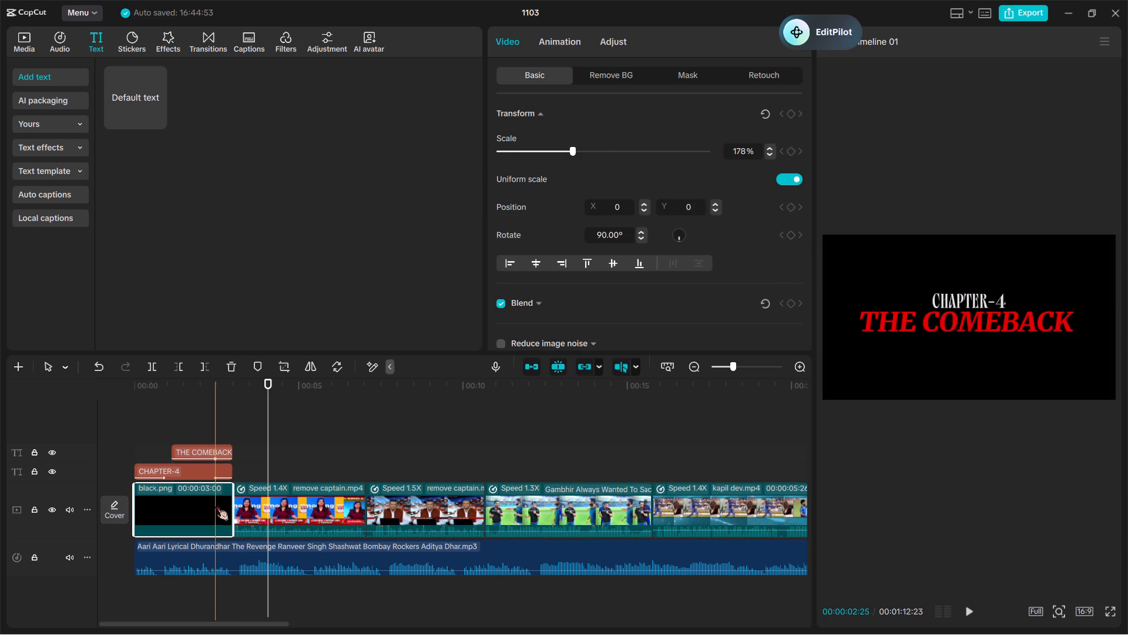
# Play through to the Gambhir interview clip, enlarge it to 234% and shift it down to Y position -255.
pyautogui.press('space')
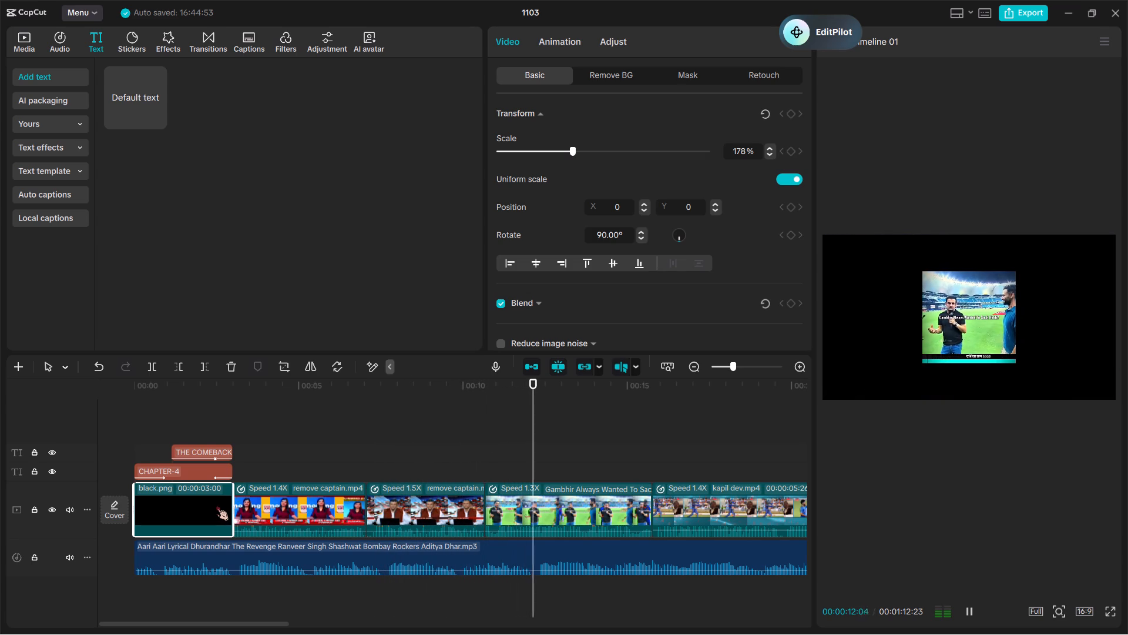
pyautogui.press('space')
pyautogui.click(544, 532)
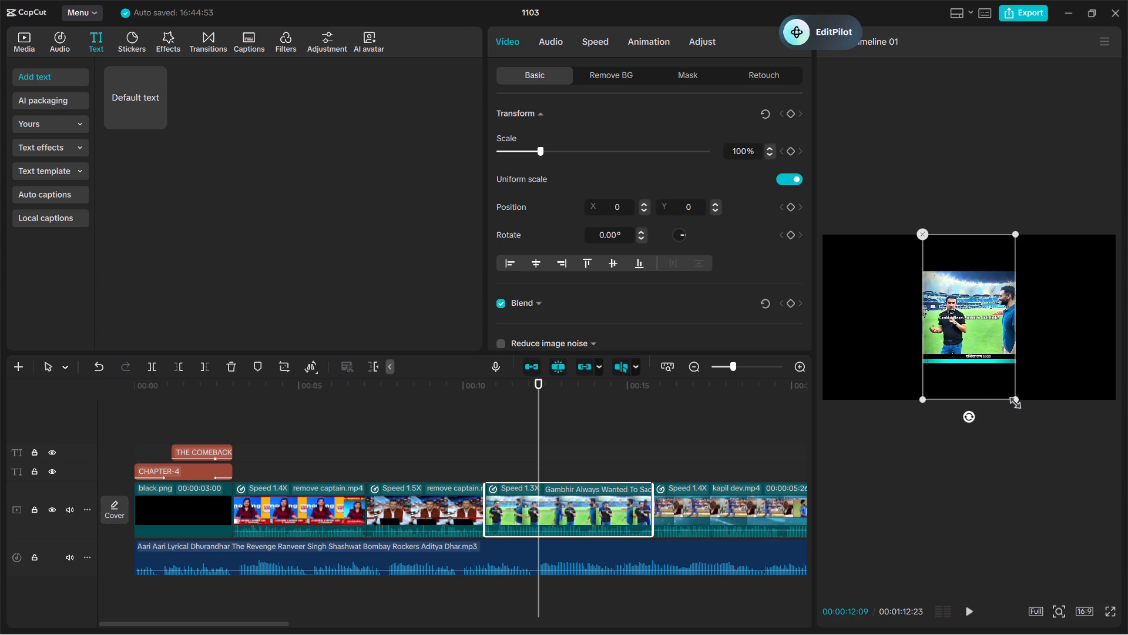
pyautogui.moveTo(1012, 400); pyautogui.dragTo(1127, 470)
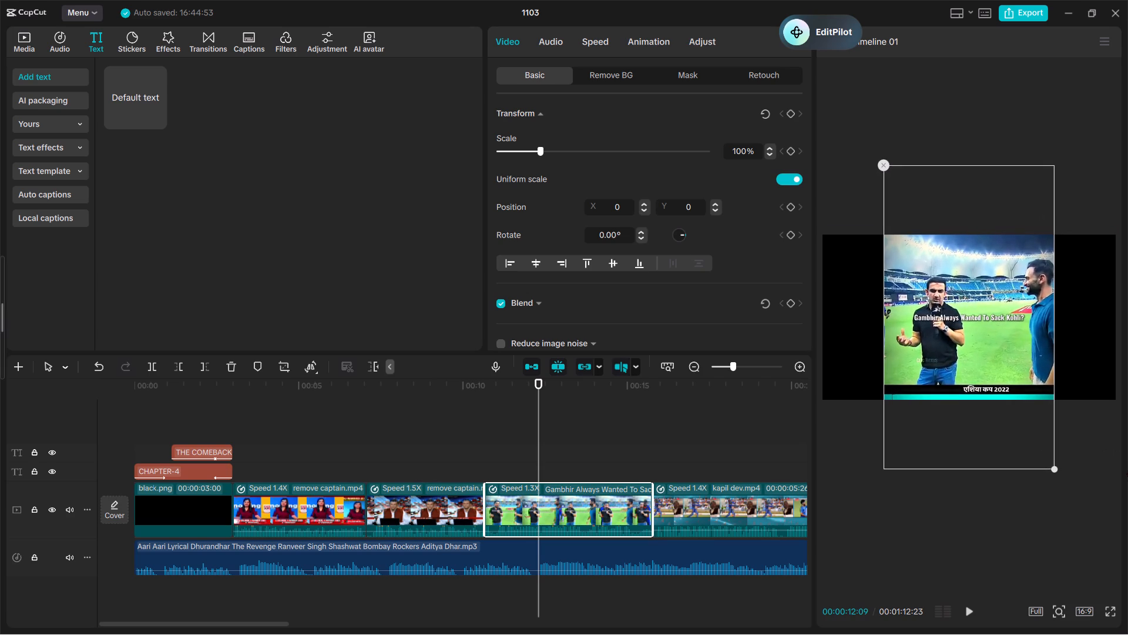
pyautogui.moveTo(1127, 470); pyautogui.dragTo(1127, 556)
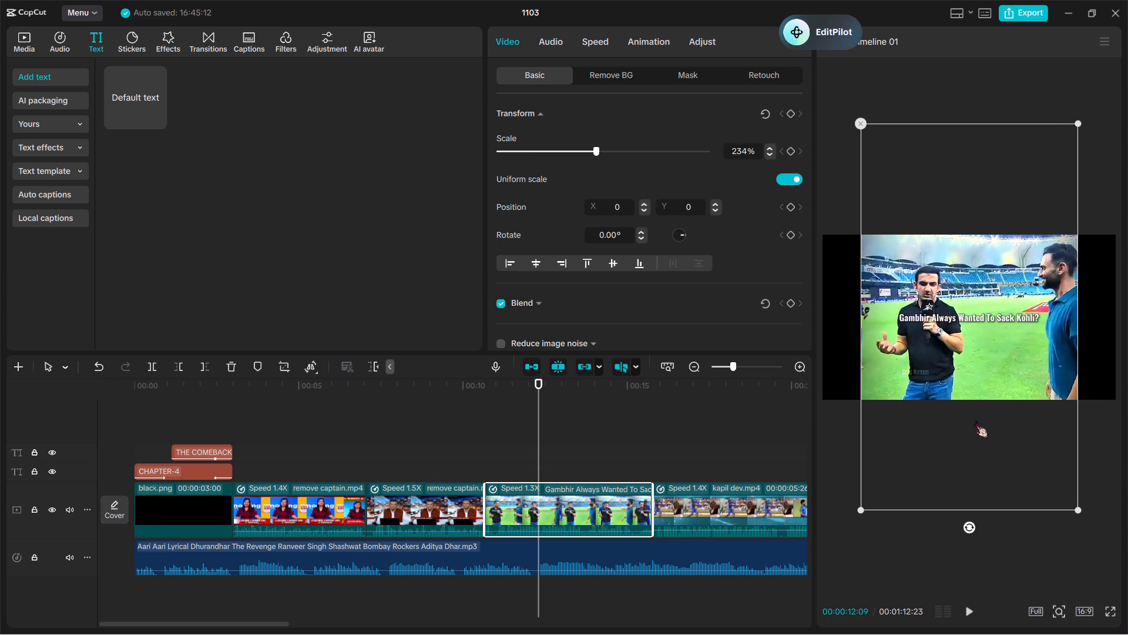
pyautogui.moveTo(948, 376); pyautogui.dragTo(948, 390)
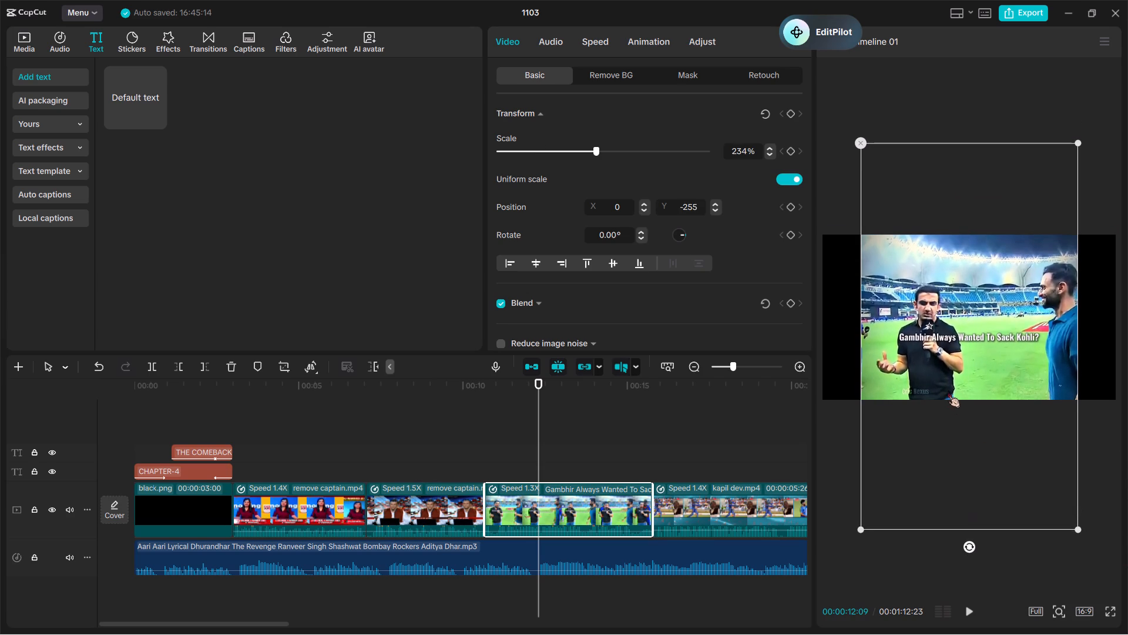
# Rescale the Gambhir interview clip to 238%, move it back up to Y position 0, and play it back.
pyautogui.moveTo(1075, 533); pyautogui.dragTo(1113, 581)
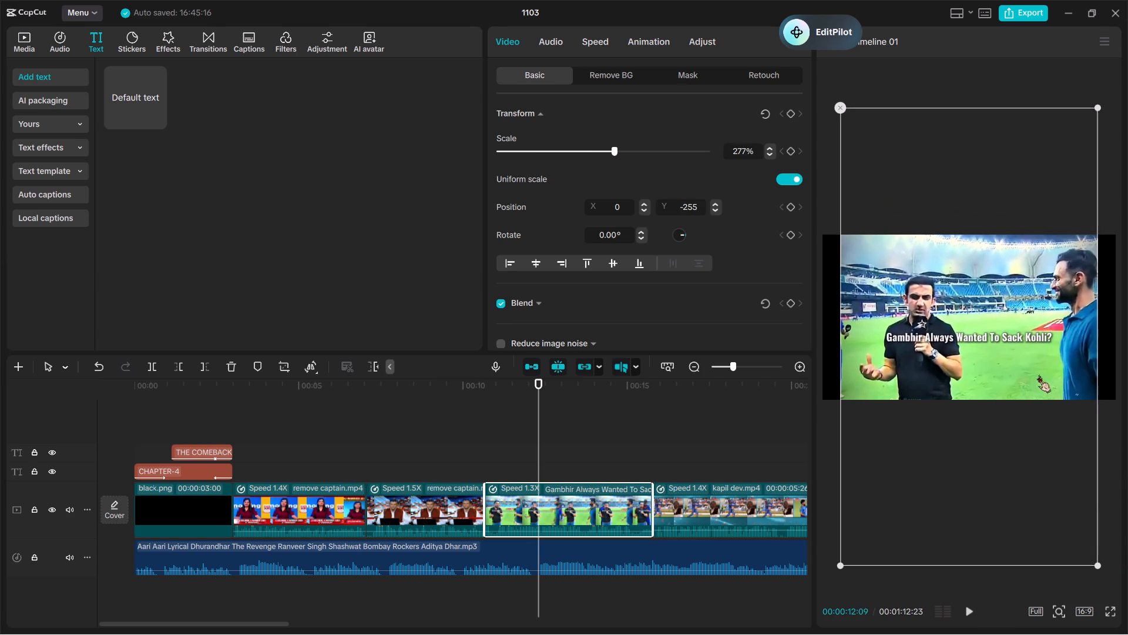
pyautogui.moveTo(1100, 570); pyautogui.dragTo(1068, 524)
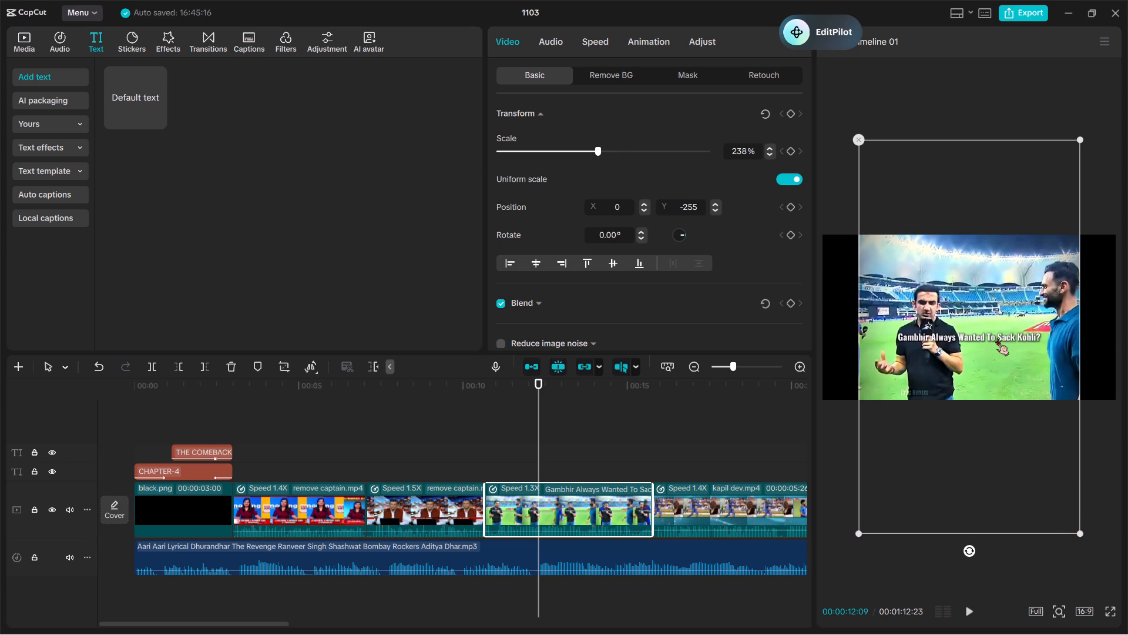
pyautogui.moveTo(996, 337); pyautogui.dragTo(995, 320)
pyautogui.press('space')
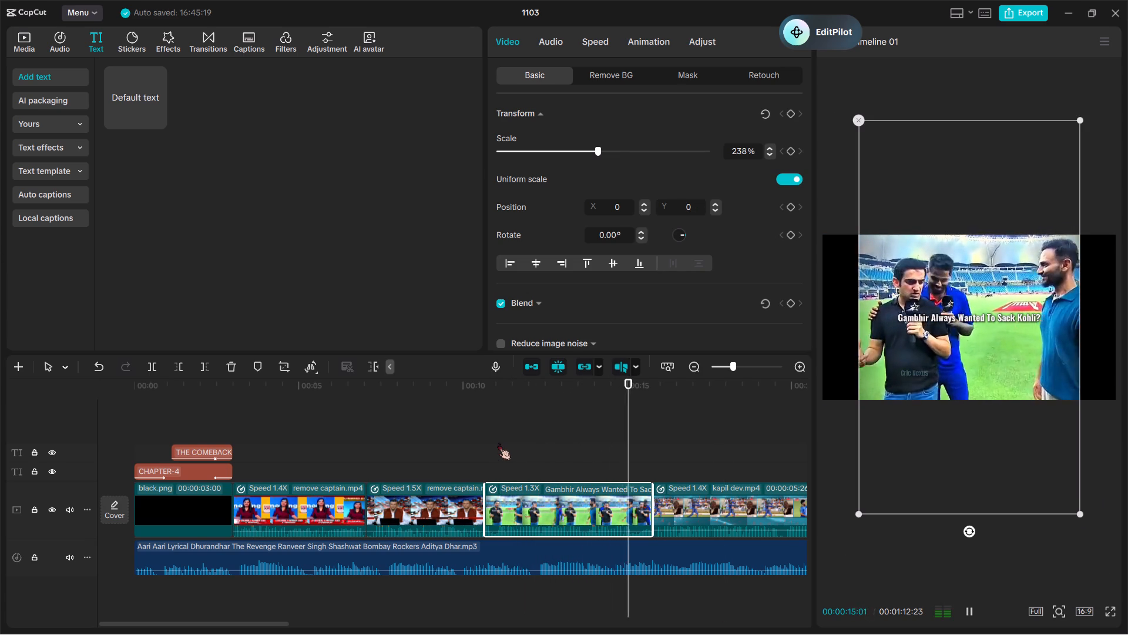
pyautogui.press('space')
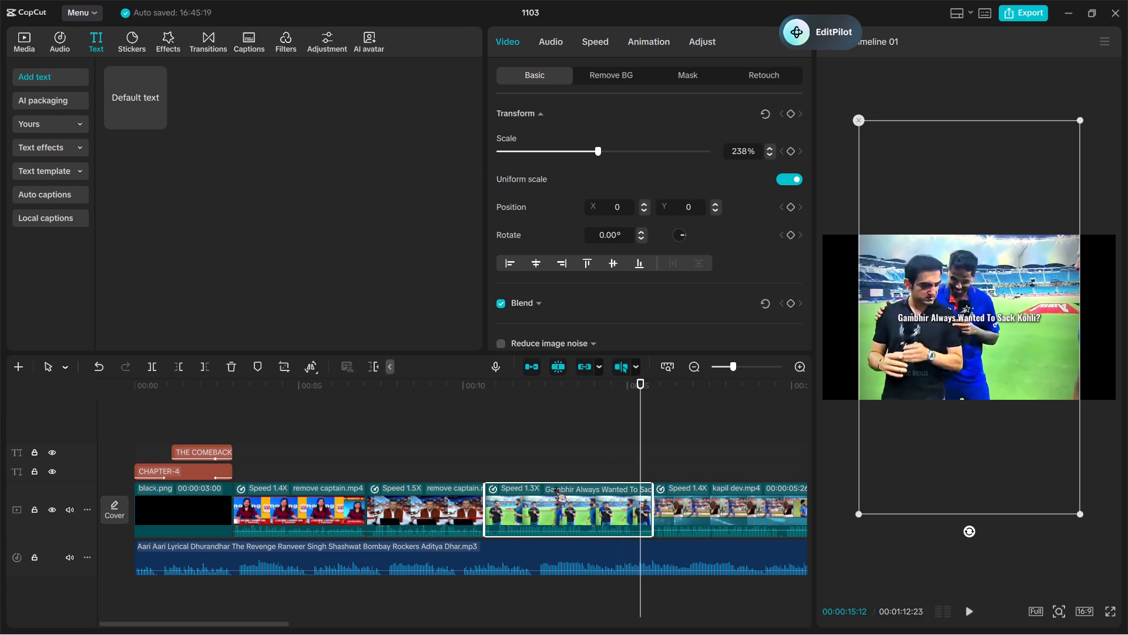
# Move the Gambhir interview clip so it follows the kapil dev.mp4 clip, and play back the new order.
pyautogui.moveTo(693, 450); pyautogui.dragTo(579, 504)
pyautogui.press('space')
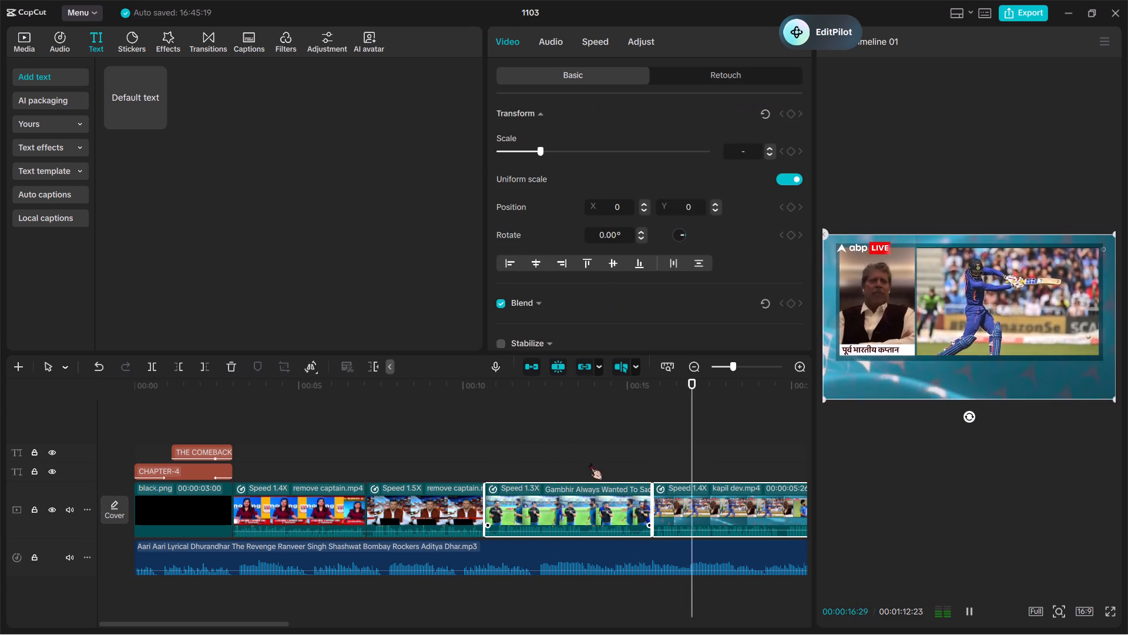
pyautogui.press('space')
pyautogui.click(595, 466)
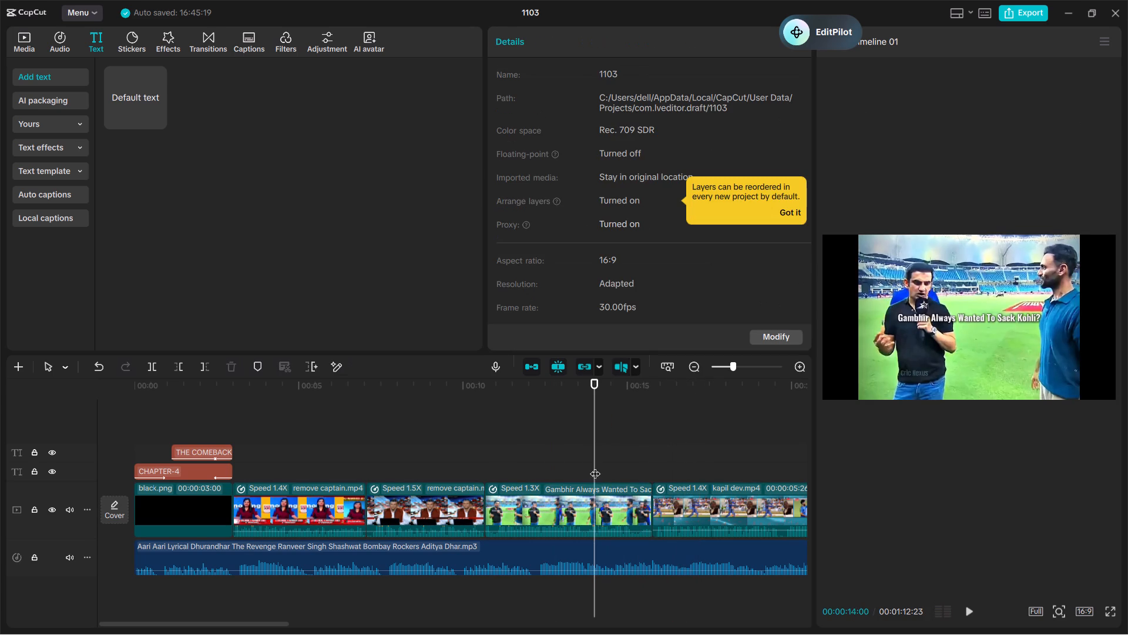
pyautogui.moveTo(605, 490); pyautogui.dragTo(777, 498)
pyautogui.press('space')
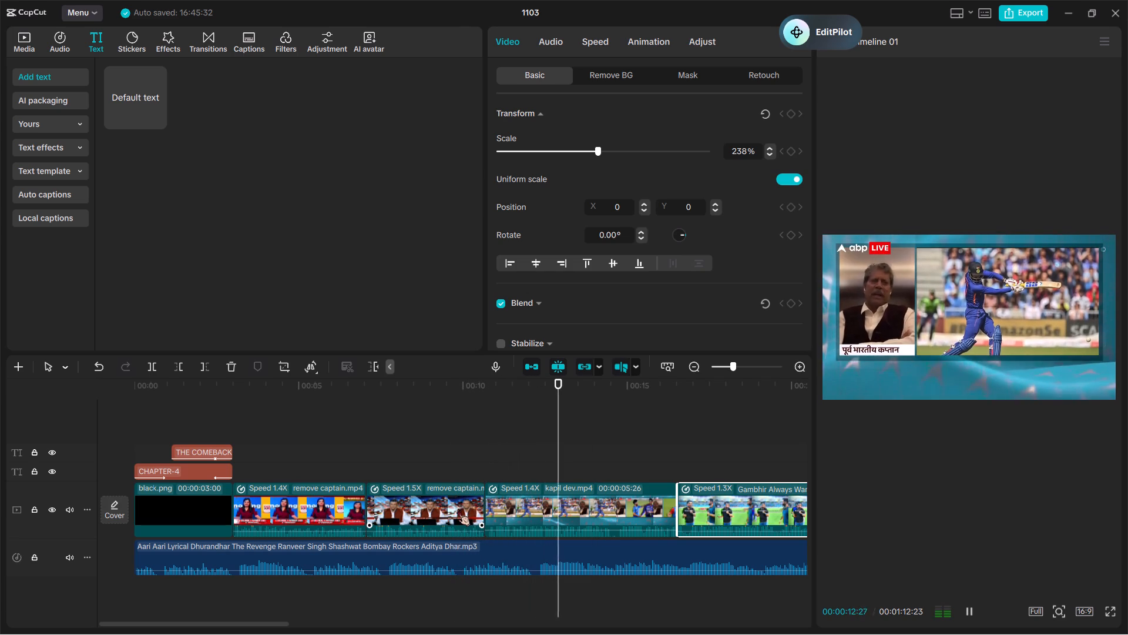
pyautogui.press('space')
# Enlarge the kapil dev.mp4 clip to 134%, reposition it to X 442, Y -303, and play through the remaining clips.
pyautogui.click(546, 498)
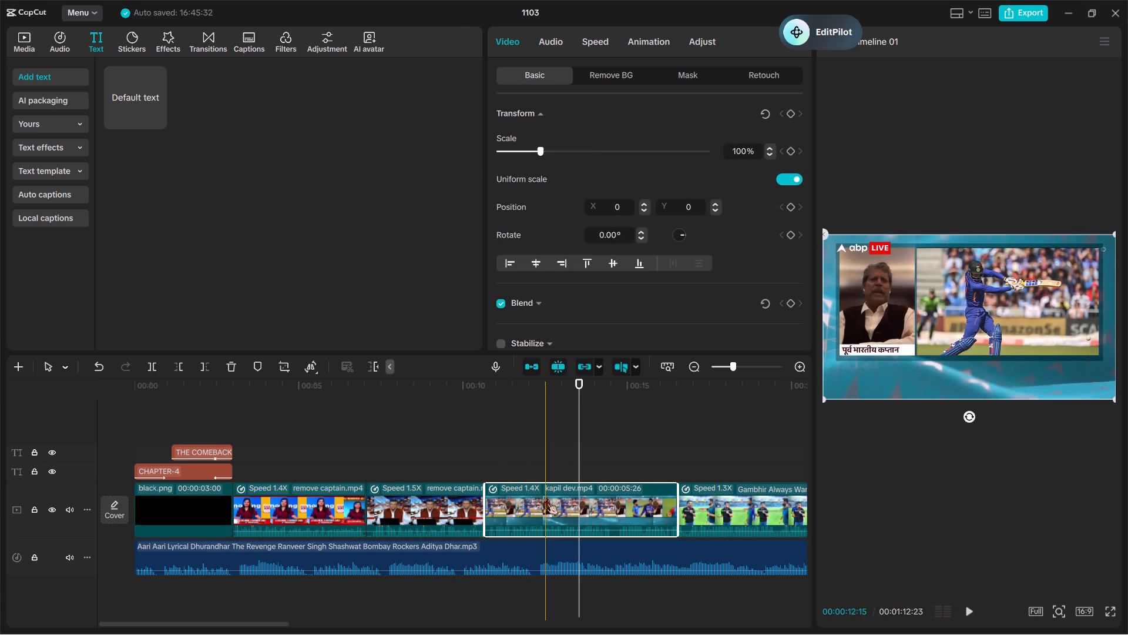
pyautogui.moveTo(1112, 400); pyautogui.dragTo(1126, 423)
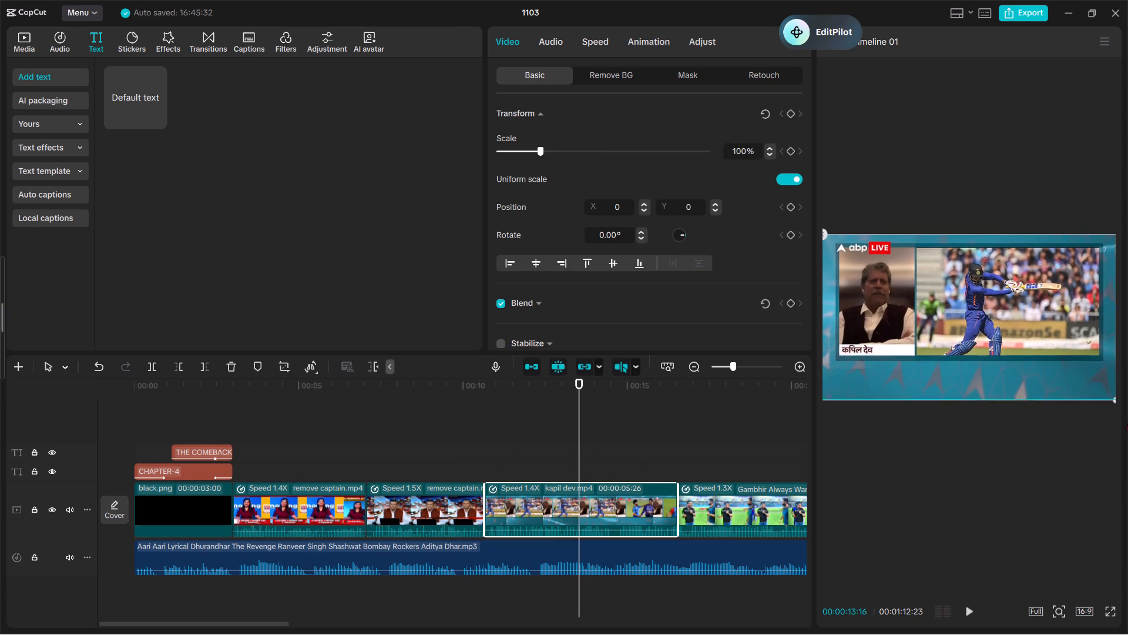
pyautogui.moveTo(1126, 423); pyautogui.dragTo(1127, 533)
pyautogui.moveTo(955, 346); pyautogui.dragTo(999, 390)
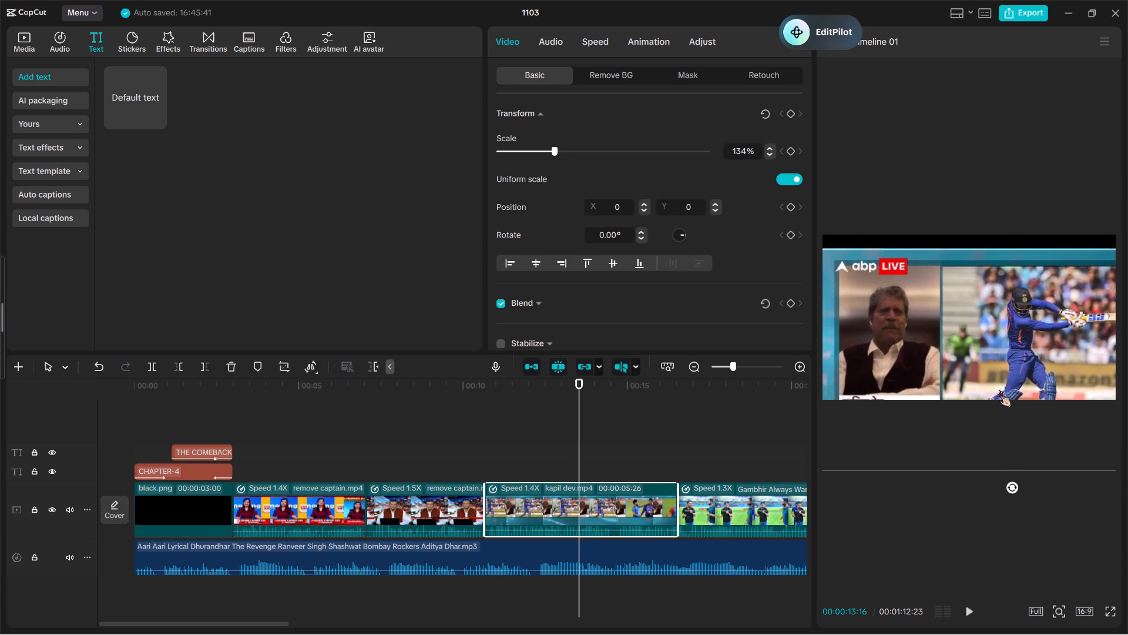
pyautogui.moveTo(999, 390); pyautogui.dragTo(991, 370)
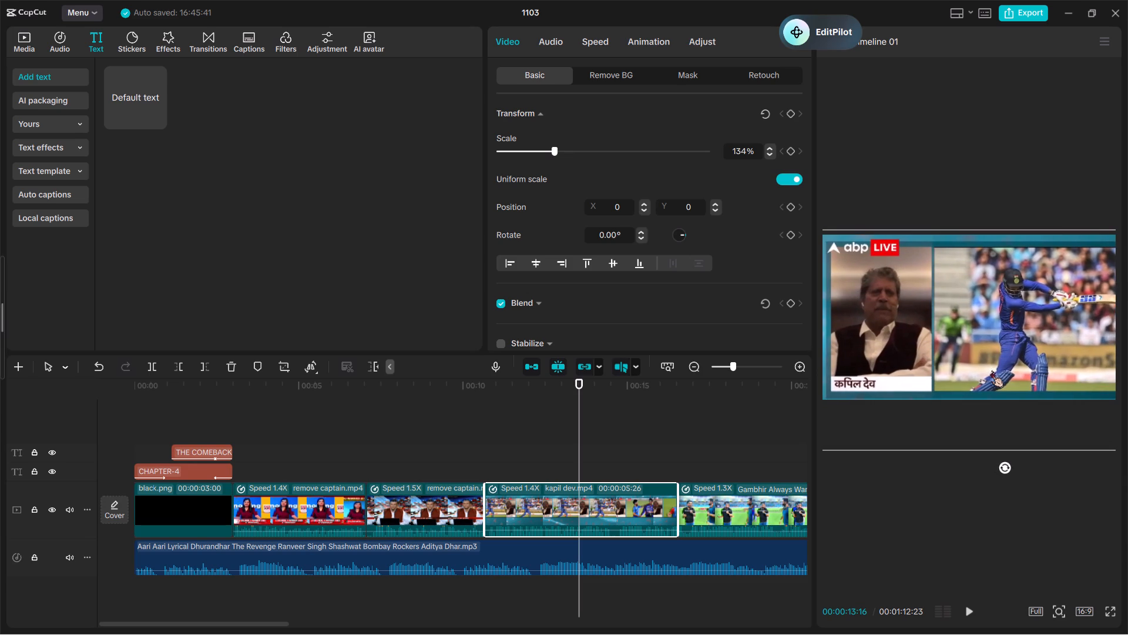
pyautogui.moveTo(991, 370); pyautogui.dragTo(987, 373)
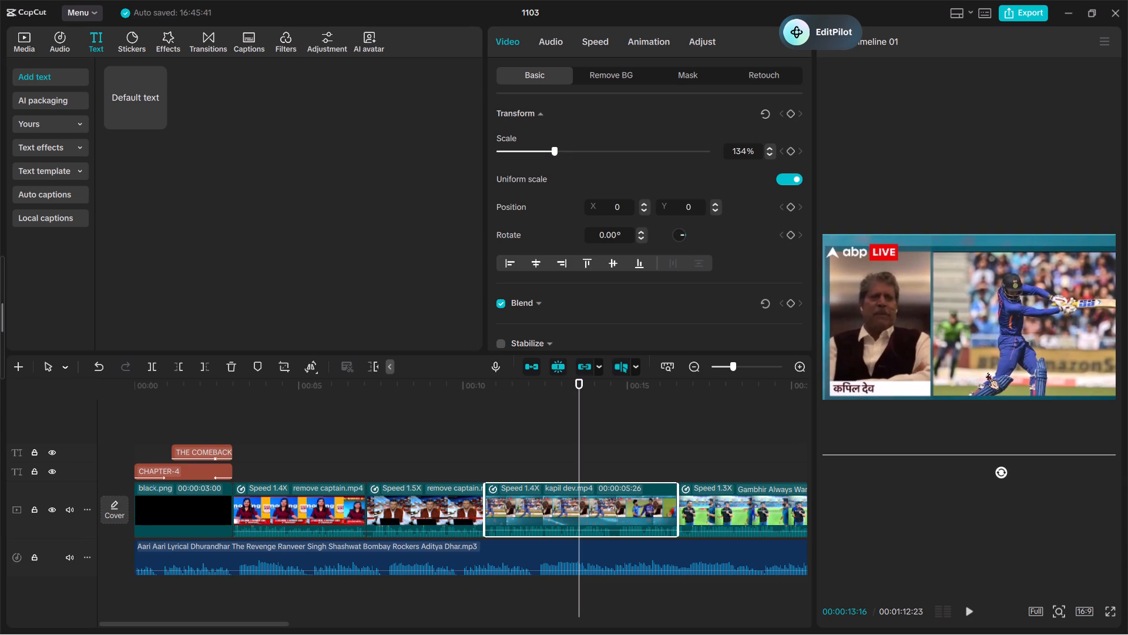
pyautogui.moveTo(987, 373); pyautogui.dragTo(989, 370)
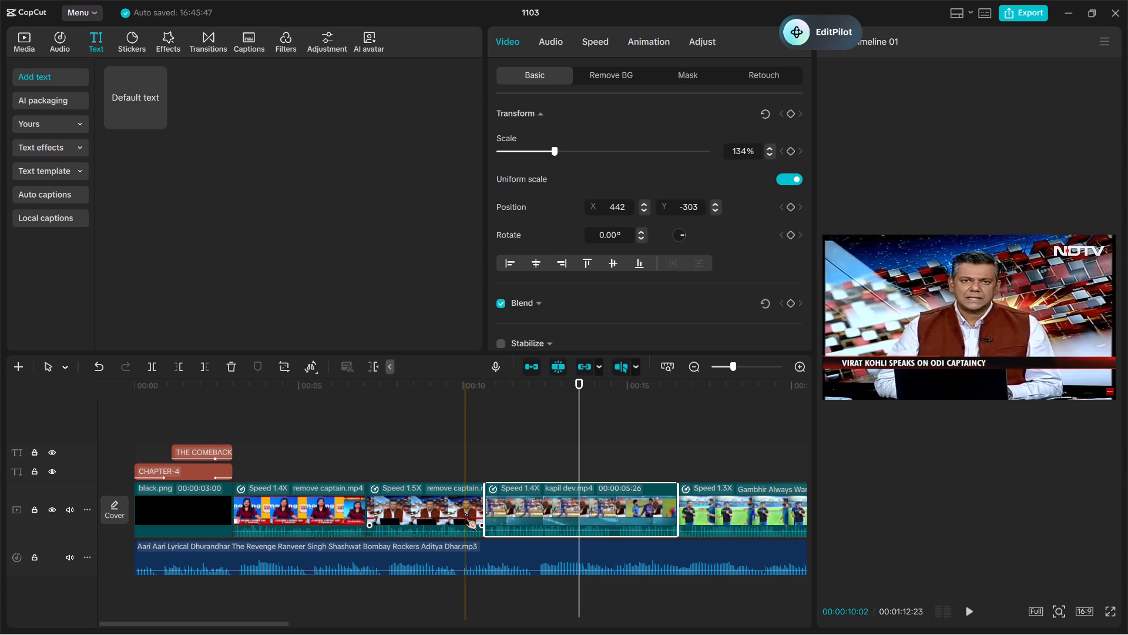
pyautogui.press('space')
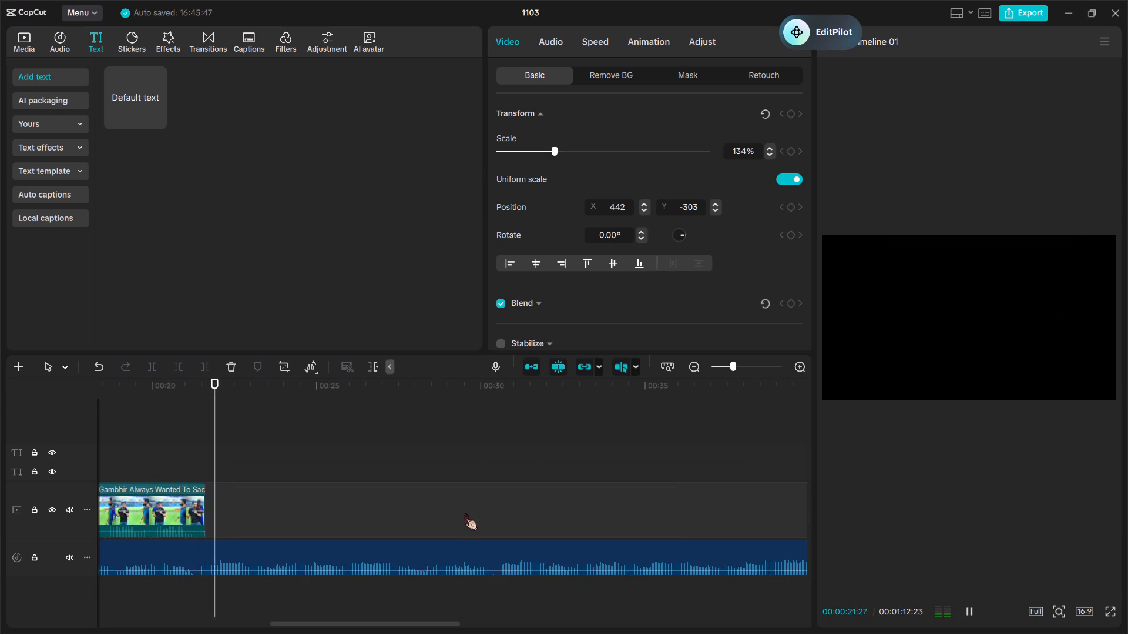
pyautogui.press('space')
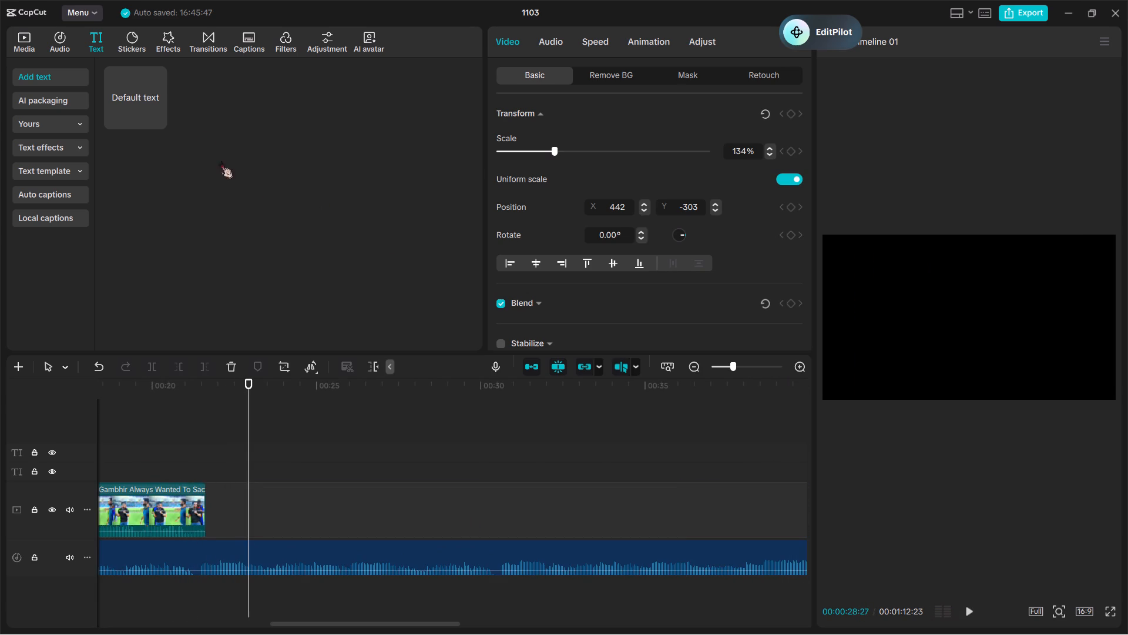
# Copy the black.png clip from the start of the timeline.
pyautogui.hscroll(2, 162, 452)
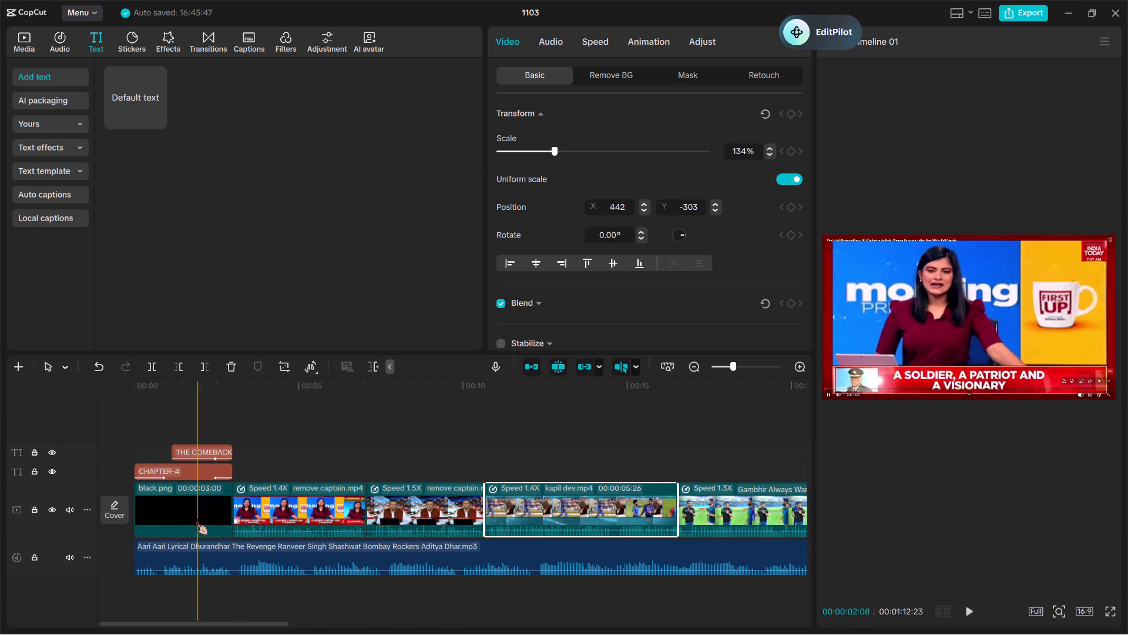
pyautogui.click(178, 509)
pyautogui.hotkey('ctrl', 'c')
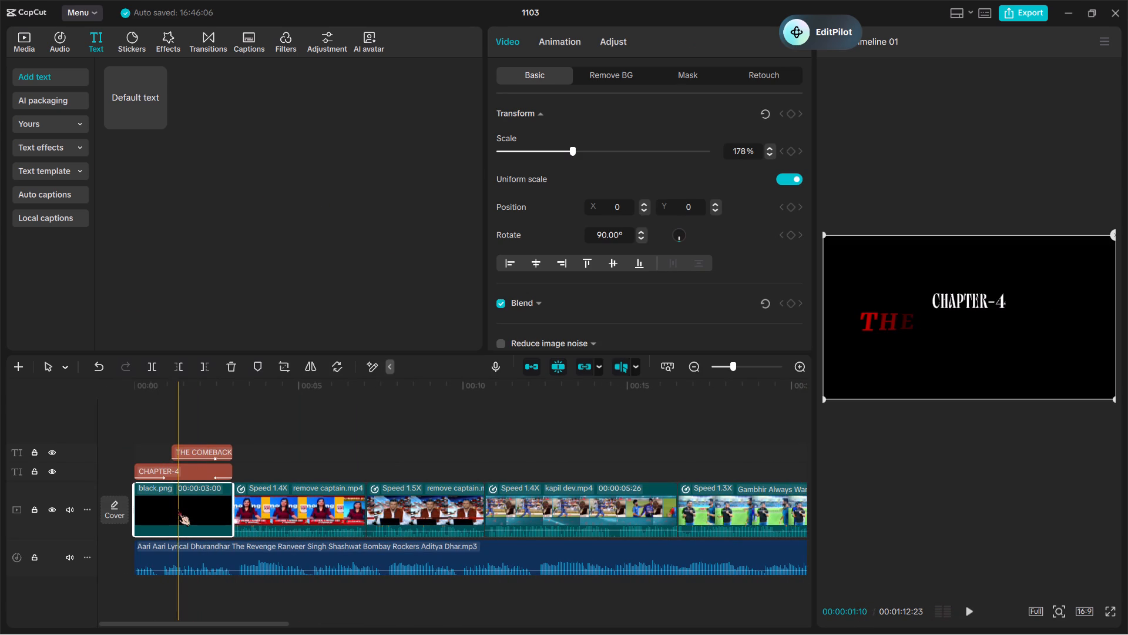
# Import the Virat Kohli getting Bowled compilation video from Downloads and place it directly after the Gambhir clip.
pyautogui.hscroll(-1, 178, 509)
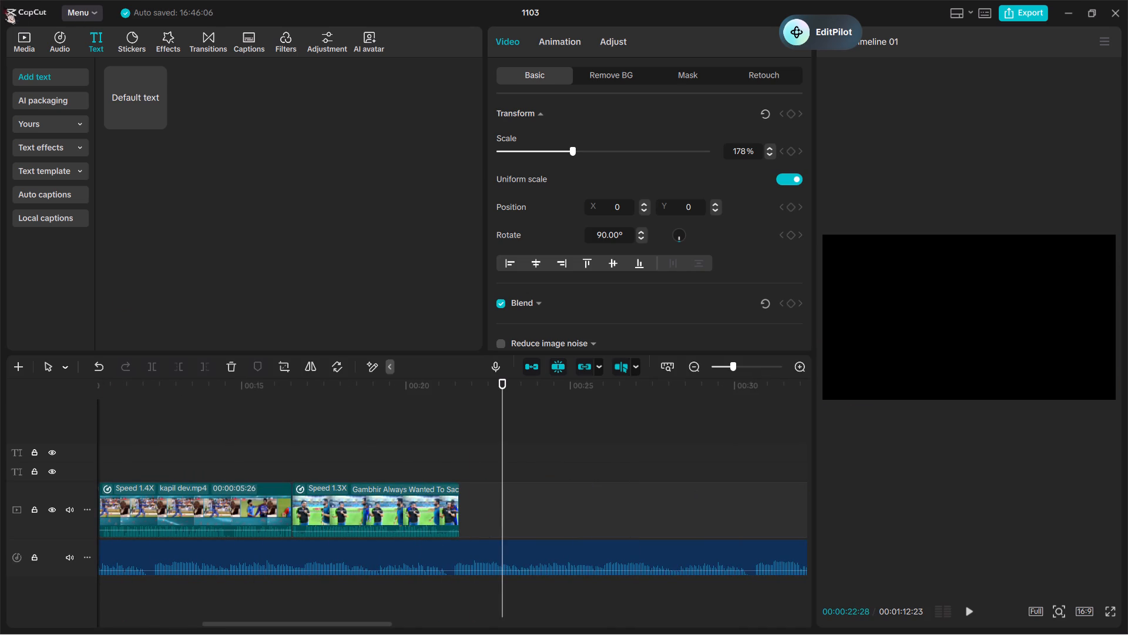
pyautogui.click(31, 37)
pyautogui.click(129, 77)
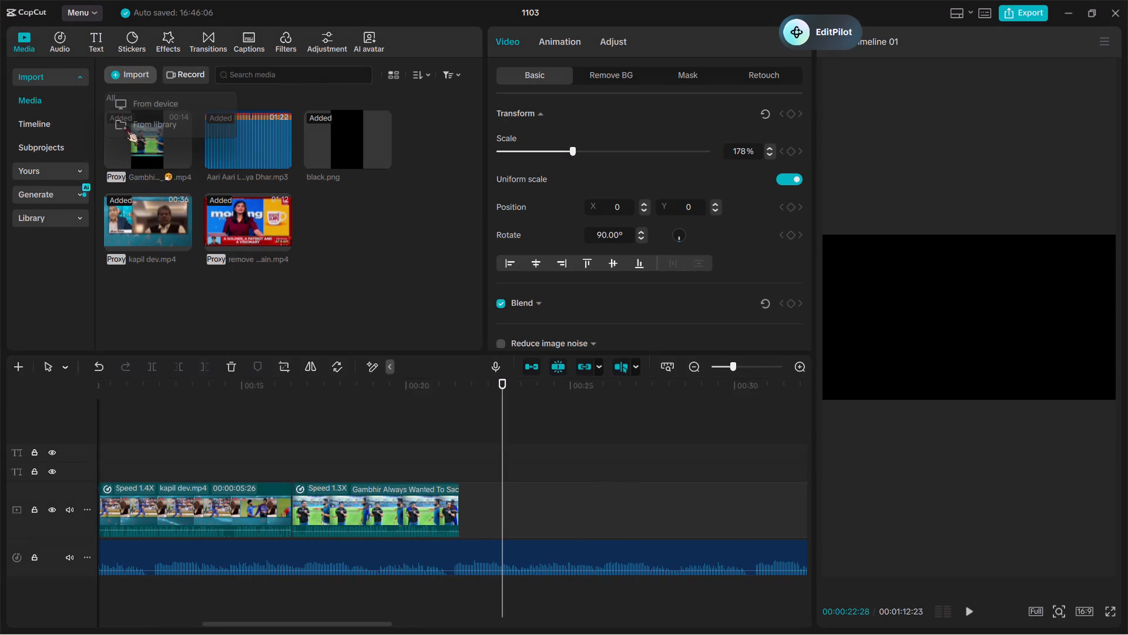
pyautogui.click(144, 106)
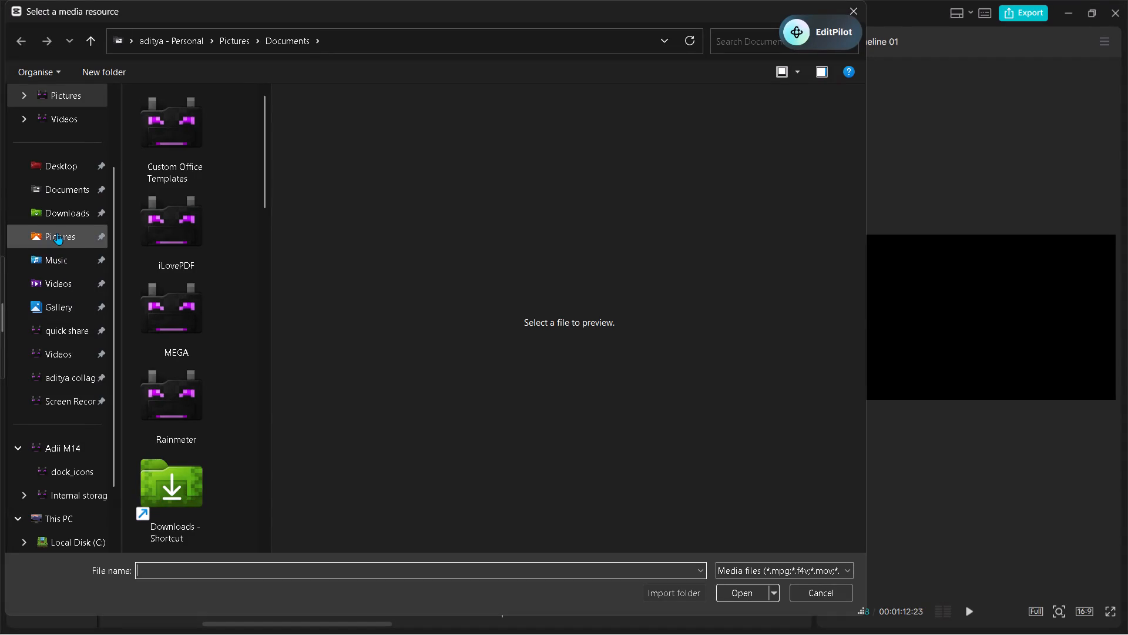
pyautogui.click(58, 206)
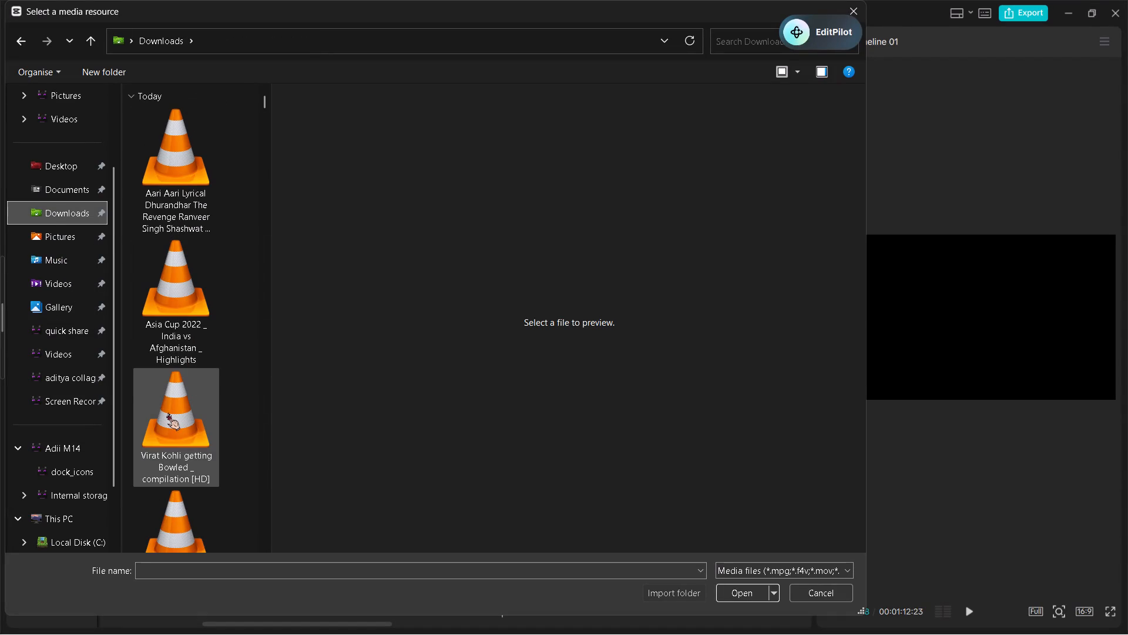
pyautogui.click(167, 413)
pyautogui.click(724, 587)
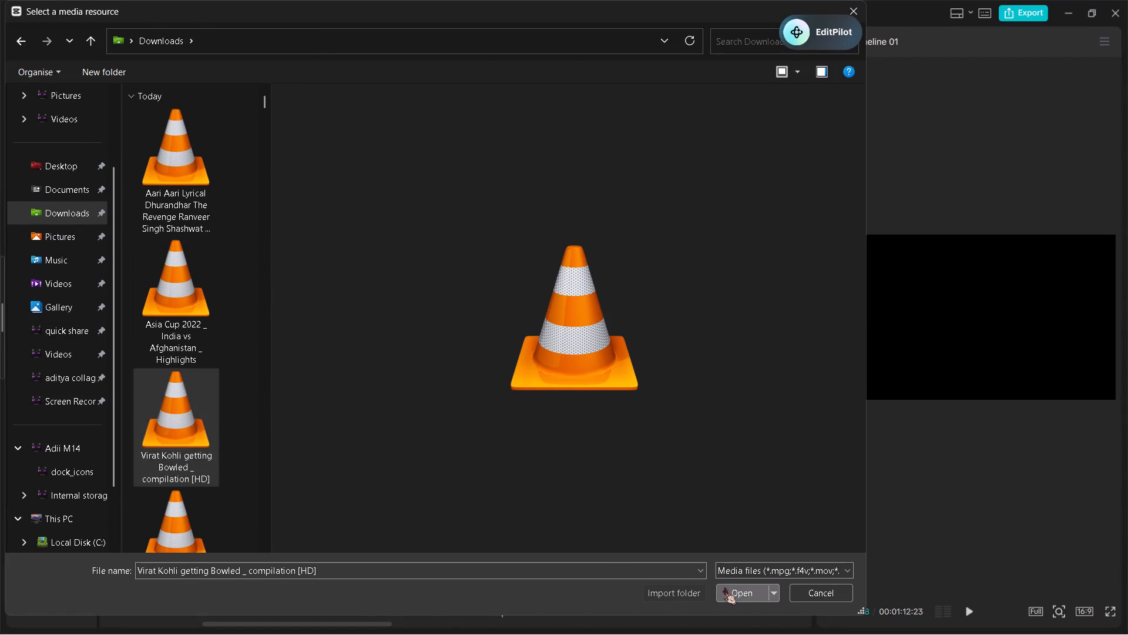
pyautogui.moveTo(345, 229); pyautogui.dragTo(503, 535)
# Trim about 1.2 seconds off the start of the Virat Kohli compilation clip, leaving a duration of 00:03:58:21.
pyautogui.press('space')
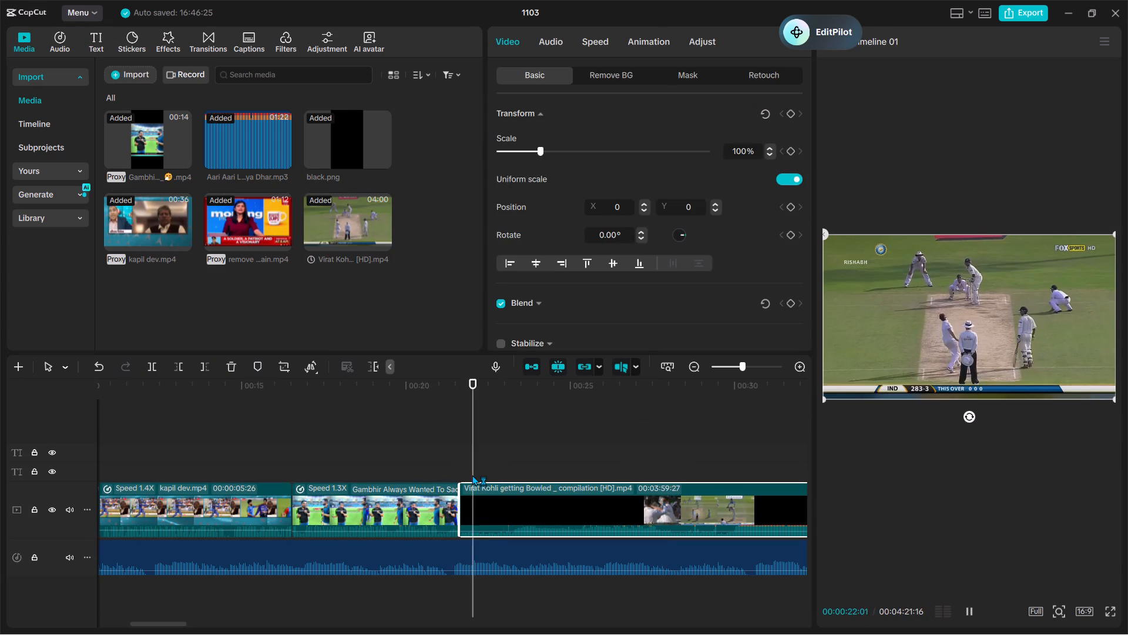
pyautogui.press('space')
pyautogui.keyDown('ctrl'); pyautogui.scroll(12, 468, 474); pyautogui.keyUp('ctrl')
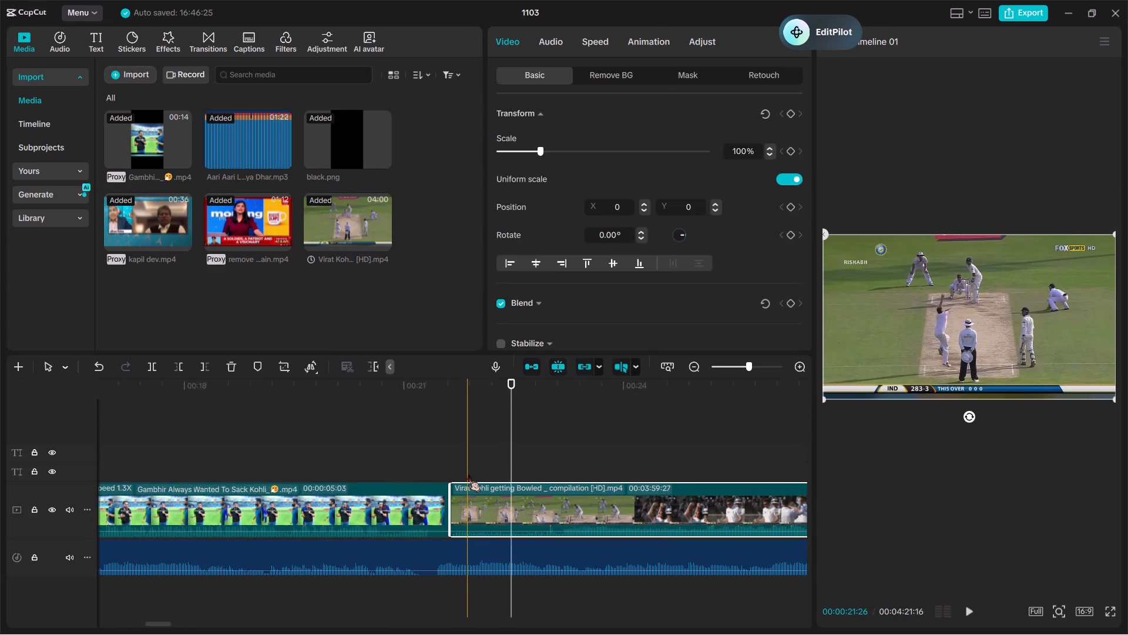
pyautogui.keyDown('ctrl'); pyautogui.scroll(1, 468, 474); pyautogui.keyUp('ctrl')
pyautogui.press('space')
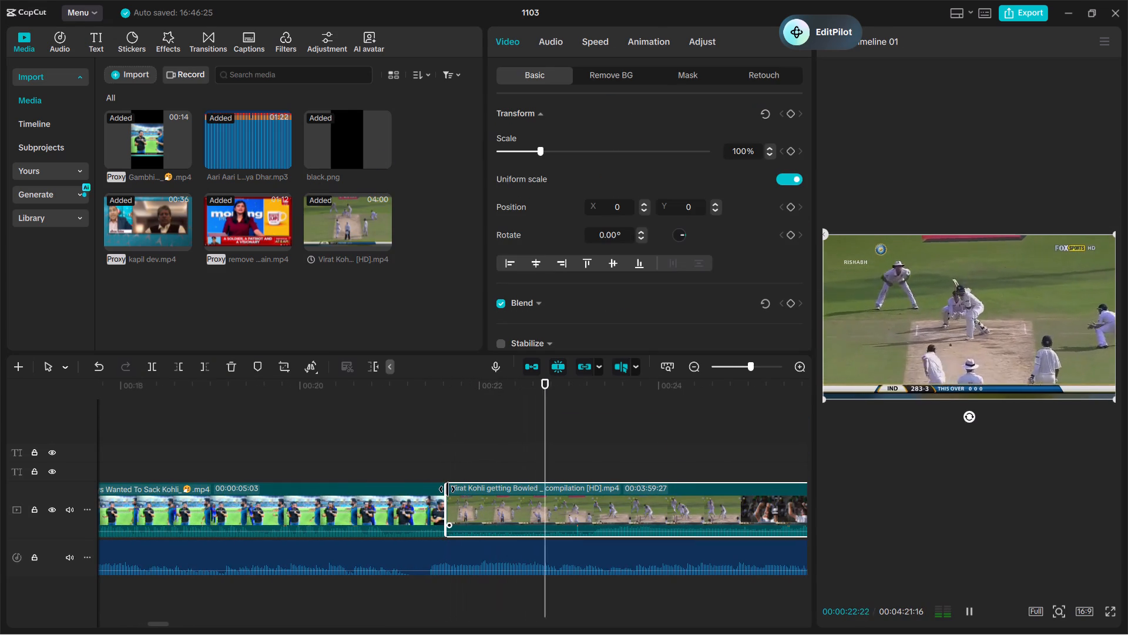
pyautogui.press('space')
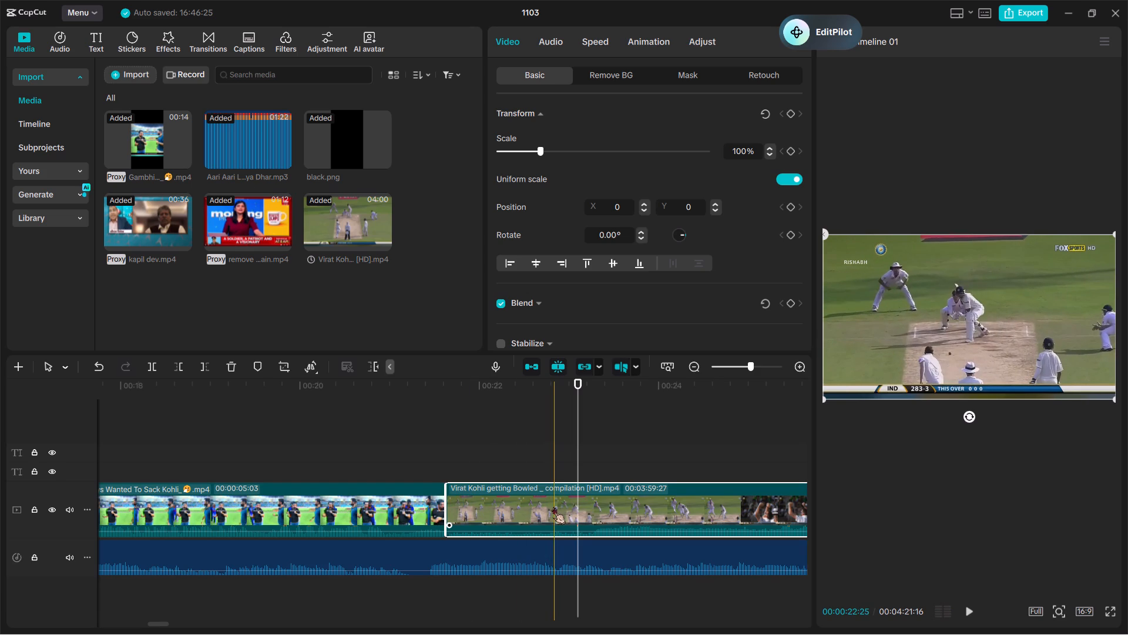
pyautogui.press('q')
# Play back the opening of the Virat Kohli compilation clip repeatedly to examine the timing of the delivery.
pyautogui.press('space')
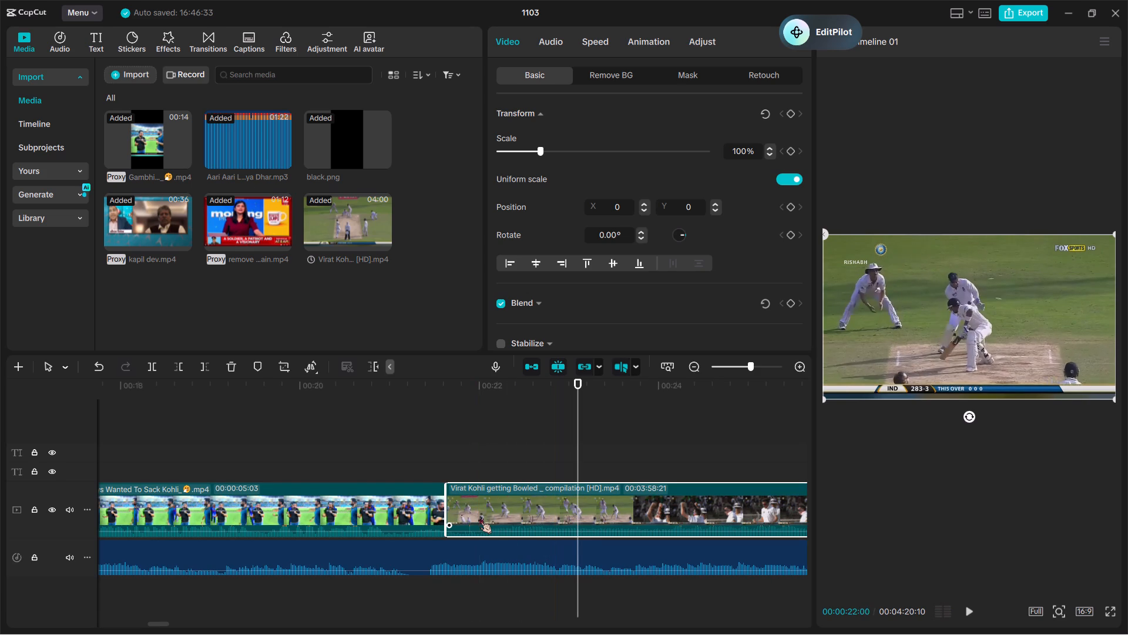
pyautogui.press('space')
pyautogui.press('space')
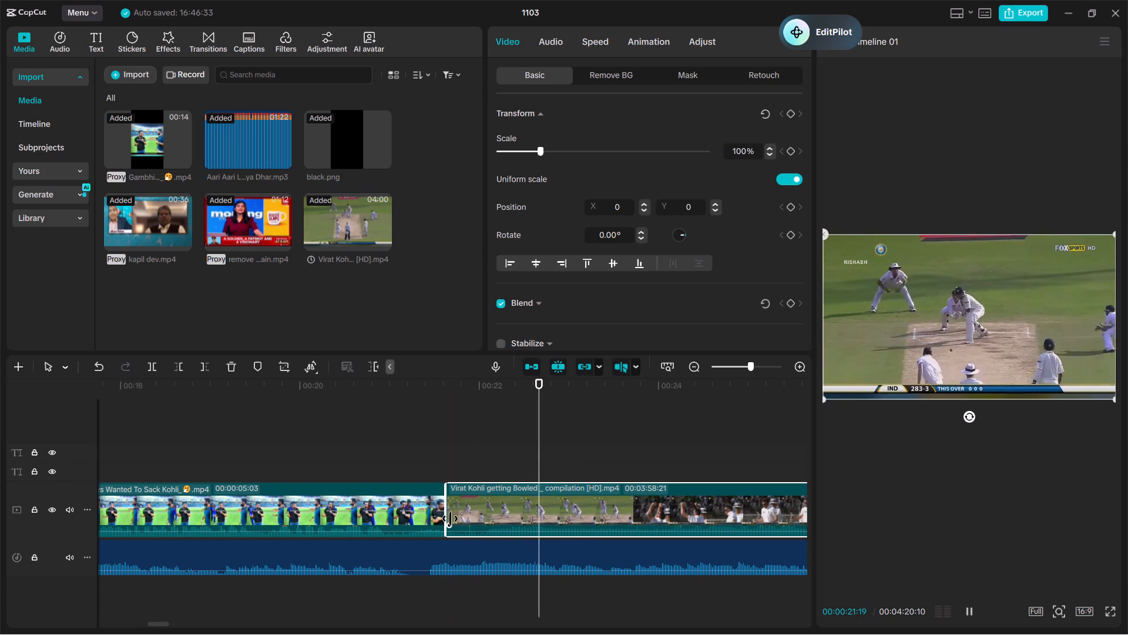
pyautogui.press('space')
pyautogui.press('space')
pyautogui.press('space')
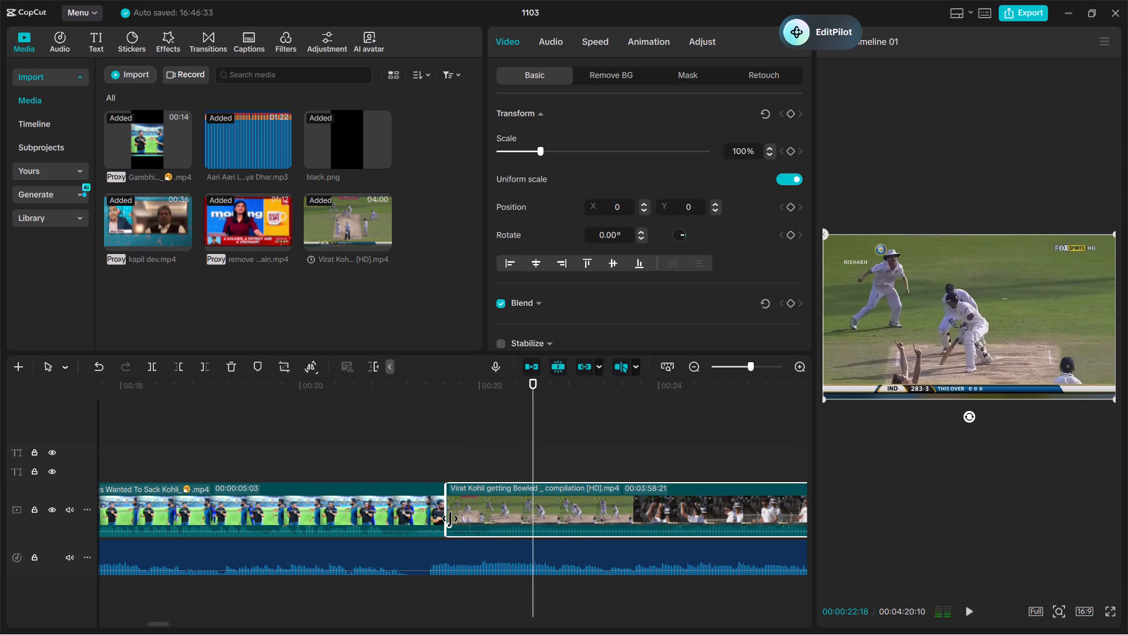
pyautogui.press('space')
pyautogui.press('space')
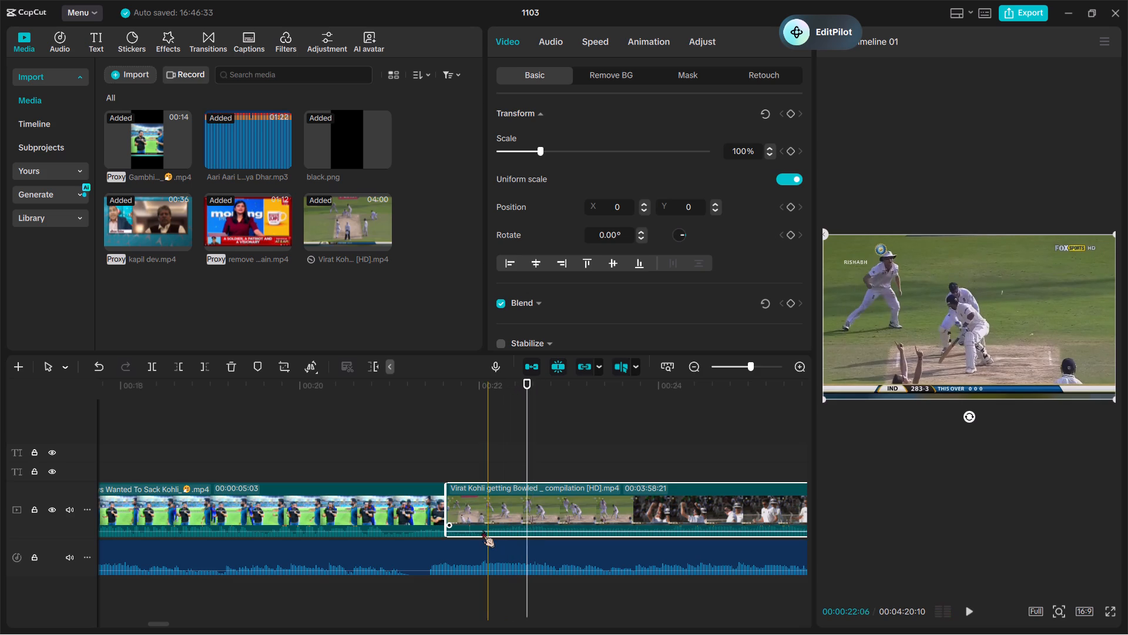
pyautogui.press('space')
pyautogui.press('space')
pyautogui.press('space')
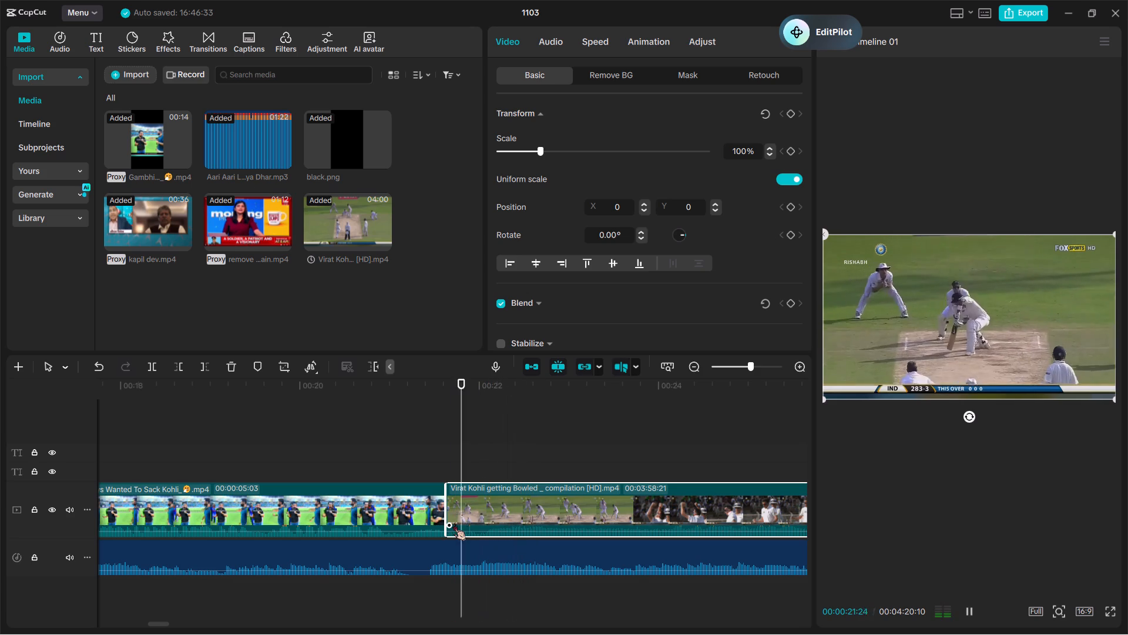
pyautogui.press('space')
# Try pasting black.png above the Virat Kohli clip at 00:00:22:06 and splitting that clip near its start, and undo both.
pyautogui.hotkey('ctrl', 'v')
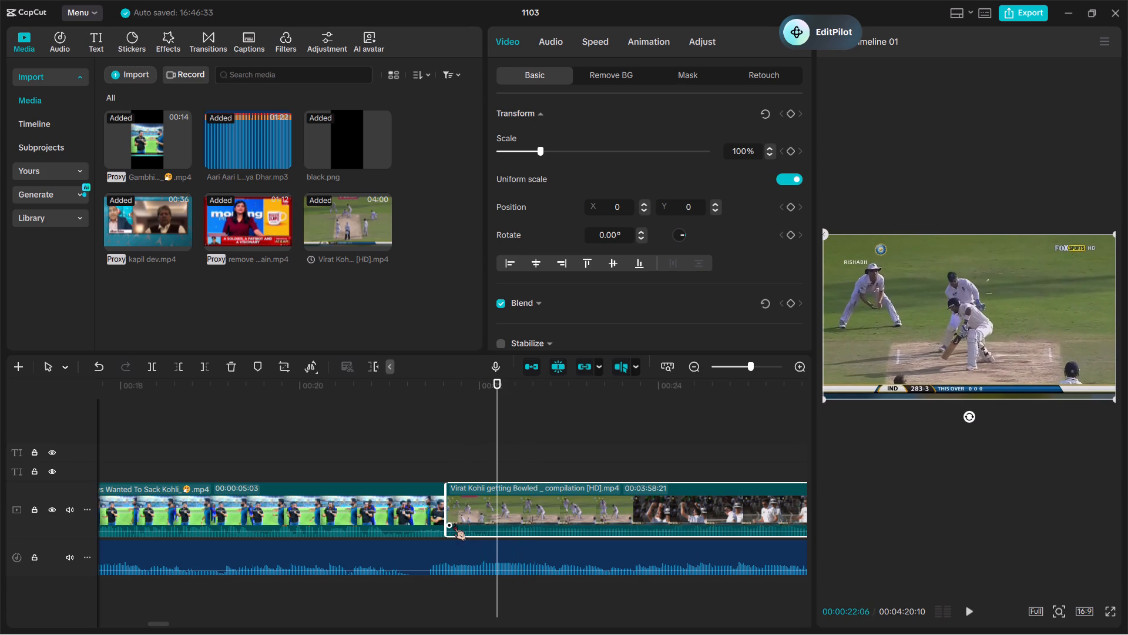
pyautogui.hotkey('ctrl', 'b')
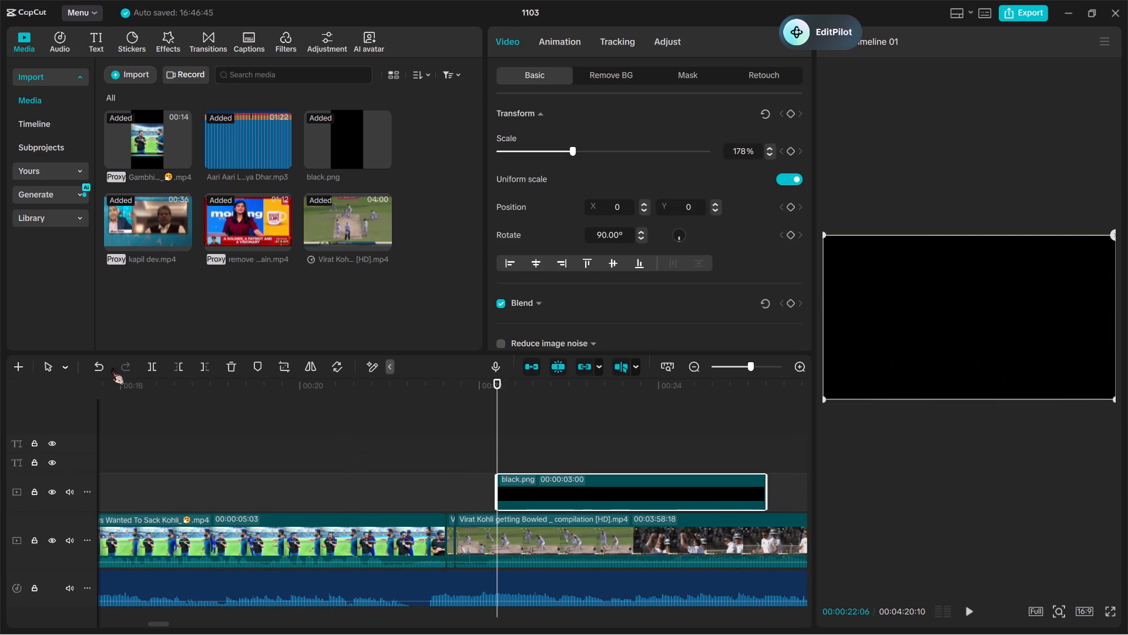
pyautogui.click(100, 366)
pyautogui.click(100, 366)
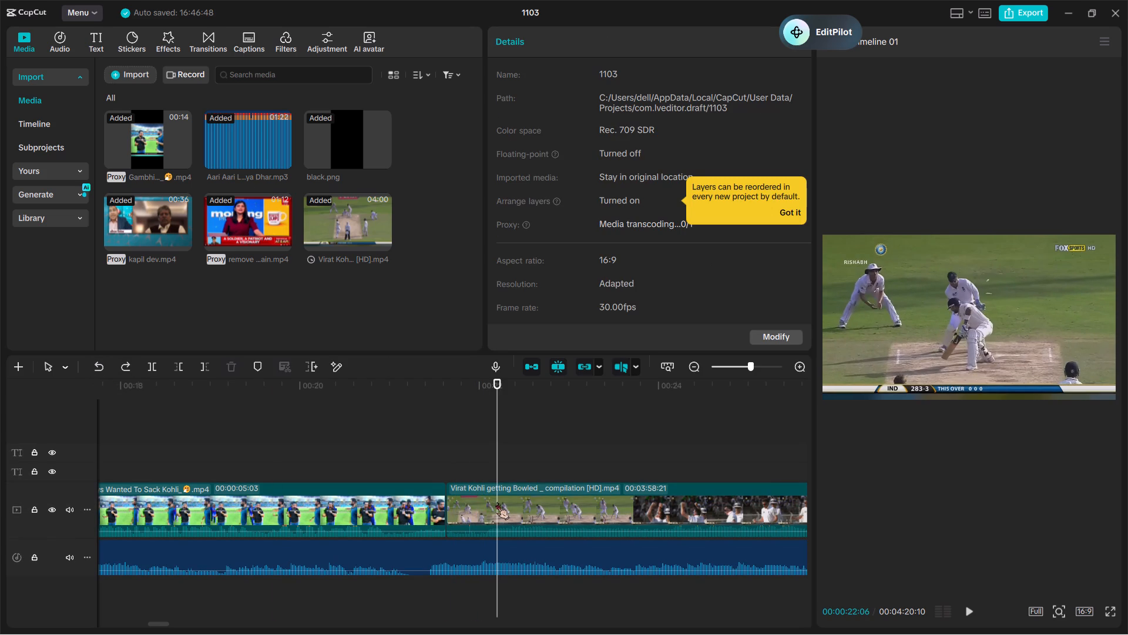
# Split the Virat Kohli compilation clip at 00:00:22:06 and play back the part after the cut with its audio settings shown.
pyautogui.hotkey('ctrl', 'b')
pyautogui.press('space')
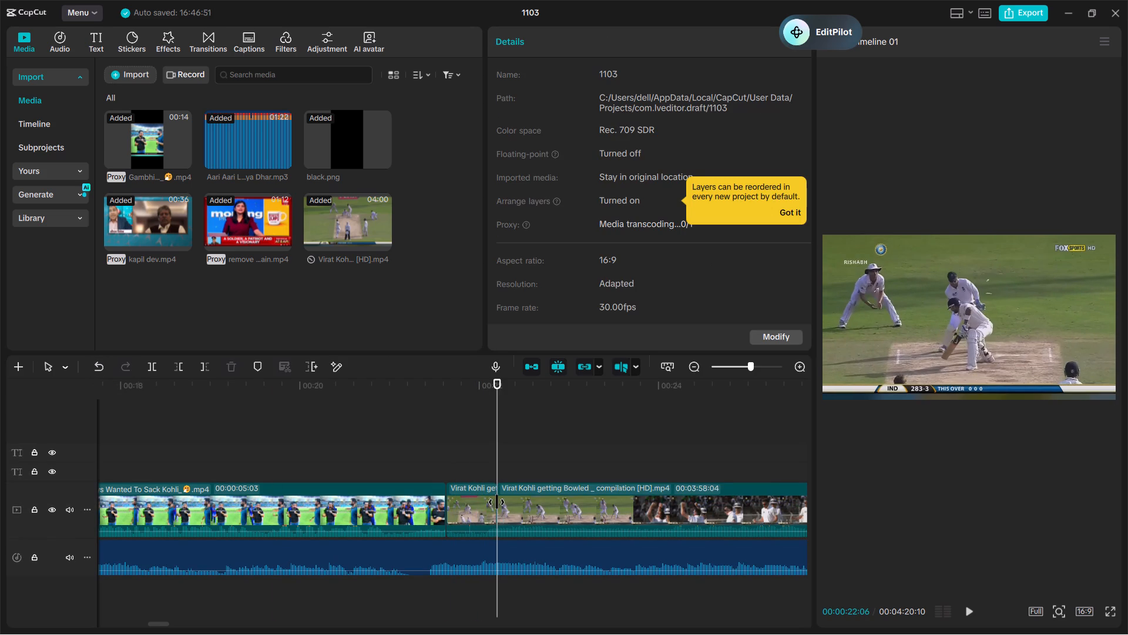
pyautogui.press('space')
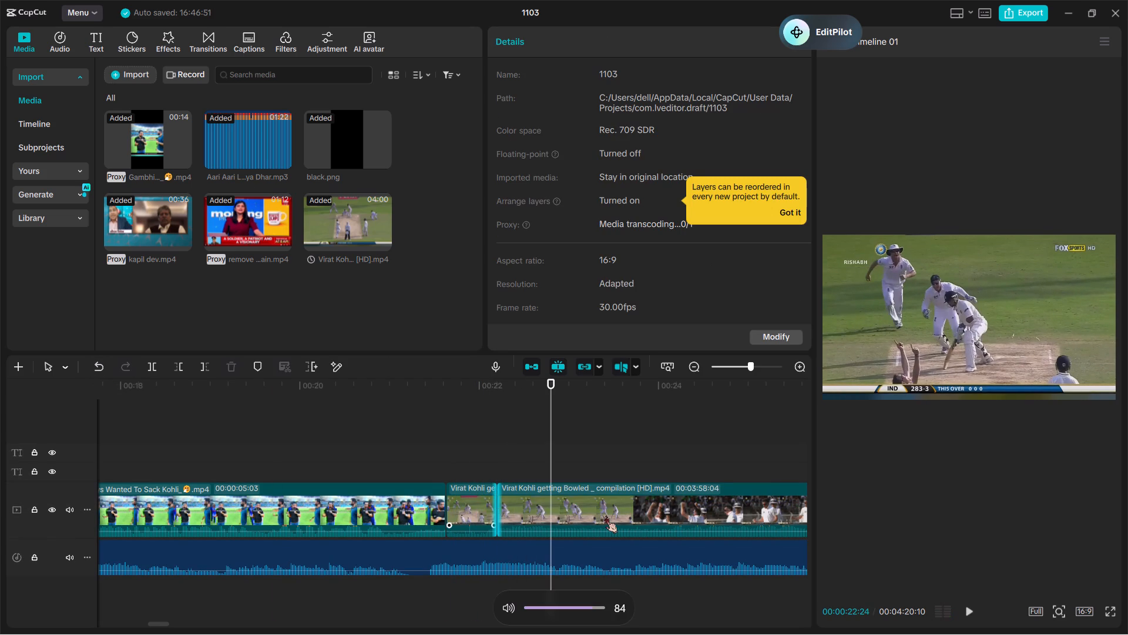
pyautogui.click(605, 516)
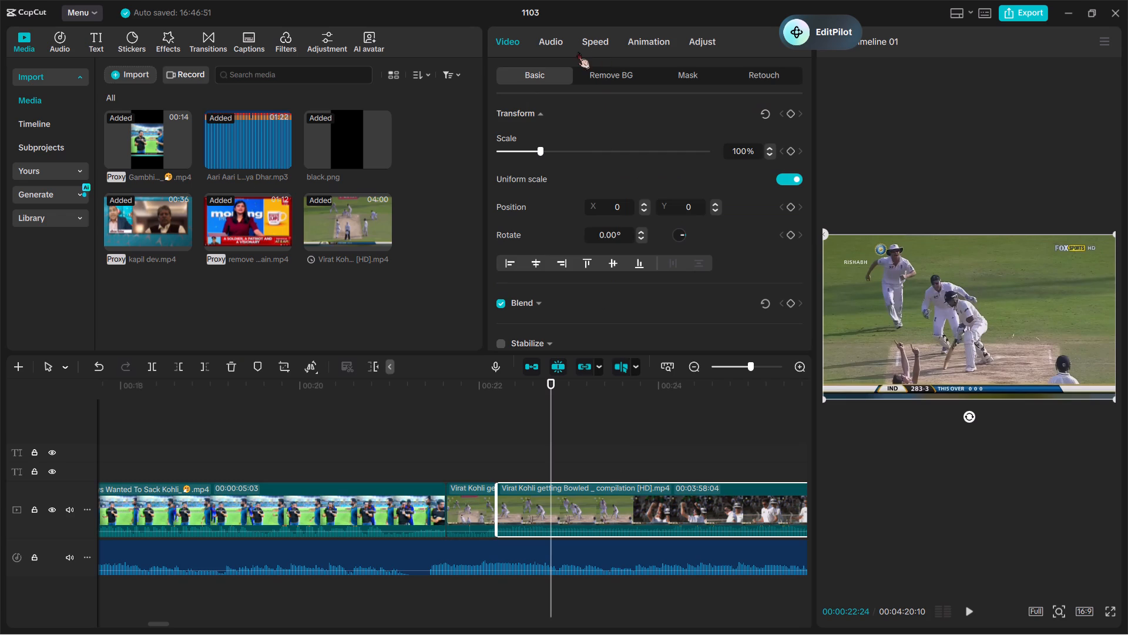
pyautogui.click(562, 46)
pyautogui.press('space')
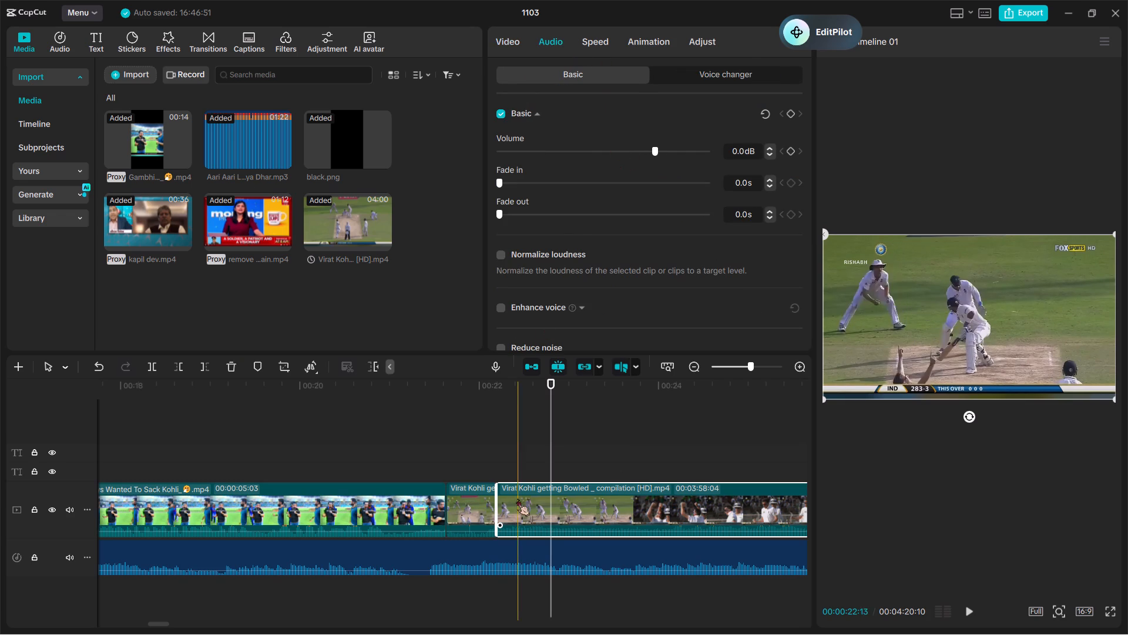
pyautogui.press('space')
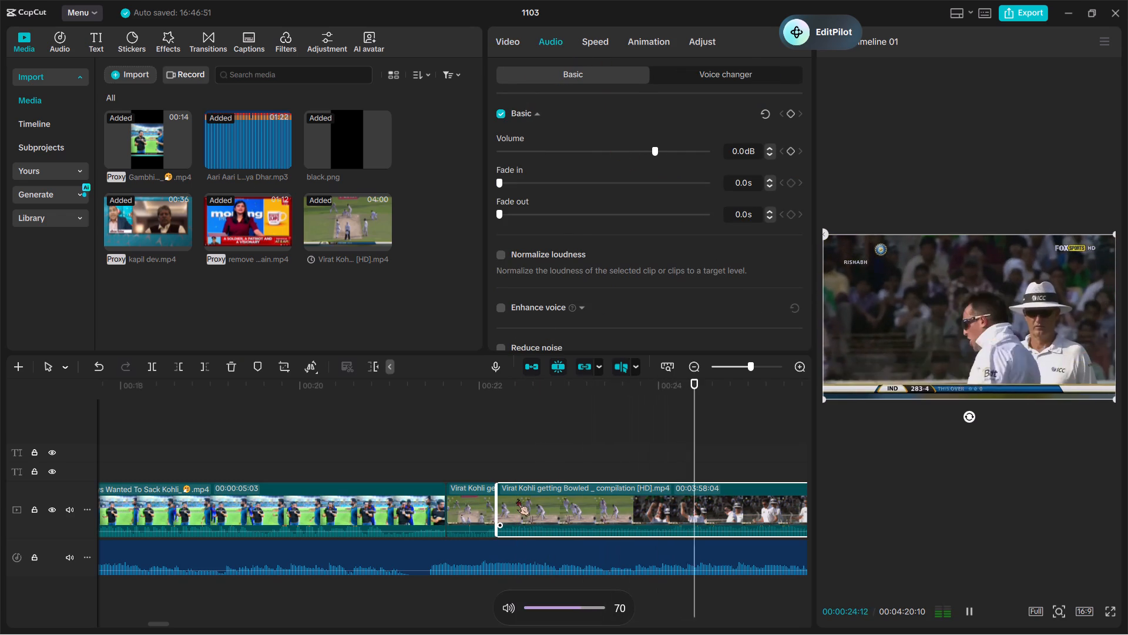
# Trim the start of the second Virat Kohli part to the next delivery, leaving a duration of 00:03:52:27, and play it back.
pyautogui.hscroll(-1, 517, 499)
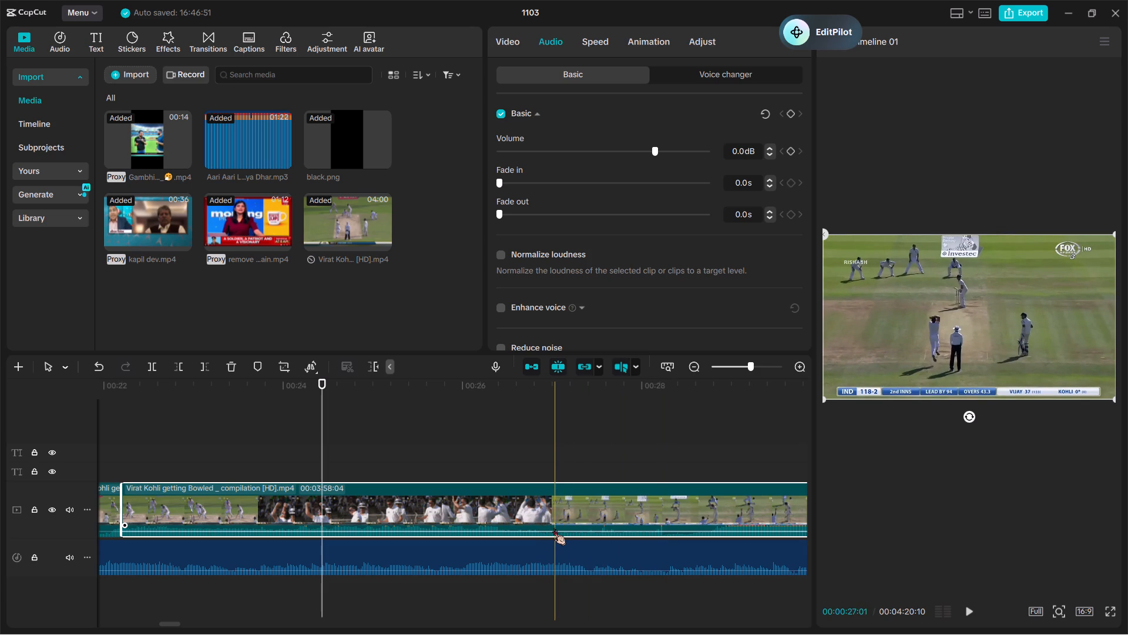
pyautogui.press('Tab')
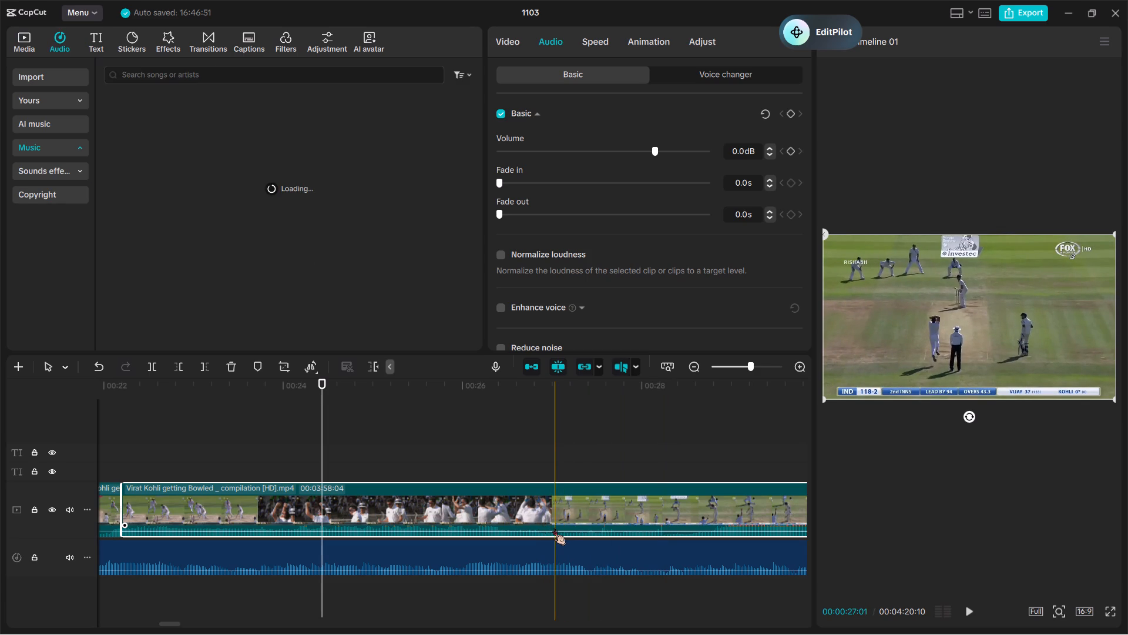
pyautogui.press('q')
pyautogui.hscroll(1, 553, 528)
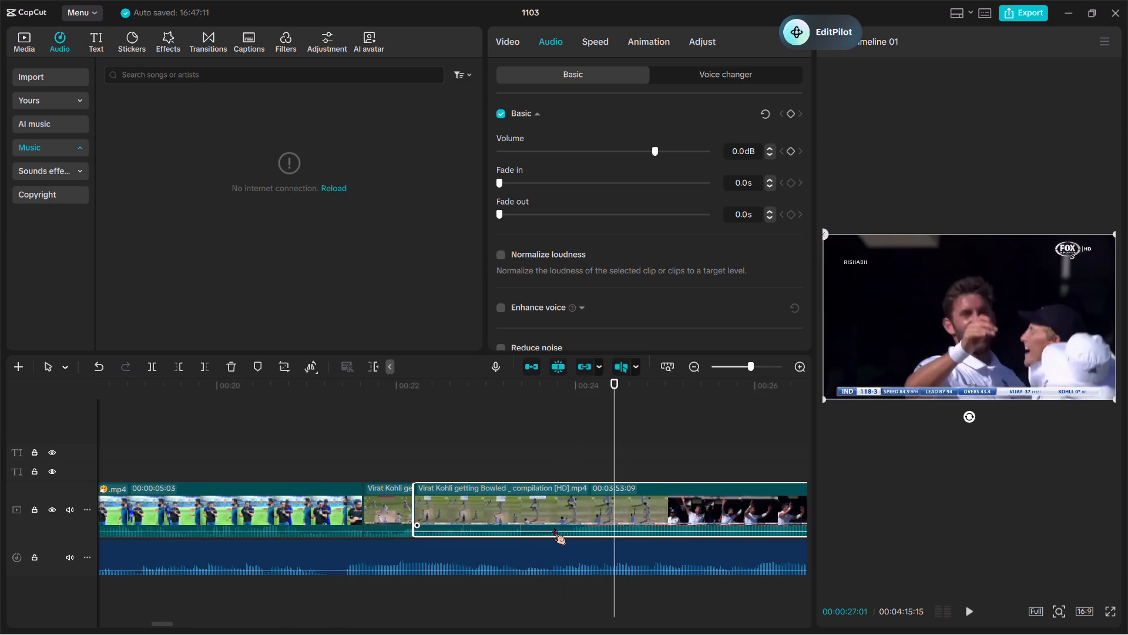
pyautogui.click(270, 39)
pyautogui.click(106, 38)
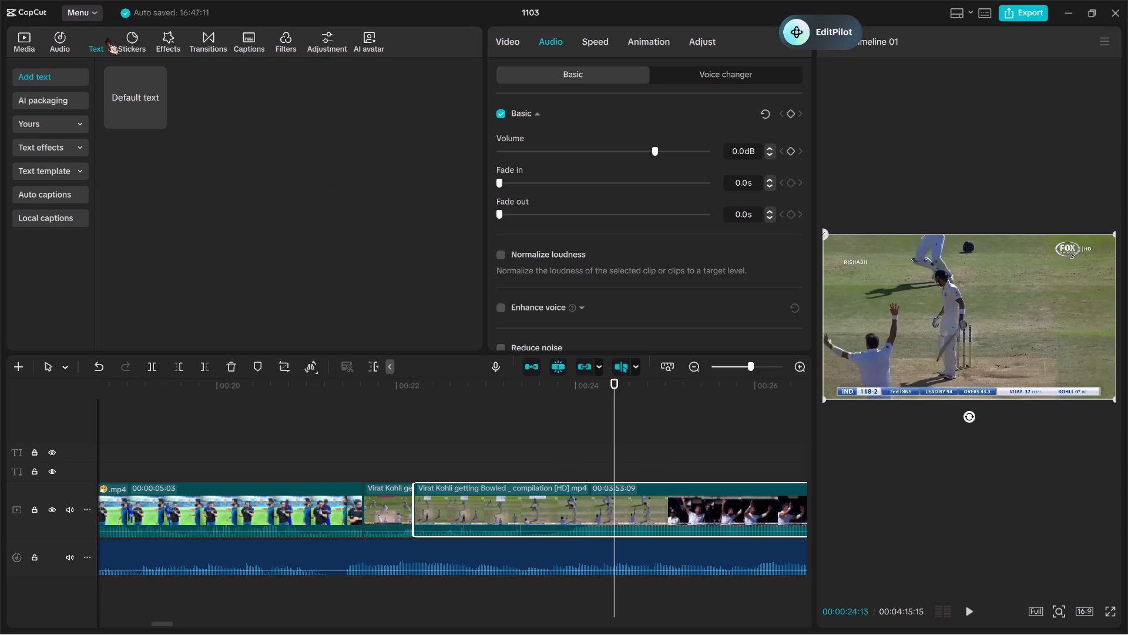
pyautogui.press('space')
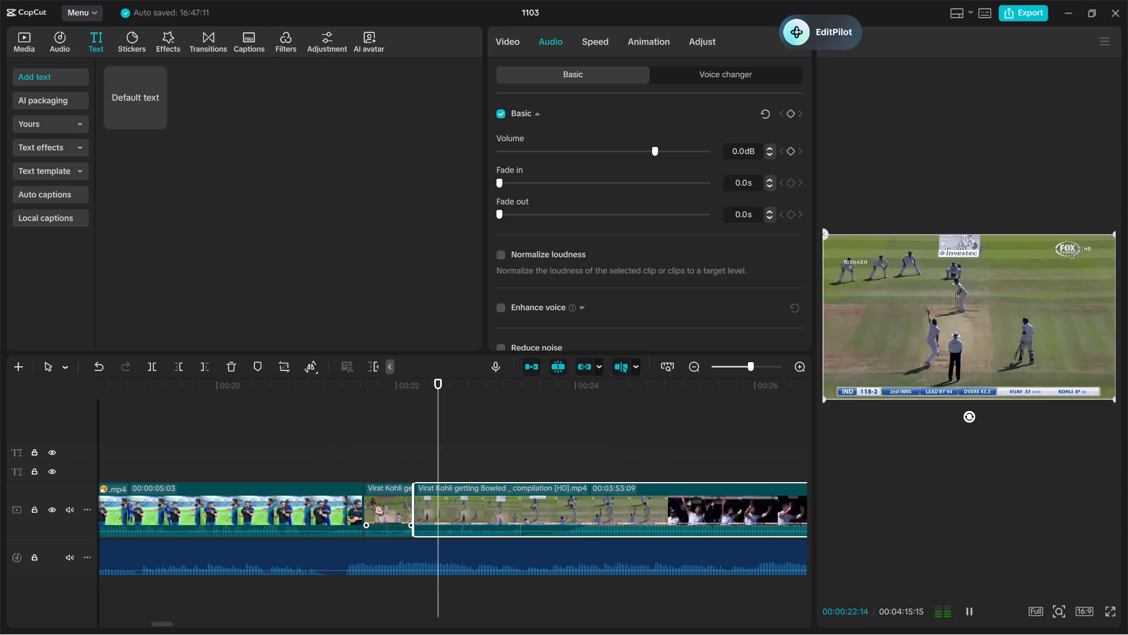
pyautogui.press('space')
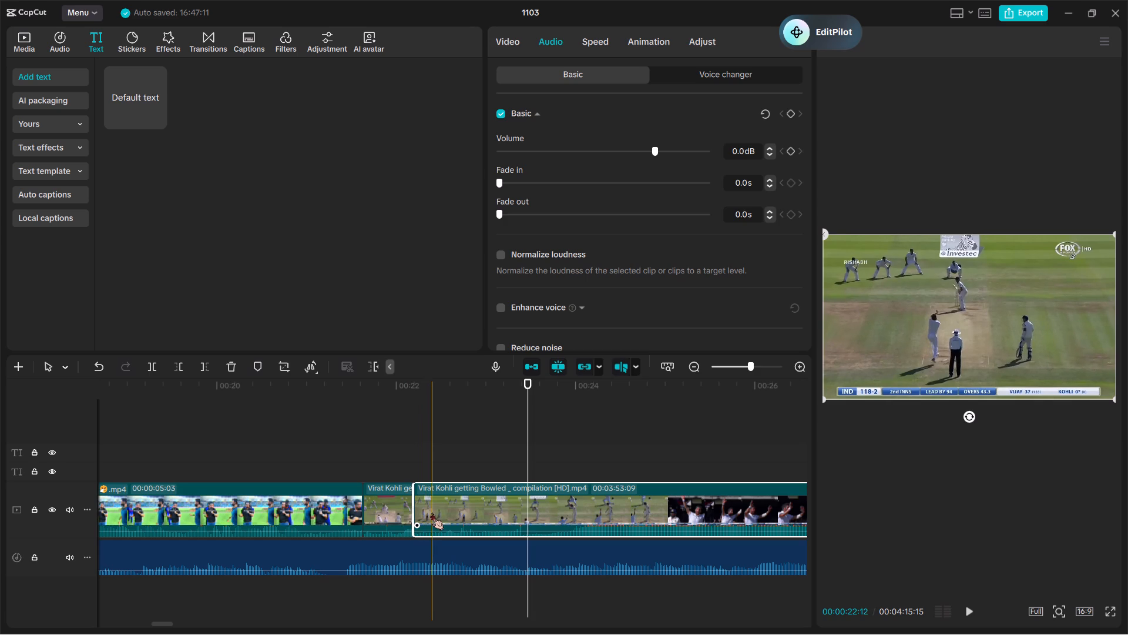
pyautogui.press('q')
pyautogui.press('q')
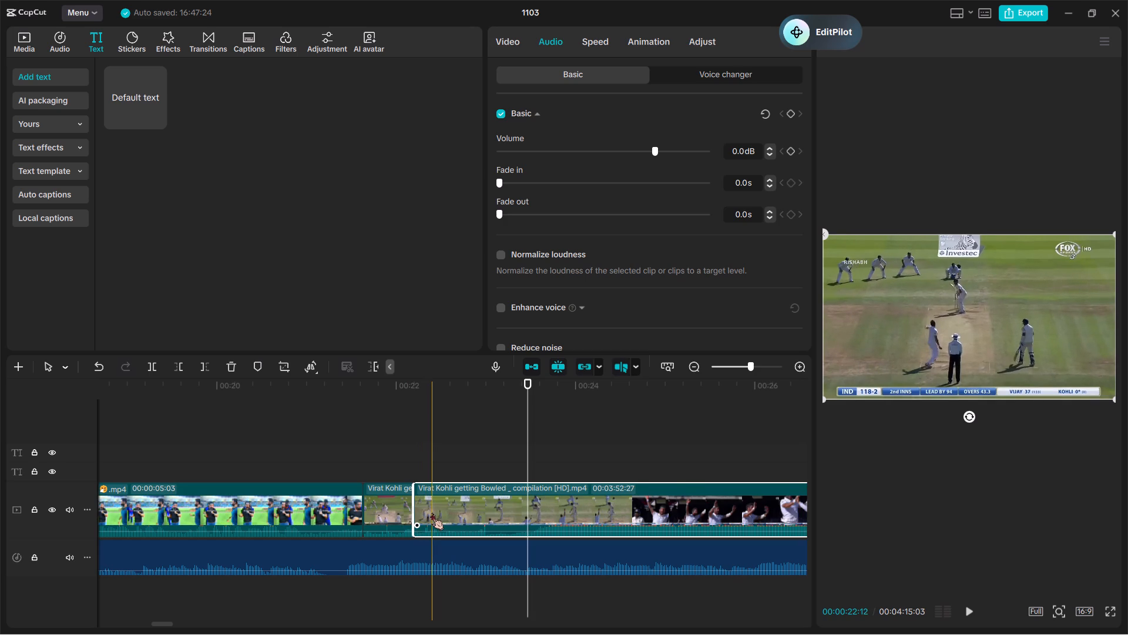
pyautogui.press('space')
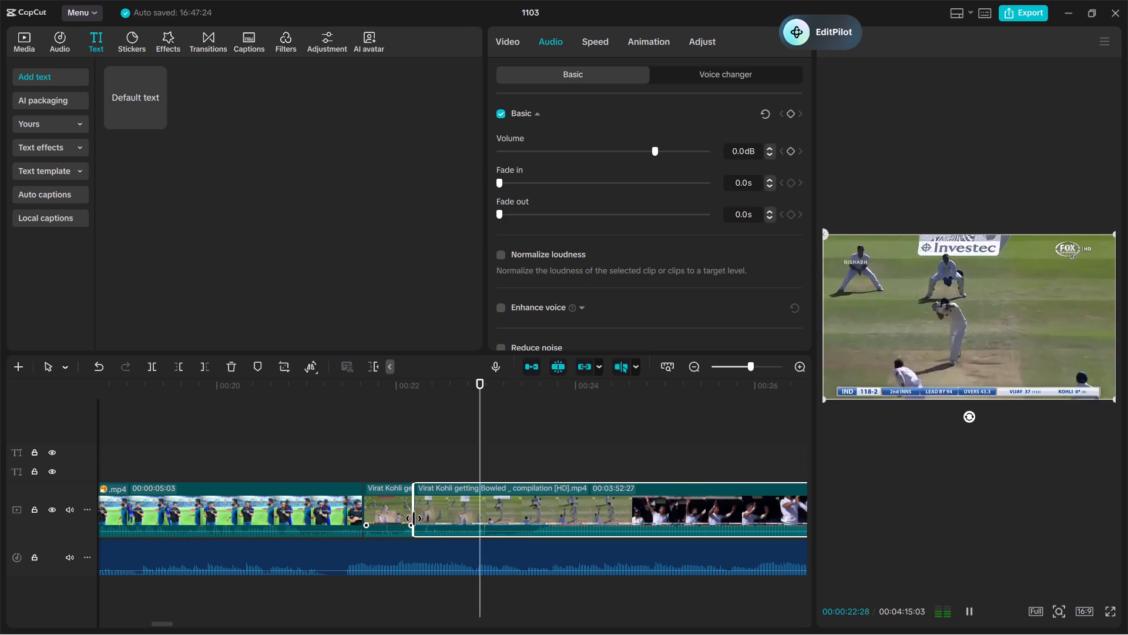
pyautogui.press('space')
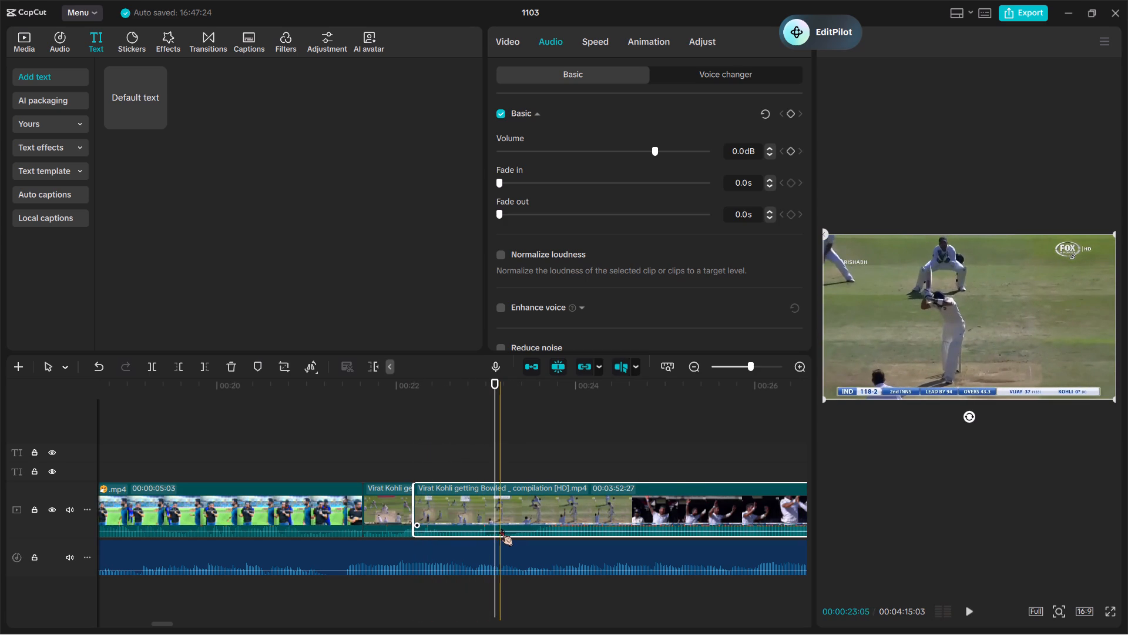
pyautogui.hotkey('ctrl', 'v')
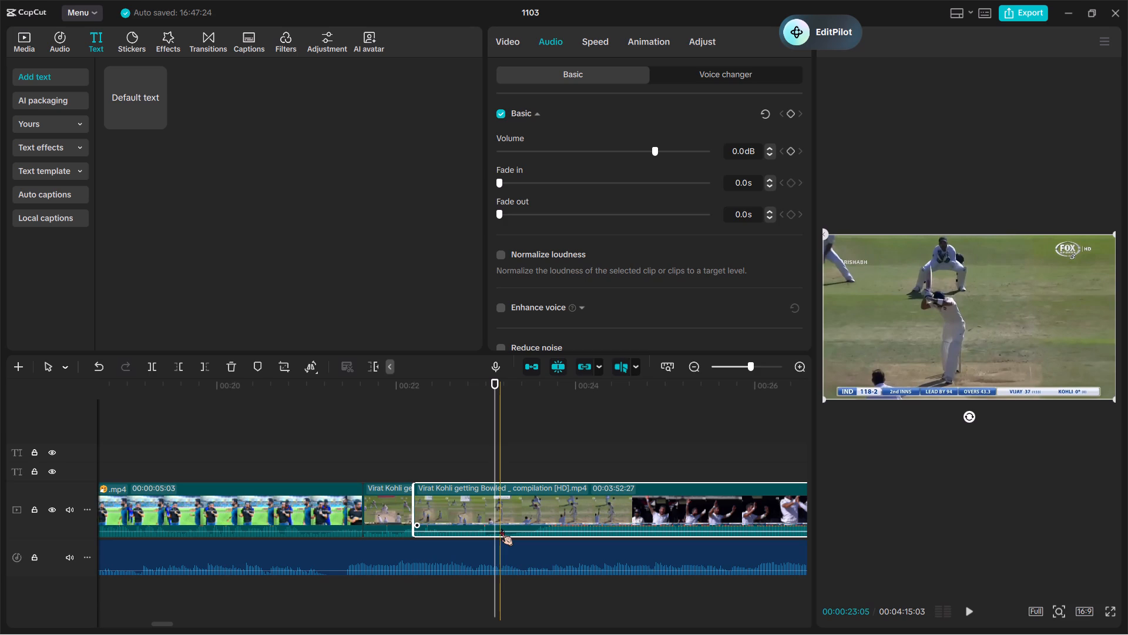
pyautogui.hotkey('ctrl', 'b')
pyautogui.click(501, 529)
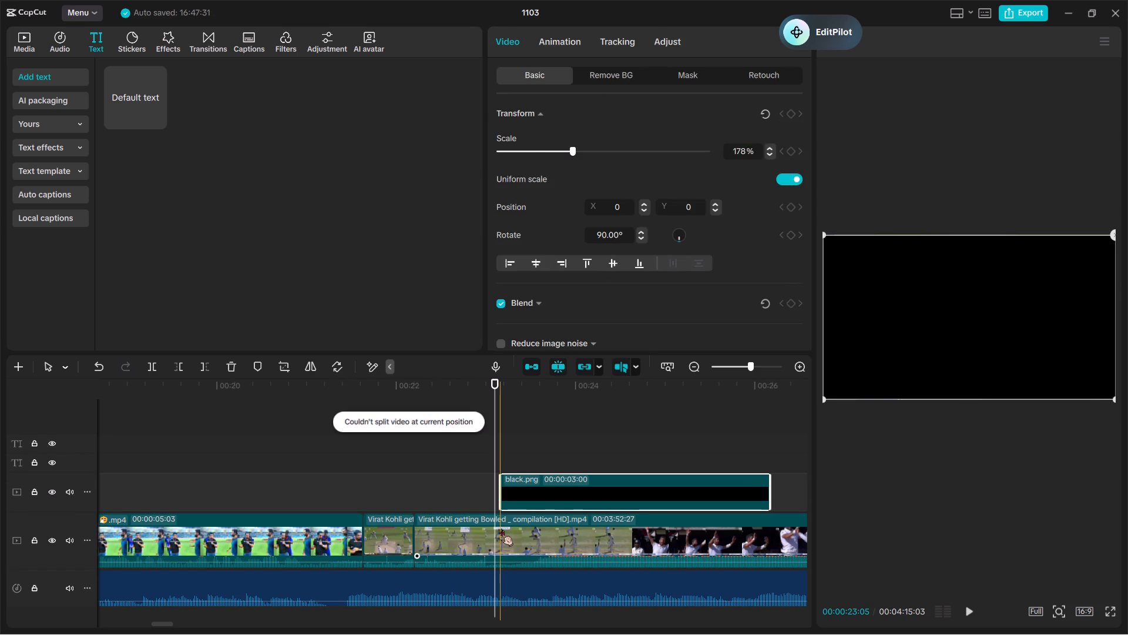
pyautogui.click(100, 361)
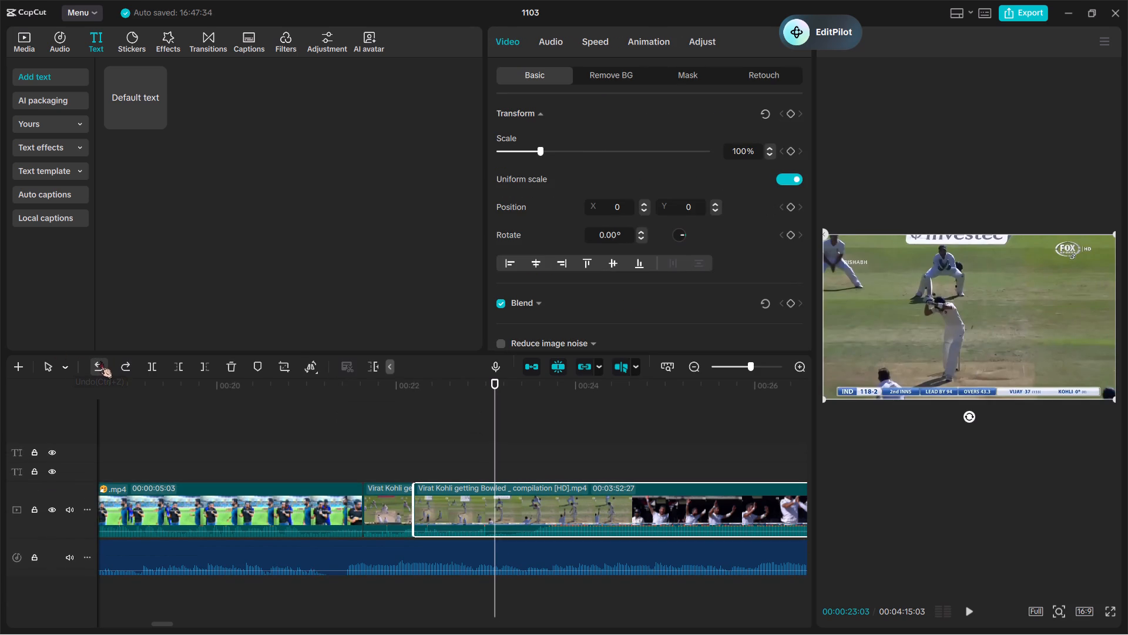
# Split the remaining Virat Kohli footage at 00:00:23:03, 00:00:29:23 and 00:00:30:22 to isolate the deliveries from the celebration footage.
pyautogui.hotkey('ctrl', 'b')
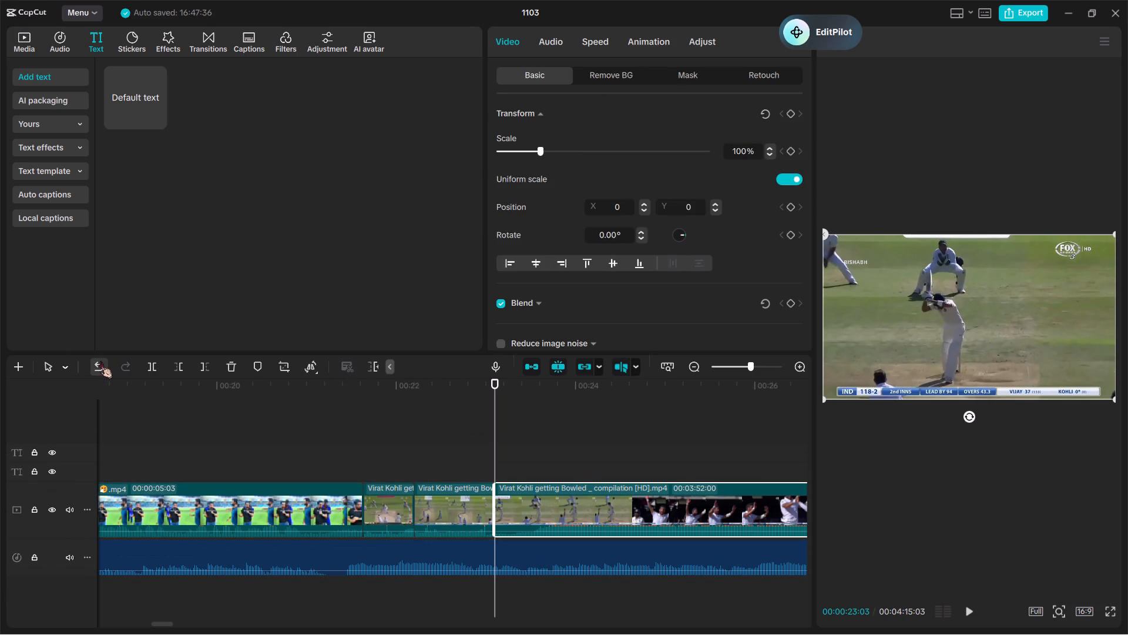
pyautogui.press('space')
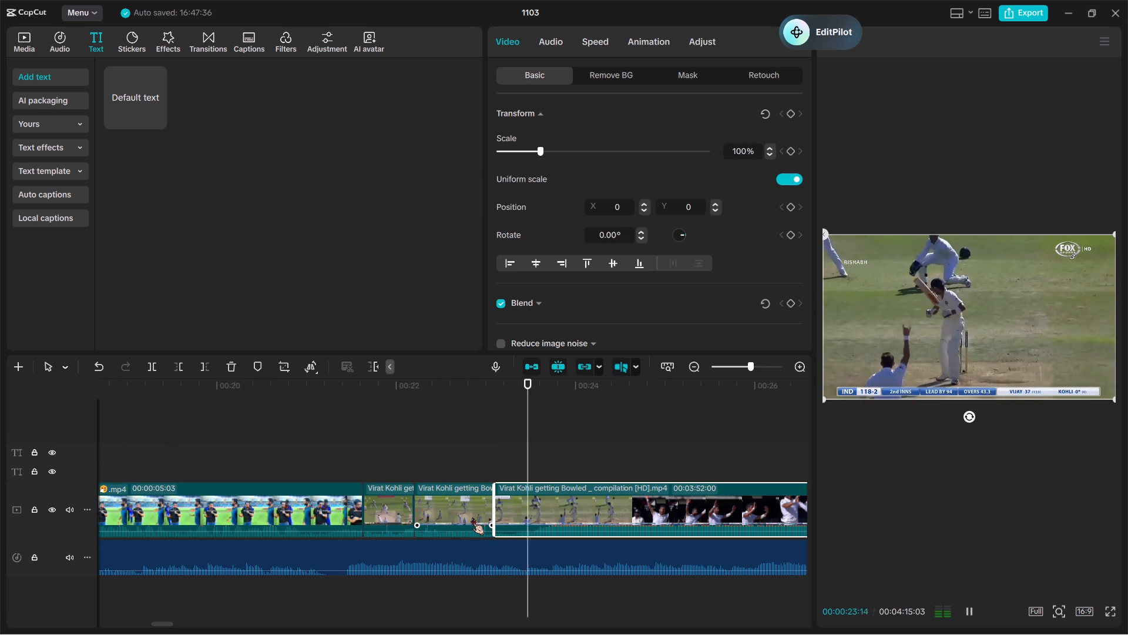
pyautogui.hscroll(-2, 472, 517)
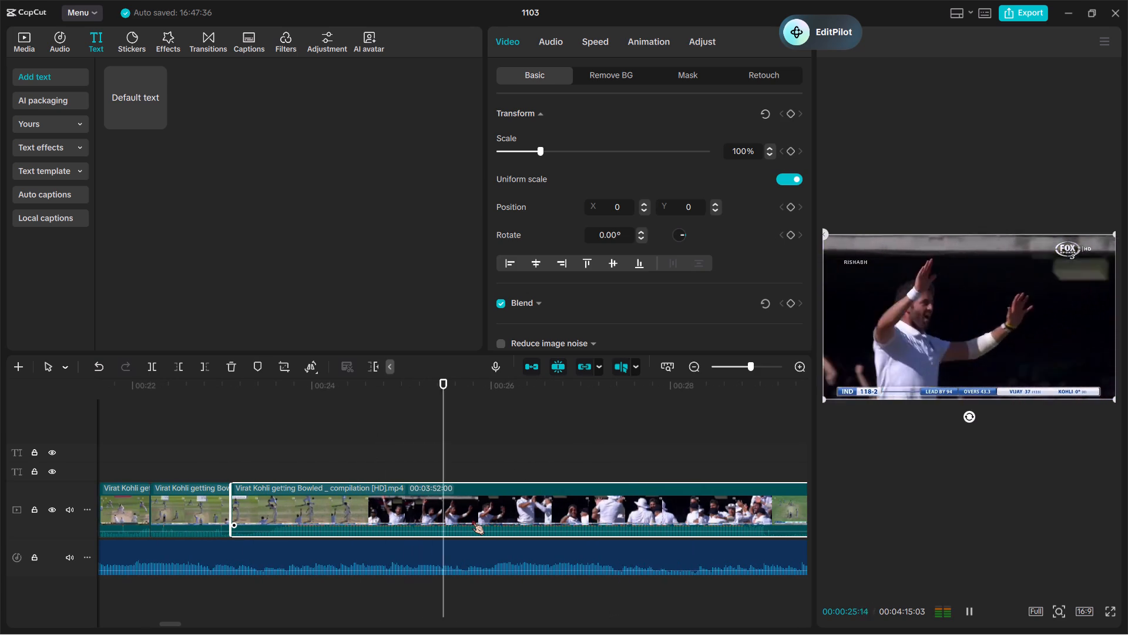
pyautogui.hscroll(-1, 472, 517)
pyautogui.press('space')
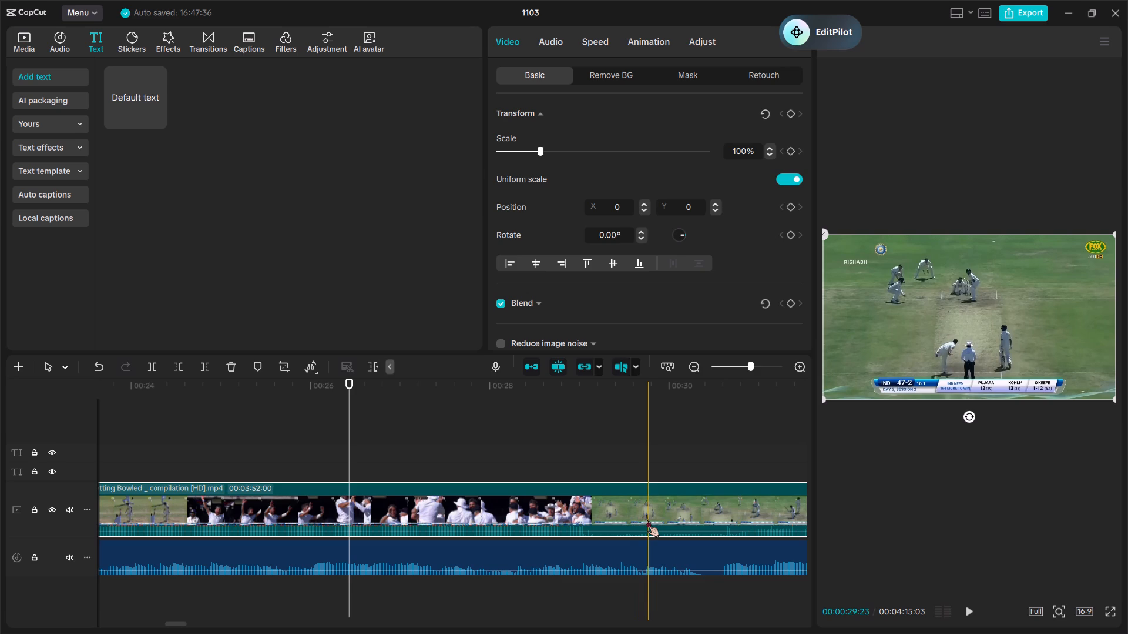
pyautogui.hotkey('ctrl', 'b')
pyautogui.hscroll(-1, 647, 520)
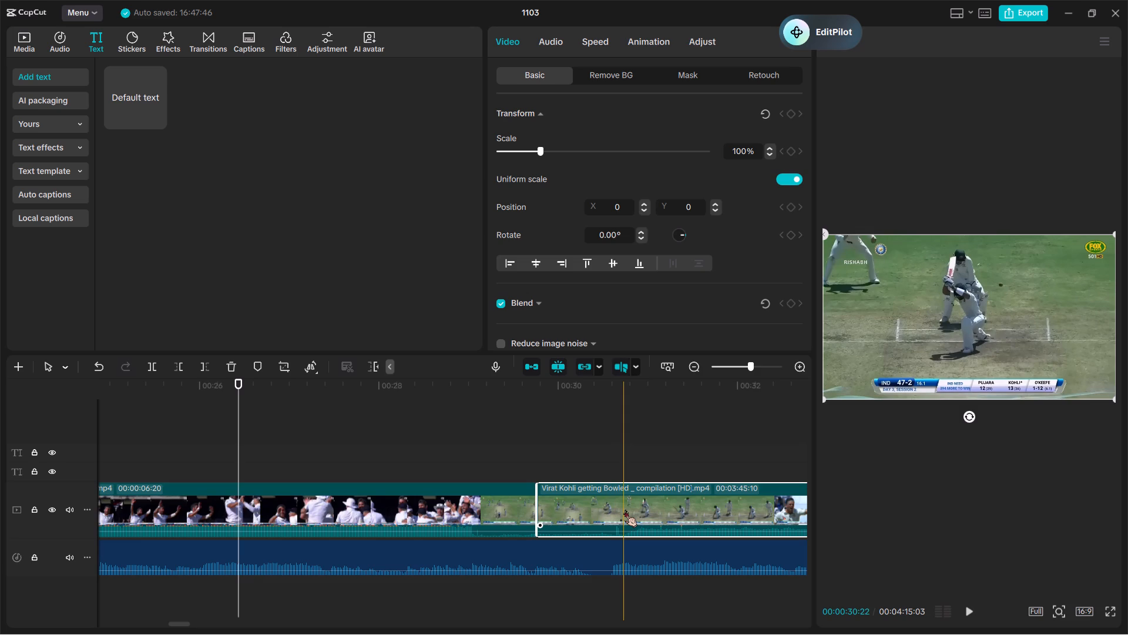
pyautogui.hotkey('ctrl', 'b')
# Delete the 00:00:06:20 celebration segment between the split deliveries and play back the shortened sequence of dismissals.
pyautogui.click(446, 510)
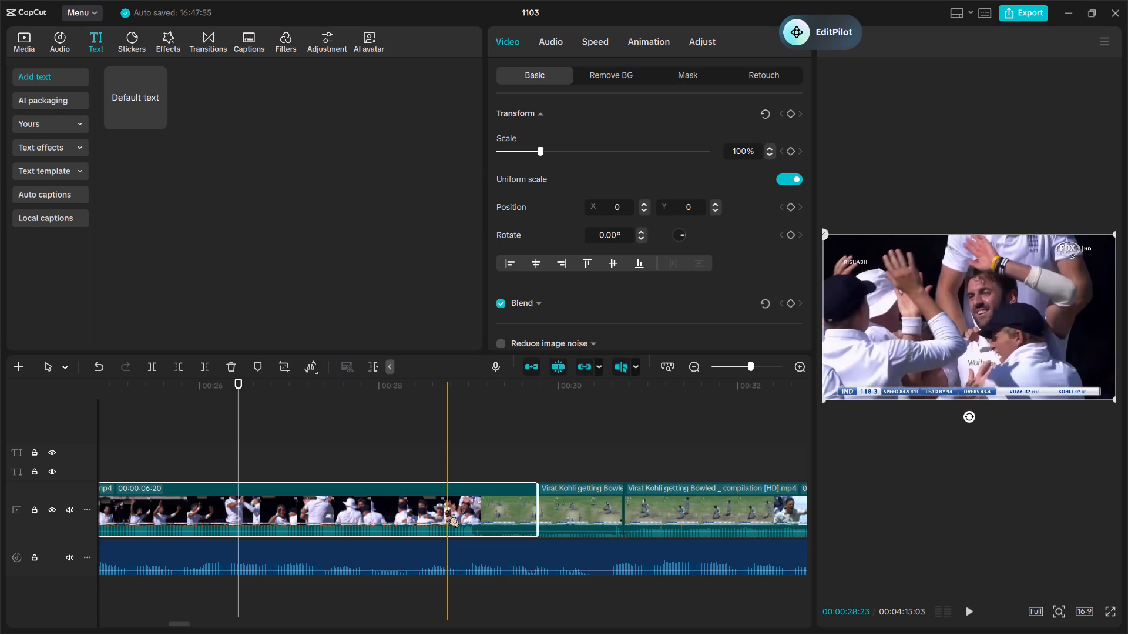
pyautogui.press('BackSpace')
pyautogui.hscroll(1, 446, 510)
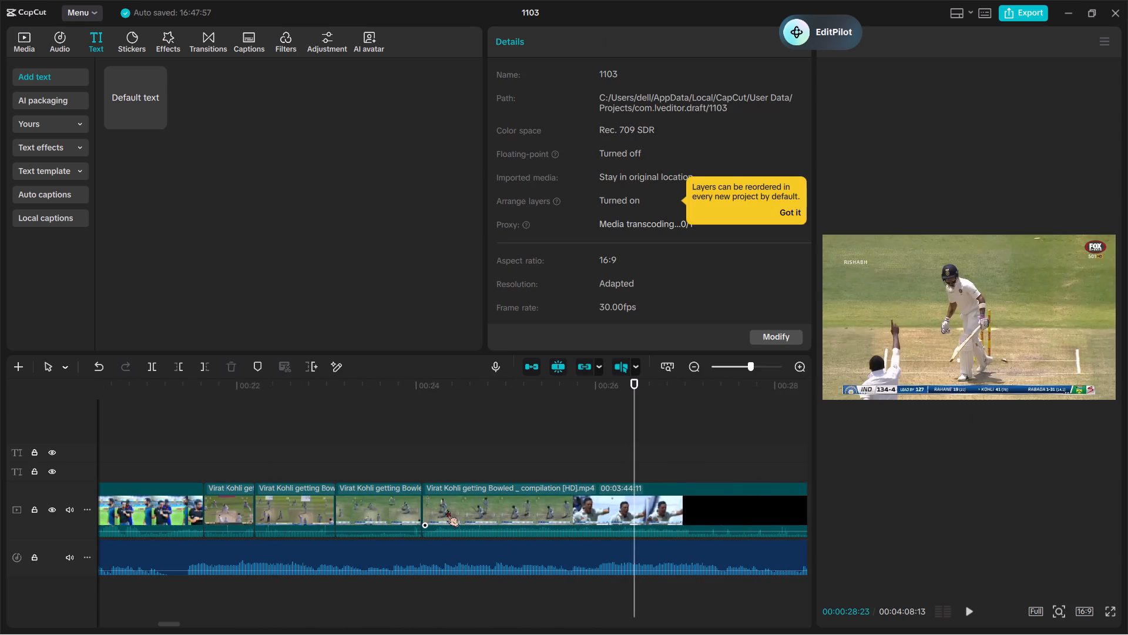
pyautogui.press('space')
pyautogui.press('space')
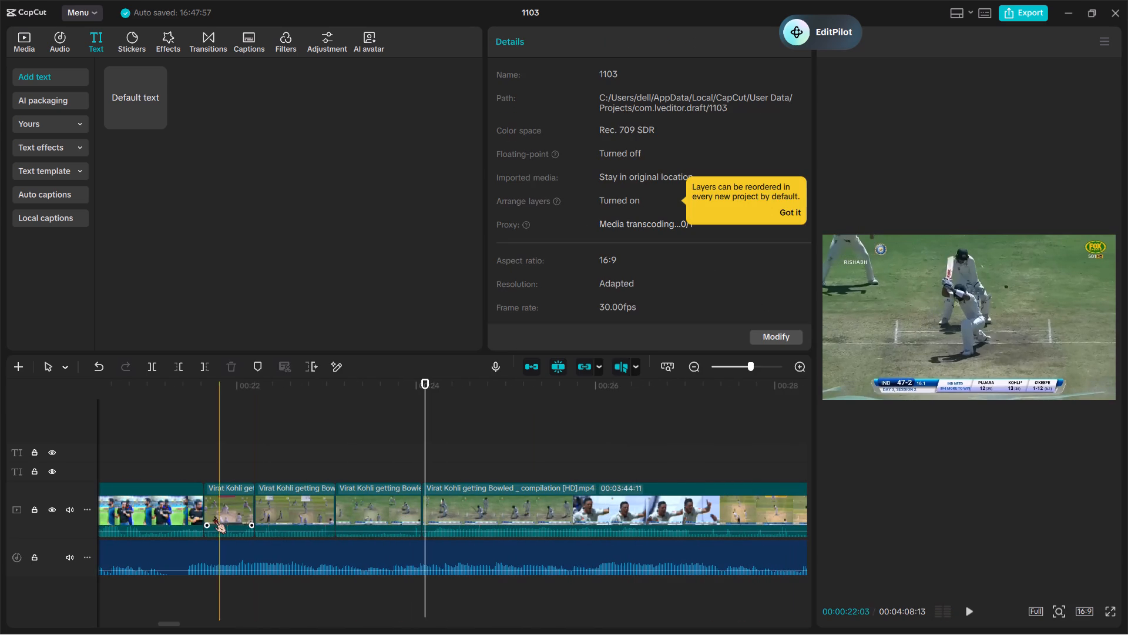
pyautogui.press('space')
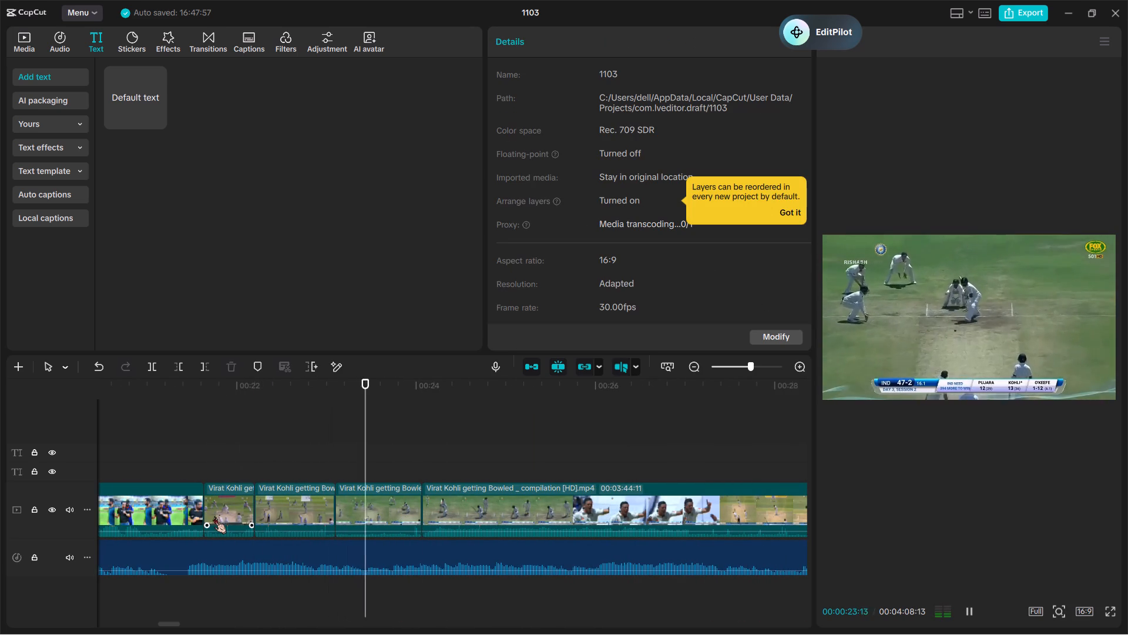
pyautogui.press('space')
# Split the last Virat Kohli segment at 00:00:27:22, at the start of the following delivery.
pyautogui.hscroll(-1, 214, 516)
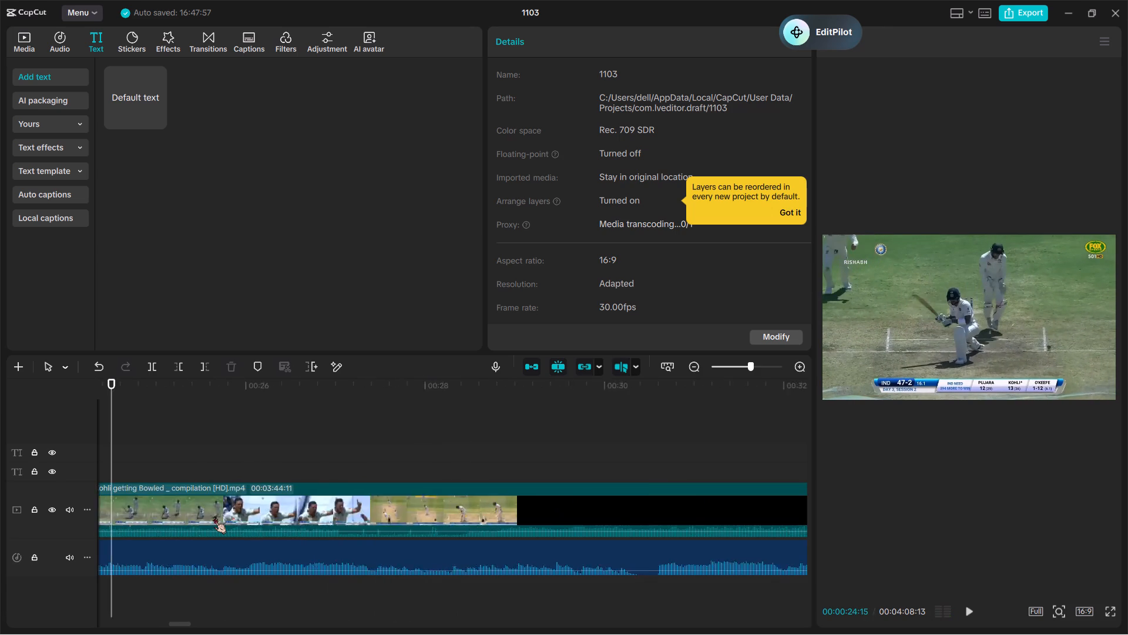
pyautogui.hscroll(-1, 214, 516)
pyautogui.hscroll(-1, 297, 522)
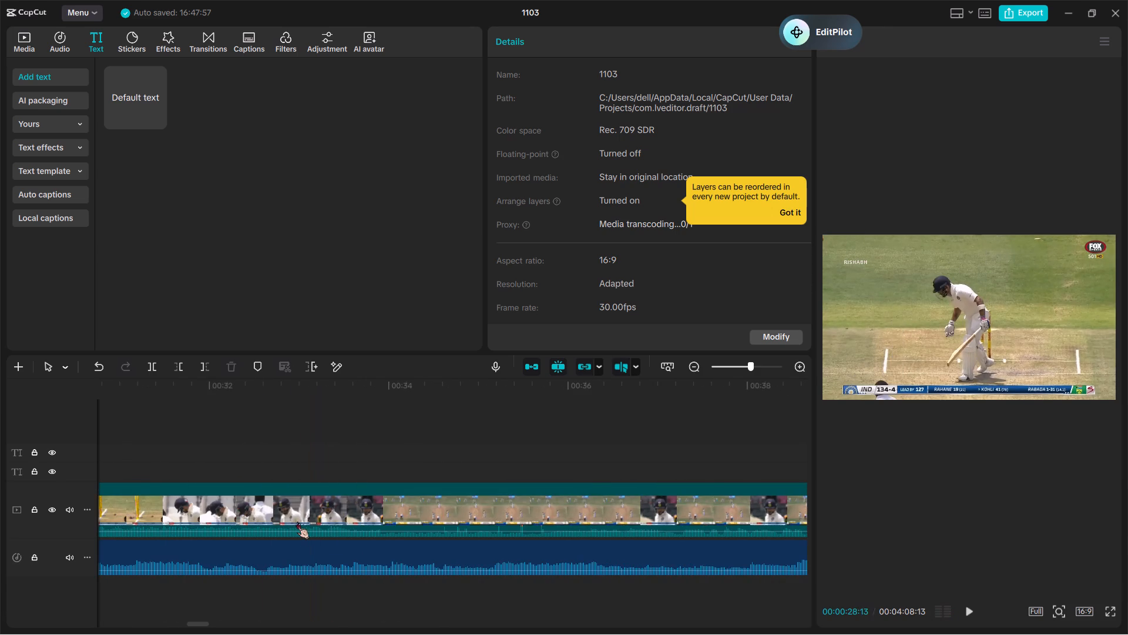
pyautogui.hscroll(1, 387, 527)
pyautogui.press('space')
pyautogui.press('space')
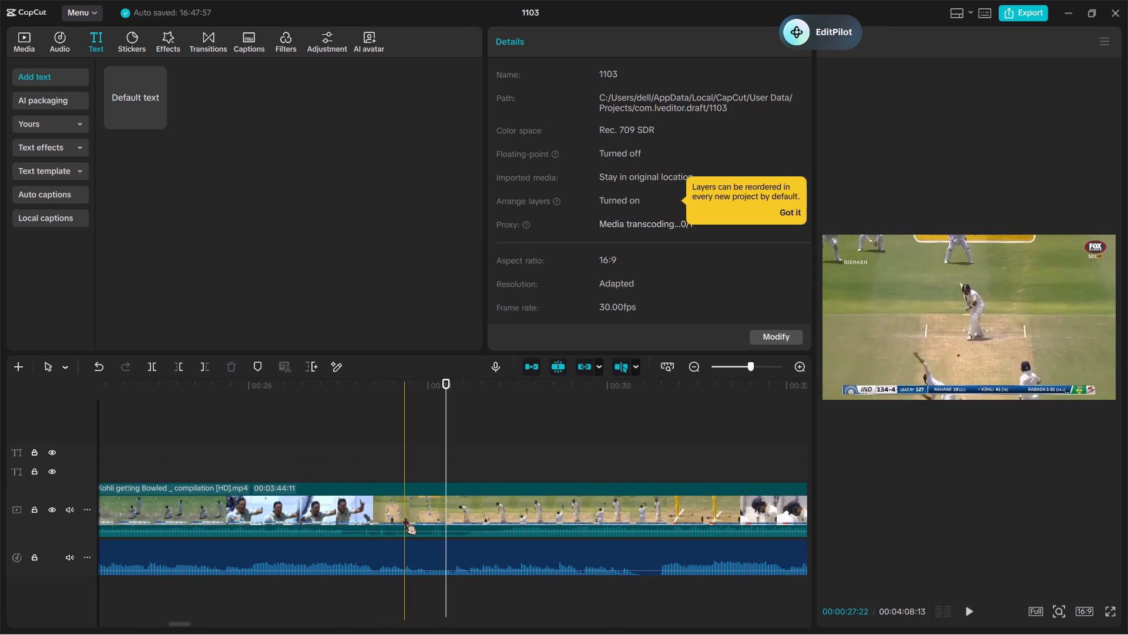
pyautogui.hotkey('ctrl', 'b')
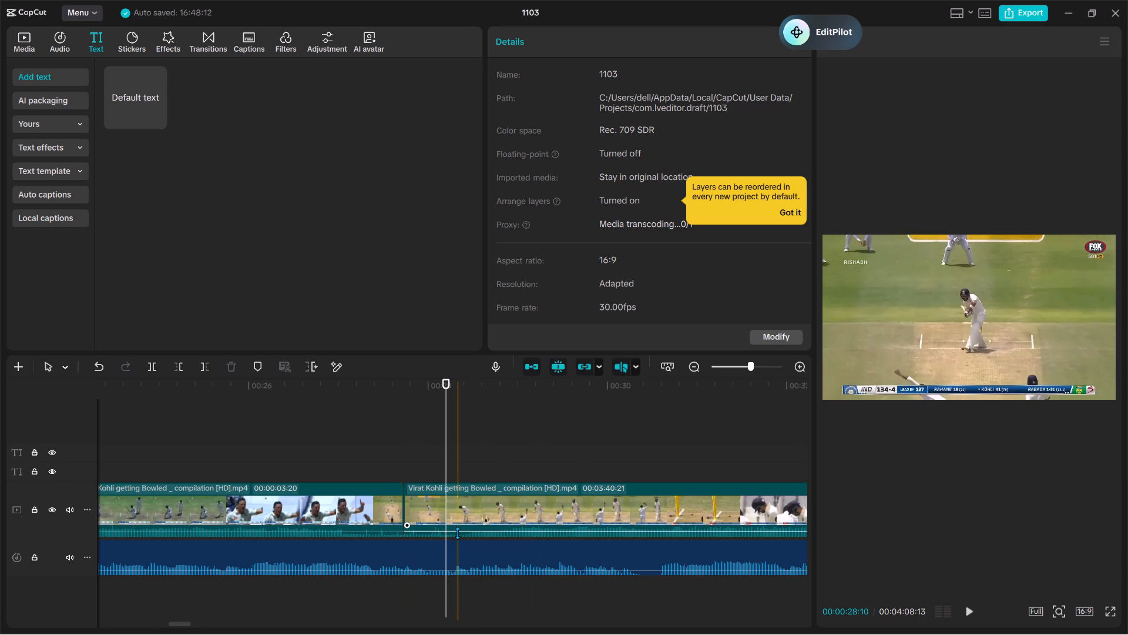
# Undo all the splits, trims and the deletion on the Virat Kohli compilation, including the first trim off its start.
pyautogui.hscroll(2, 457, 533)
pyautogui.hscroll(-1, 466, 512)
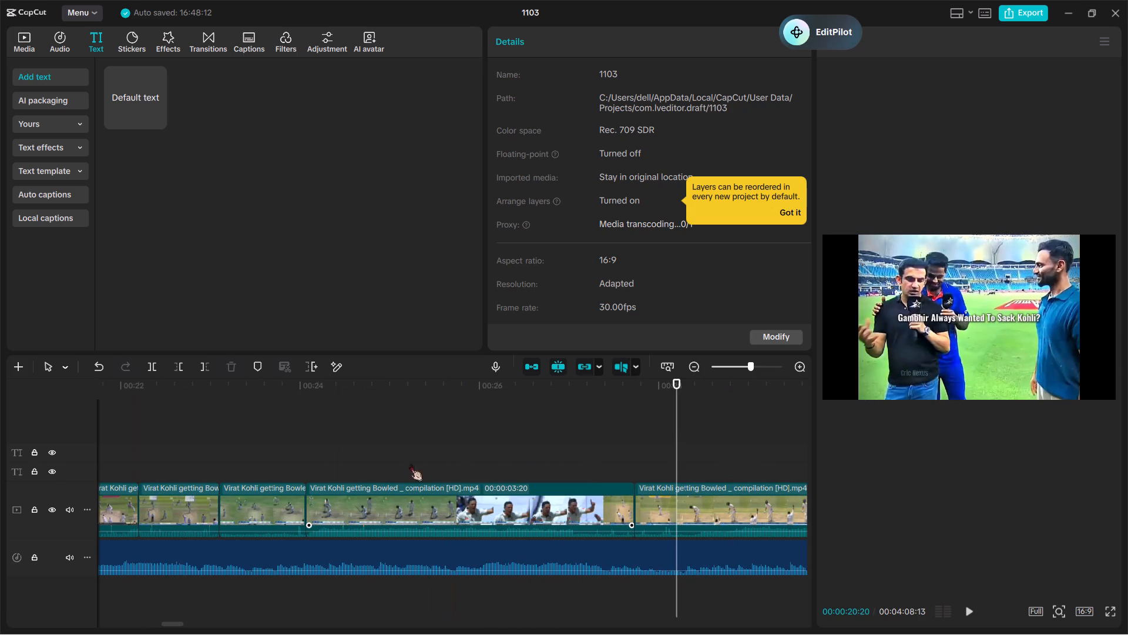
pyautogui.click(102, 371)
pyautogui.tripleClick(102, 371)
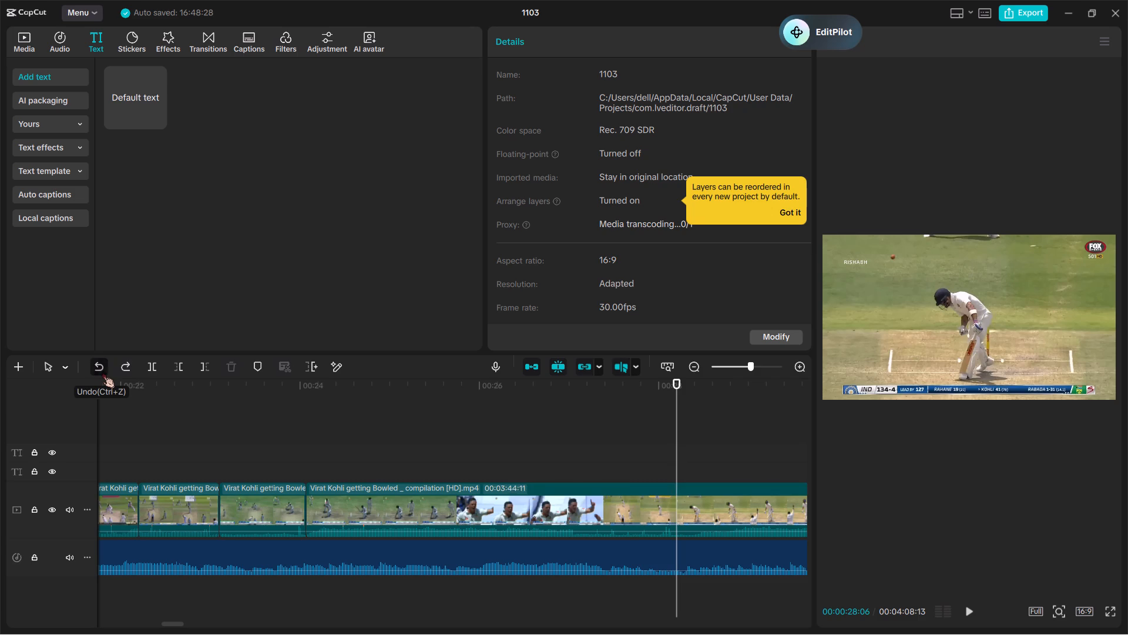
pyautogui.click(102, 371)
pyautogui.tripleClick(102, 371)
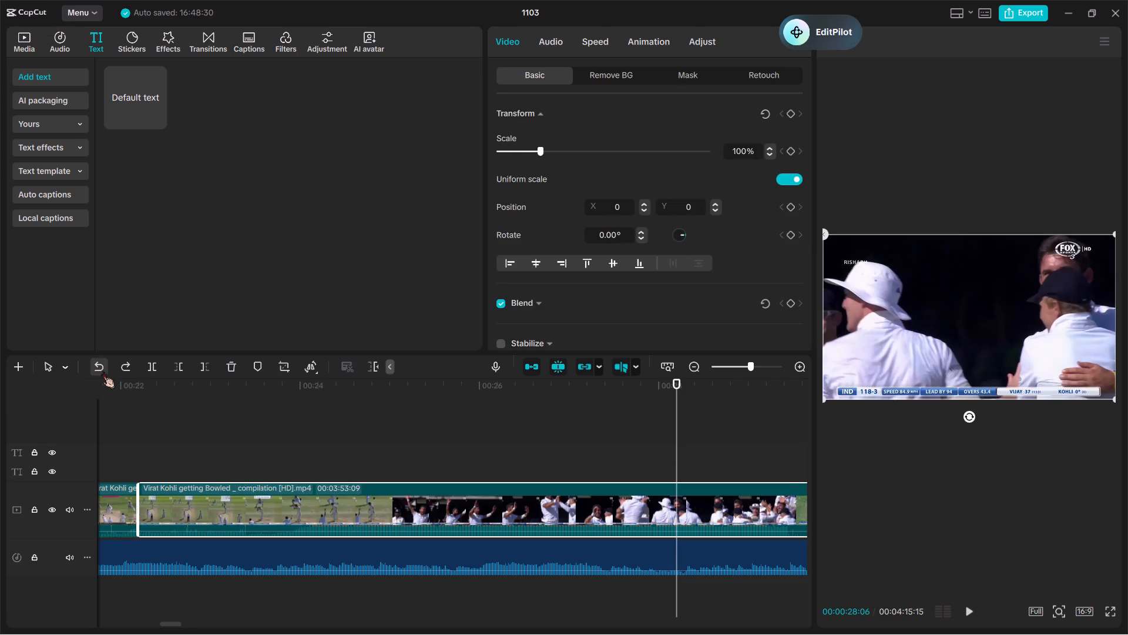
pyautogui.click(102, 371)
pyautogui.click(102, 371)
pyautogui.click(102, 371)
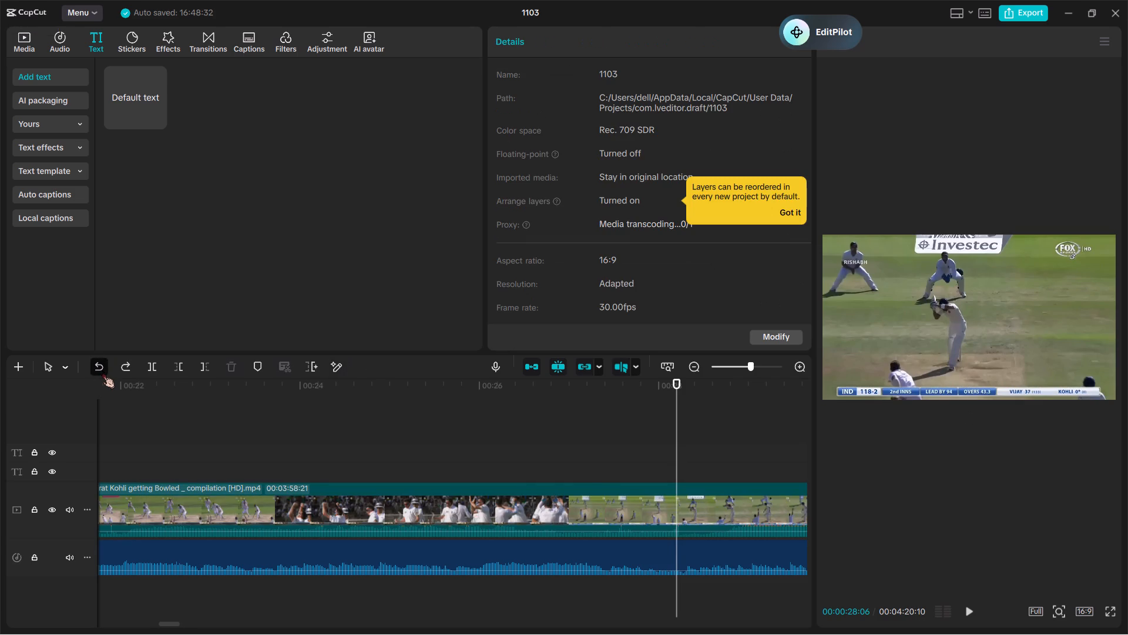
pyautogui.hscroll(1, 226, 465)
pyautogui.hscroll(-1, 501, 544)
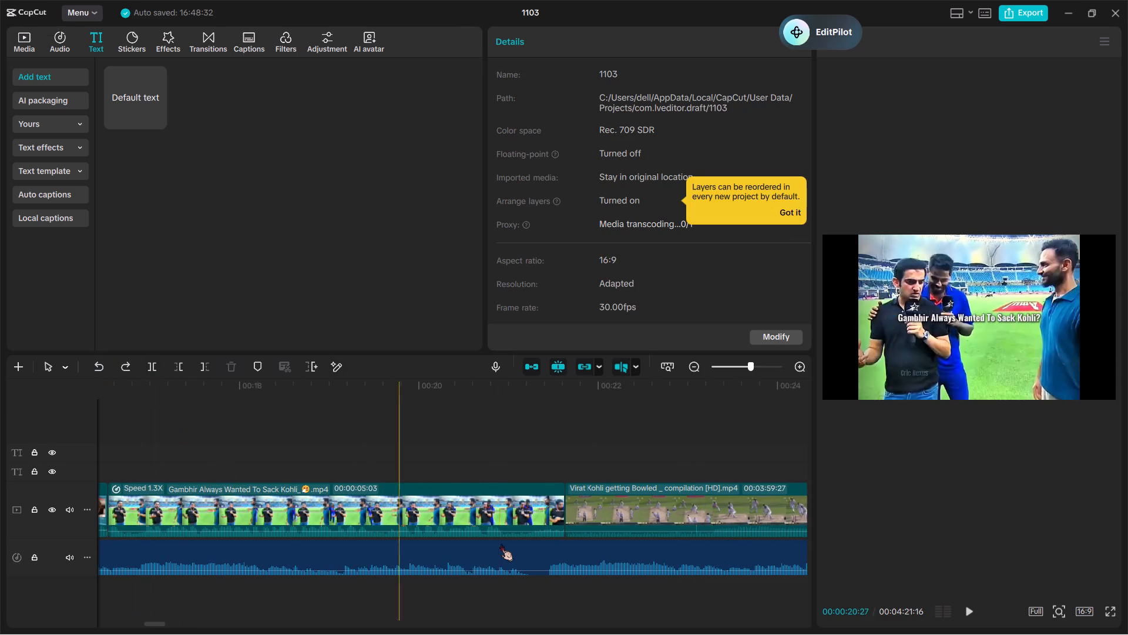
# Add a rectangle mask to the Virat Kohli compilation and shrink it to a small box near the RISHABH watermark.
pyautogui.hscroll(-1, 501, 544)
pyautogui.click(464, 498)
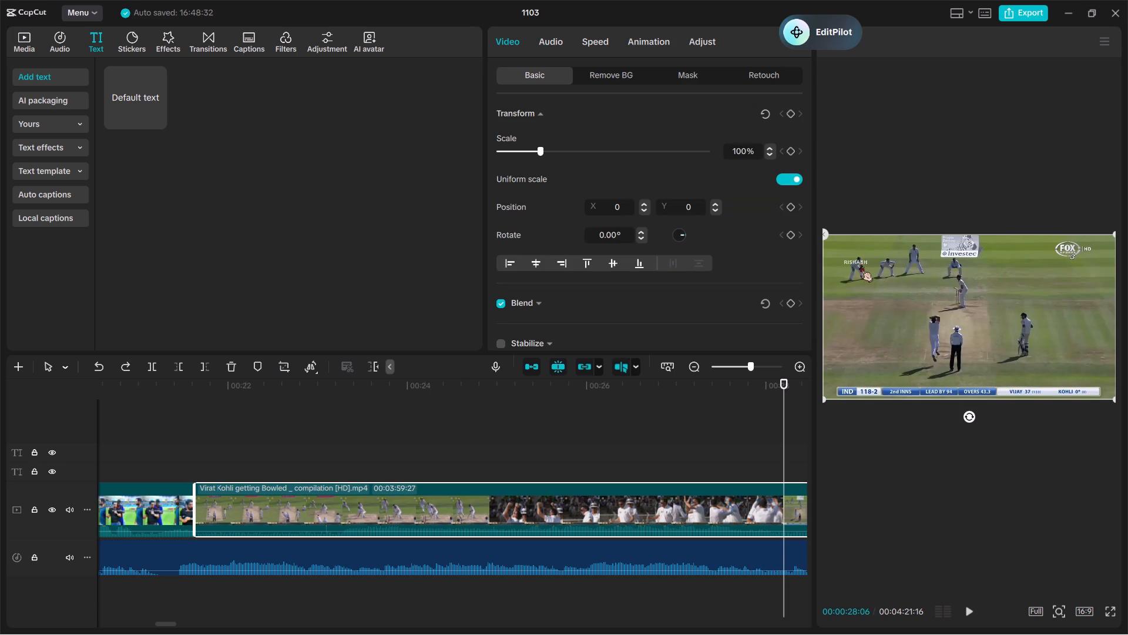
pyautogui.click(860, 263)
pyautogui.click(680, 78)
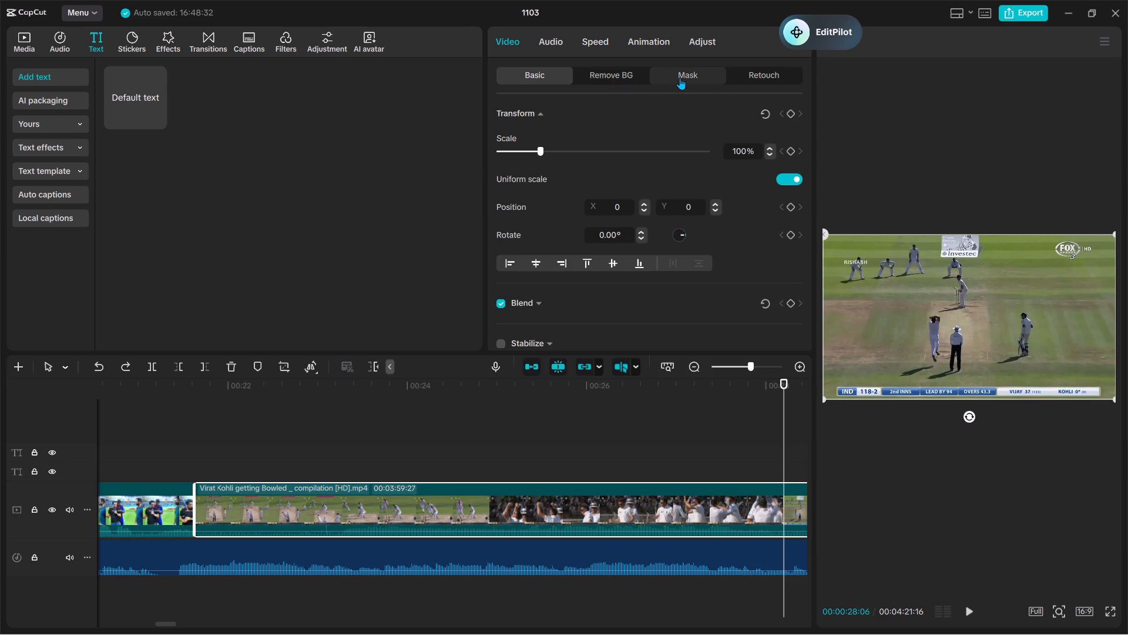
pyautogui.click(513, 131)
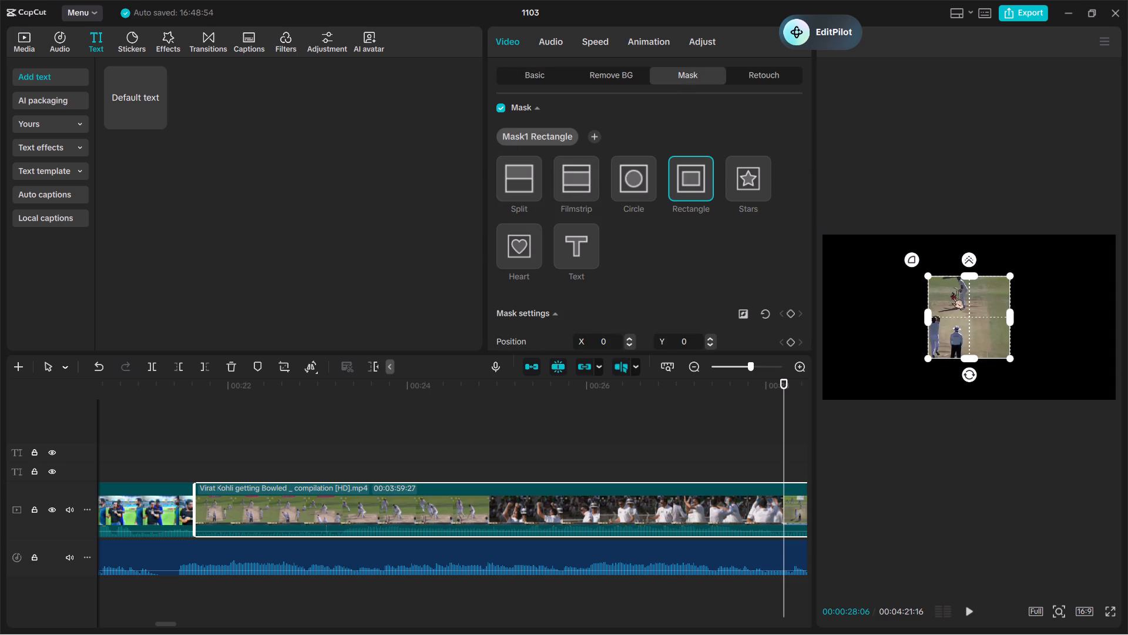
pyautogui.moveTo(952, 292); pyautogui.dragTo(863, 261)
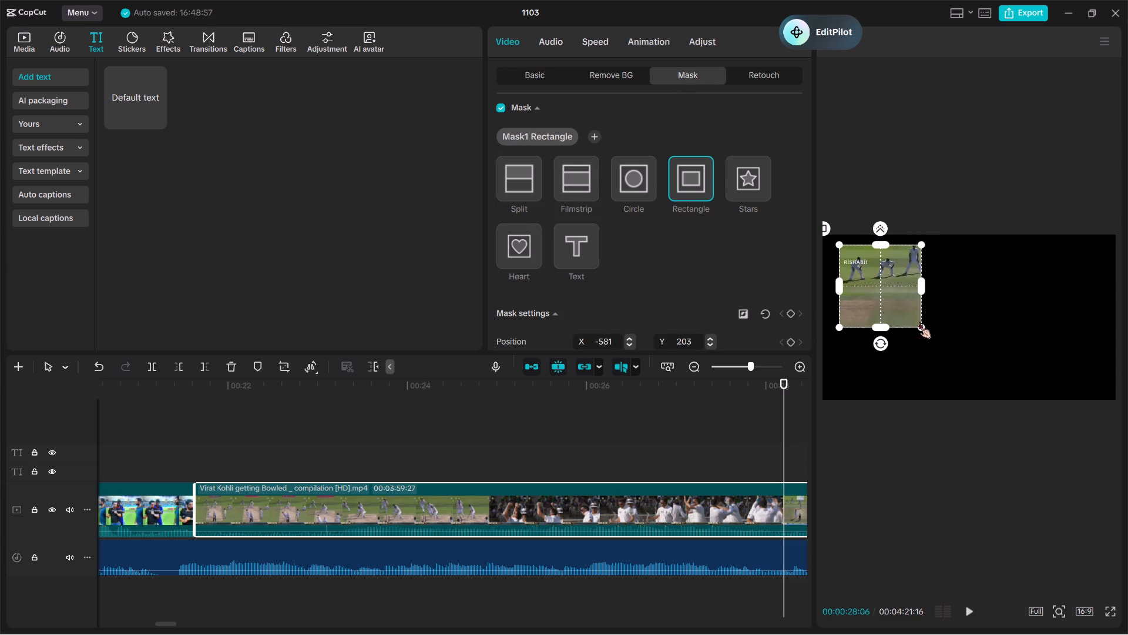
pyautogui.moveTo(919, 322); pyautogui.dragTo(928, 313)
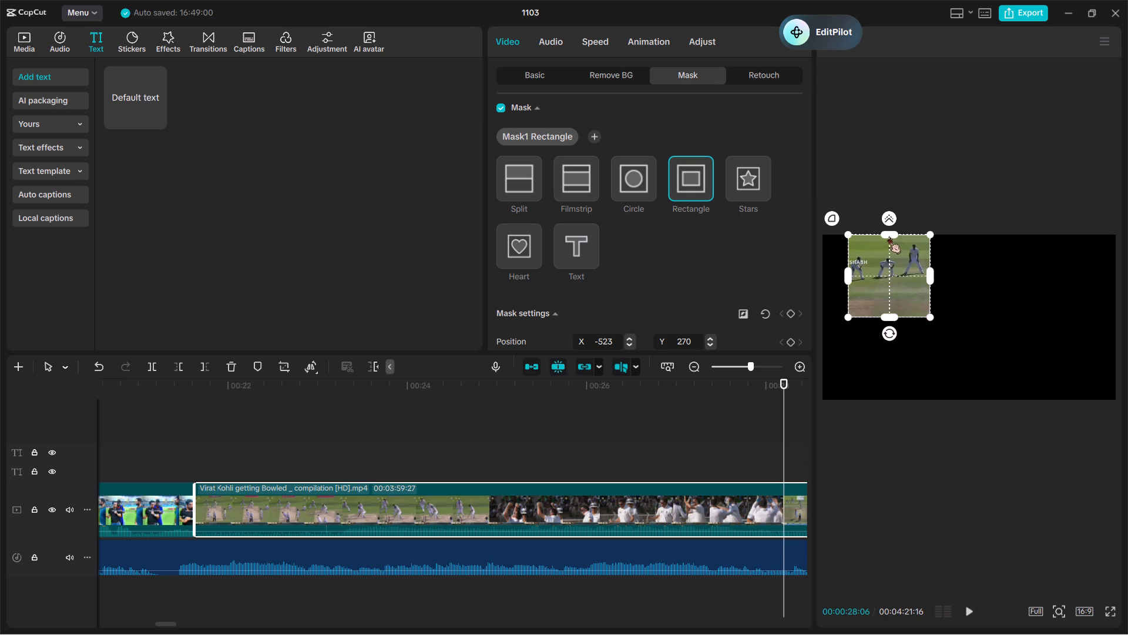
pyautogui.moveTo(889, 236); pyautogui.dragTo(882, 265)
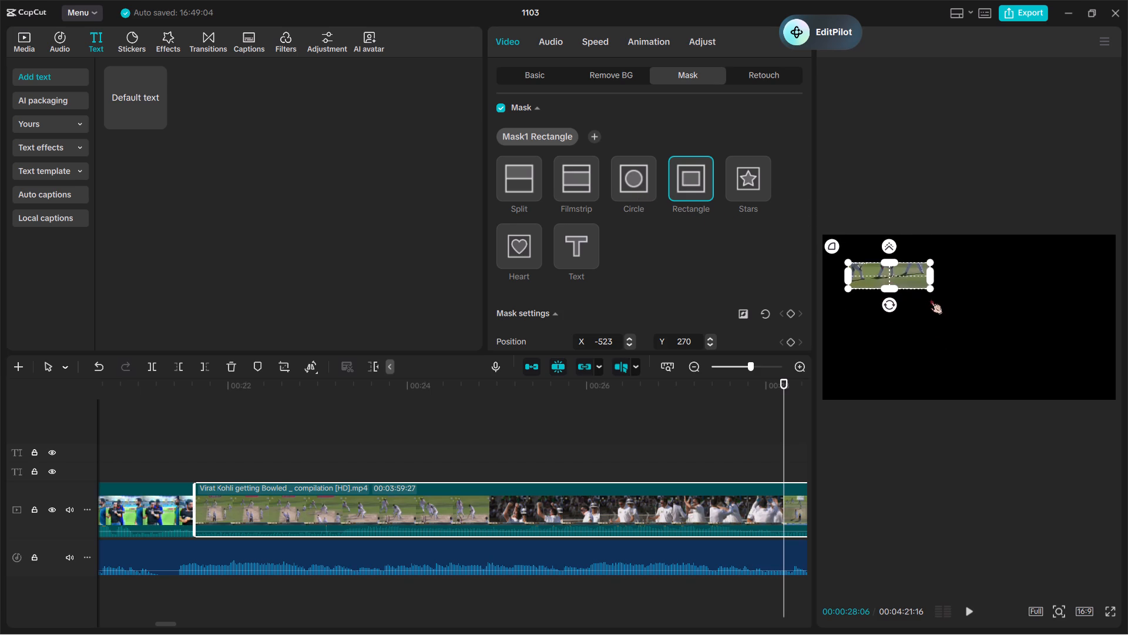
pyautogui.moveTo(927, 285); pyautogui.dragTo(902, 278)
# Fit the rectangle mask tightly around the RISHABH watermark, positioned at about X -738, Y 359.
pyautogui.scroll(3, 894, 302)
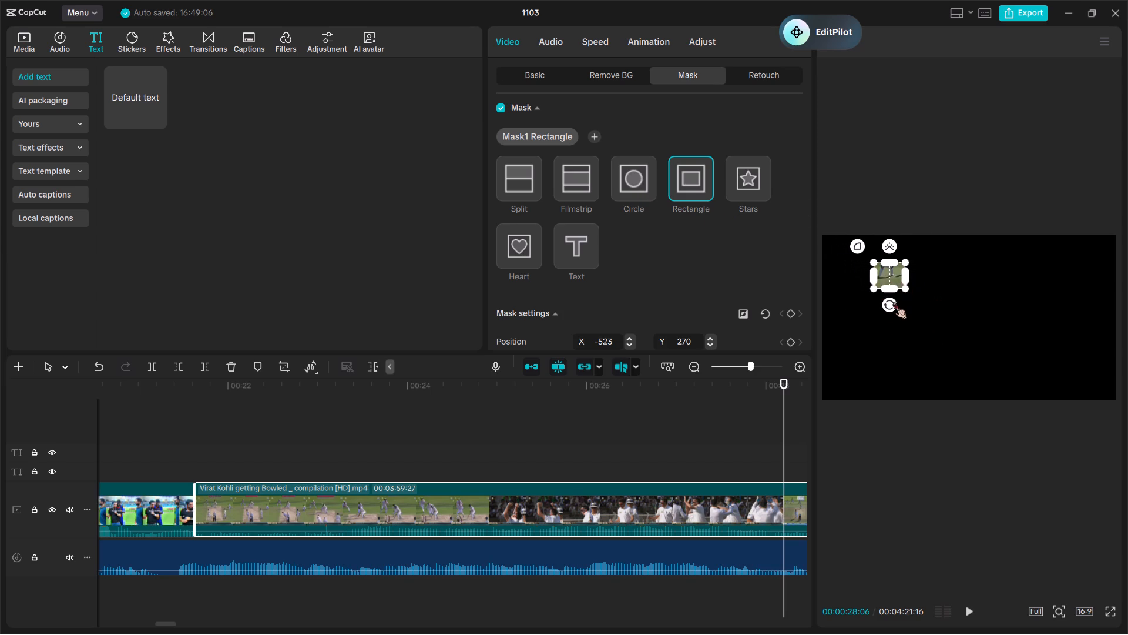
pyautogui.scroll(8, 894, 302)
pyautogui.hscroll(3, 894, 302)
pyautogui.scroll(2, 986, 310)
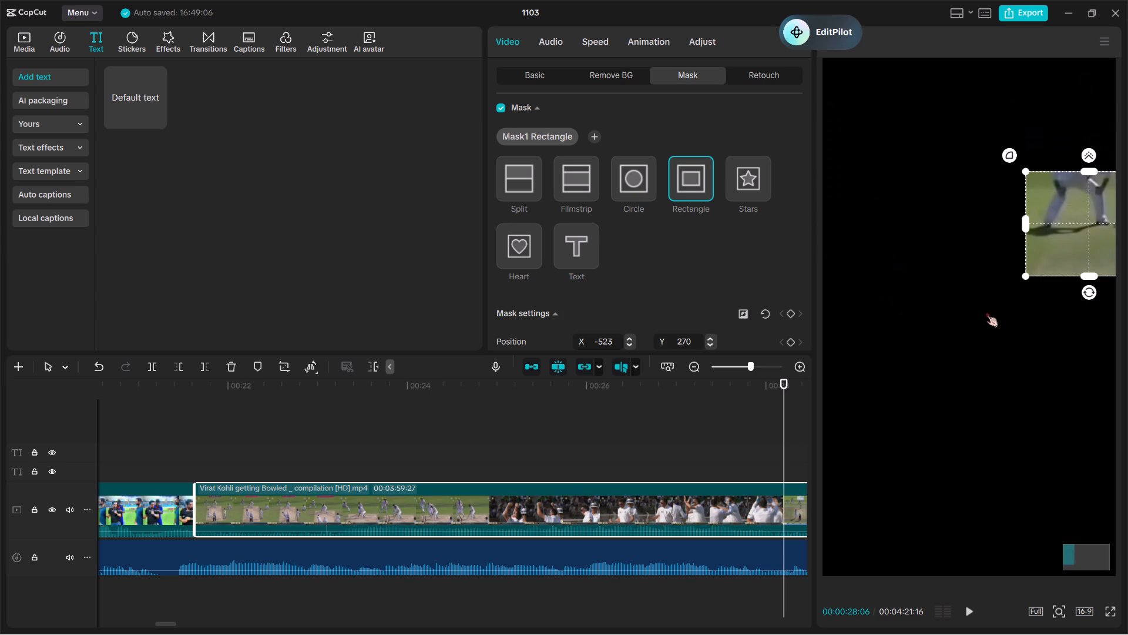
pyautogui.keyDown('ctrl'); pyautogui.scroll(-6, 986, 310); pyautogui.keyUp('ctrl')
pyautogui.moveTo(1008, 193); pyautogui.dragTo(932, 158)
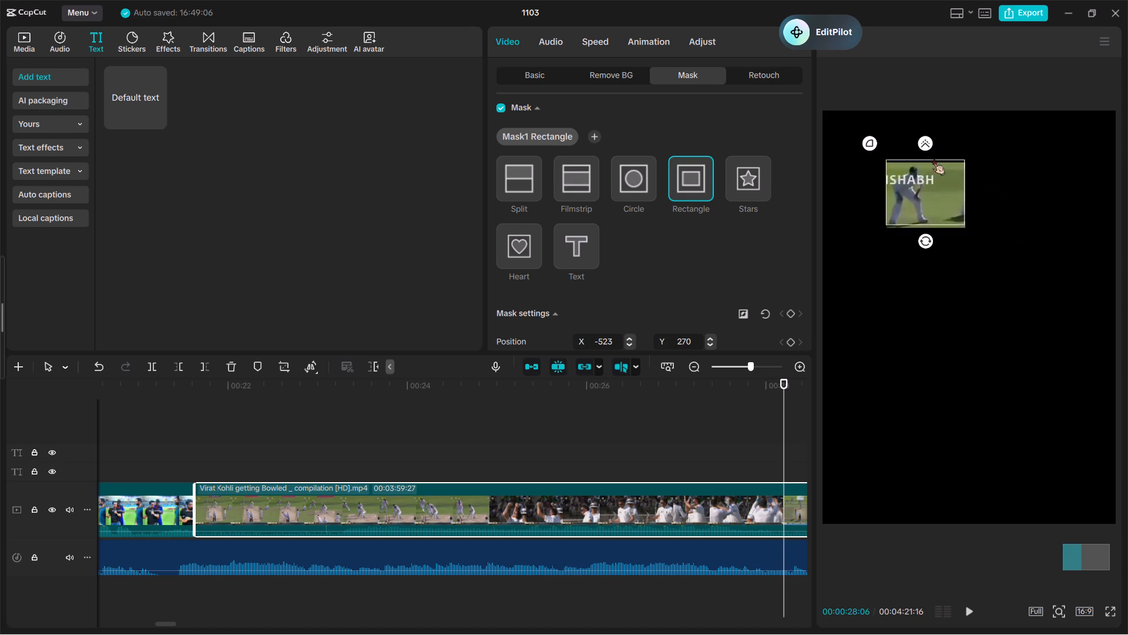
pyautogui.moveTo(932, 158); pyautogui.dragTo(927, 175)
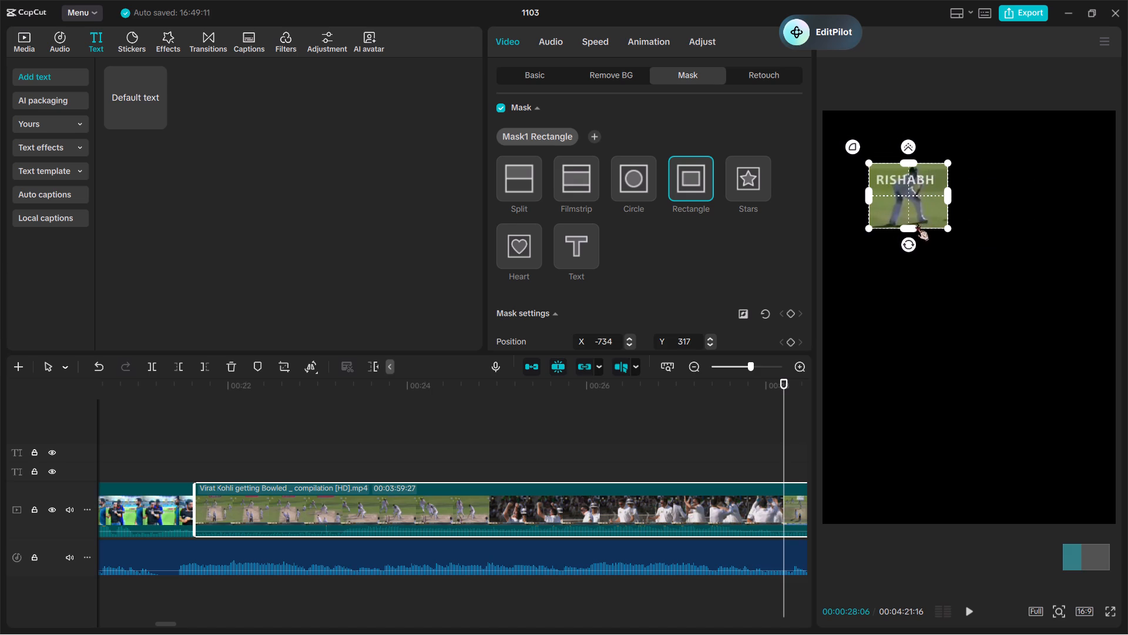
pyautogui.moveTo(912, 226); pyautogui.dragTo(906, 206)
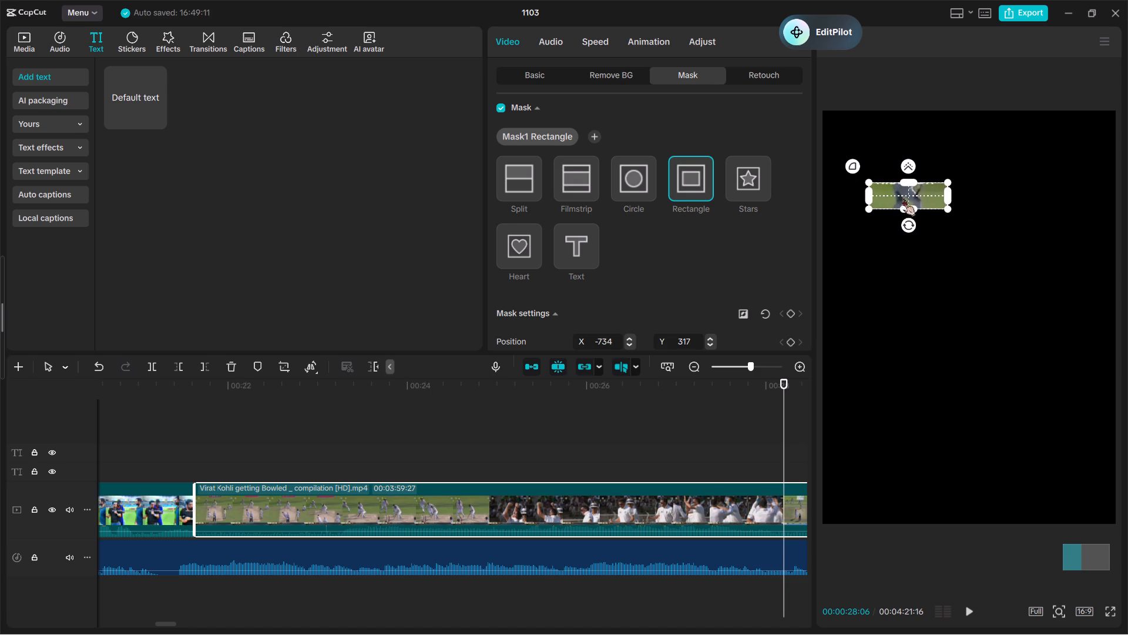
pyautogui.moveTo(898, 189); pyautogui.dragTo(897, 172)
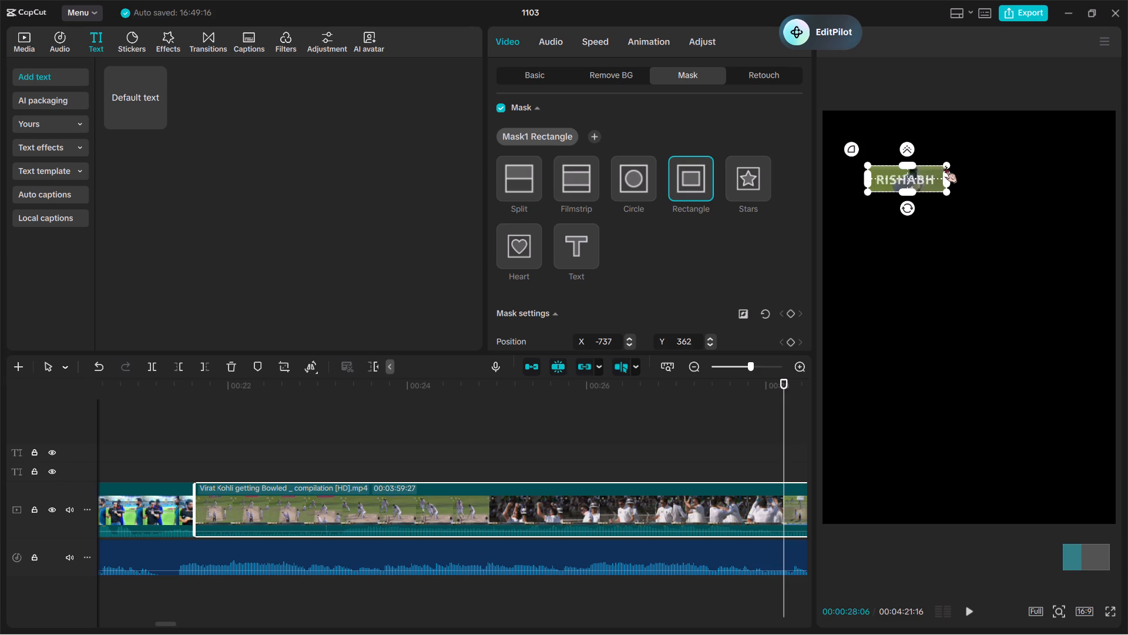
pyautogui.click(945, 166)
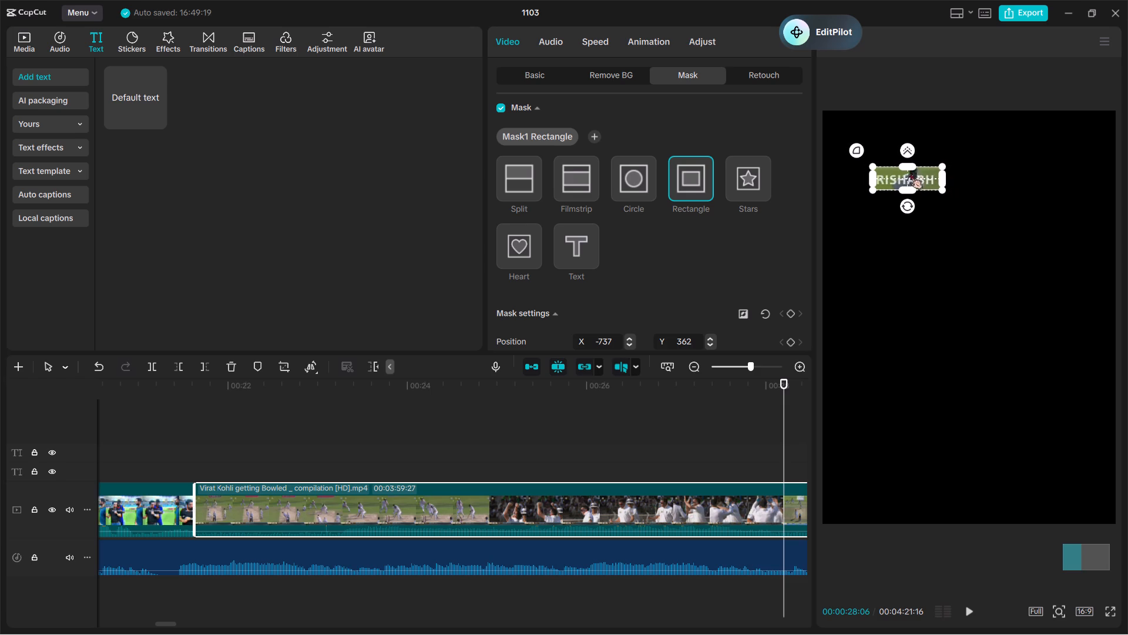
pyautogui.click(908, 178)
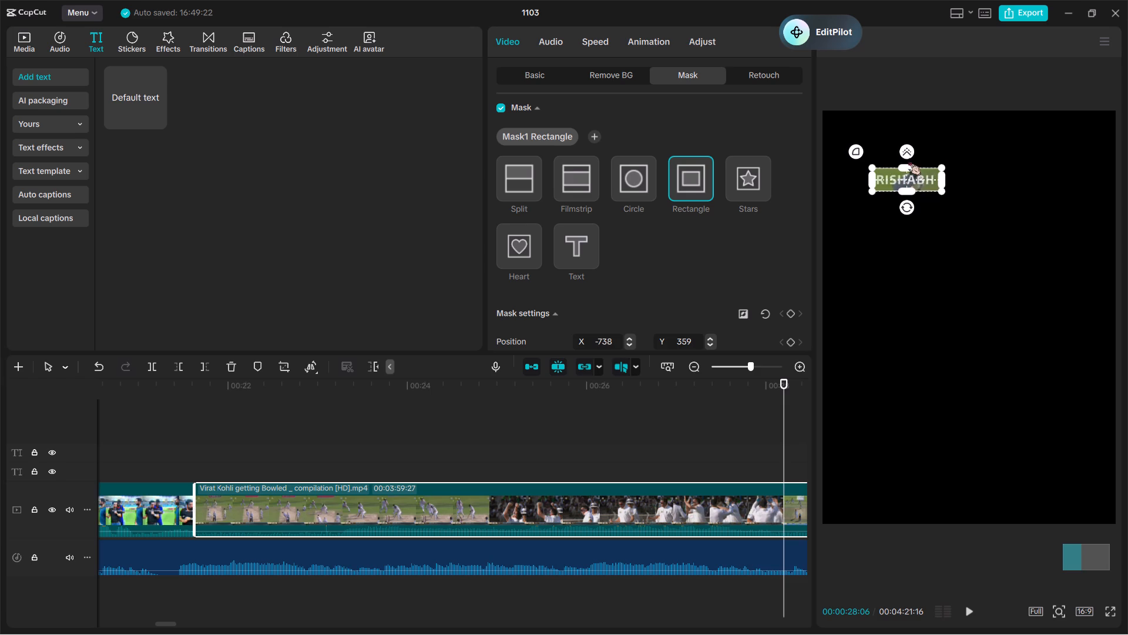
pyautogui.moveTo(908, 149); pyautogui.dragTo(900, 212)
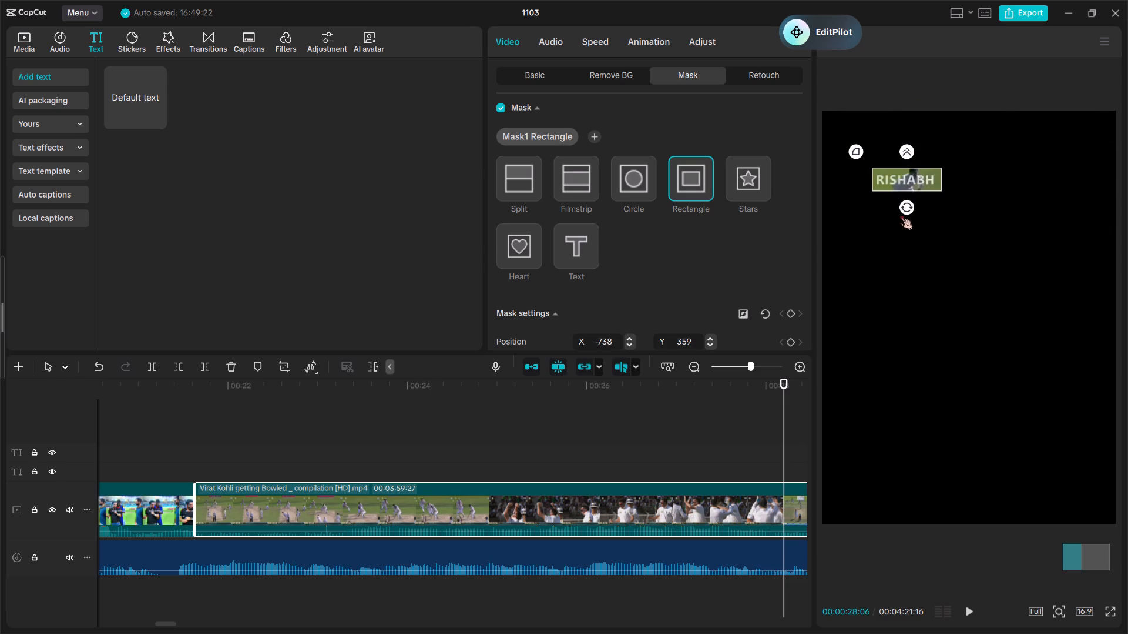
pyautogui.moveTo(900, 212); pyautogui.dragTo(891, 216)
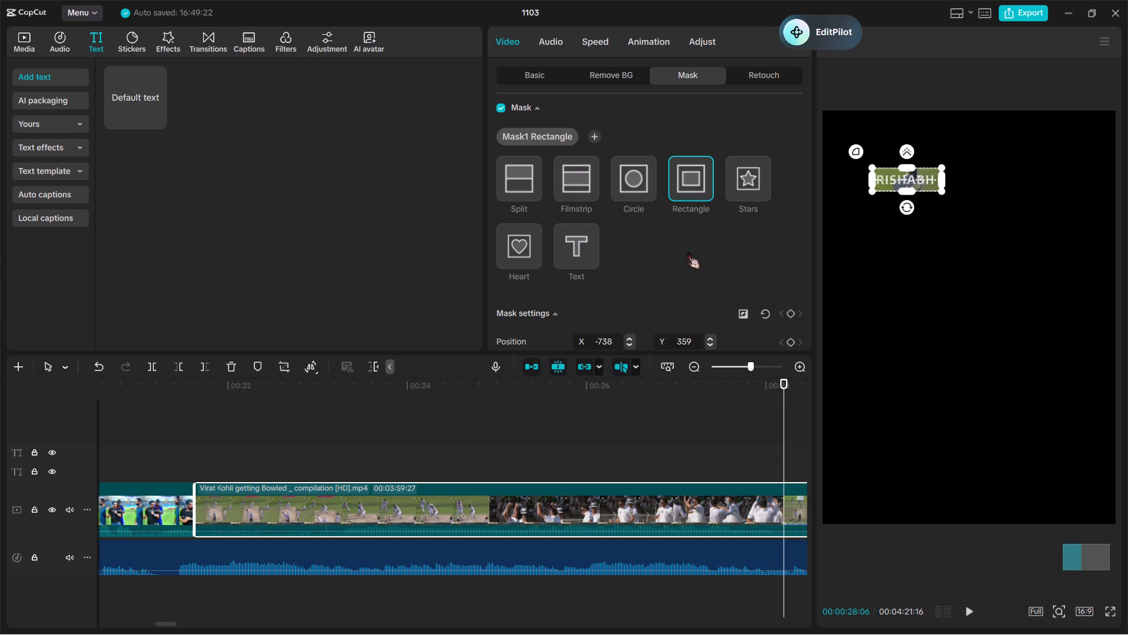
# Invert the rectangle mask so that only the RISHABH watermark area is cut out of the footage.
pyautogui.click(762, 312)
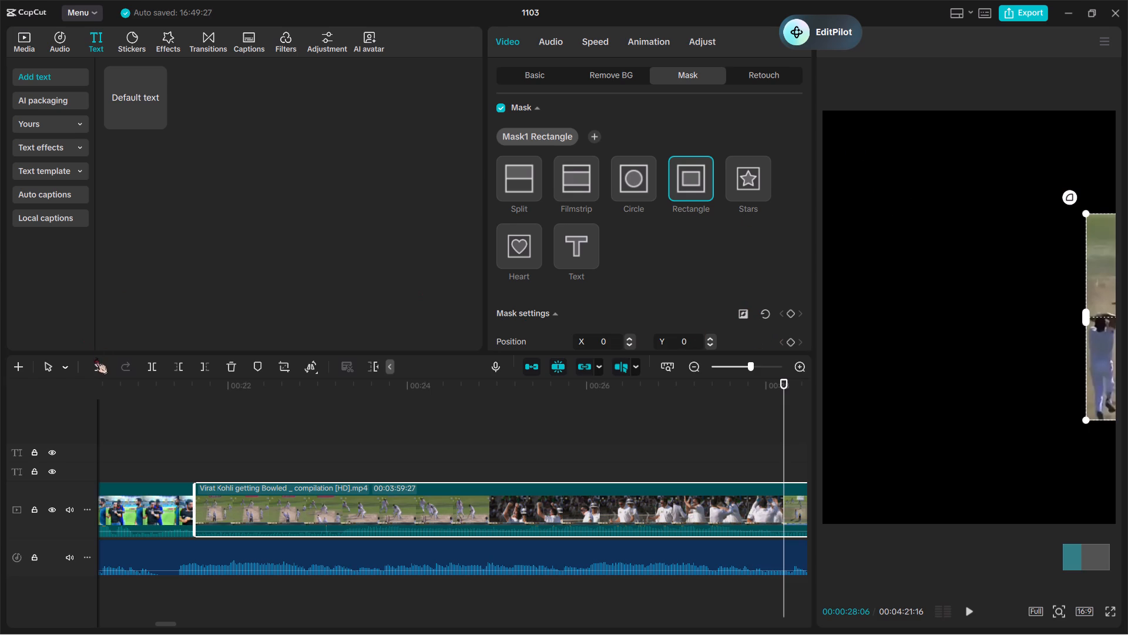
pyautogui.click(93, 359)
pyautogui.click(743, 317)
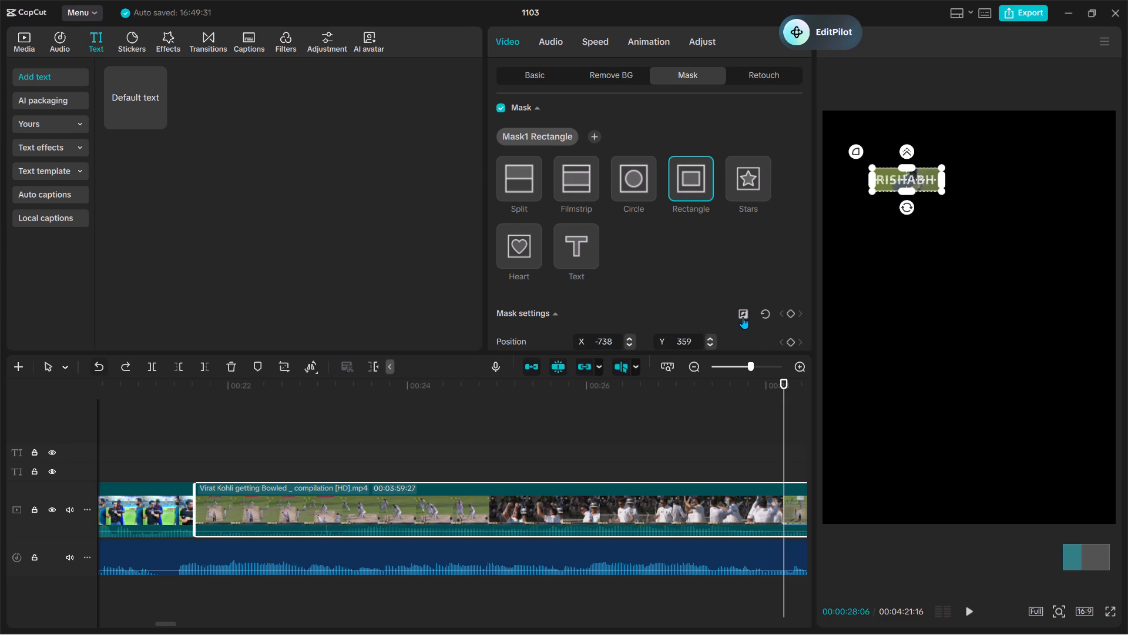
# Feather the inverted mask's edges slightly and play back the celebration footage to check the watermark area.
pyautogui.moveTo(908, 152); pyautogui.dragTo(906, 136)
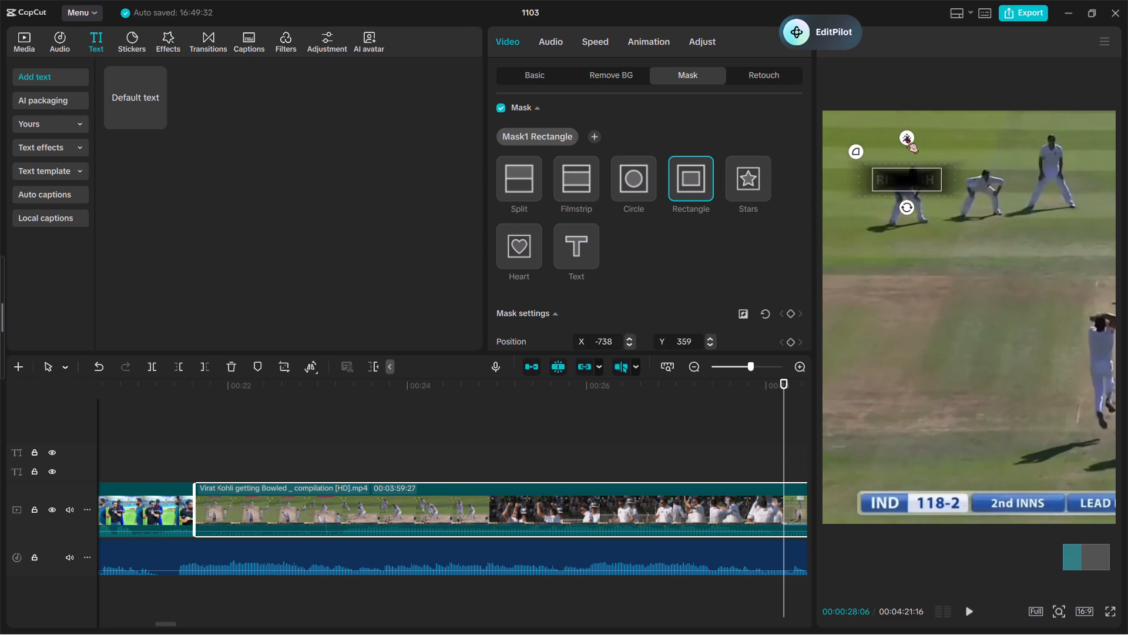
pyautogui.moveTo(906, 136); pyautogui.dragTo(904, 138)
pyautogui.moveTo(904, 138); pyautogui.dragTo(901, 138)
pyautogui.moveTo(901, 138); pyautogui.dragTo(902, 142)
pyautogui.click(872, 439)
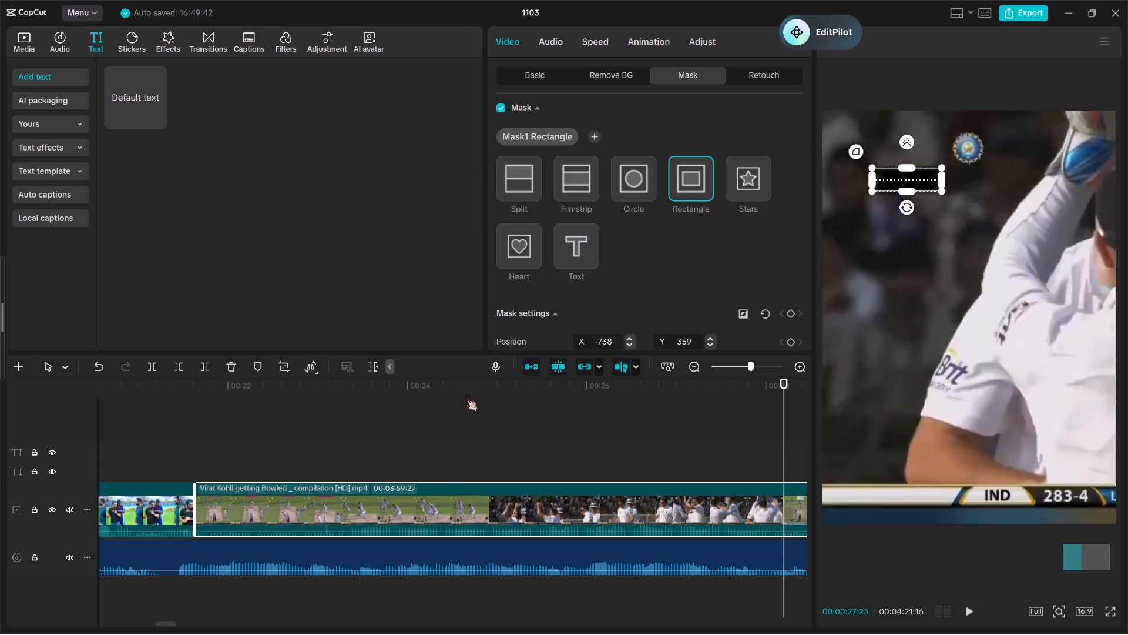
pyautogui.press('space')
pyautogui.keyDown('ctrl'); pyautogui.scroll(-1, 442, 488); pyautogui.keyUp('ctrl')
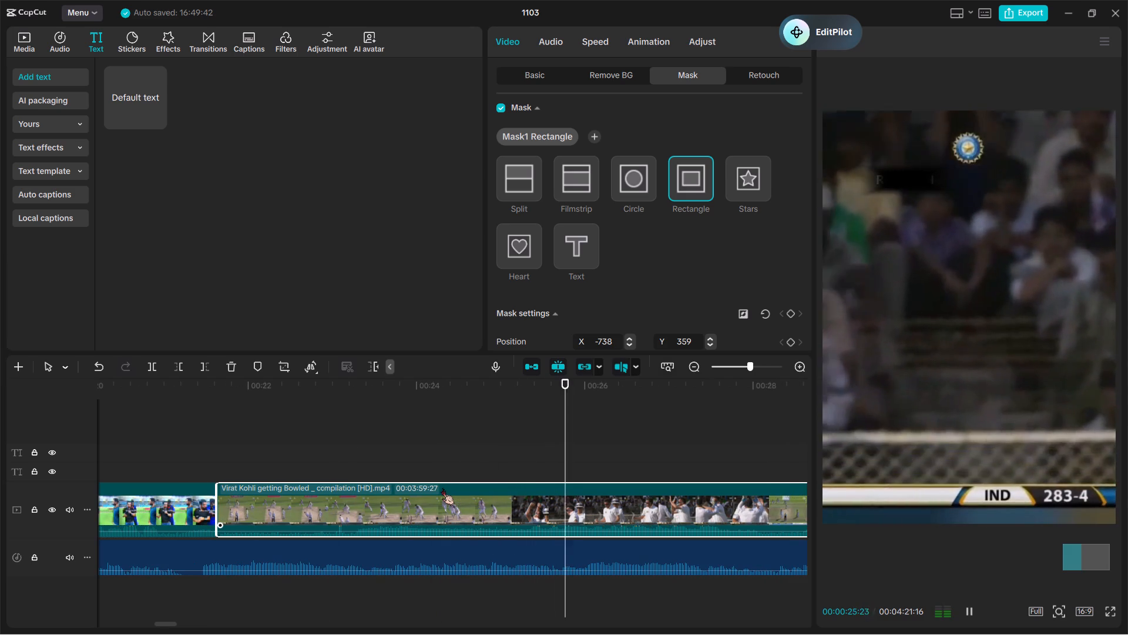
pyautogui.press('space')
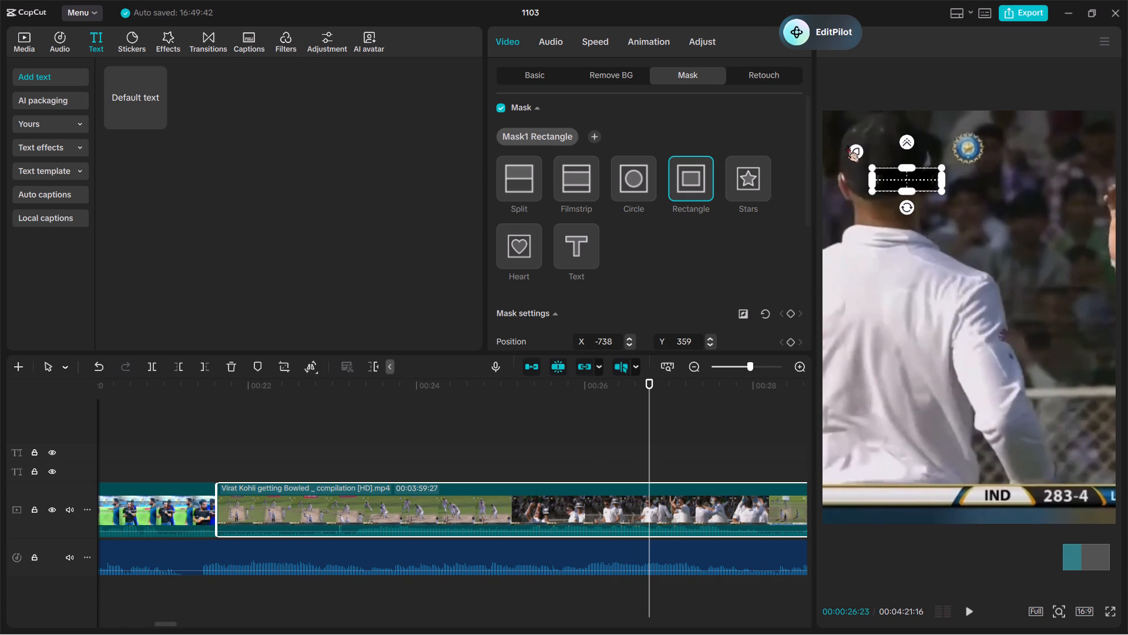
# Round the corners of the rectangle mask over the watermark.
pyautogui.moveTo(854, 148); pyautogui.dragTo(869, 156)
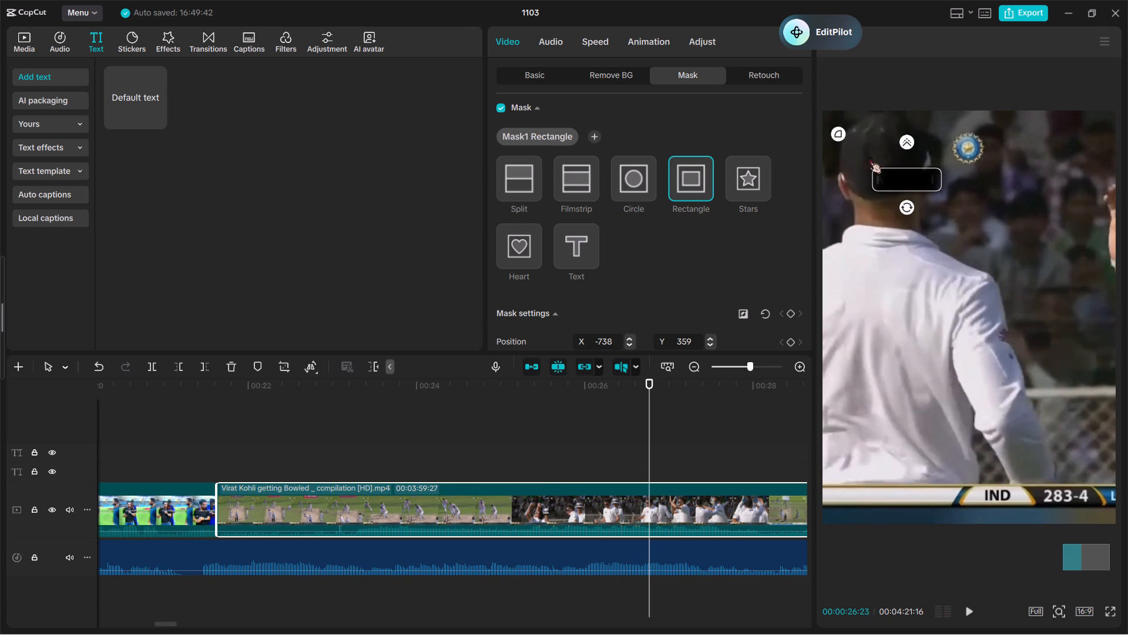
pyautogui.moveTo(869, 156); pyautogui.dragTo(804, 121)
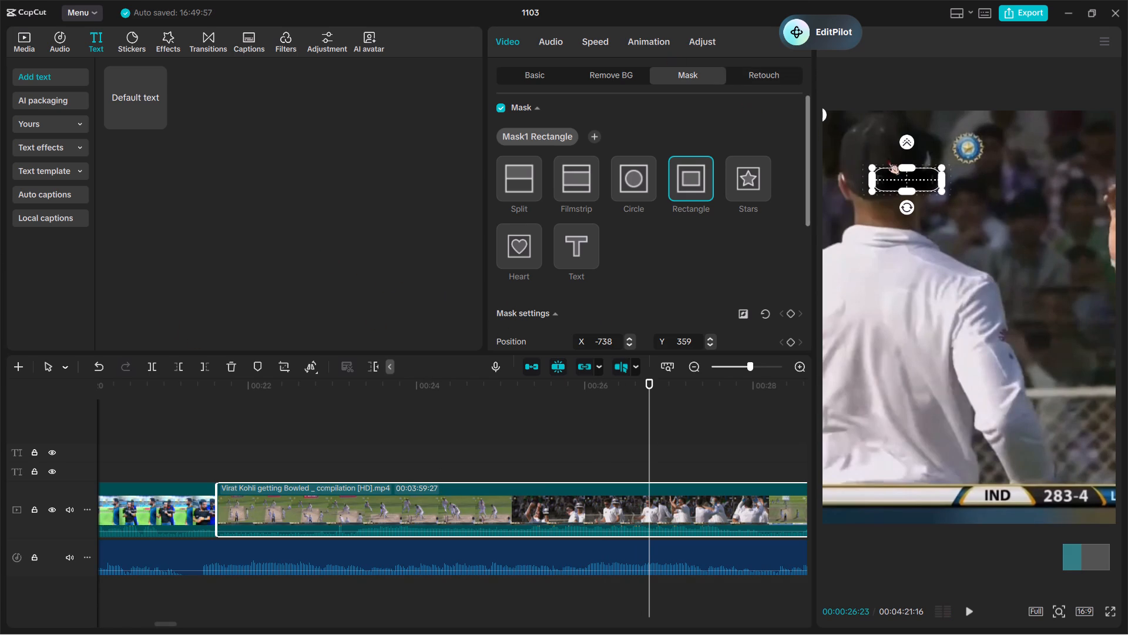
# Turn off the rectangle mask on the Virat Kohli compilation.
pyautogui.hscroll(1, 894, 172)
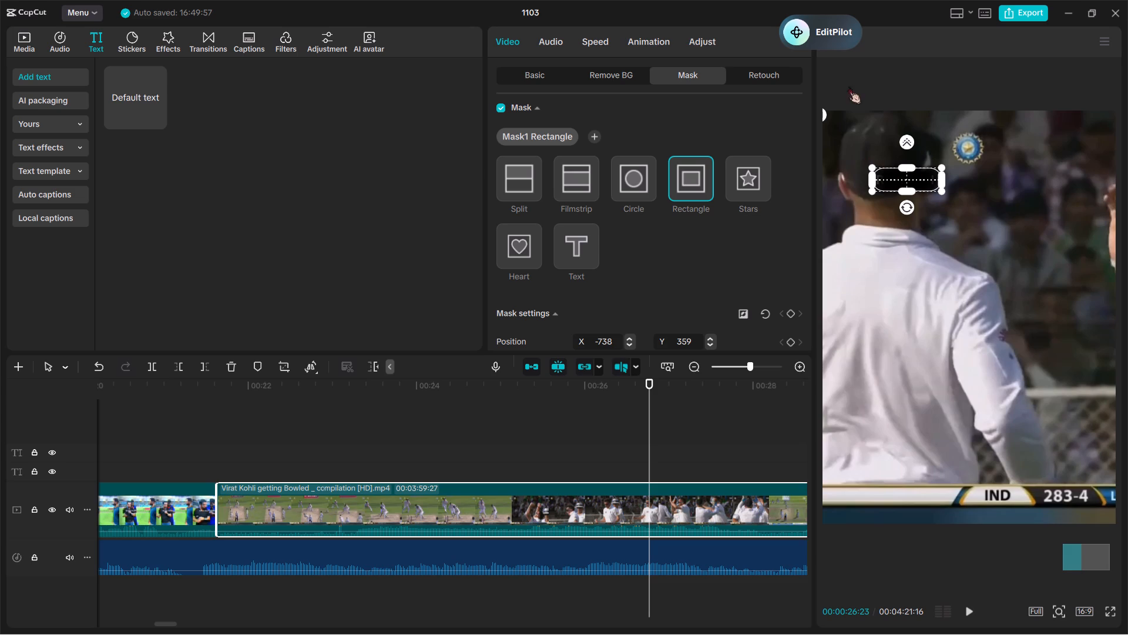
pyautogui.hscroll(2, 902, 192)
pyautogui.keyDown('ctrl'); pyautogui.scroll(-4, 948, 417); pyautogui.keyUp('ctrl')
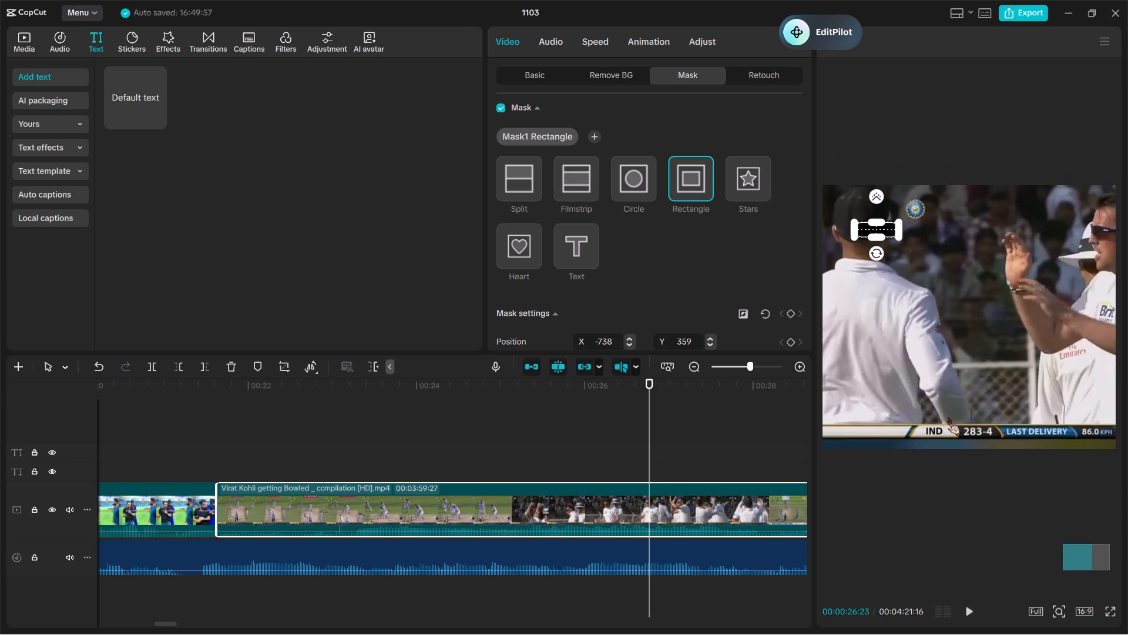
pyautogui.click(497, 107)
# Enable chroma key on the Virat Kohli compilation and try sampling a colour around the RISHABH watermark.
pyautogui.click(615, 75)
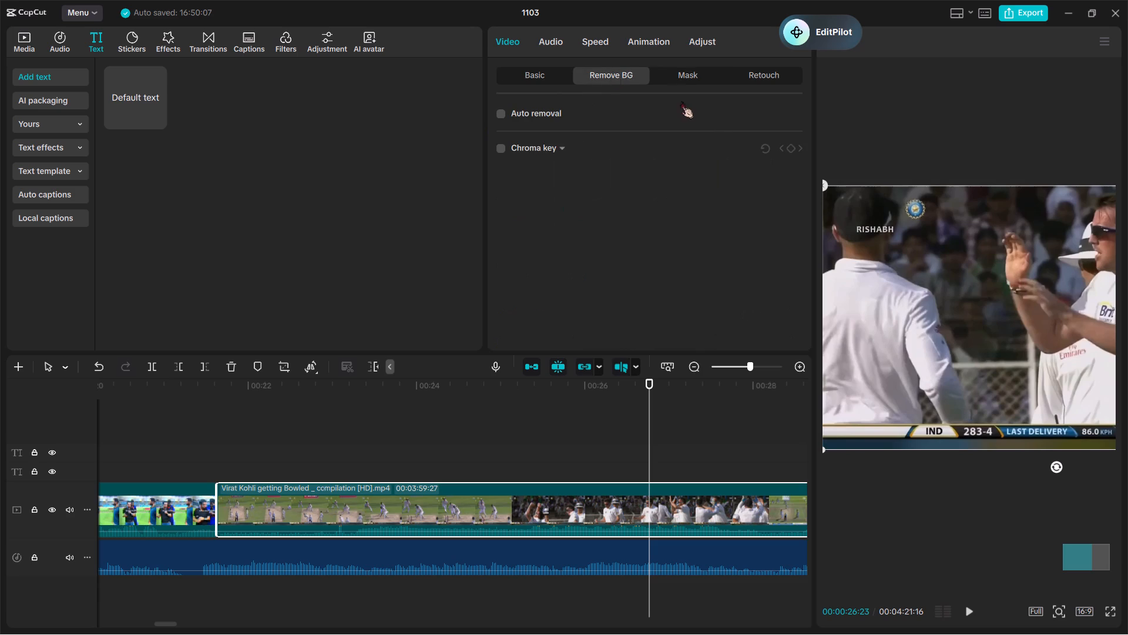
pyautogui.click(503, 150)
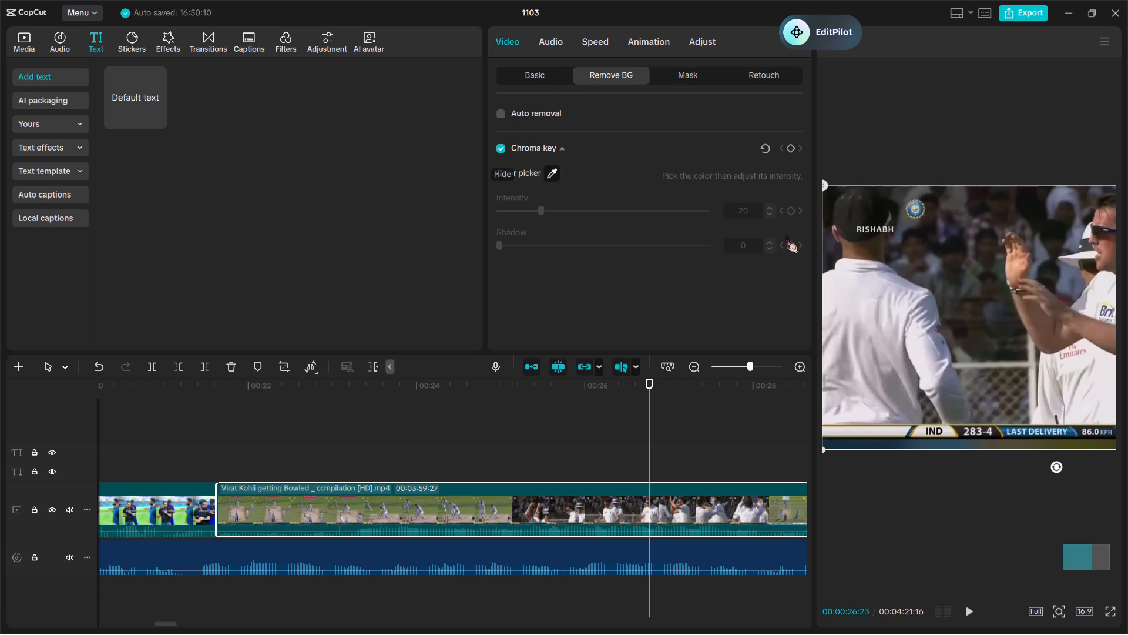
pyautogui.keyDown('ctrl'); pyautogui.scroll(4, 959, 326); pyautogui.keyUp('ctrl')
pyautogui.scroll(2, 959, 326)
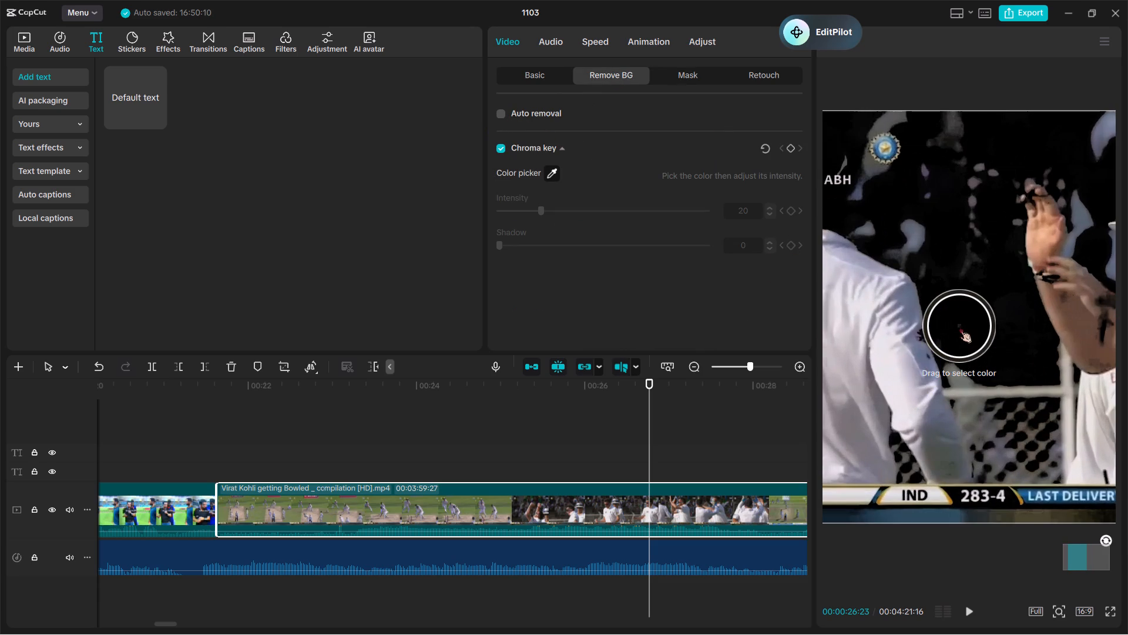
pyautogui.hscroll(1, 959, 326)
pyautogui.keyDown('ctrl'); pyautogui.scroll(6, 905, 182); pyautogui.keyUp('ctrl')
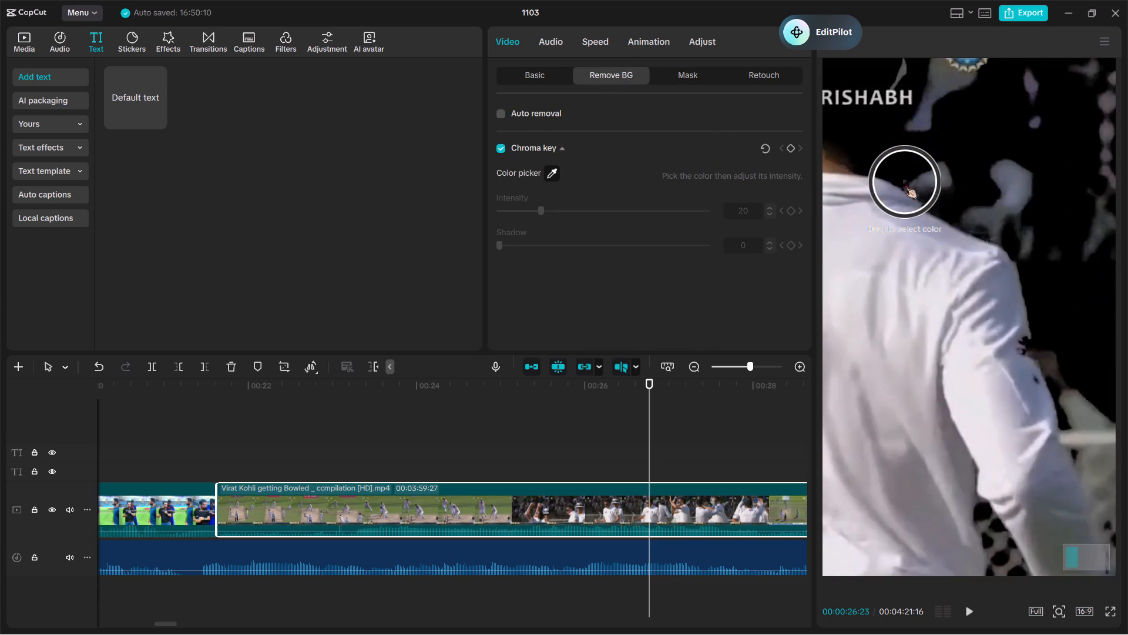
pyautogui.scroll(2, 905, 182)
pyautogui.hscroll(1, 837, 151)
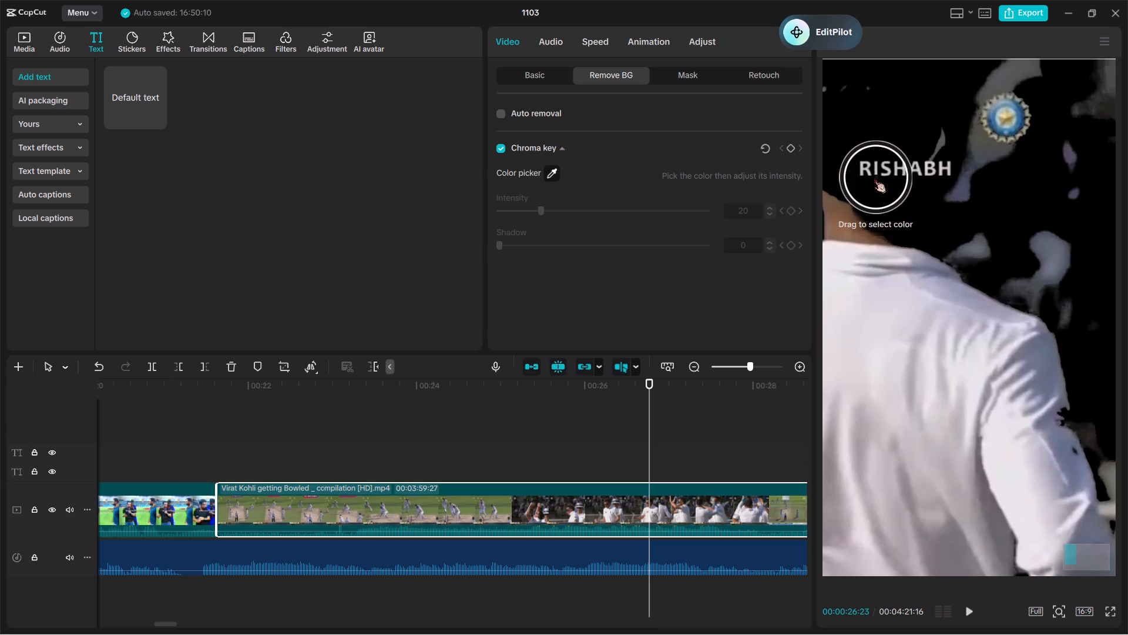
pyautogui.click(548, 173)
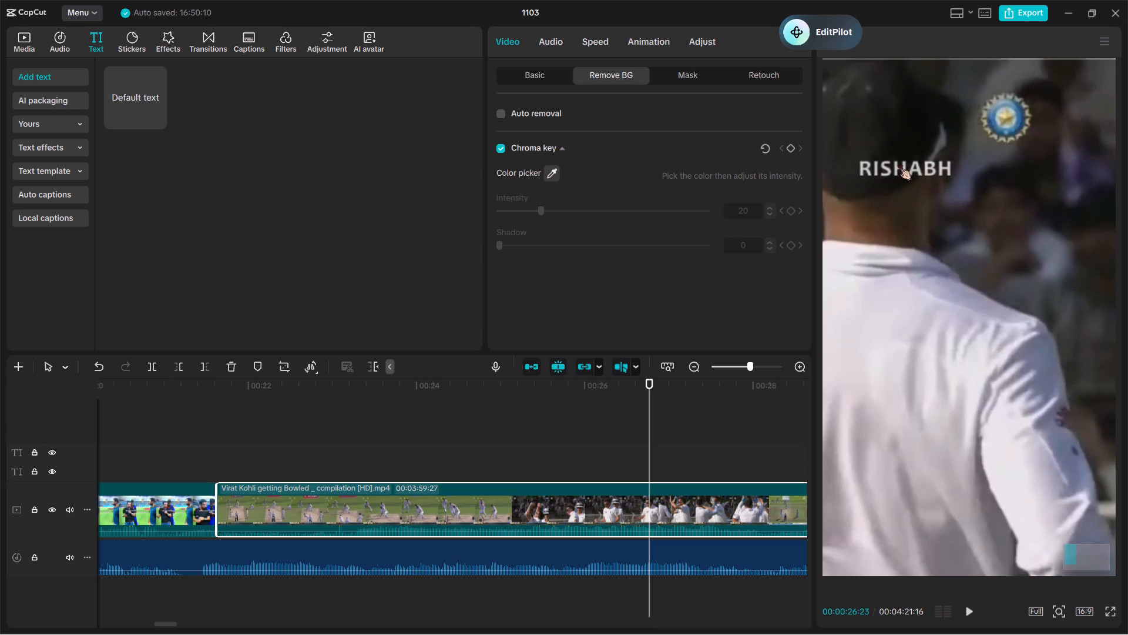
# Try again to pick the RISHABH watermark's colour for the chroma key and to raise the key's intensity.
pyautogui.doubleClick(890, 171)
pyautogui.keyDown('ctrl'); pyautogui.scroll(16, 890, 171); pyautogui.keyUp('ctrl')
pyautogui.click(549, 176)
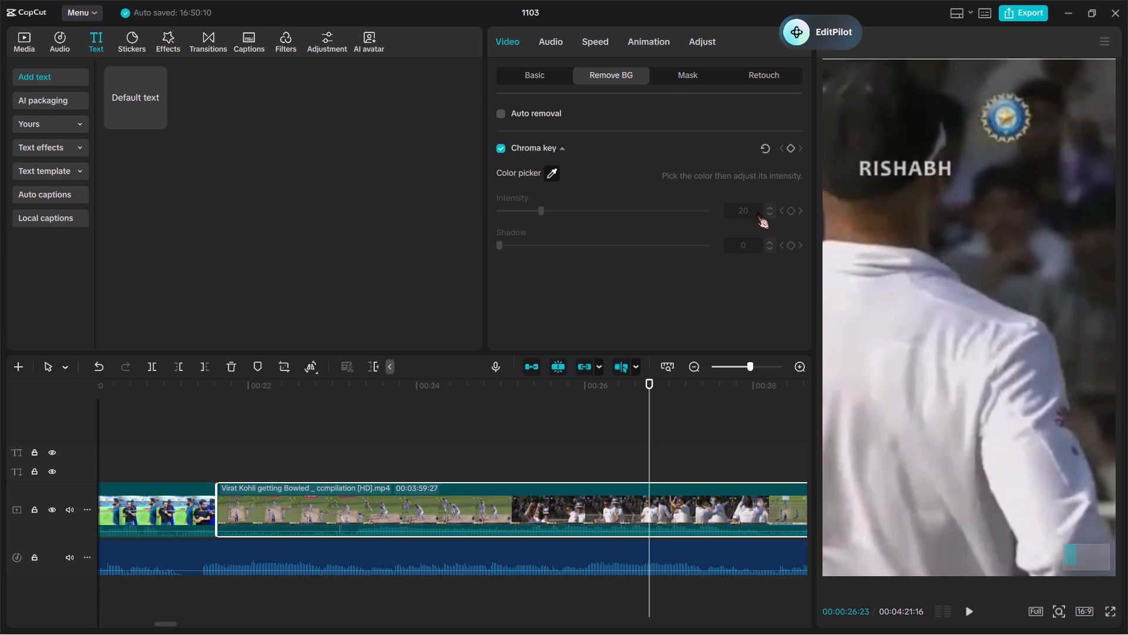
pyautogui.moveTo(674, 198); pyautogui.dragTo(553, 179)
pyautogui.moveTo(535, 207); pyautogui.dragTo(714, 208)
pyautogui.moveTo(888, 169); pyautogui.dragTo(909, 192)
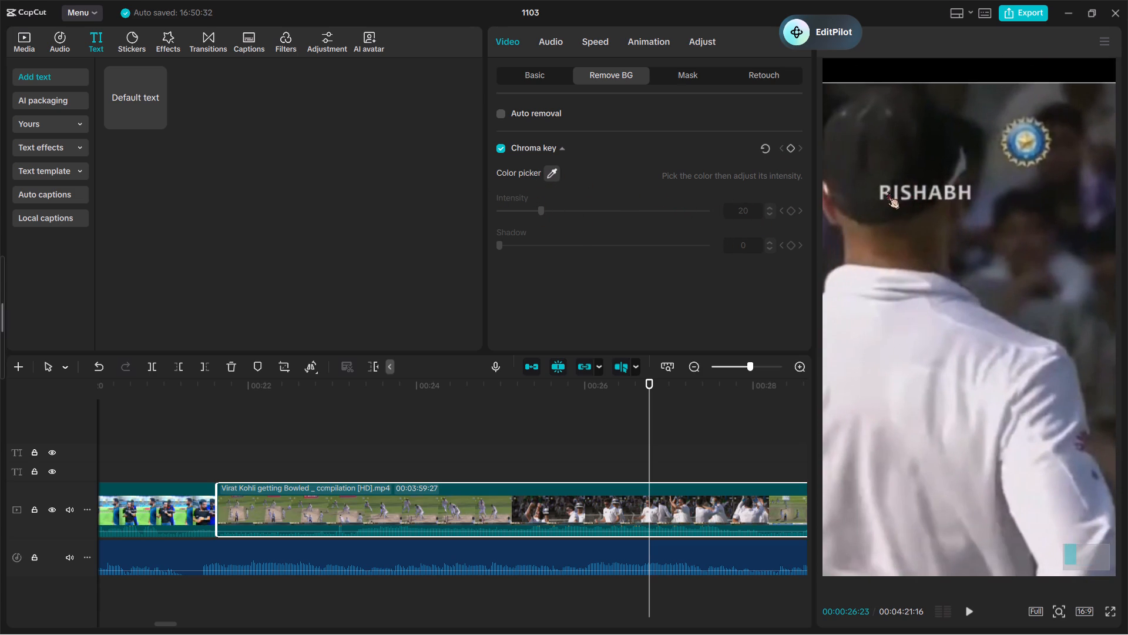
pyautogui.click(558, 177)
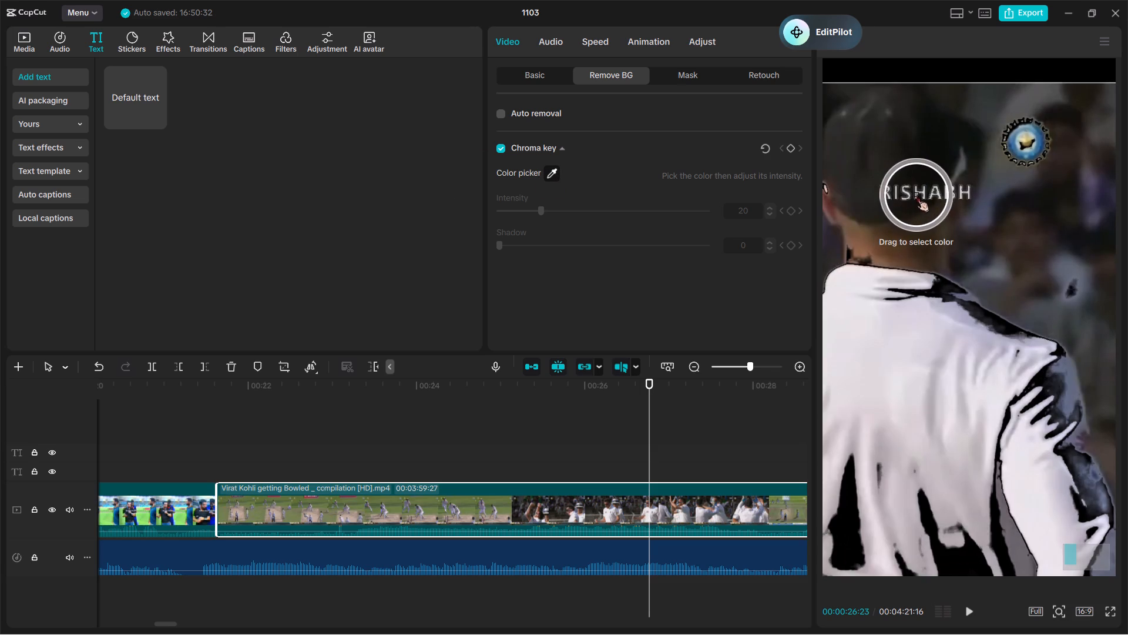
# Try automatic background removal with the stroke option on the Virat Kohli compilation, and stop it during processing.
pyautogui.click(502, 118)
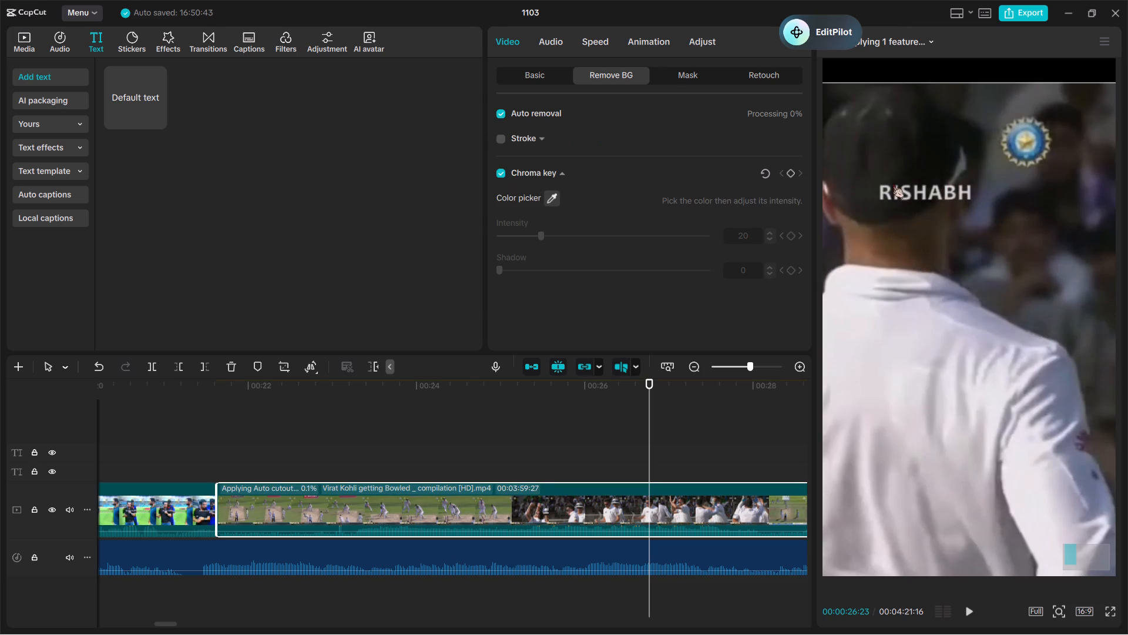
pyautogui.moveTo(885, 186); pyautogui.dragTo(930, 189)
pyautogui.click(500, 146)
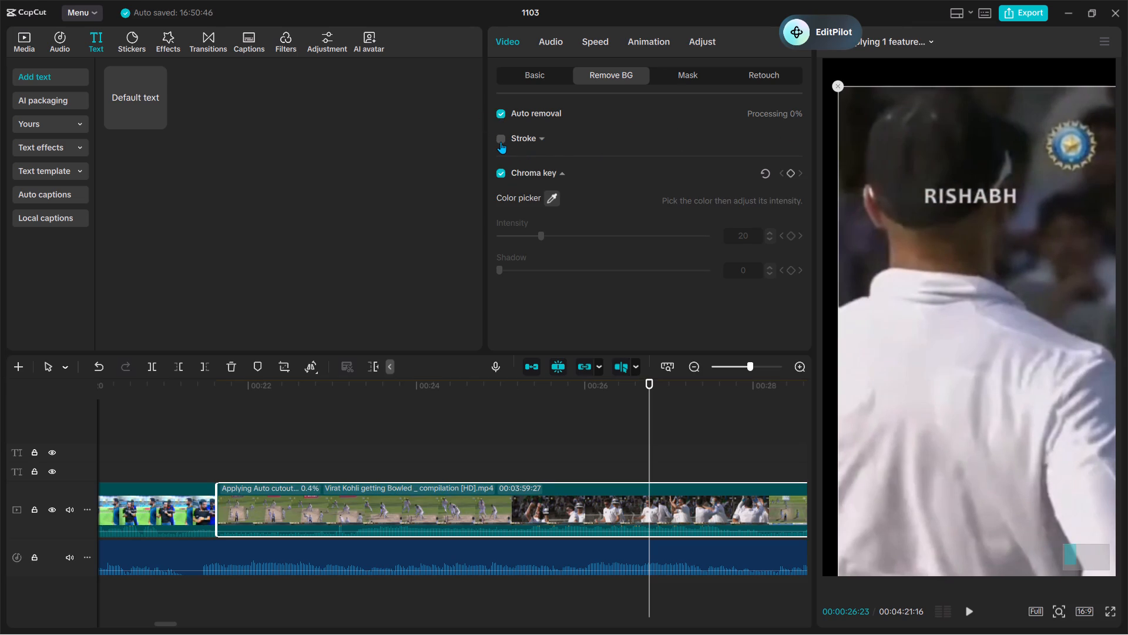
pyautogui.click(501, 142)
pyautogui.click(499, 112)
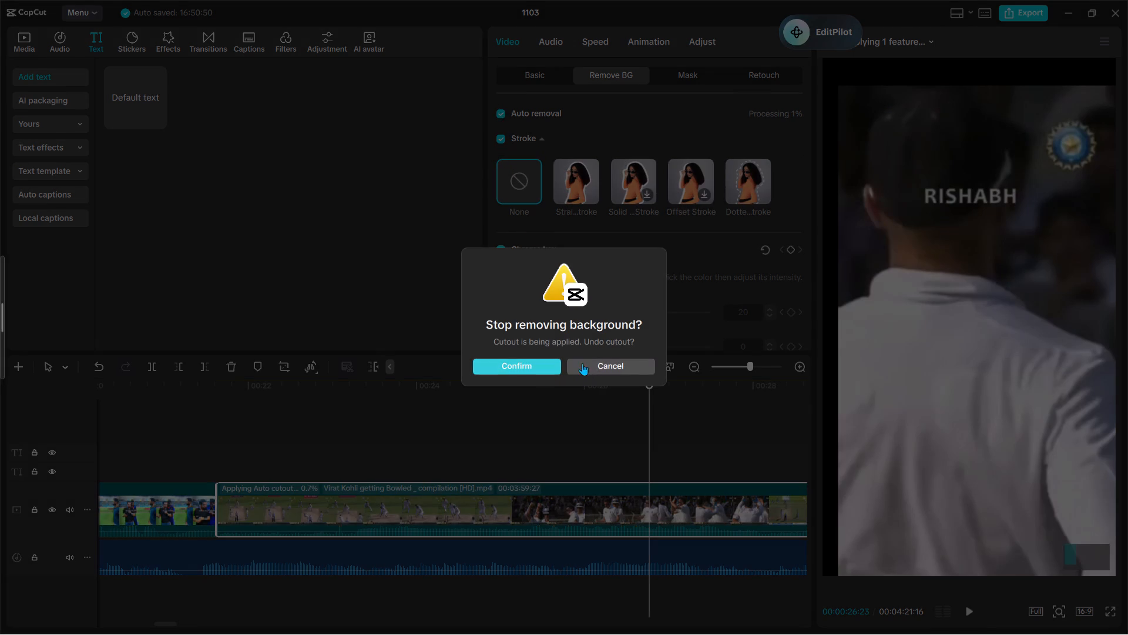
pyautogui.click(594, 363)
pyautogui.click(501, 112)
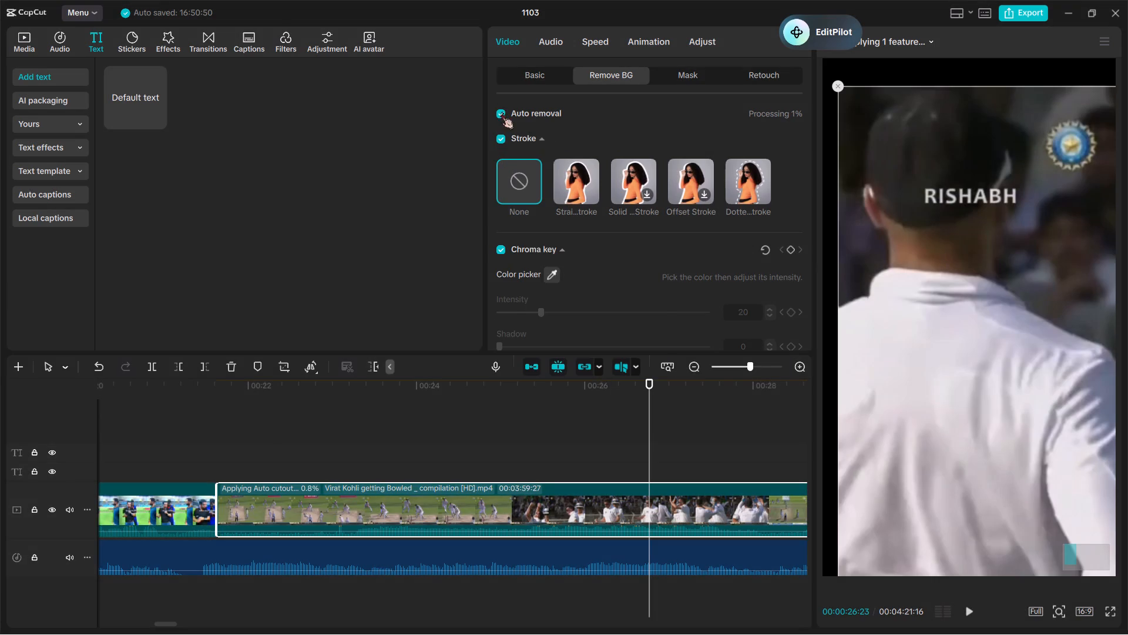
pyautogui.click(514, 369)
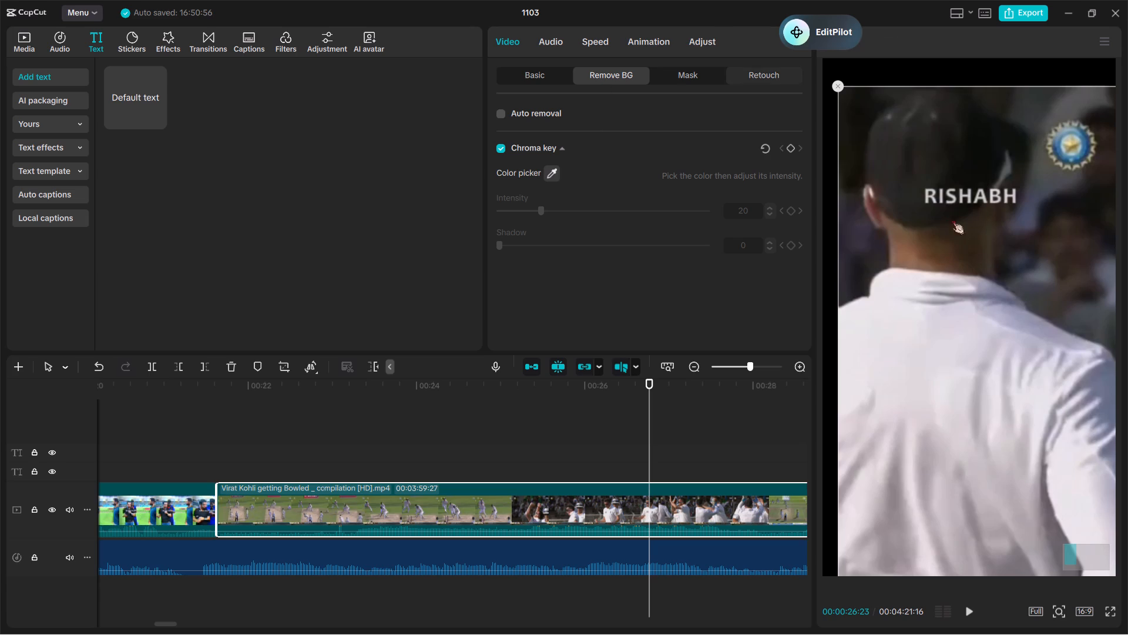
# Move the Virat Kohli footage back to the centre so that it fills the 16:9 frame.
pyautogui.keyDown('ctrl'); pyautogui.scroll(-13, 1037, 283); pyautogui.keyUp('ctrl')
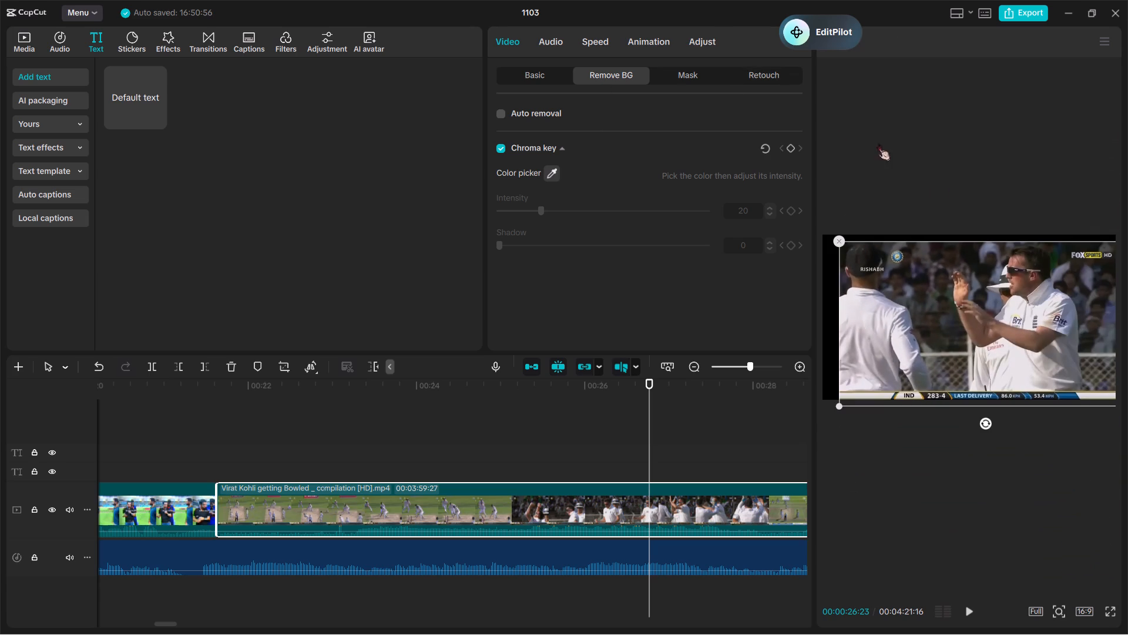
pyautogui.moveTo(874, 282); pyautogui.dragTo(847, 274)
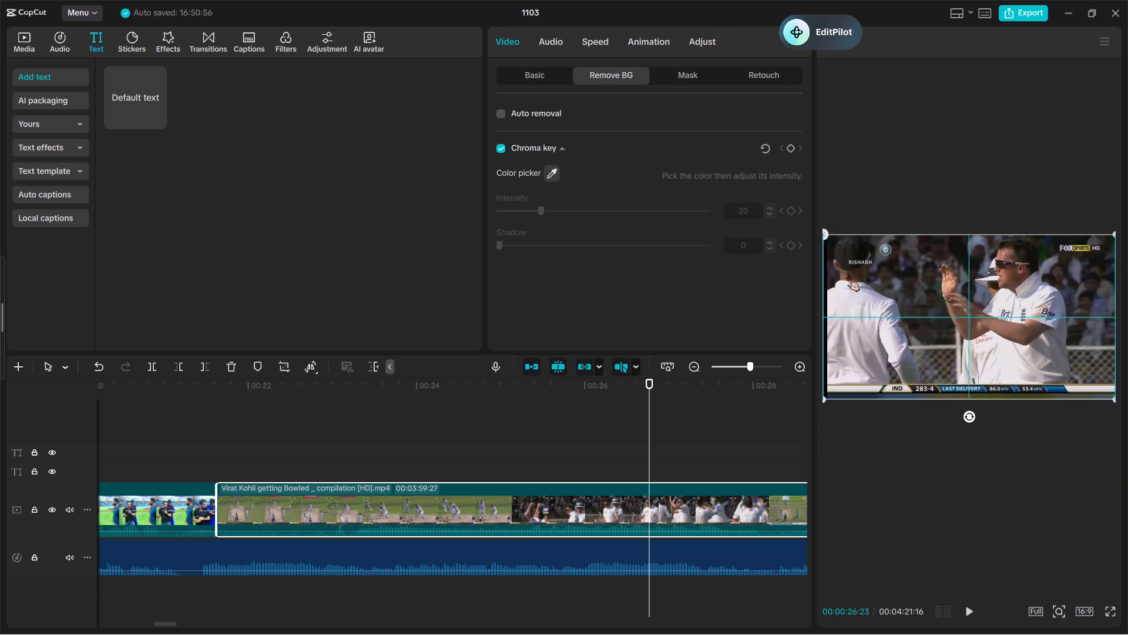
pyautogui.moveTo(847, 274); pyautogui.dragTo(855, 274)
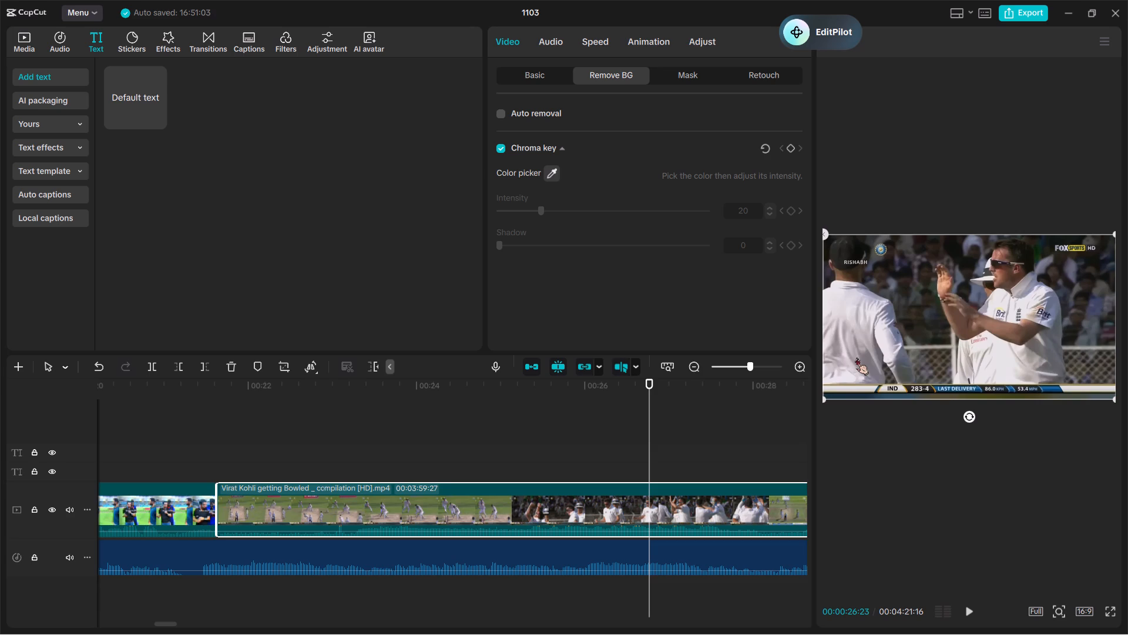
# Add a default text clip above the Virat Kohli compilation, starting where the compilation begins.
pyautogui.click(550, 48)
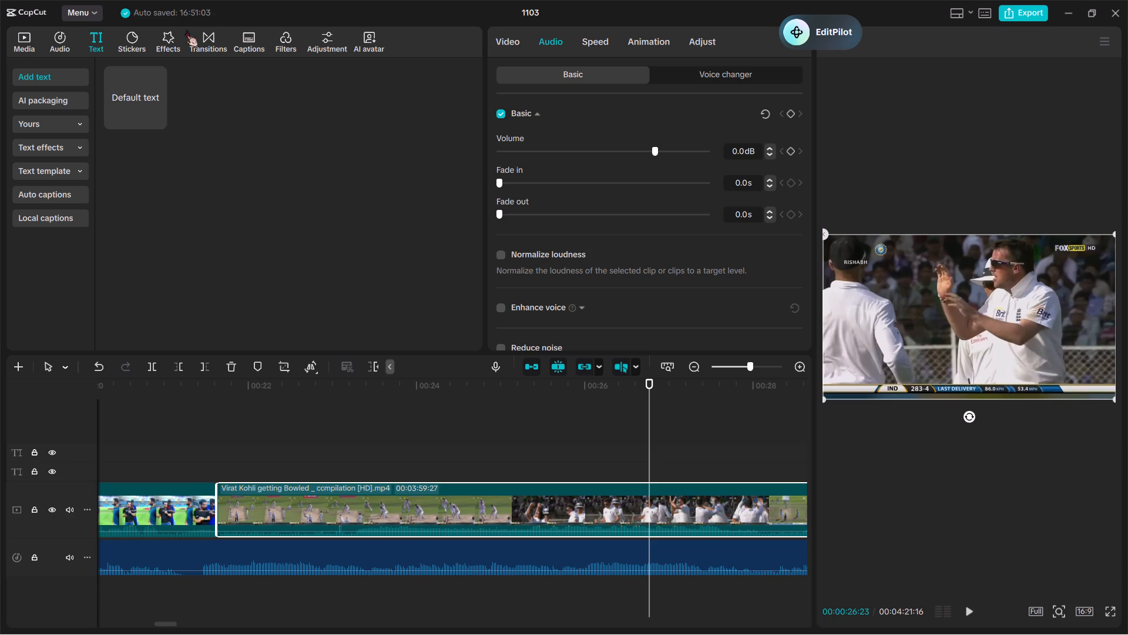
pyautogui.keyDown('ctrl'); pyautogui.scroll(7, 860, 308); pyautogui.keyUp('ctrl')
pyautogui.hscroll(3, 860, 308)
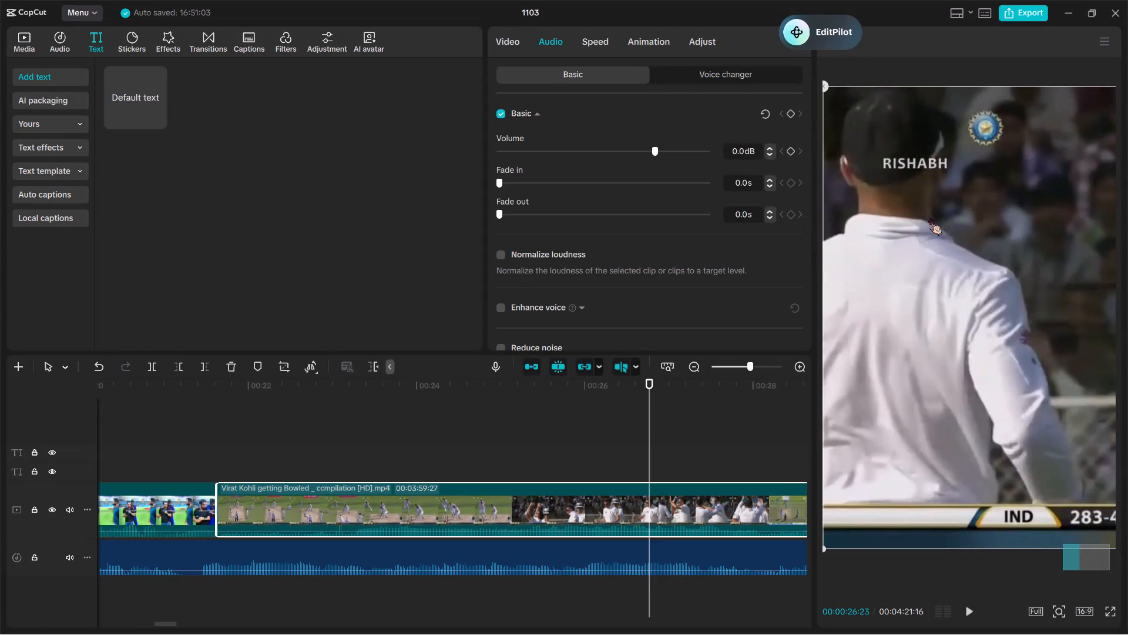
pyautogui.scroll(2, 929, 218)
pyautogui.keyDown('ctrl'); pyautogui.scroll(7, 929, 218); pyautogui.keyUp('ctrl')
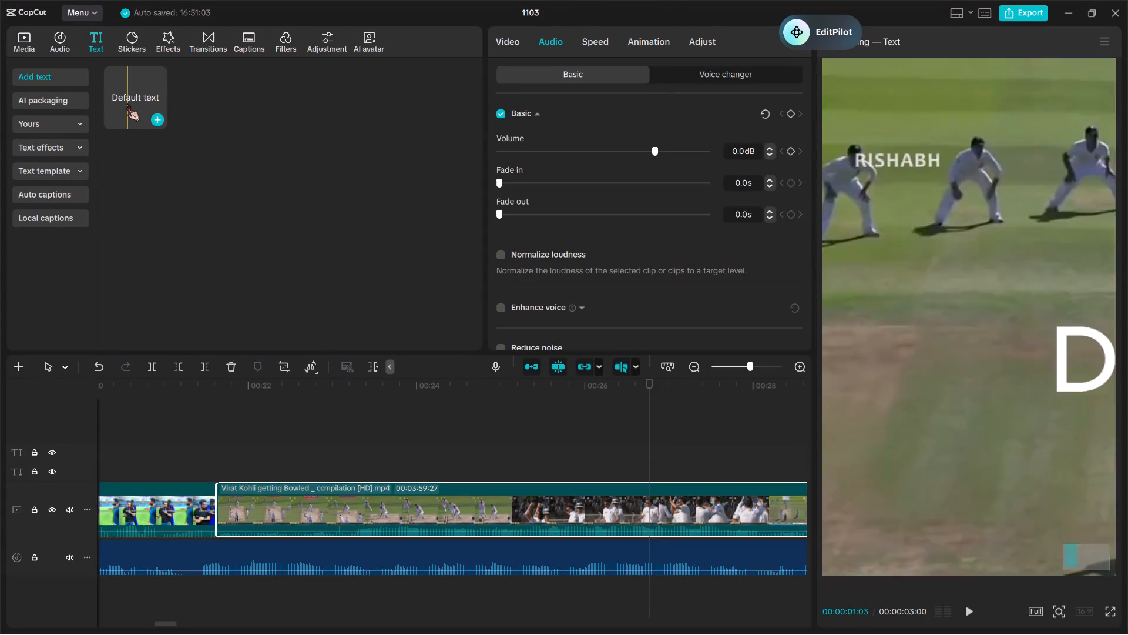
pyautogui.moveTo(140, 106); pyautogui.dragTo(216, 471)
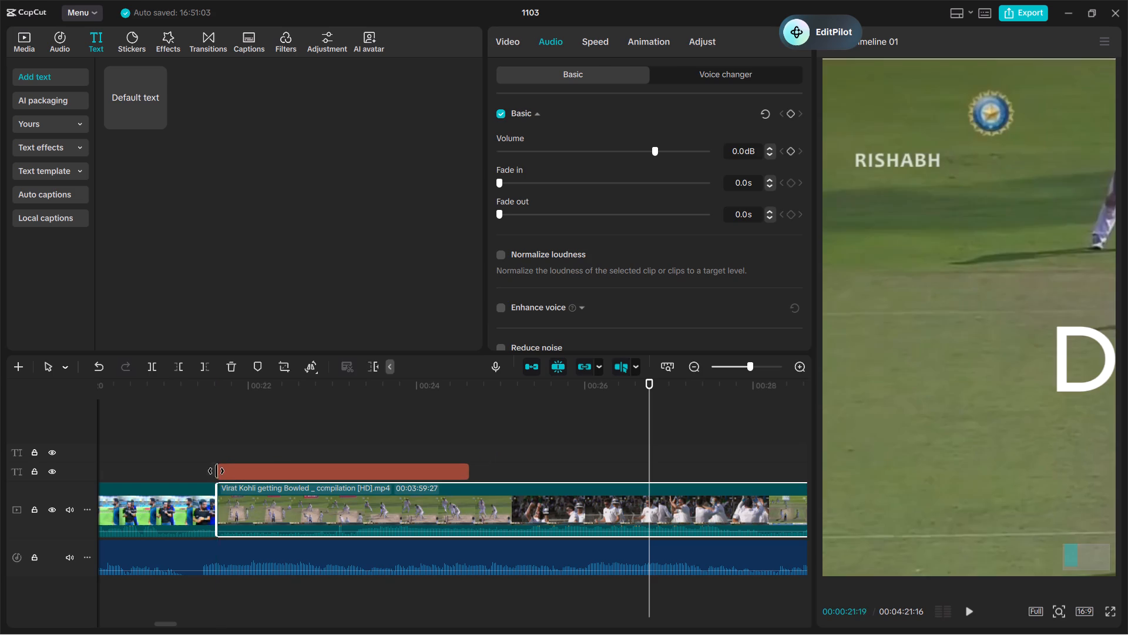
pyautogui.click(257, 432)
pyautogui.click(234, 462)
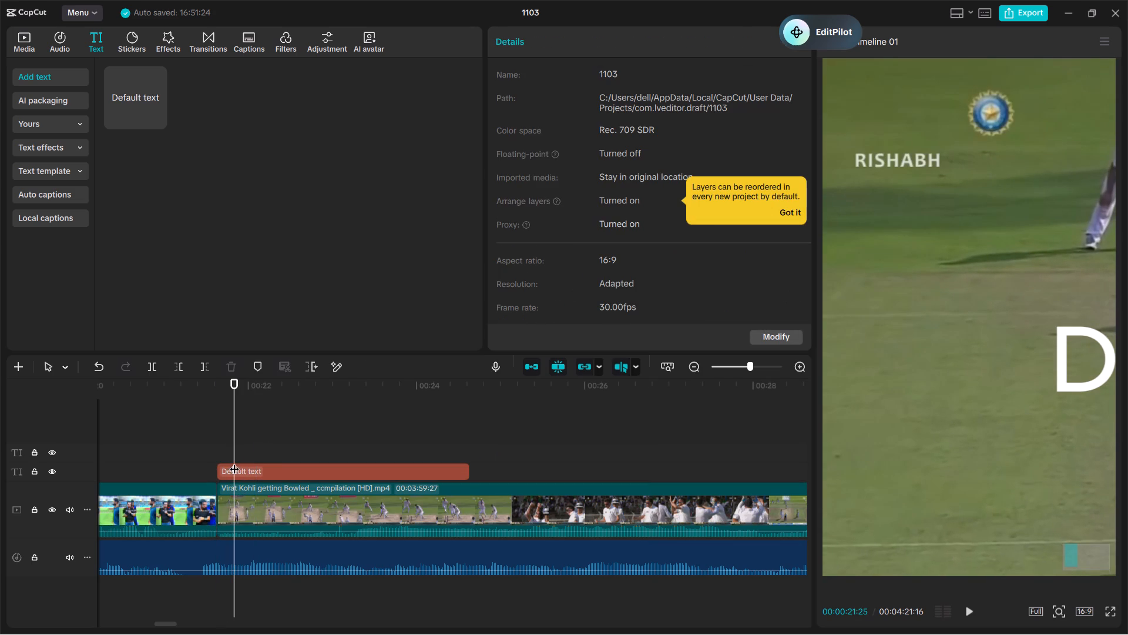
# Shrink the default text close to the watermark's size and place it just below the RISHABH watermark.
pyautogui.click(264, 476)
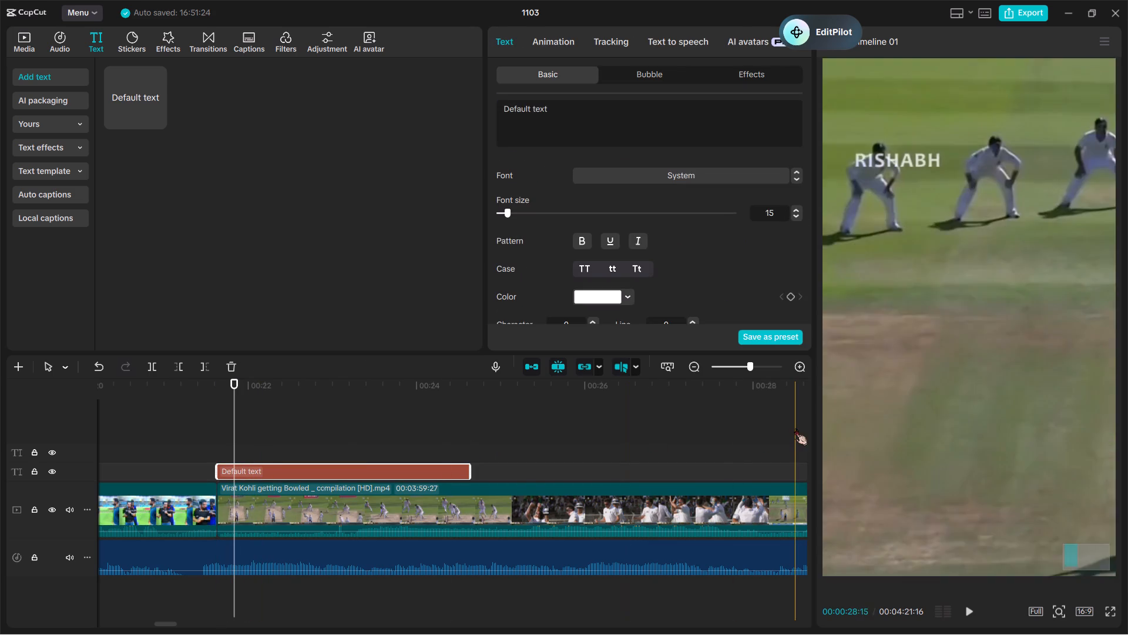
pyautogui.scroll(-1, 480, 247)
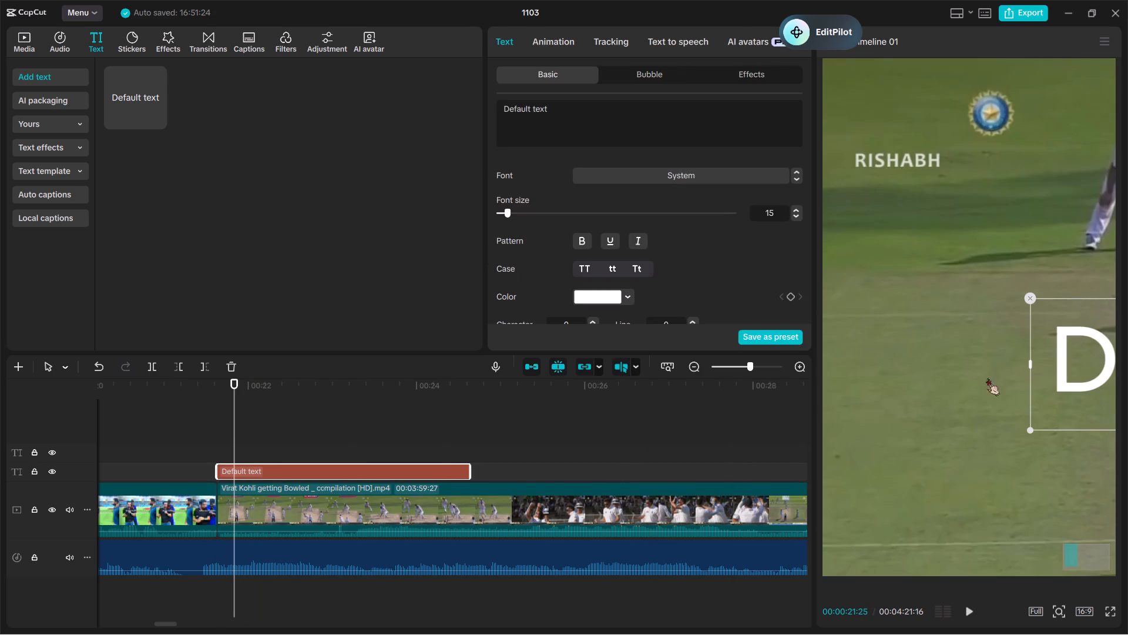
pyautogui.moveTo(1063, 347); pyautogui.dragTo(909, 285)
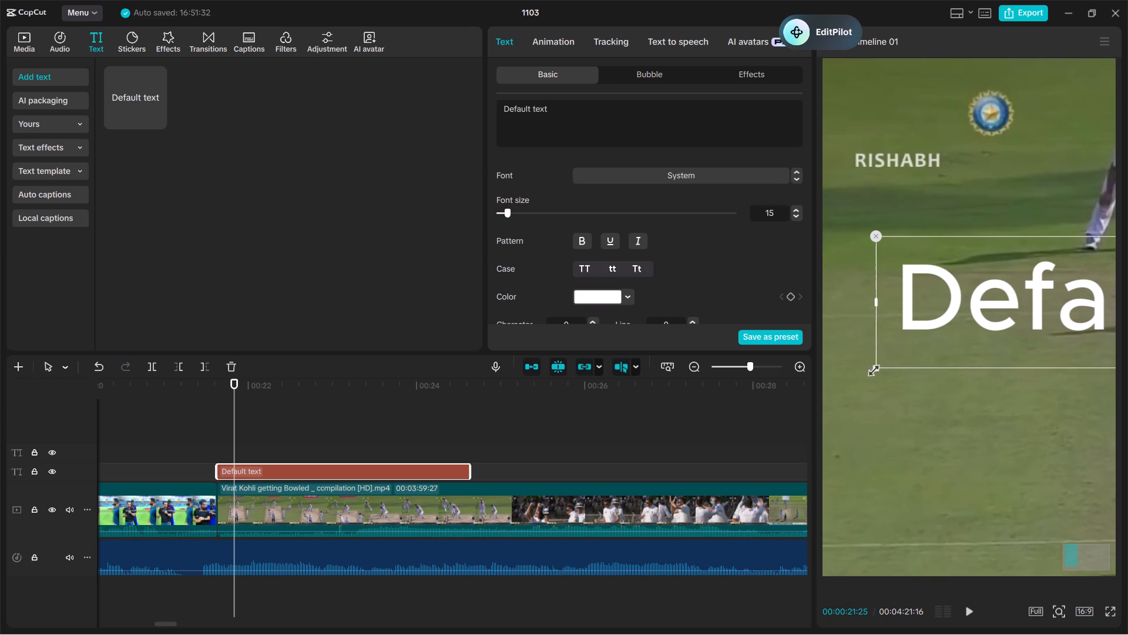
pyautogui.moveTo(880, 370); pyautogui.dragTo(999, 271)
pyautogui.moveTo(1040, 291); pyautogui.dragTo(938, 204)
pyautogui.moveTo(874, 253); pyautogui.dragTo(1011, 174)
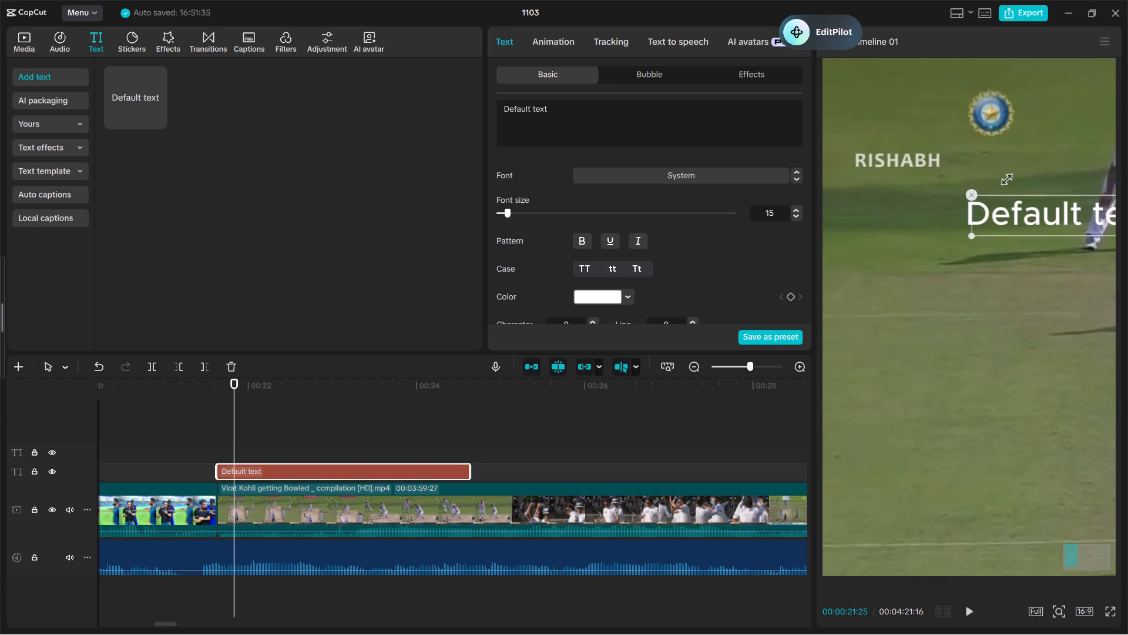
pyautogui.moveTo(1011, 174); pyautogui.dragTo(1015, 170)
pyautogui.moveTo(1032, 215); pyautogui.dragTo(948, 195)
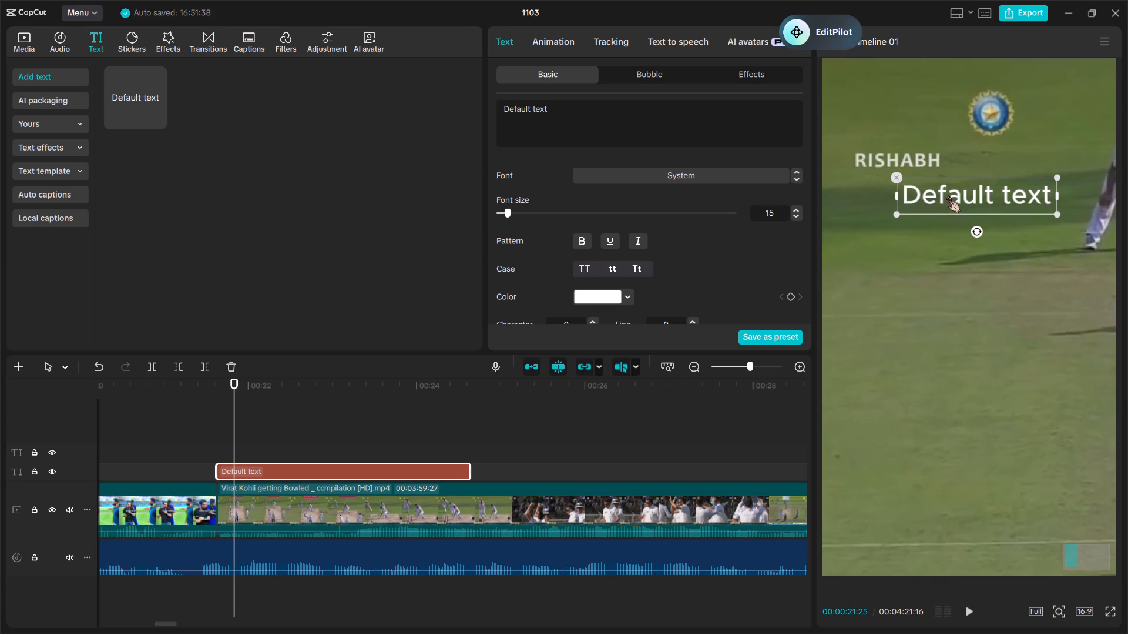
# Replace the default text's wording with RISHABH.
pyautogui.moveTo(585, 112); pyautogui.dragTo(421, 98)
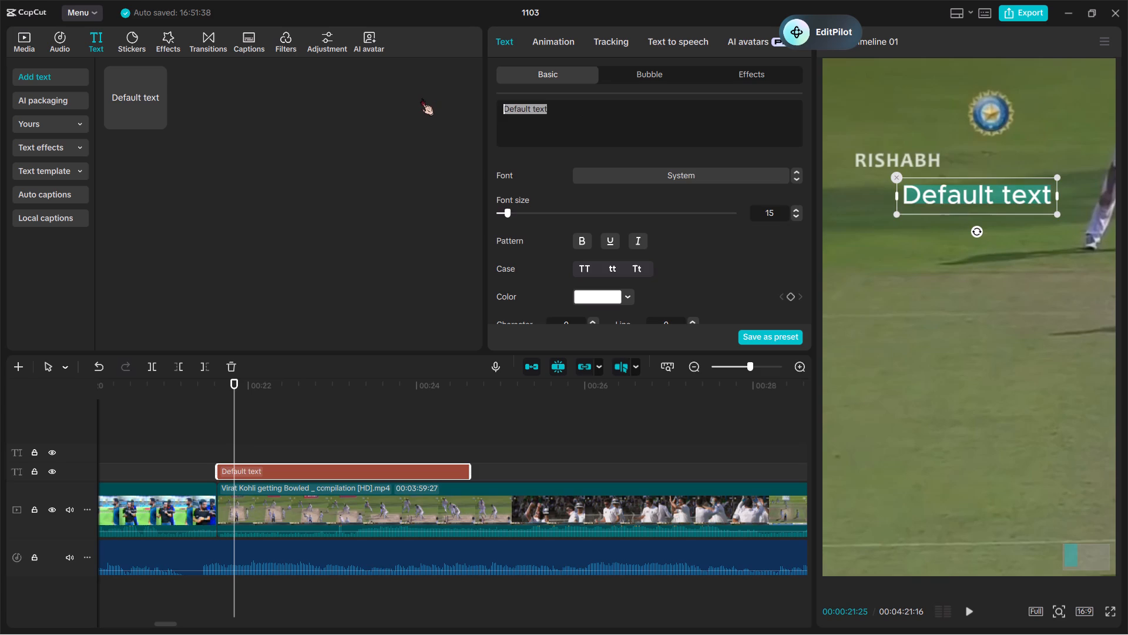
pyautogui.press('BackSpace')
pyautogui.doubleClick(421, 98)
pyautogui.press('r')
pyautogui.press('i')
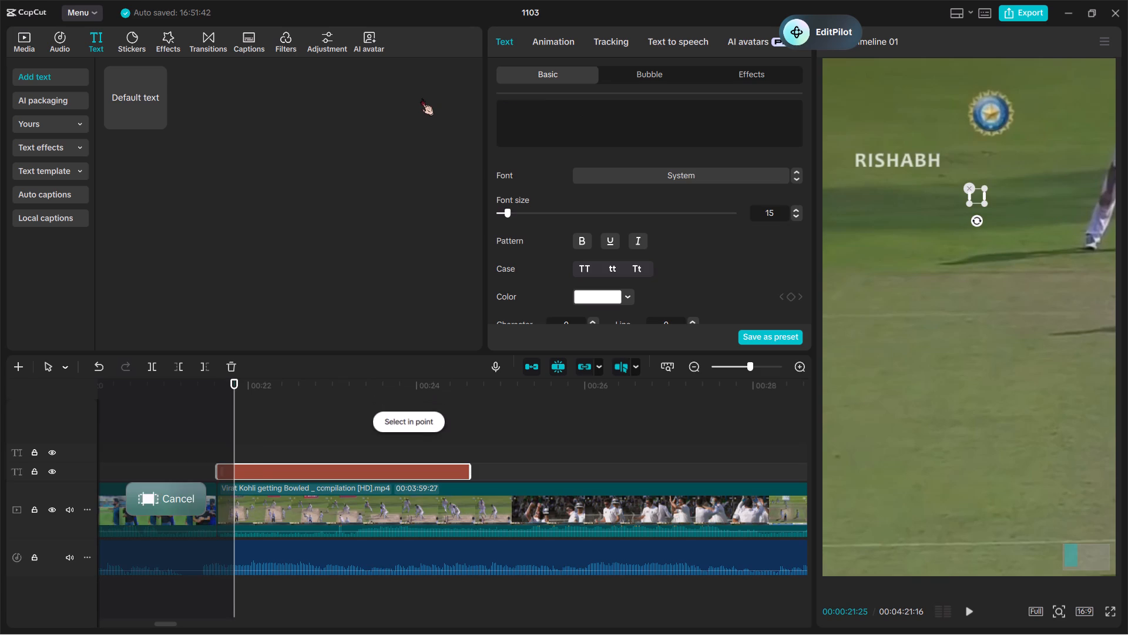
pyautogui.click(529, 114)
pyautogui.write('RI')
pyautogui.write('SHA')
pyautogui.press('b')
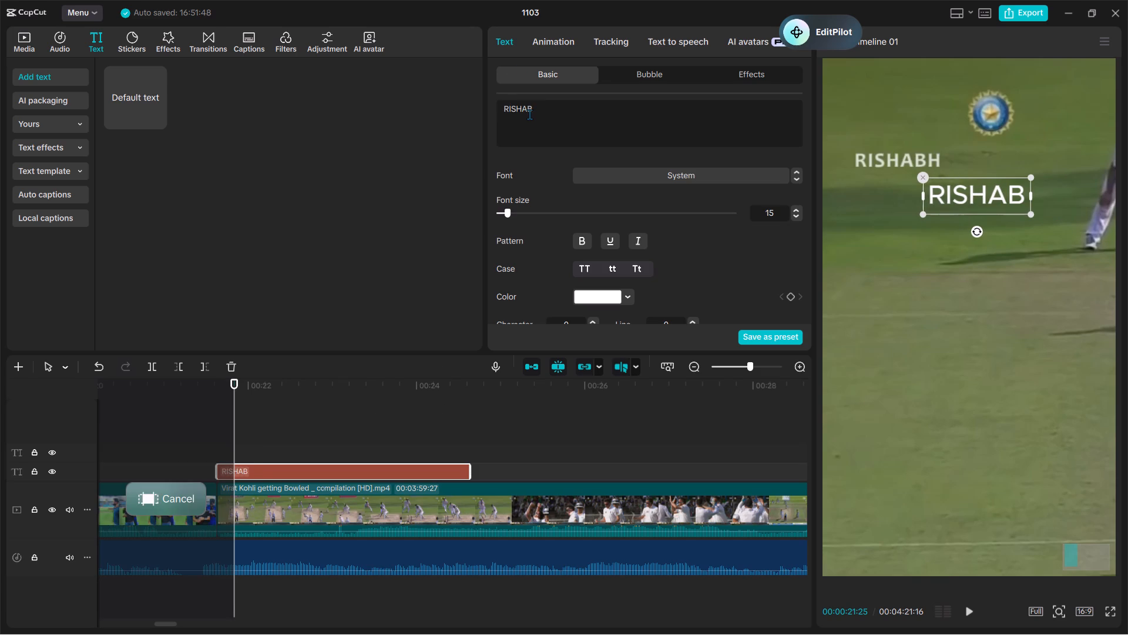
pyautogui.press('h')
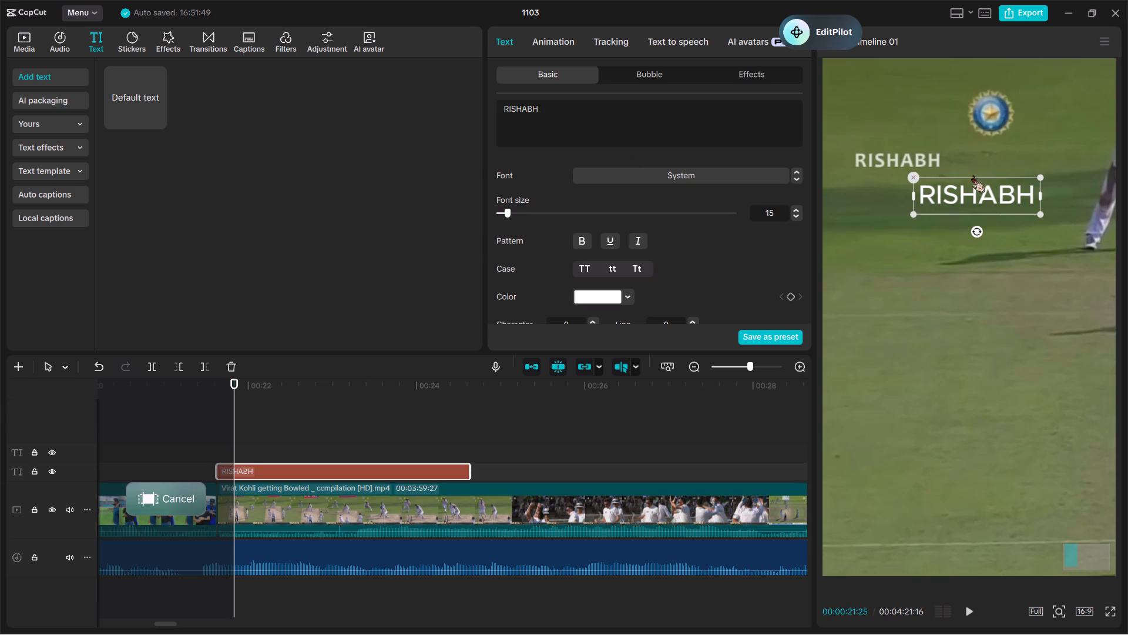
# Shrink the RISHABH text to the watermark's size and lay it directly over the RISHABH watermark.
pyautogui.moveTo(976, 196); pyautogui.dragTo(908, 162)
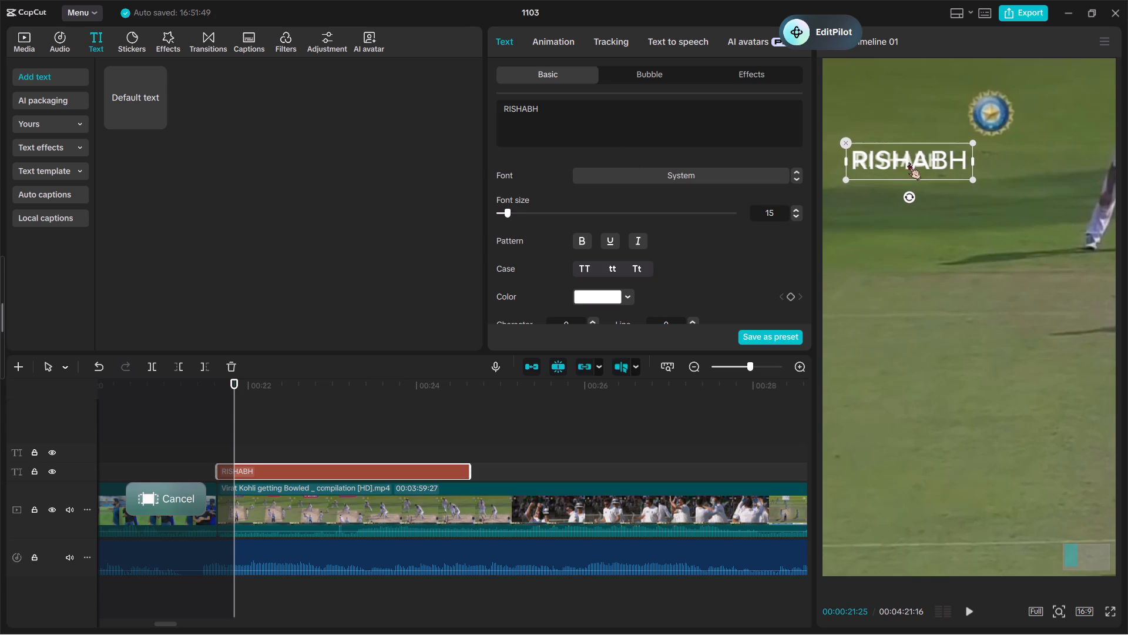
pyautogui.moveTo(968, 176); pyautogui.dragTo(951, 173)
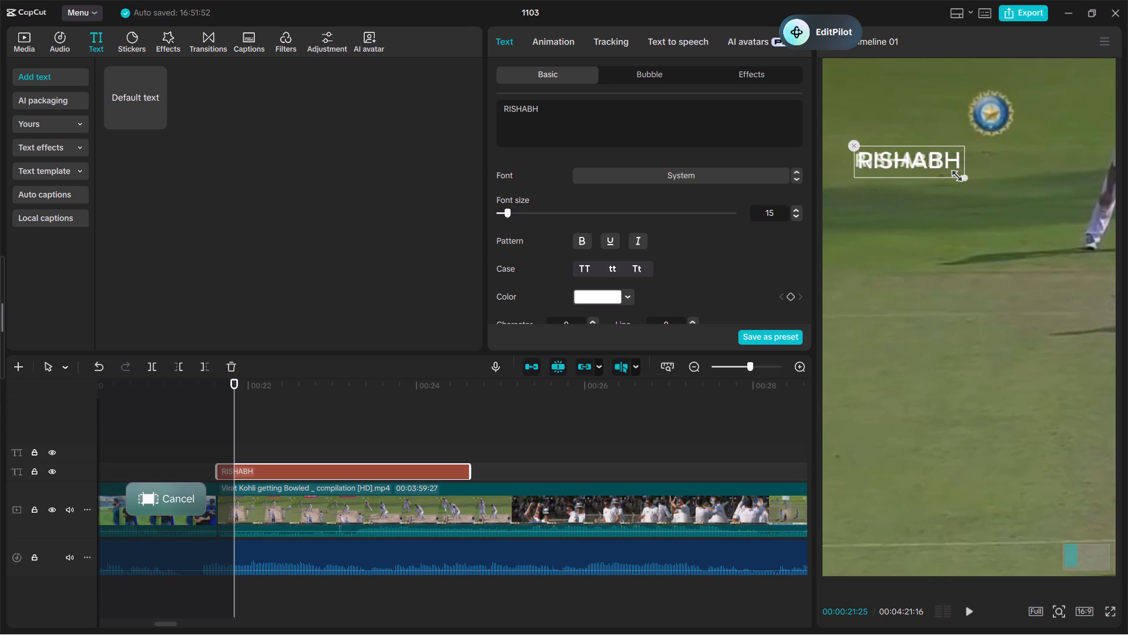
pyautogui.moveTo(951, 173); pyautogui.dragTo(939, 171)
pyautogui.moveTo(923, 163); pyautogui.dragTo(946, 160)
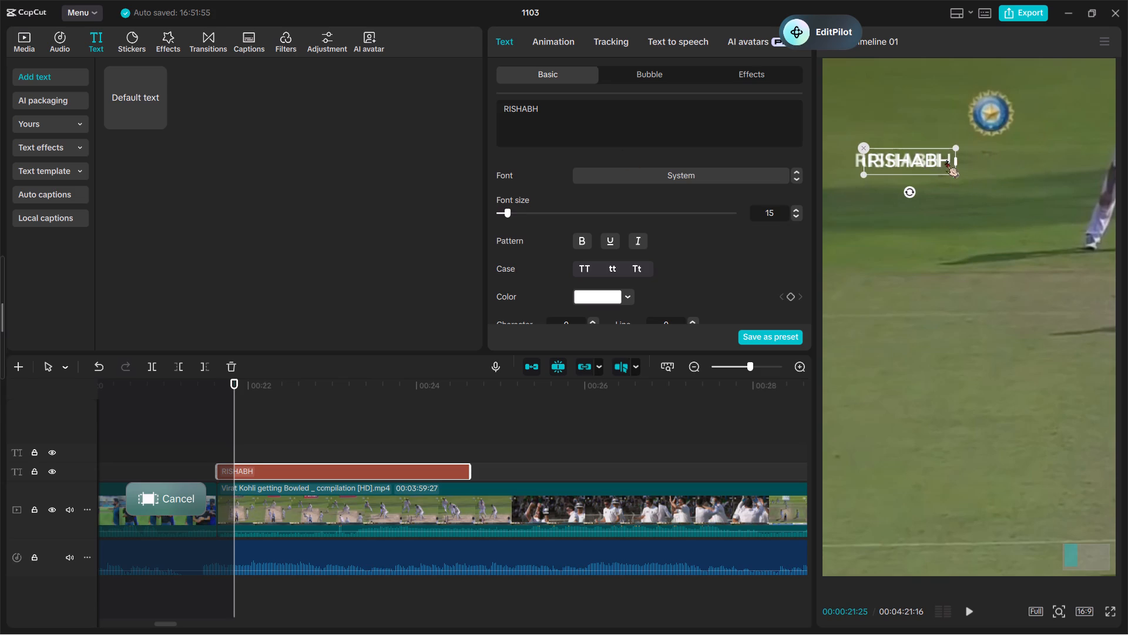
pyautogui.moveTo(946, 160); pyautogui.dragTo(909, 165)
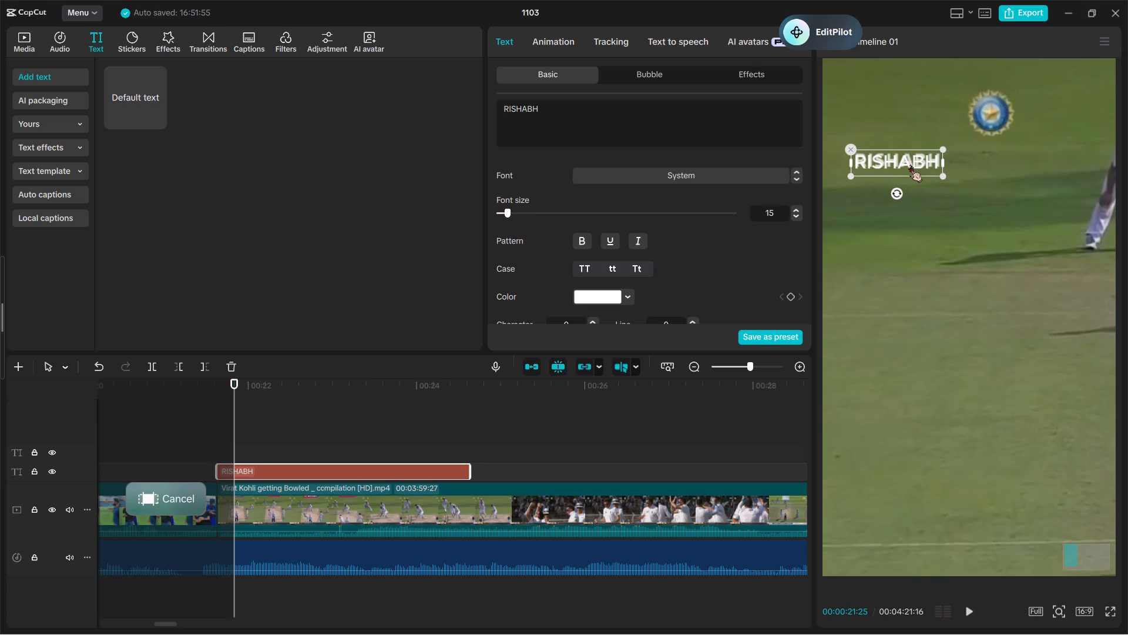
pyautogui.moveTo(909, 165); pyautogui.dragTo(912, 163)
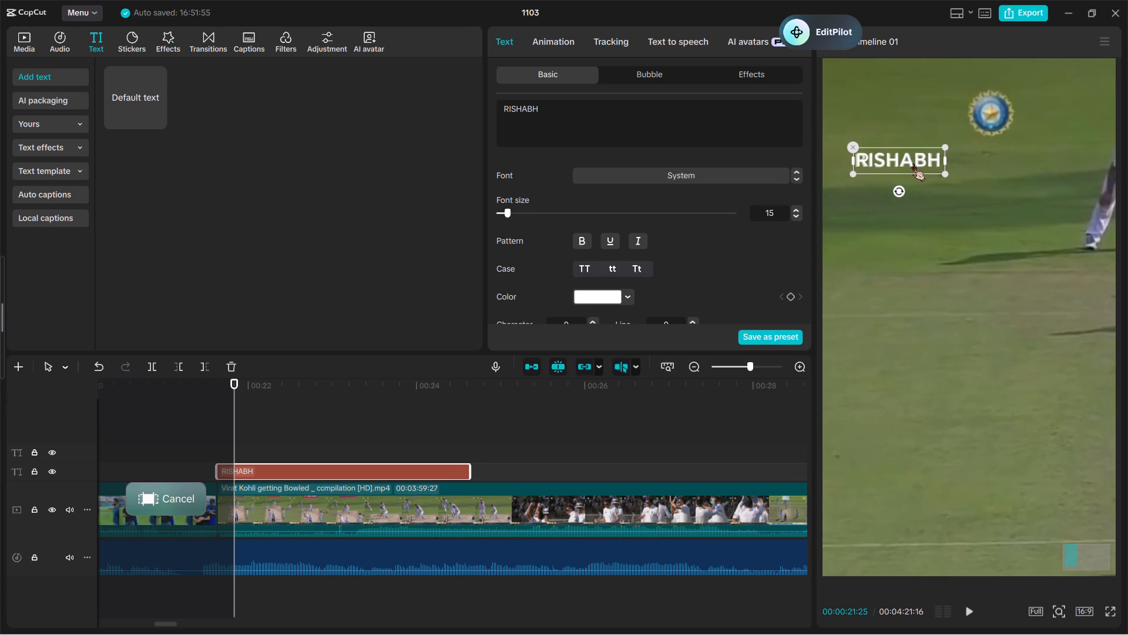
pyautogui.moveTo(912, 163); pyautogui.dragTo(914, 161)
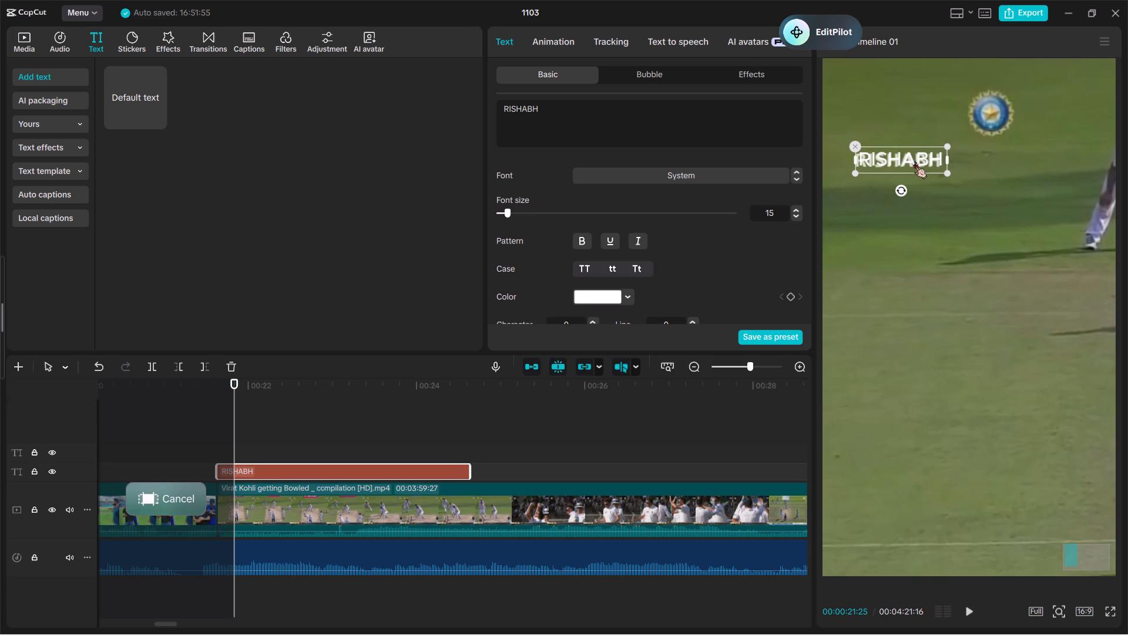
pyautogui.moveTo(914, 161); pyautogui.dragTo(912, 163)
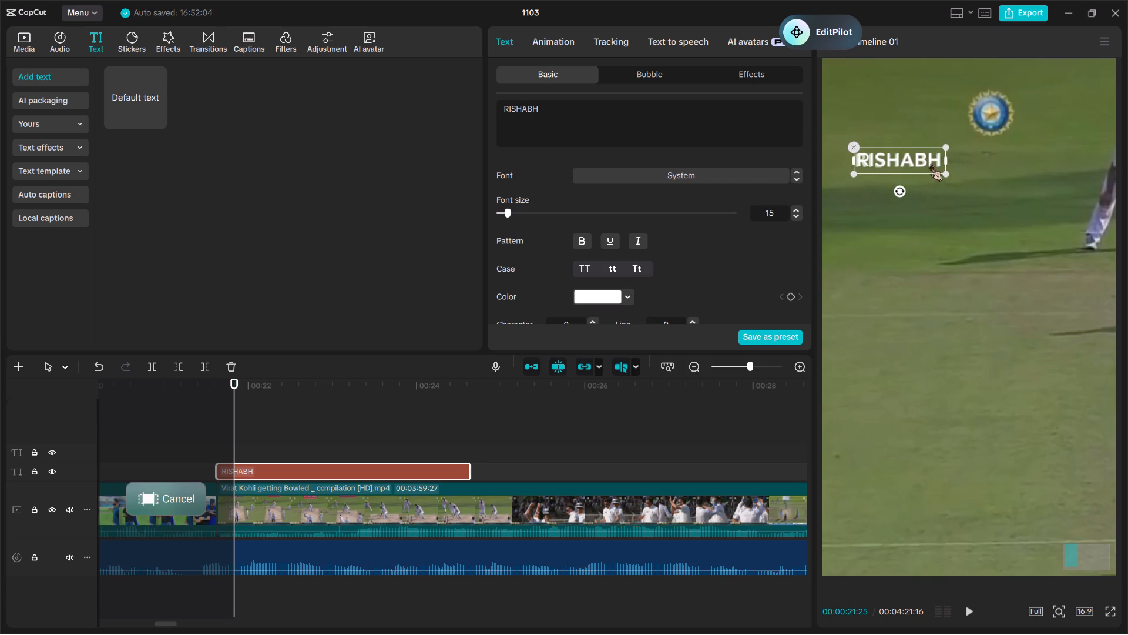
pyautogui.click(945, 147)
pyautogui.click(912, 155)
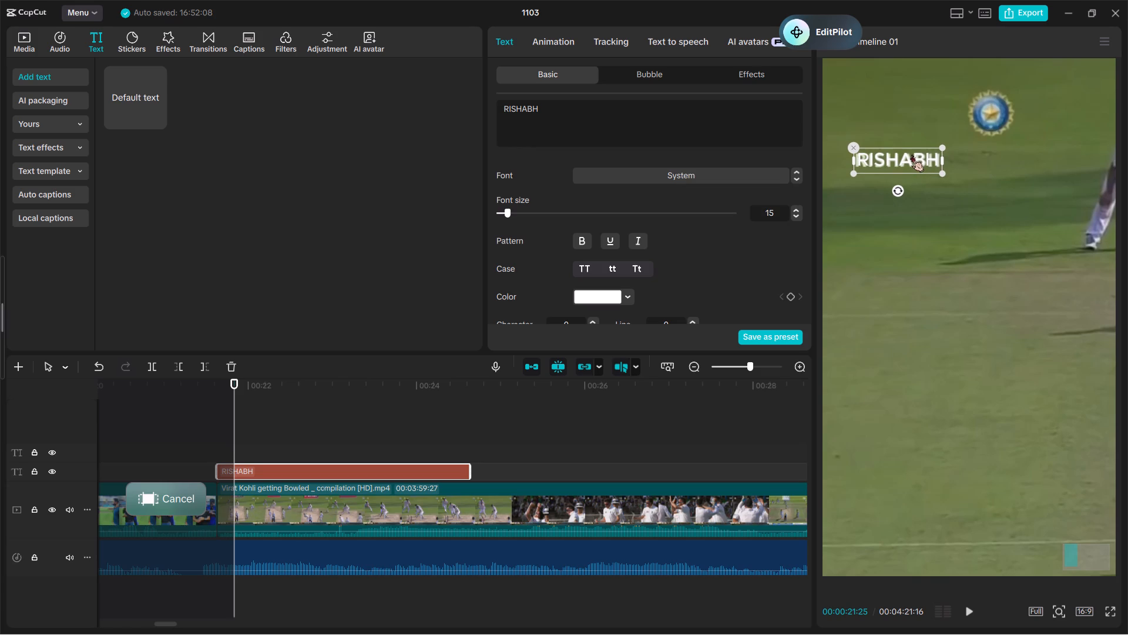
pyautogui.click(918, 154)
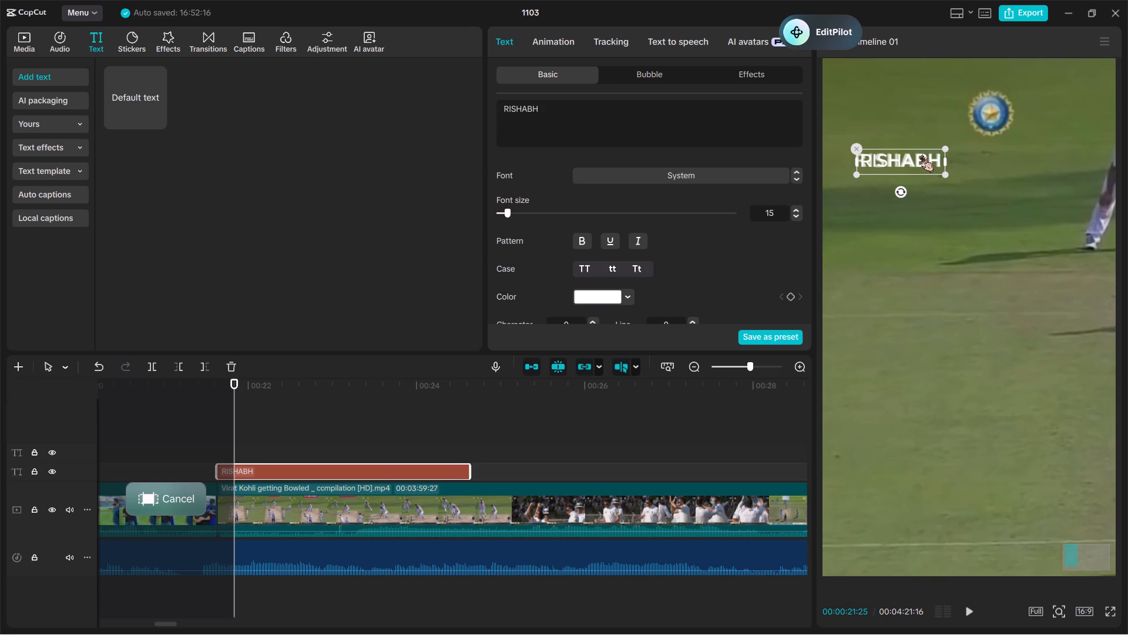
pyautogui.click(855, 175)
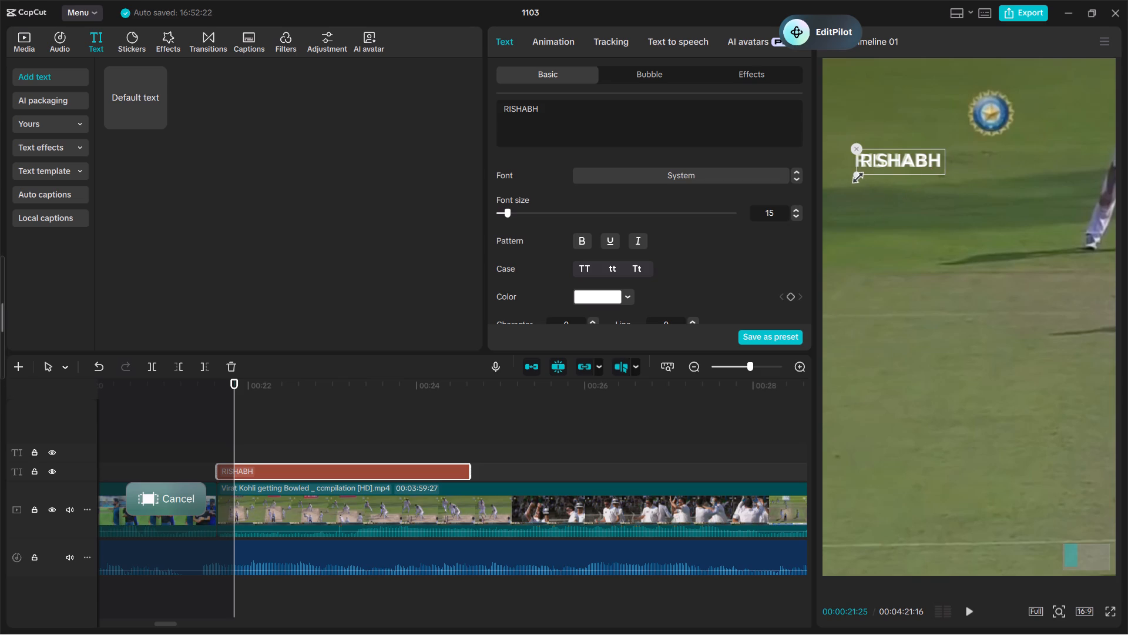
pyautogui.click(887, 163)
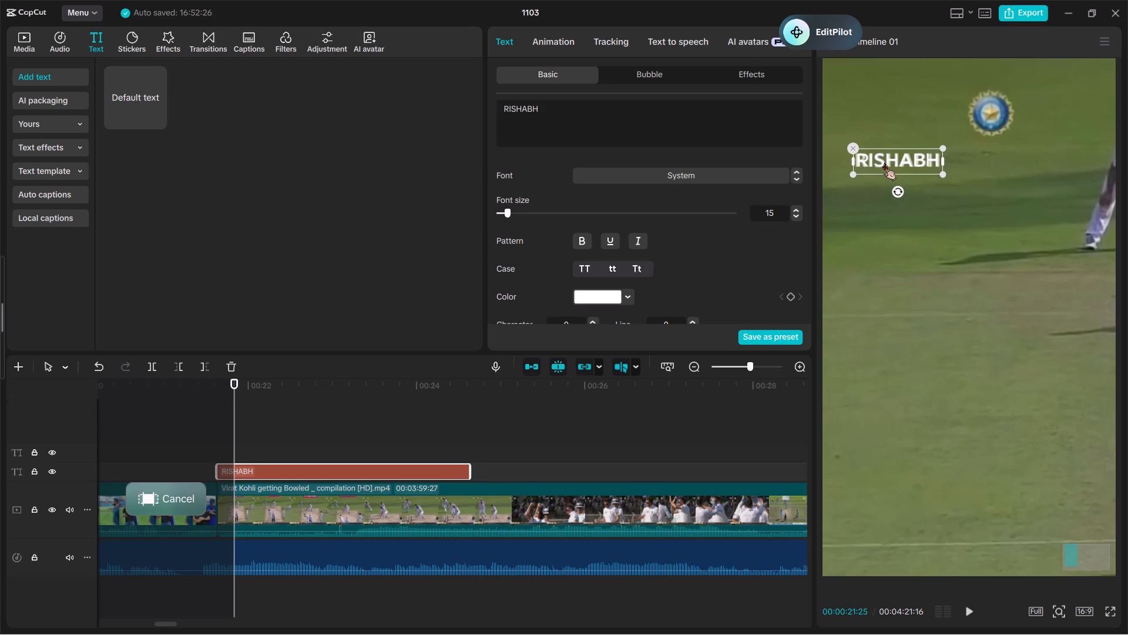
# Enlarge the RISHABH text slightly and fine-tune its position so that it covers the watermark's letters.
pyautogui.keyDown('ctrl'); pyautogui.scroll(4, 891, 198); pyautogui.keyUp('ctrl')
pyautogui.scroll(2, 891, 198)
pyautogui.keyDown('ctrl'); pyautogui.scroll(4, 891, 198); pyautogui.keyUp('ctrl')
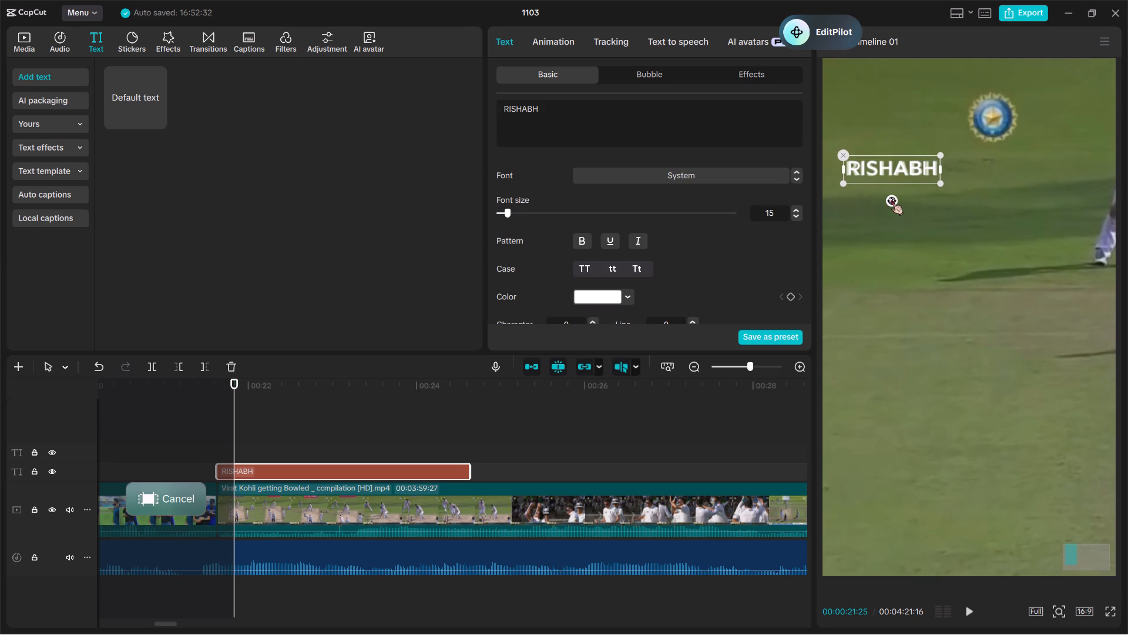
pyautogui.keyDown('ctrl'); pyautogui.scroll(3, 891, 198); pyautogui.keyUp('ctrl')
pyautogui.keyDown('ctrl'); pyautogui.scroll(12, 937, 278); pyautogui.keyUp('ctrl')
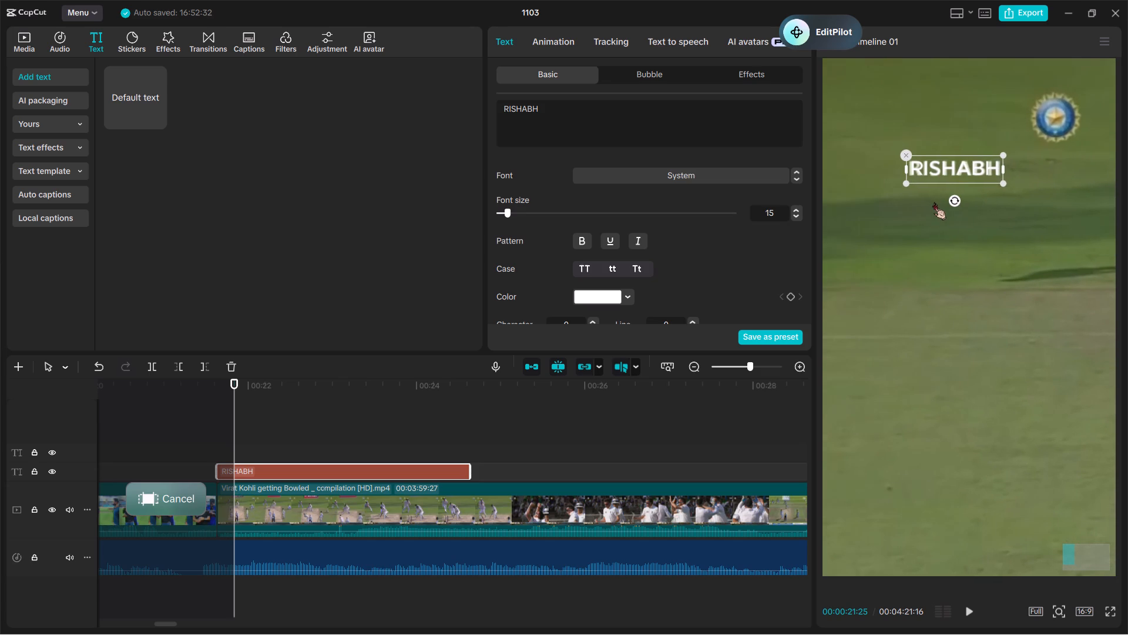
pyautogui.keyDown('ctrl'); pyautogui.scroll(8, 934, 202); pyautogui.keyUp('ctrl')
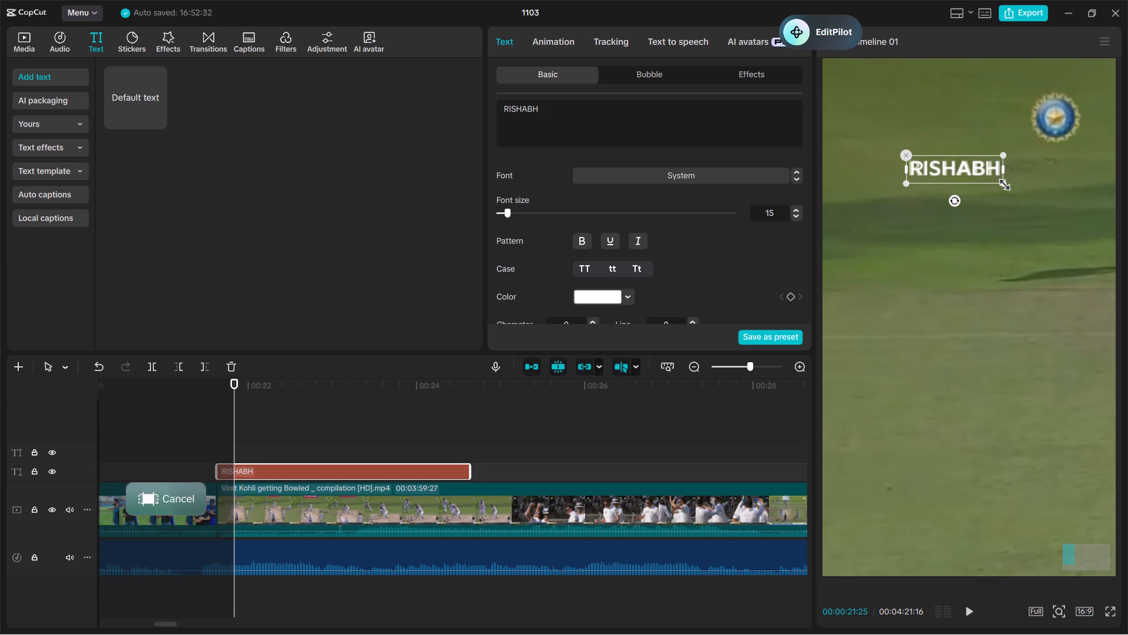
pyautogui.click(1001, 182)
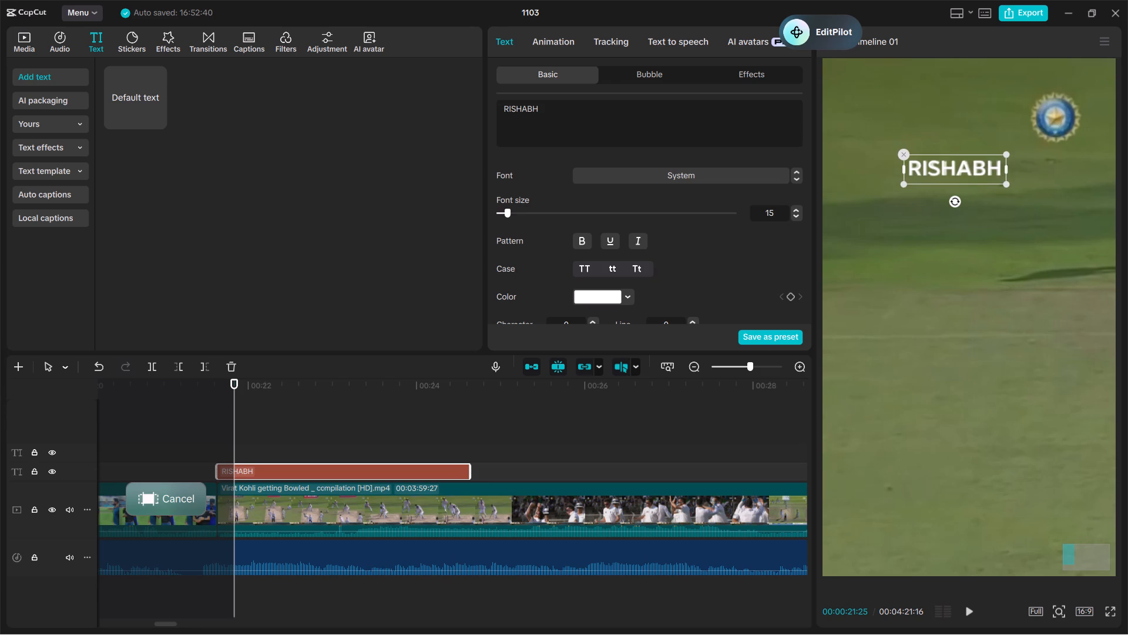
pyautogui.click(964, 172)
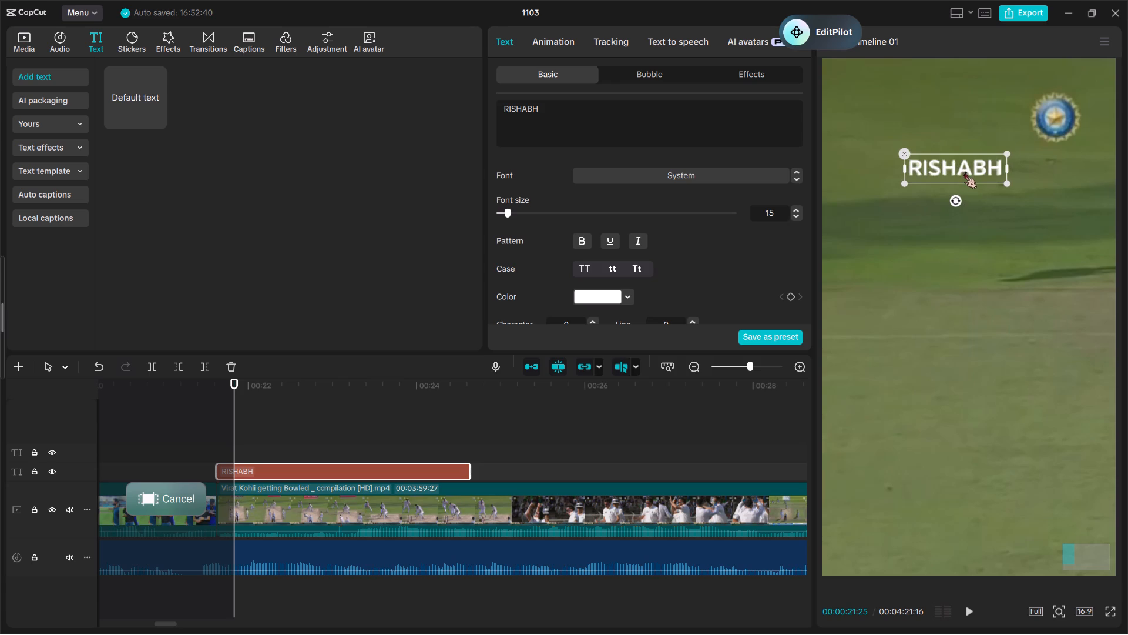
pyautogui.click(965, 171)
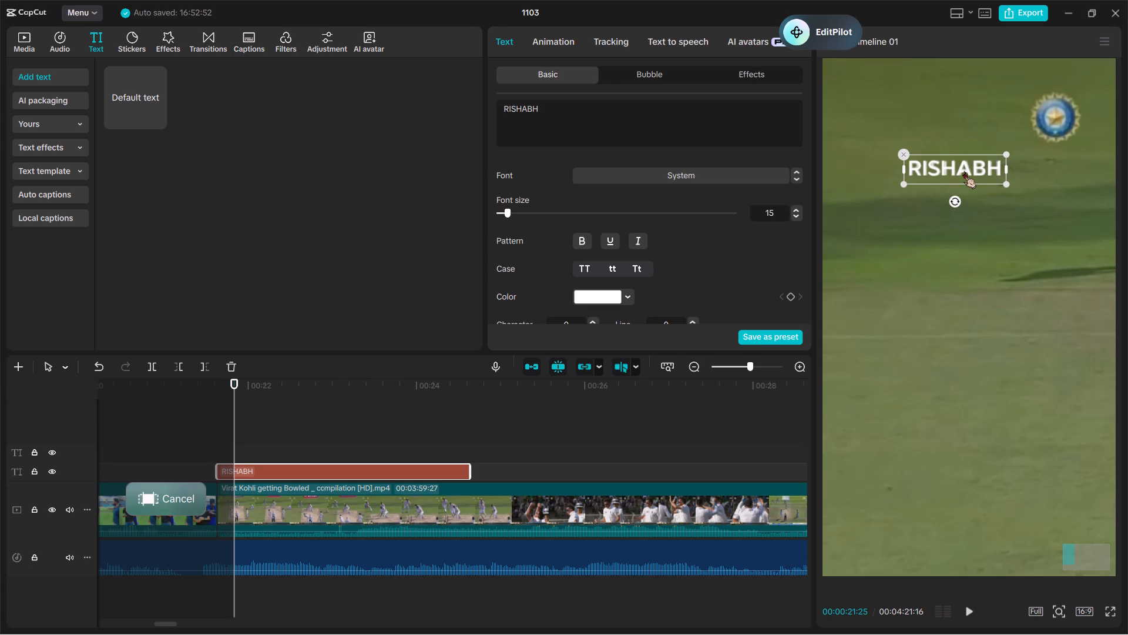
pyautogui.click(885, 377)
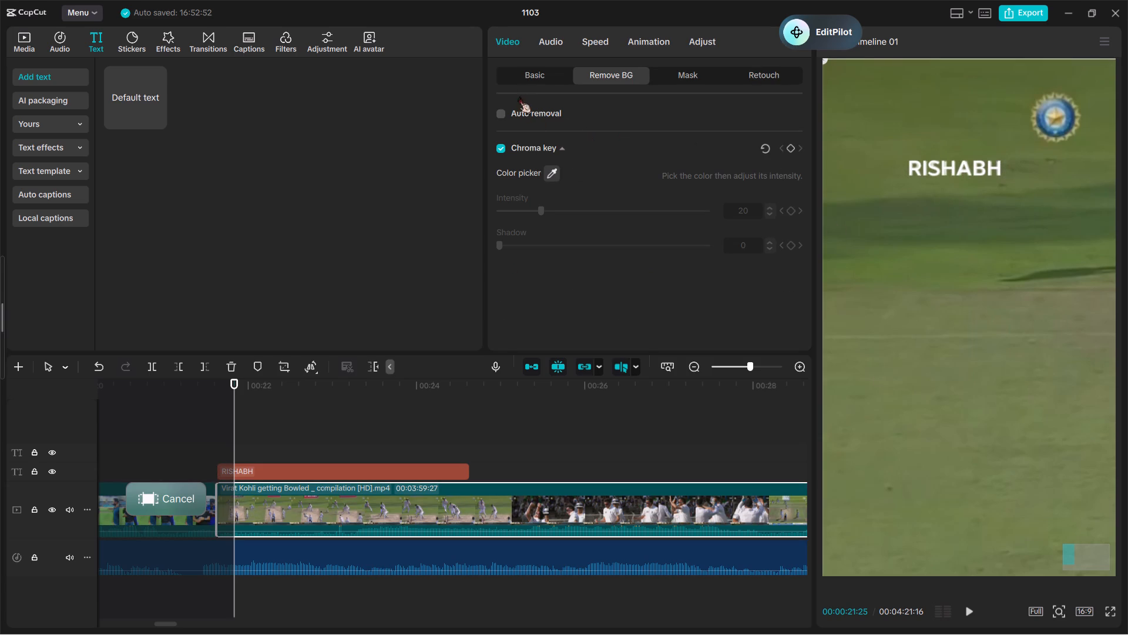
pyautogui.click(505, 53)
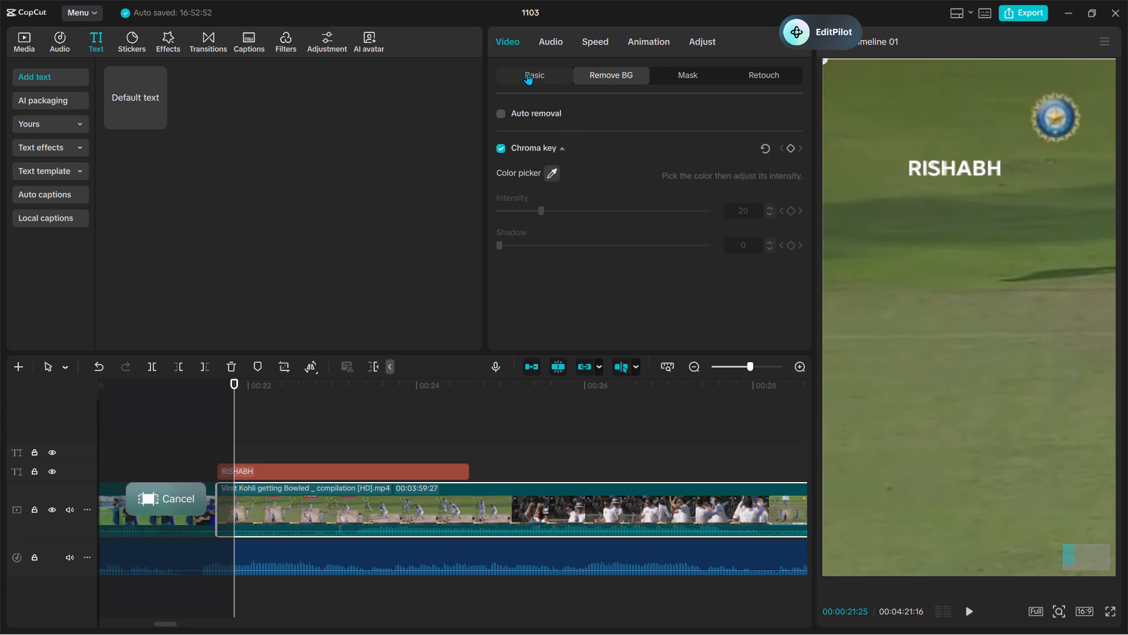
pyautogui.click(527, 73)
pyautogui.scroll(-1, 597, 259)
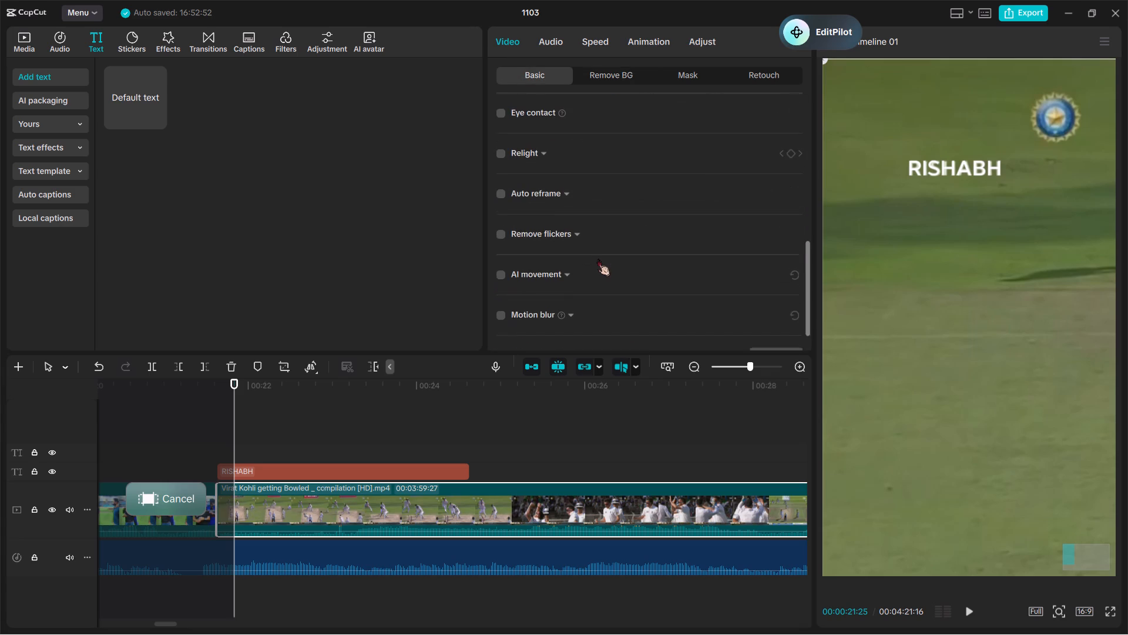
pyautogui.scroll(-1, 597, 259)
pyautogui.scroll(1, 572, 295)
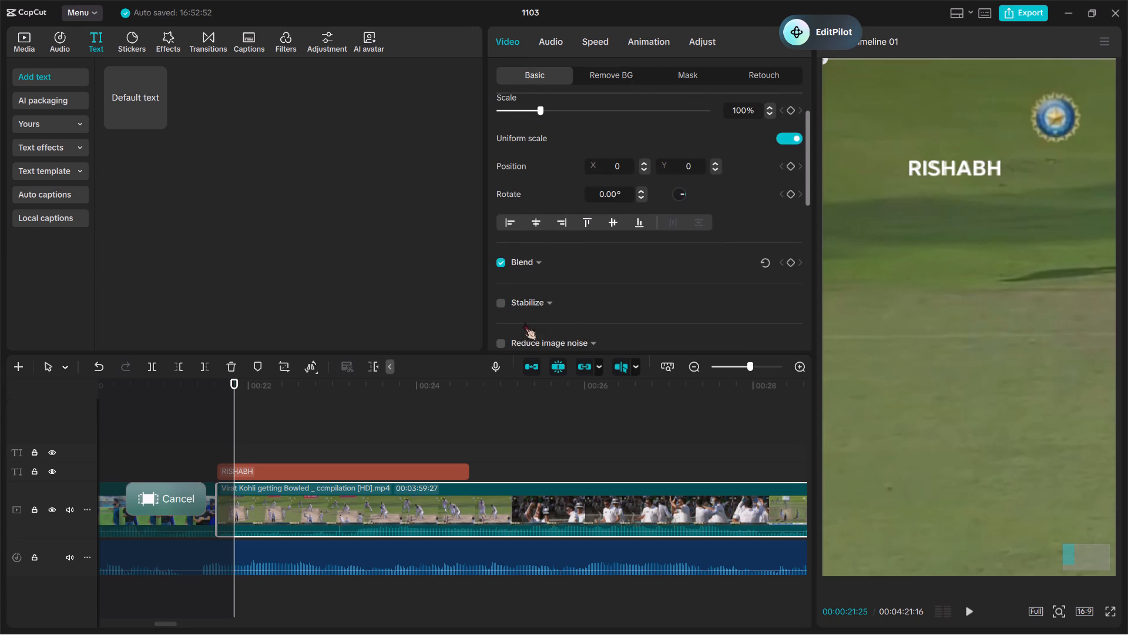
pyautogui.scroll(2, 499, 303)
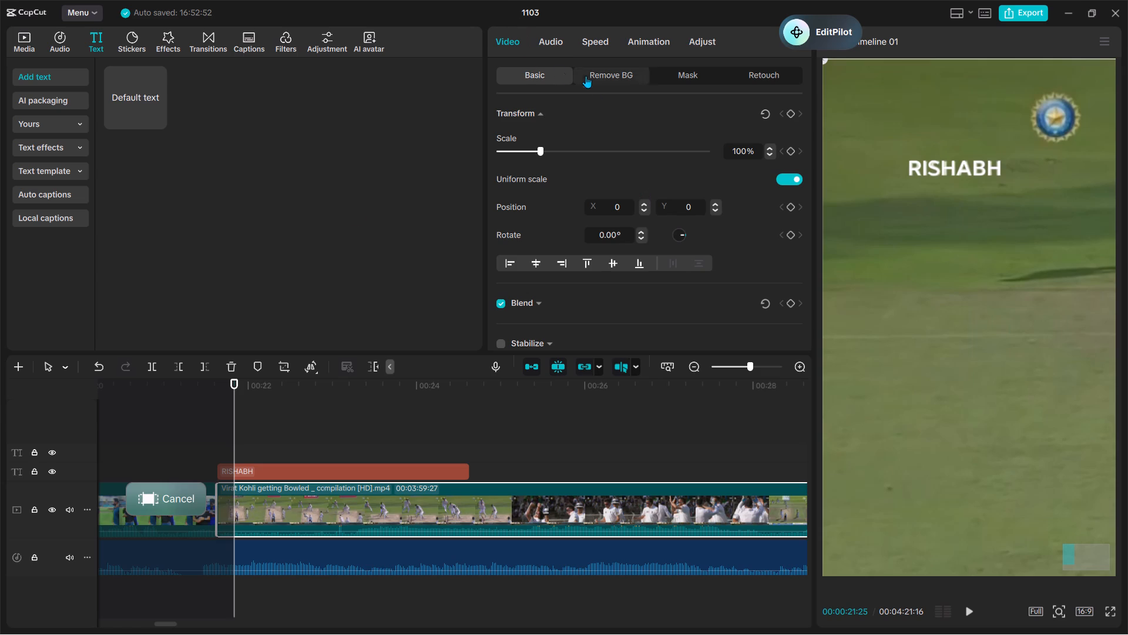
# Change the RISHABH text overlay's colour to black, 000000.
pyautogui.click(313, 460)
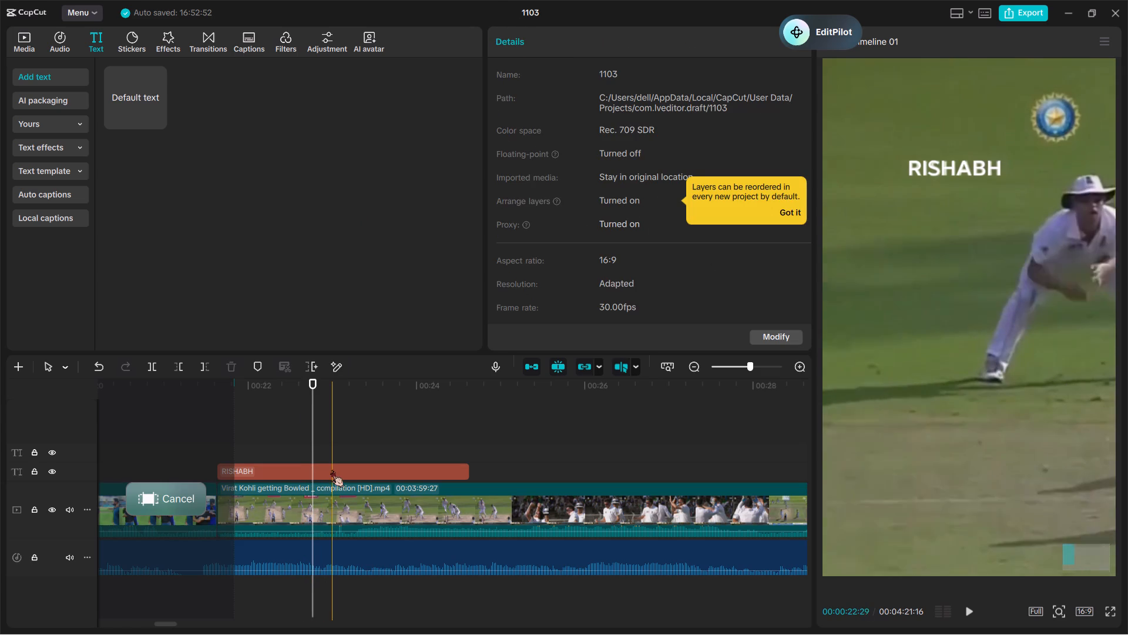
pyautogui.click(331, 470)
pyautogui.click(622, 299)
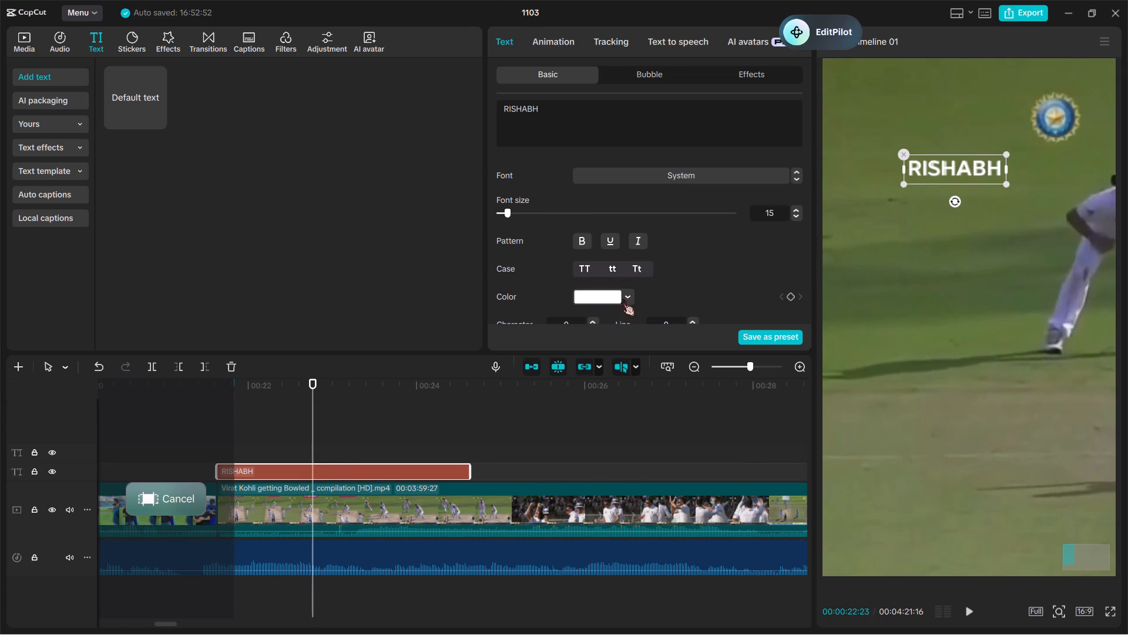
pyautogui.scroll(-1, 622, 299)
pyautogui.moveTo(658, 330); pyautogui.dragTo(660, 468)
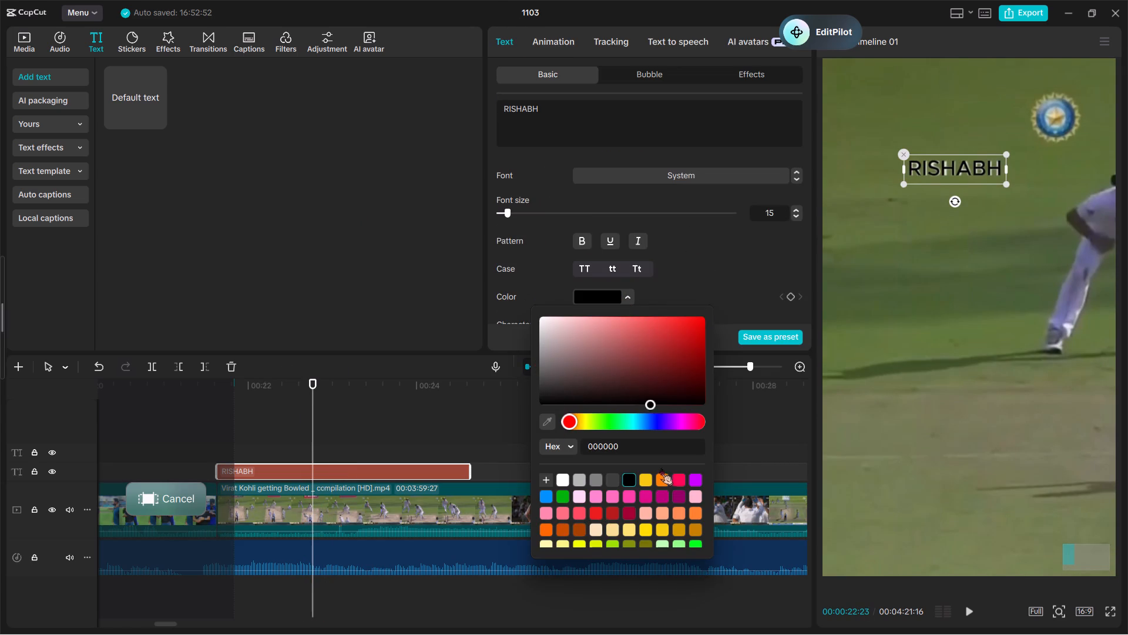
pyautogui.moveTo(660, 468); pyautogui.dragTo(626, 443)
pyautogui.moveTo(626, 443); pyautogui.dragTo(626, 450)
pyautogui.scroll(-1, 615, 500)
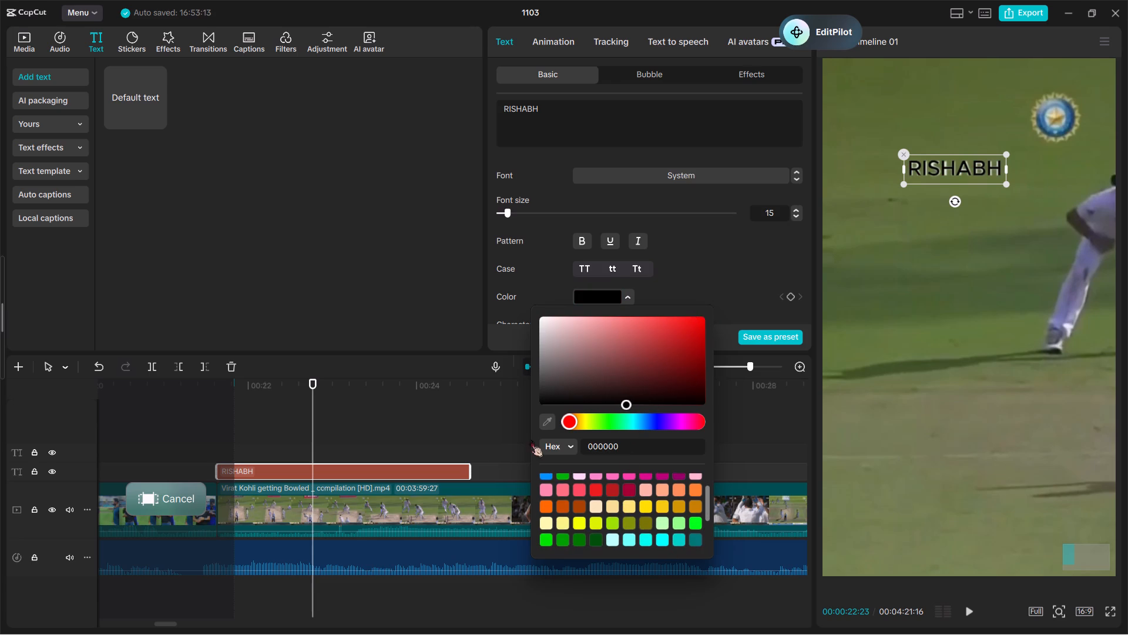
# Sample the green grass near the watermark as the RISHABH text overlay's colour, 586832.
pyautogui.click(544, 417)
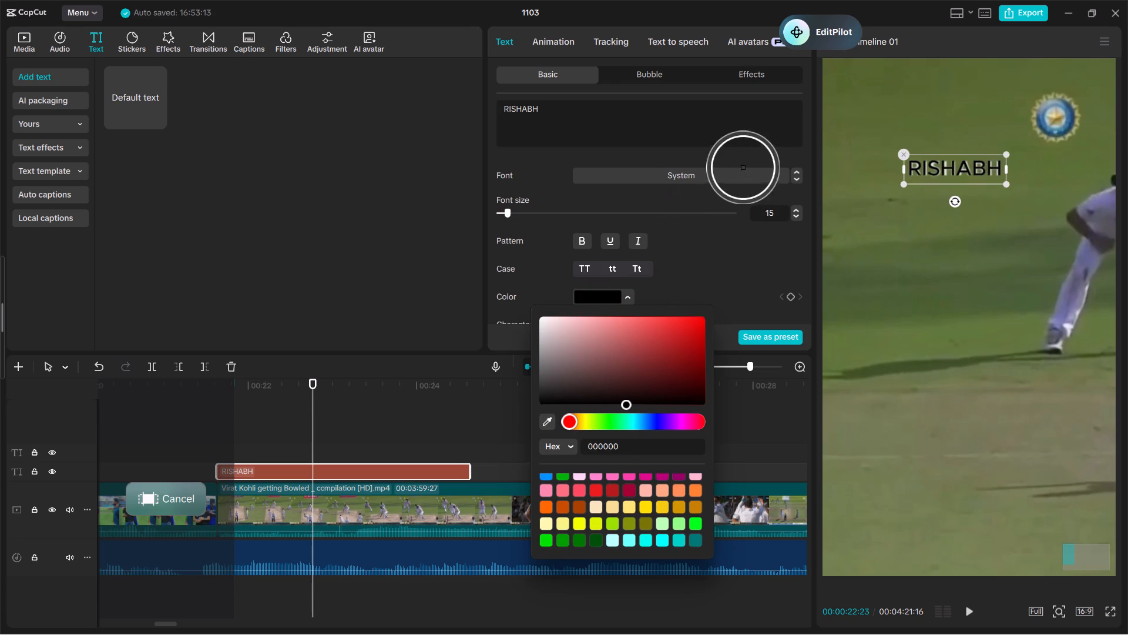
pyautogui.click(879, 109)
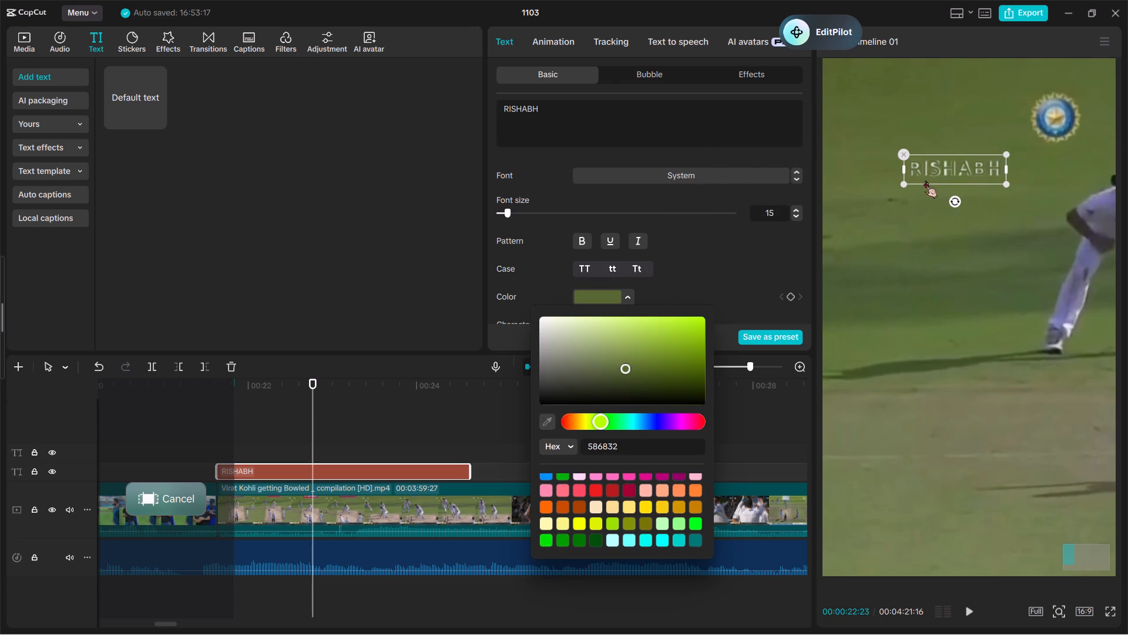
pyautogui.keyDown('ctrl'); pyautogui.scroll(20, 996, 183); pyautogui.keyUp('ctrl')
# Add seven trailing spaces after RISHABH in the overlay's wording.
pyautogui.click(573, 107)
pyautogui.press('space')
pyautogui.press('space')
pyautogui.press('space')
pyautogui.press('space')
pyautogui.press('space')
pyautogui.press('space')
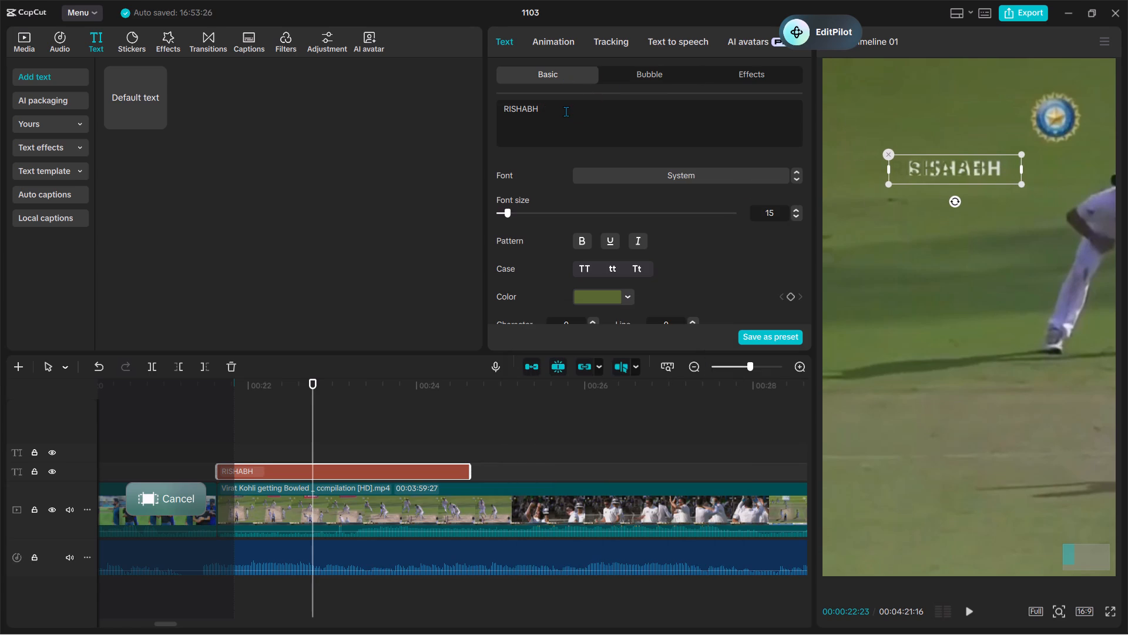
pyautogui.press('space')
# Delete all the wording from the RISHABH text overlay.
pyautogui.press('BackSpace')
pyautogui.press('BackSpace')
pyautogui.press('BackSpace')
pyautogui.press('BackSpace')
pyautogui.press('BackSpace')
pyautogui.press('BackSpace')
pyautogui.press('BackSpace')
pyautogui.press('BackSpace')
pyautogui.press('BackSpace')
pyautogui.press('BackSpace')
pyautogui.press('BackSpace')
pyautogui.press('BackSpace')
pyautogui.press('BackSpace')
pyautogui.press('BackSpace')
pyautogui.press('BackSpace')
pyautogui.press('BackSpace')
pyautogui.press('BackSpace')
pyautogui.press('BackSpace')
pyautogui.press('BackSpace')
pyautogui.press('BackSpace')
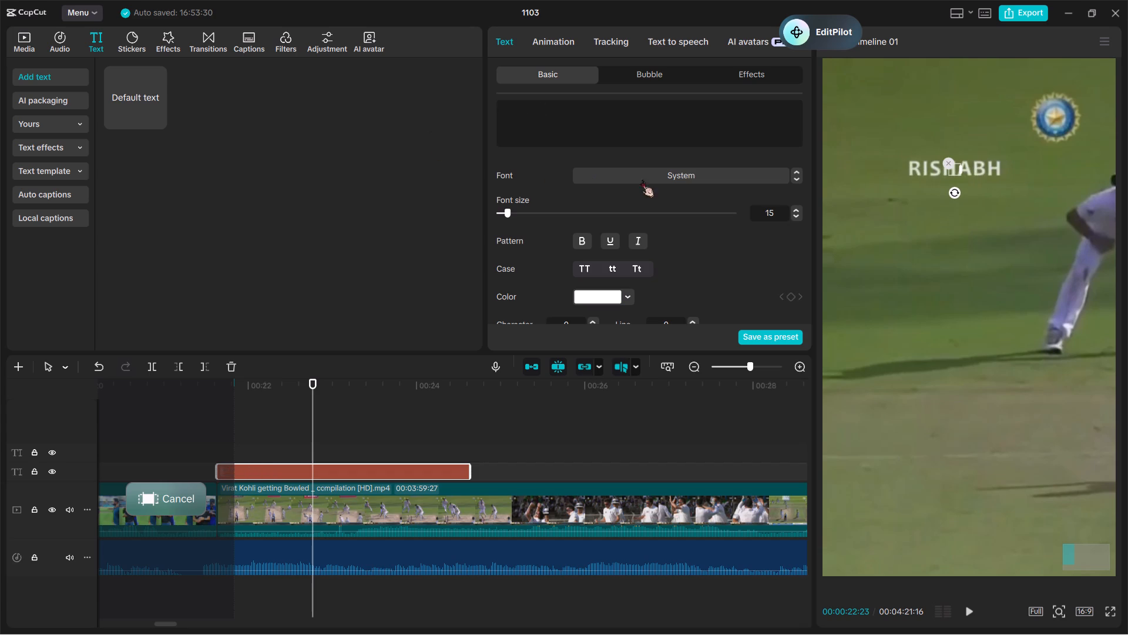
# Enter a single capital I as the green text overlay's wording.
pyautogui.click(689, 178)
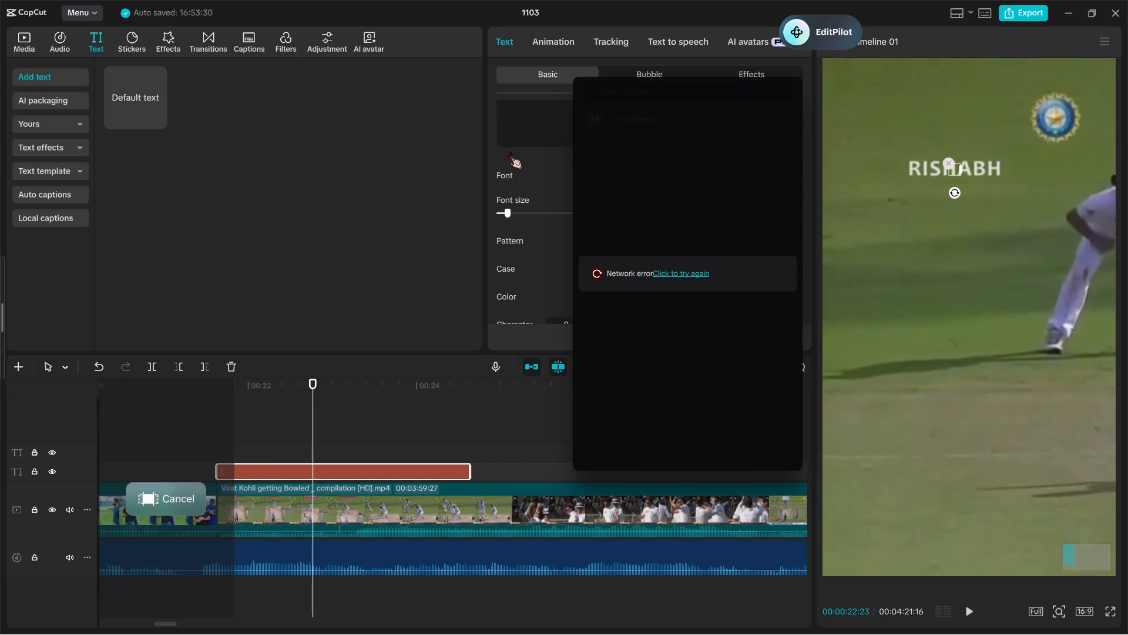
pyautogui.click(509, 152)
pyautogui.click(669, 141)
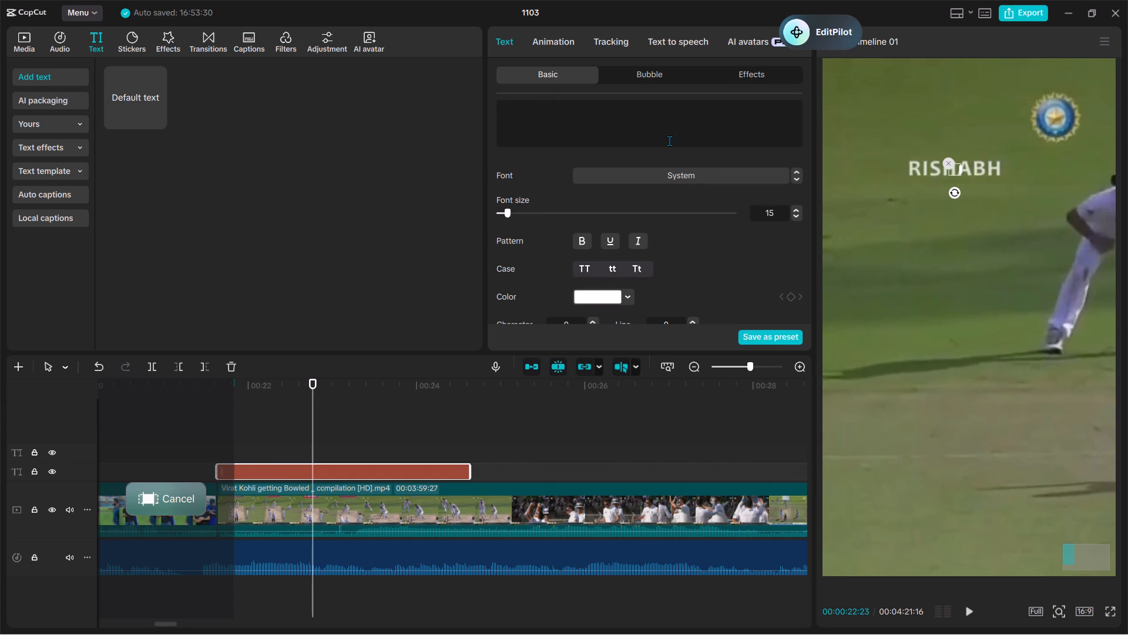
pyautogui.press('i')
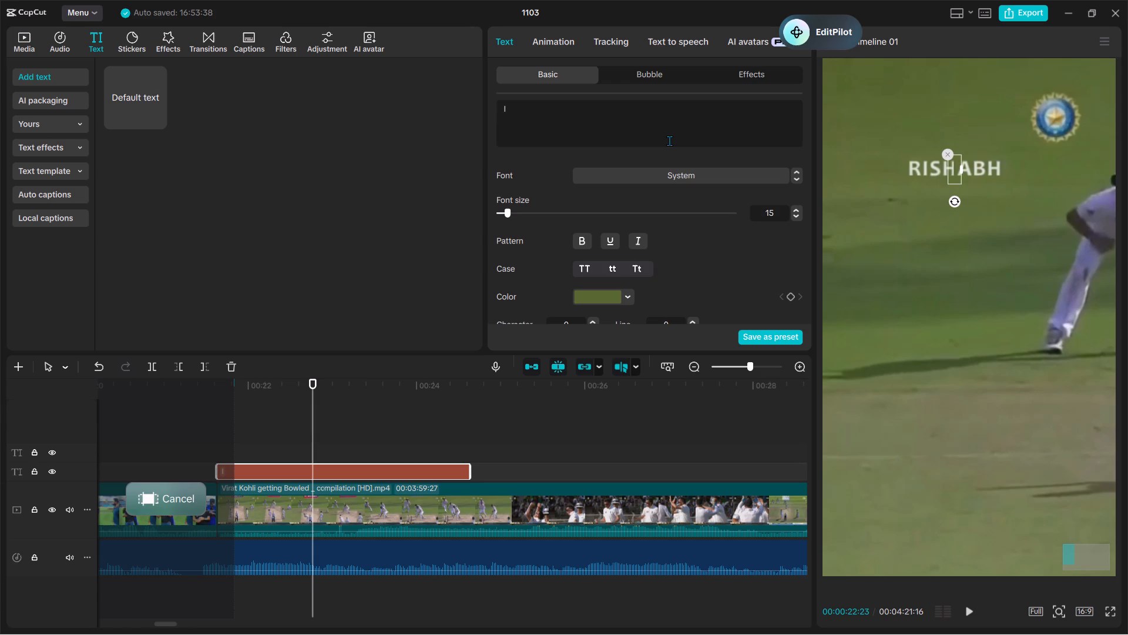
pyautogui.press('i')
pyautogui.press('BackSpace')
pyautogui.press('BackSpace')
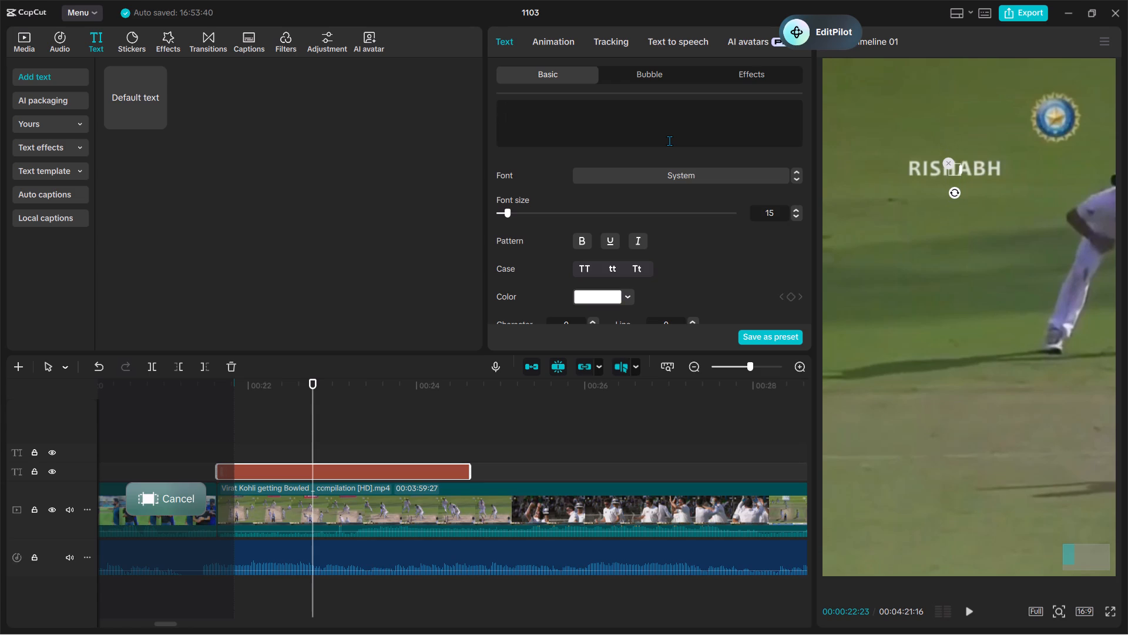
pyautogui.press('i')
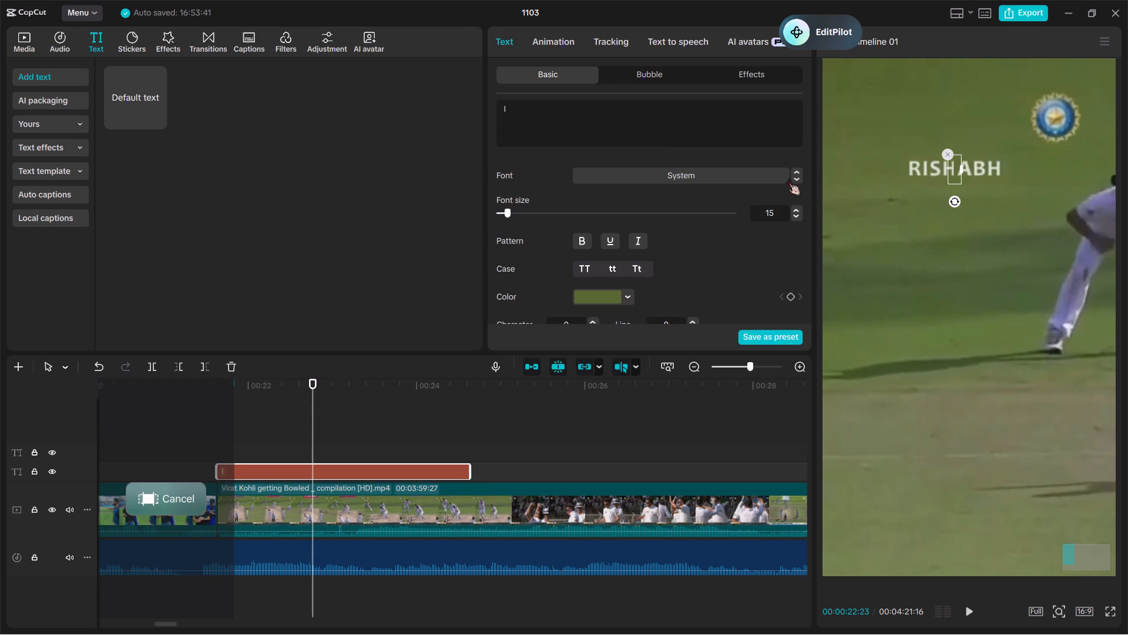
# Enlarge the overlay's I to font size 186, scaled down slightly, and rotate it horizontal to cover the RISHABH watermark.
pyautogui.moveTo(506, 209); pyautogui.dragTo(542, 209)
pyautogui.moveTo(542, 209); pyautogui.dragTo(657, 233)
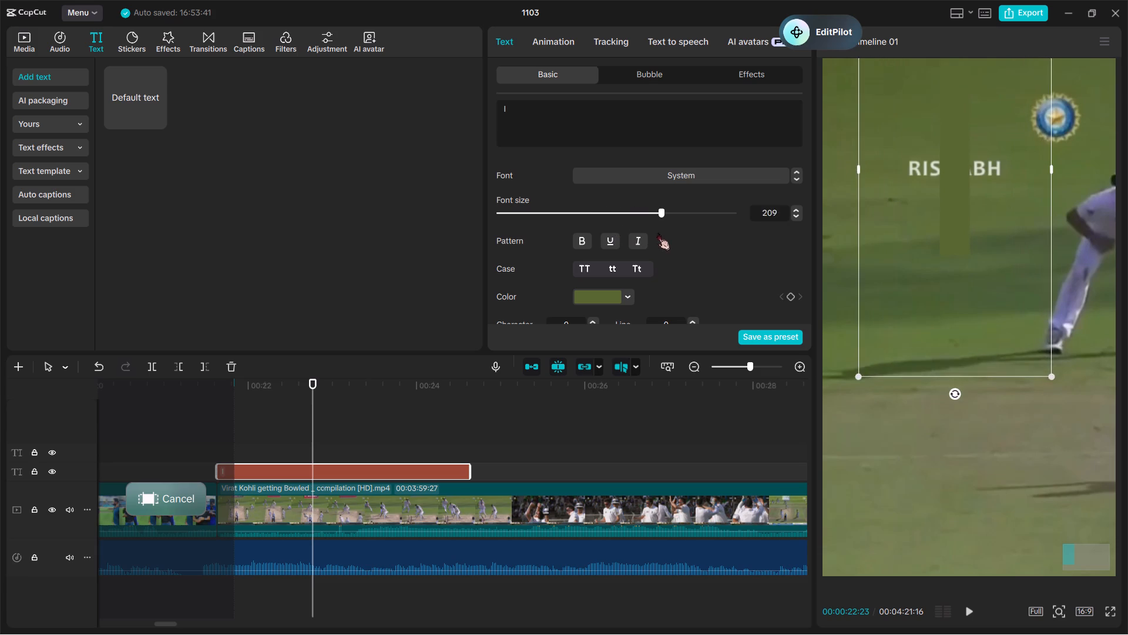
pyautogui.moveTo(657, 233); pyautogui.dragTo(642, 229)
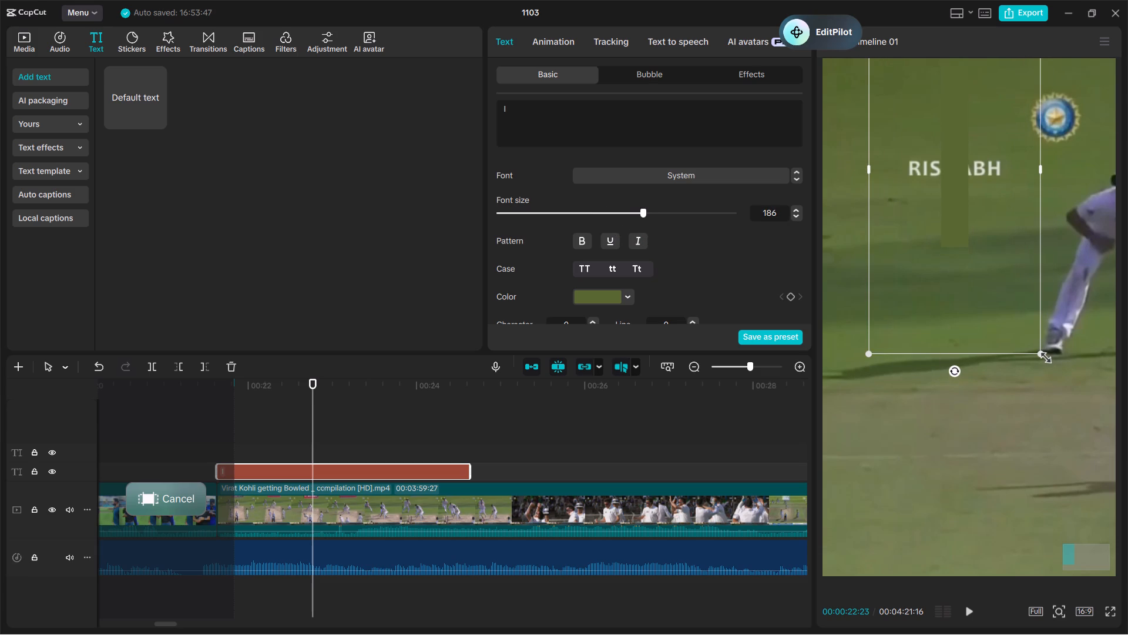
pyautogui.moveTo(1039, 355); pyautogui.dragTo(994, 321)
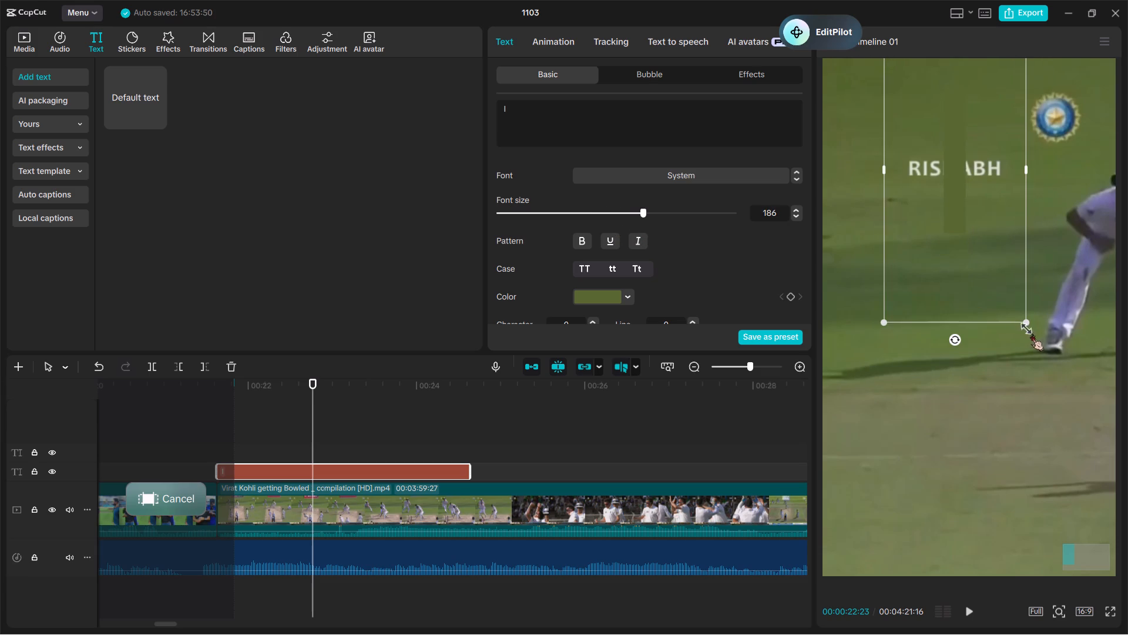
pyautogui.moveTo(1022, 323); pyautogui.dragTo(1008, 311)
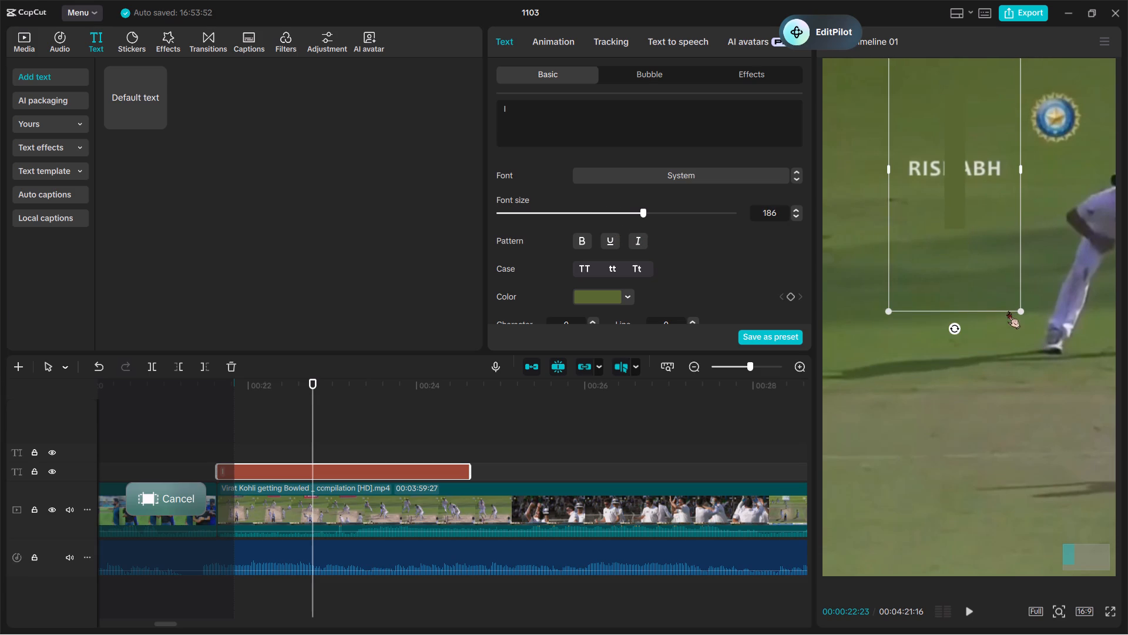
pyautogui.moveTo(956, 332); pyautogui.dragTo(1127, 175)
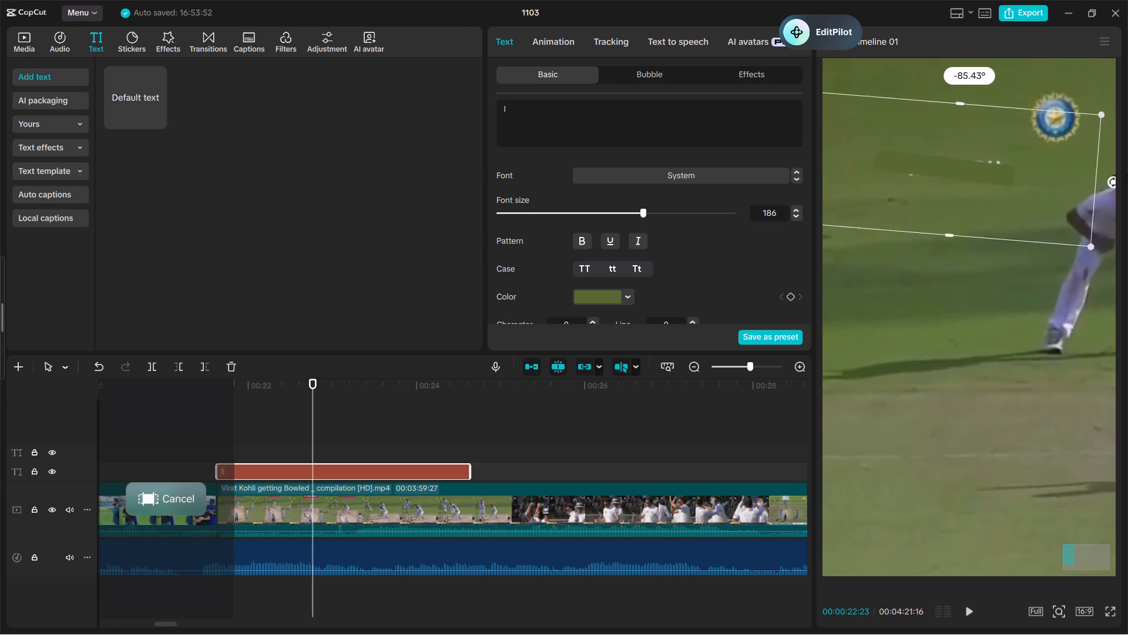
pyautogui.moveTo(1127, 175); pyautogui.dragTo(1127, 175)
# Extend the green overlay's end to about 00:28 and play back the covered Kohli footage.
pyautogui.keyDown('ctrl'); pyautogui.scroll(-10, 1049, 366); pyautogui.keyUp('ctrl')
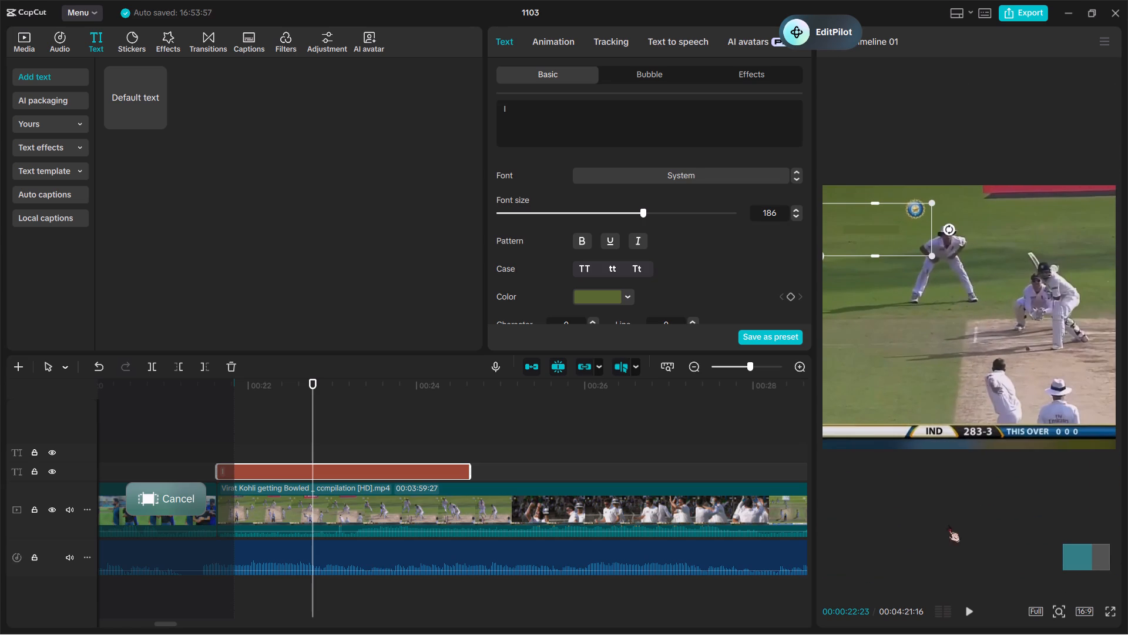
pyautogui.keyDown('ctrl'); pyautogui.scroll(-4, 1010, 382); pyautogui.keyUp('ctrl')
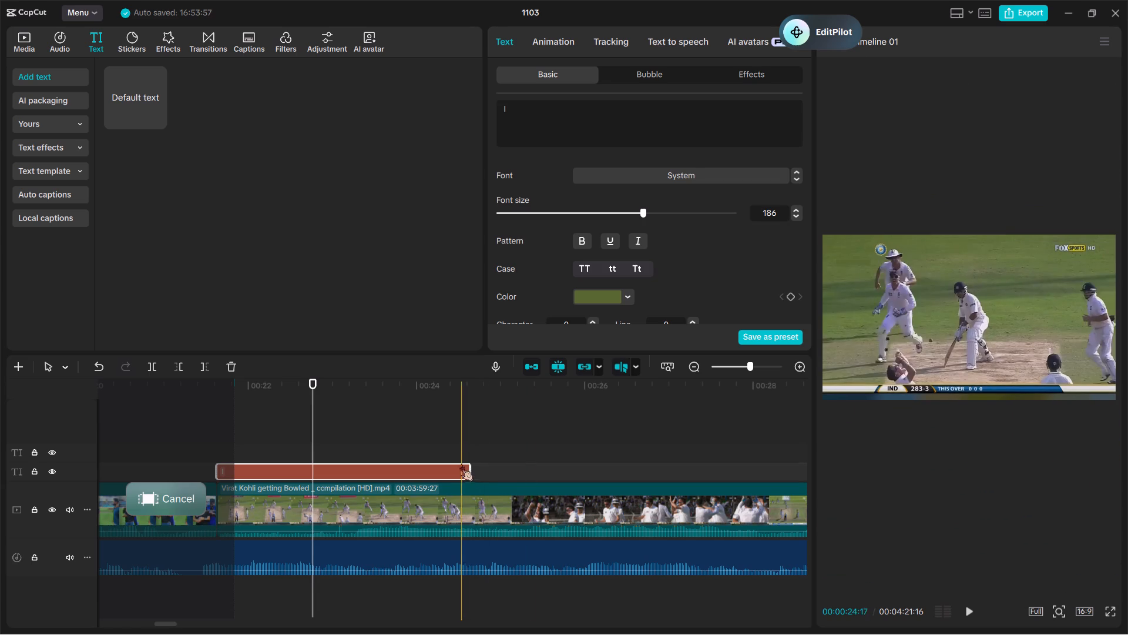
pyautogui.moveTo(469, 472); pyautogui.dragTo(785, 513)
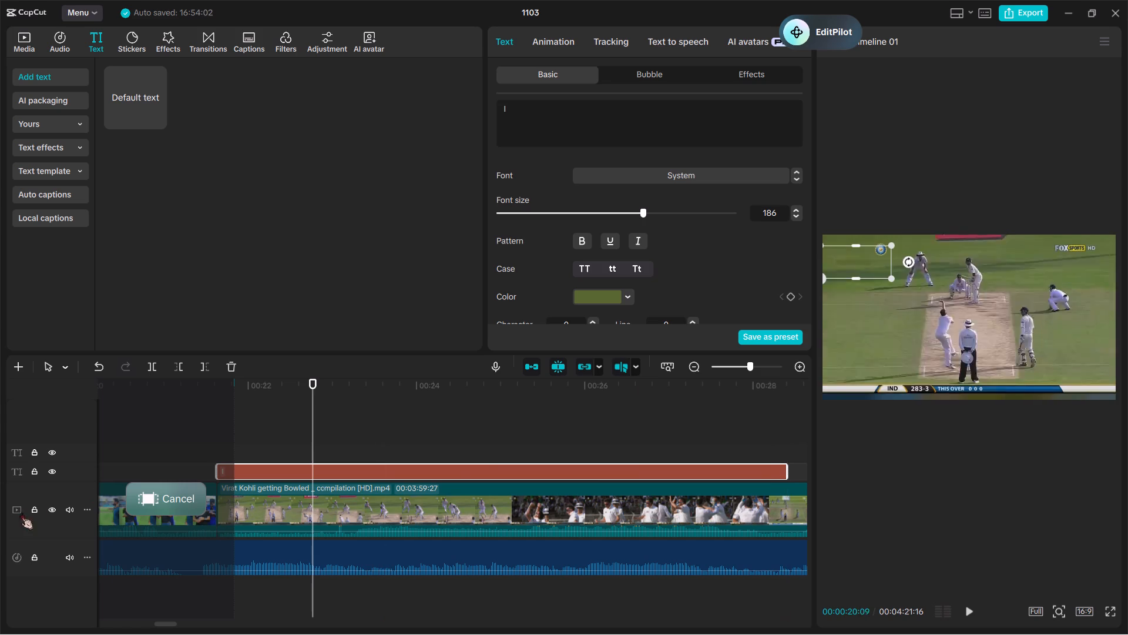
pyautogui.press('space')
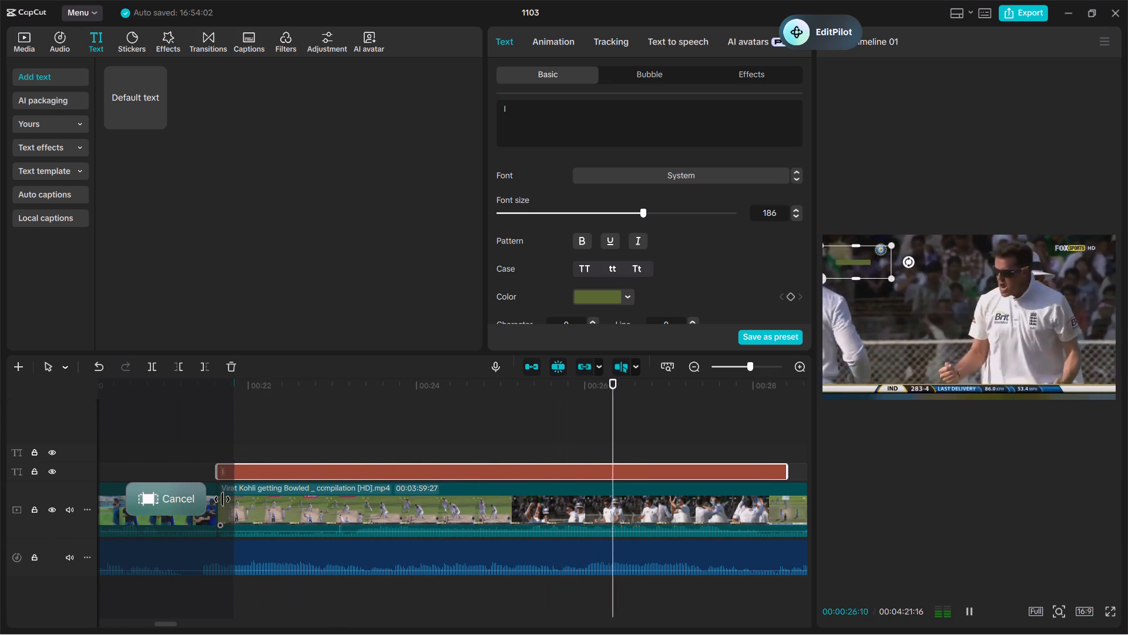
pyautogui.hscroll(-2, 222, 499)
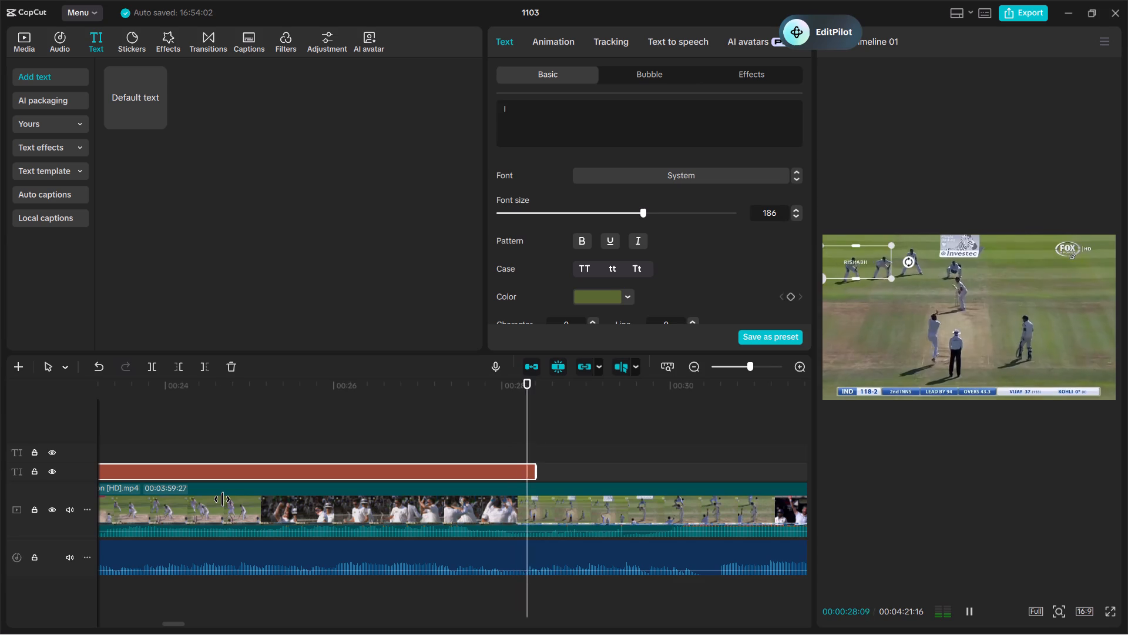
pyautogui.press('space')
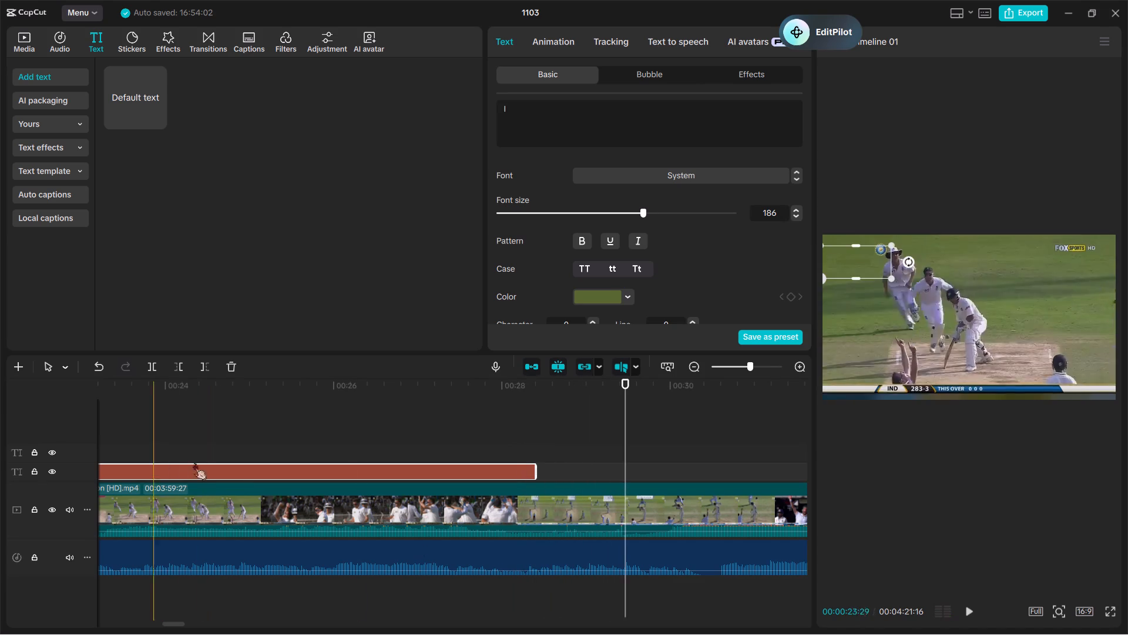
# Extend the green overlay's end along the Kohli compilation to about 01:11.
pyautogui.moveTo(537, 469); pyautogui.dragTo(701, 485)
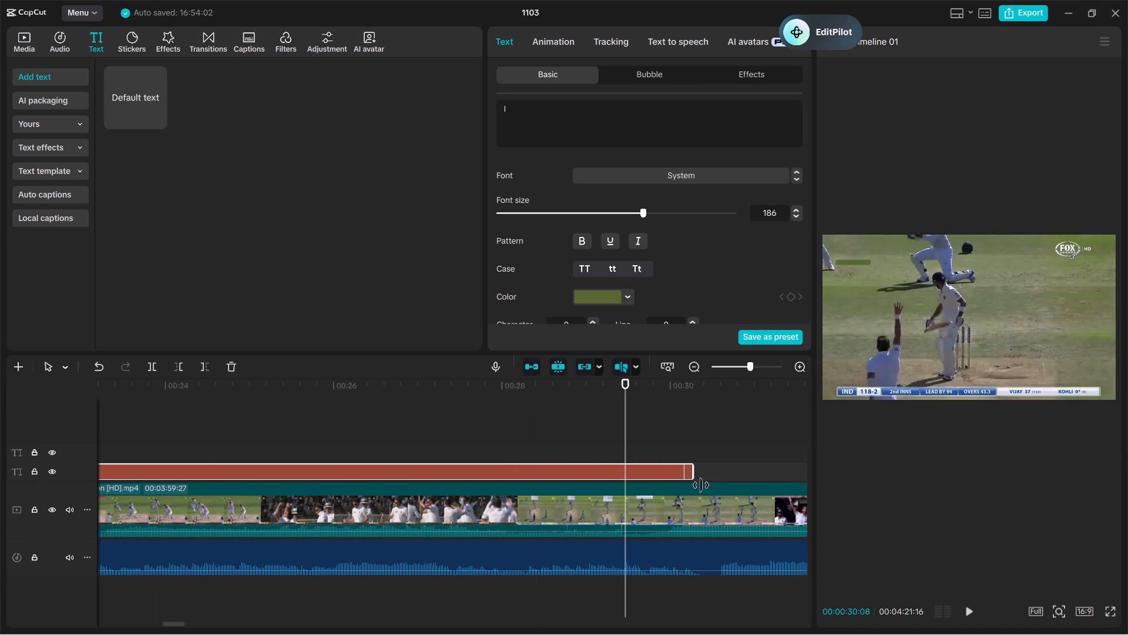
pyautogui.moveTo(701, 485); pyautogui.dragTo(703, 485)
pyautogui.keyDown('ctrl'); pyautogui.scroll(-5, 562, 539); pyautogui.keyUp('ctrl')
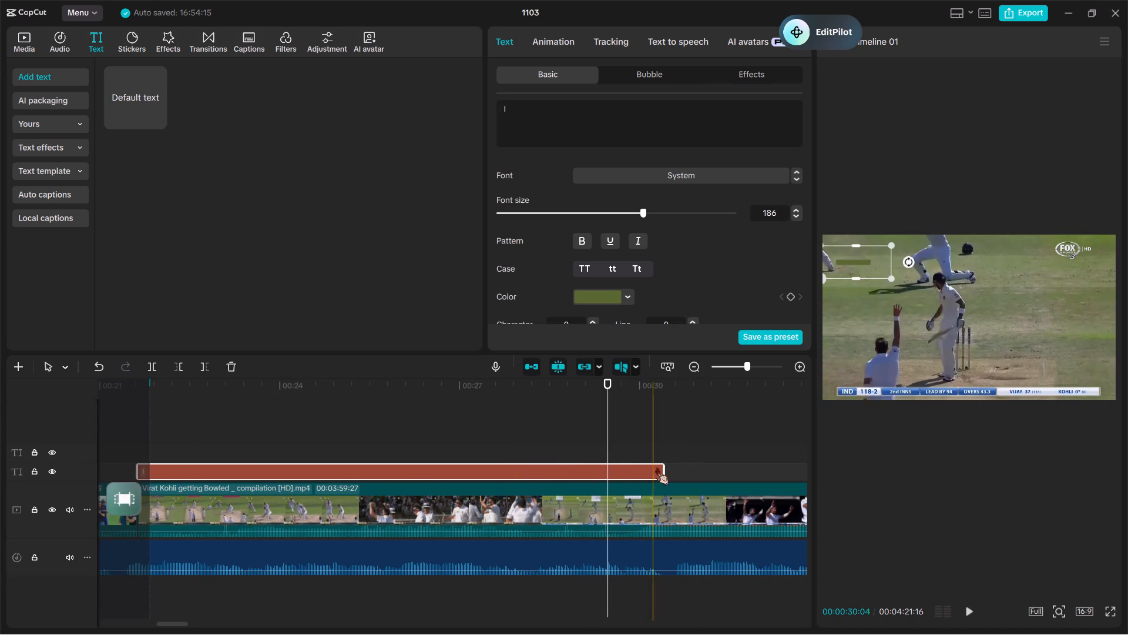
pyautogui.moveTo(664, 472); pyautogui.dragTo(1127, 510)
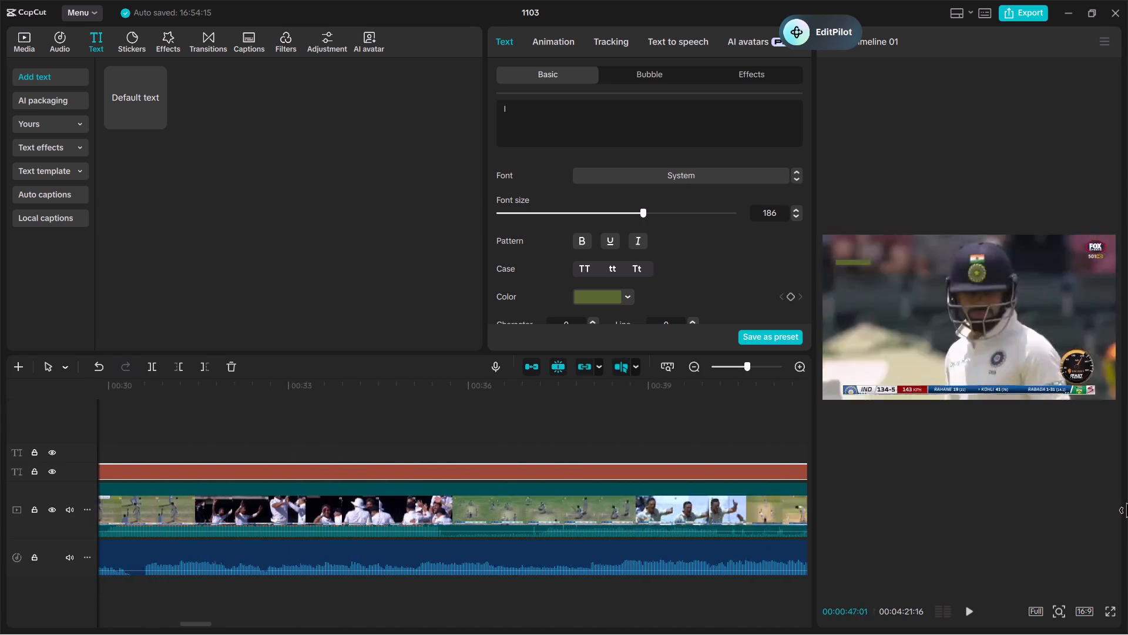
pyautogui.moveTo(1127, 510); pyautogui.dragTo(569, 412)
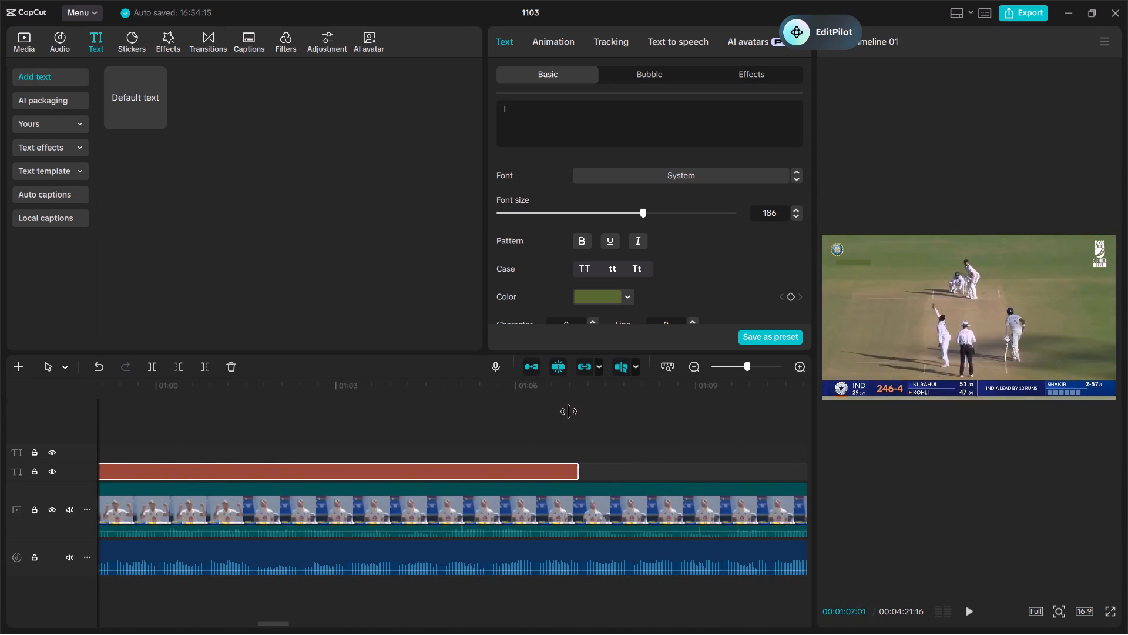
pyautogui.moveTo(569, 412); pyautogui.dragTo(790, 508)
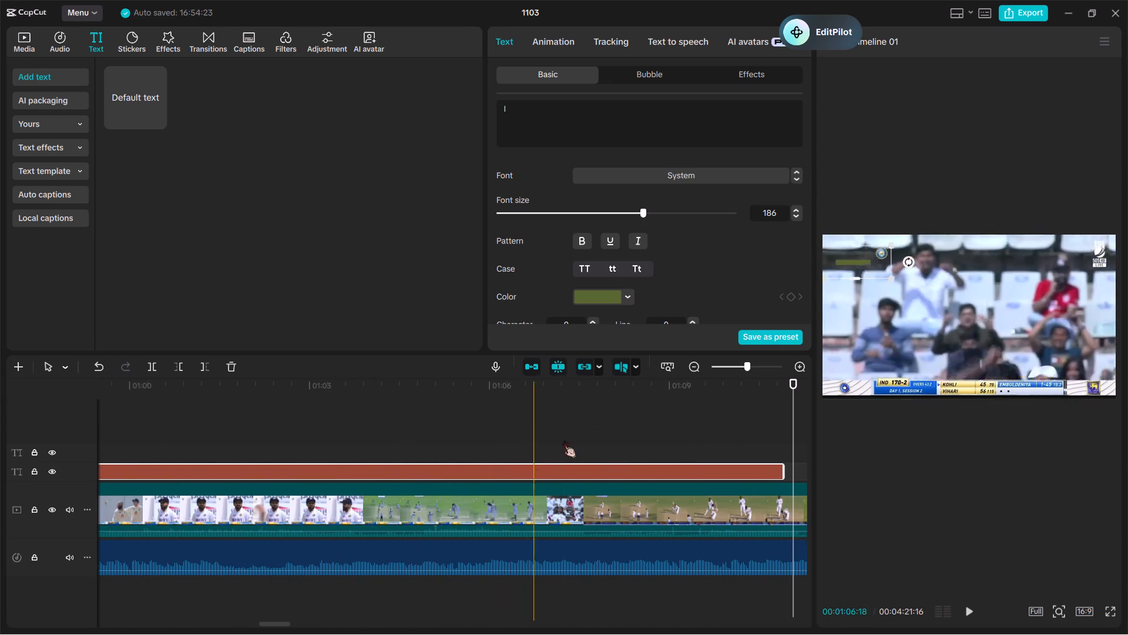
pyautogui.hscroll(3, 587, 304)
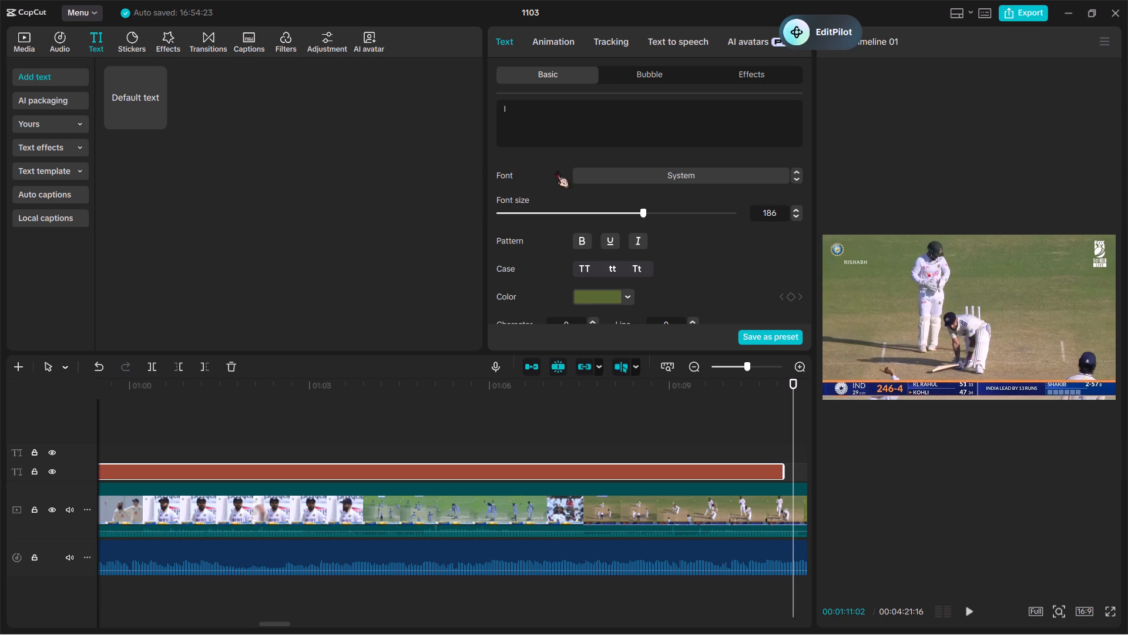
# Delete the green text overlay from the timeline.
pyautogui.click(596, 122)
pyautogui.click(434, 465)
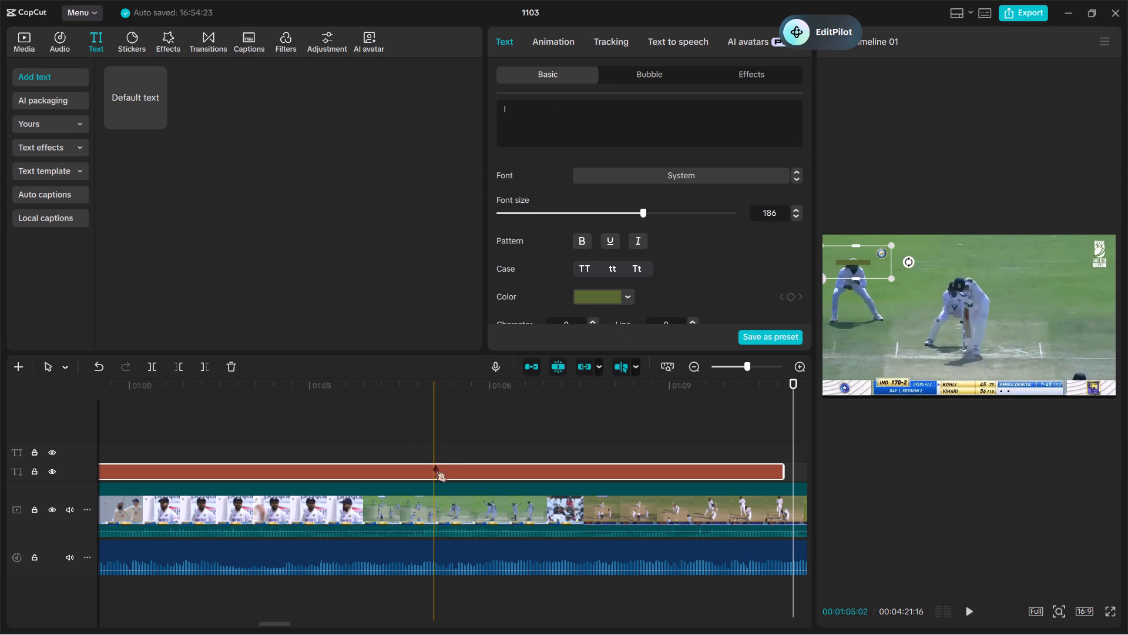
pyautogui.press('BackSpace')
# Open the EditPilot assistant.
pyautogui.keyDown('ctrl'); pyautogui.scroll(6, 869, 283); pyautogui.keyUp('ctrl')
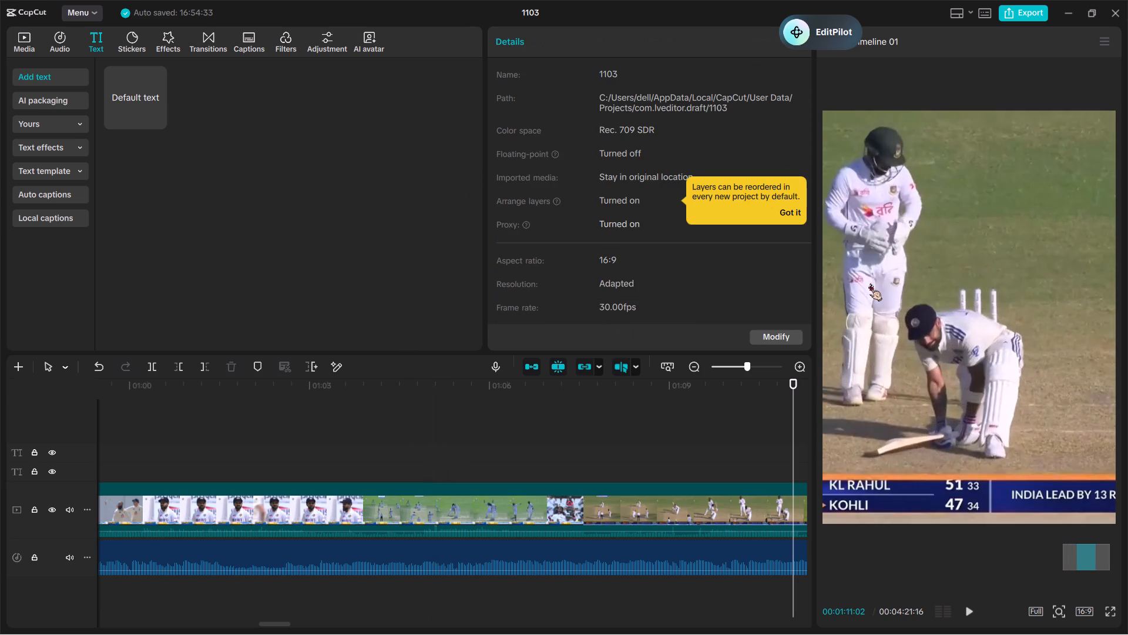
pyautogui.hscroll(3, 869, 283)
pyautogui.keyDown('ctrl'); pyautogui.scroll(13, 869, 283); pyautogui.keyUp('ctrl')
pyautogui.hscroll(1, 883, 172)
pyautogui.click(820, 20)
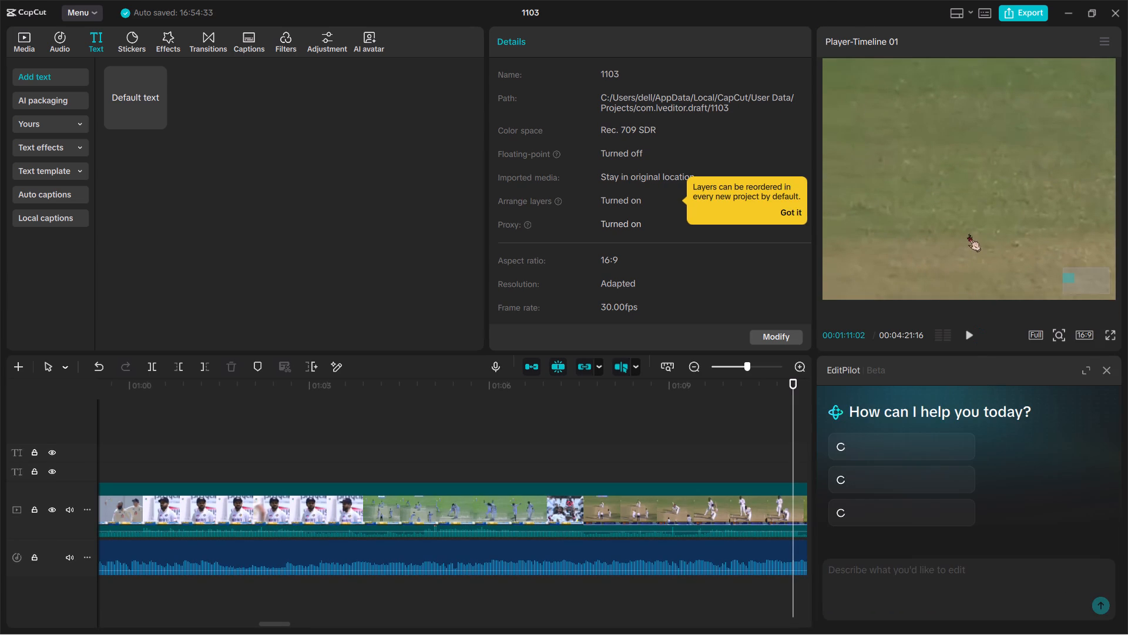
# Select the Kohli compilation clip in the preview and move it to position X 98, Y -247.
pyautogui.keyDown('ctrl'); pyautogui.scroll(-3, 916, 569); pyautogui.keyUp('ctrl')
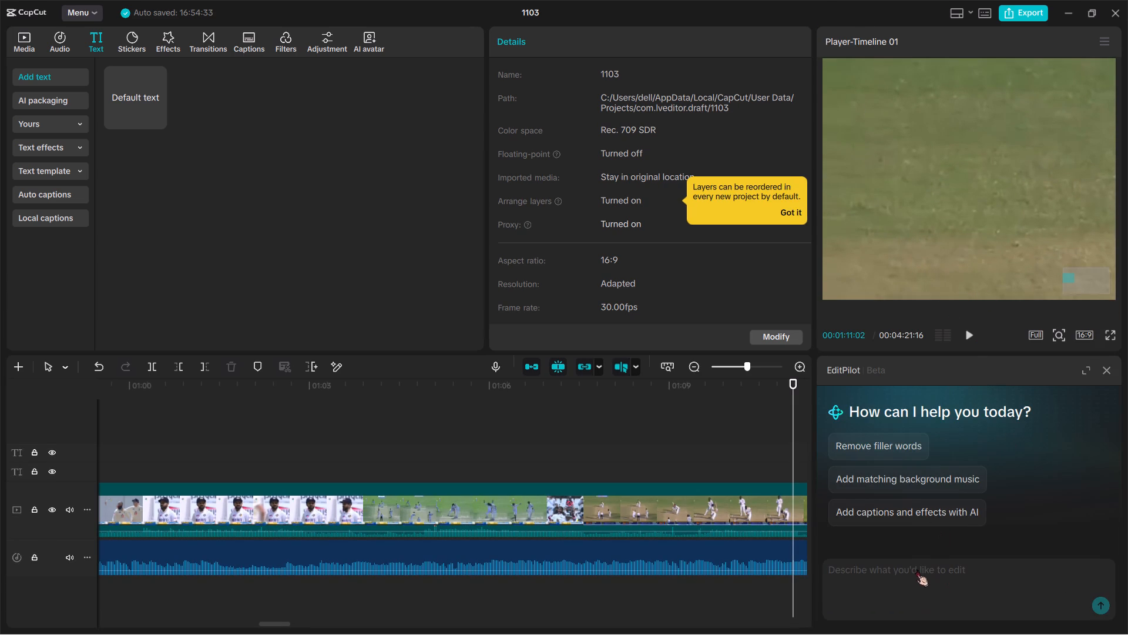
pyautogui.keyDown('ctrl'); pyautogui.scroll(-8, 994, 276); pyautogui.keyUp('ctrl')
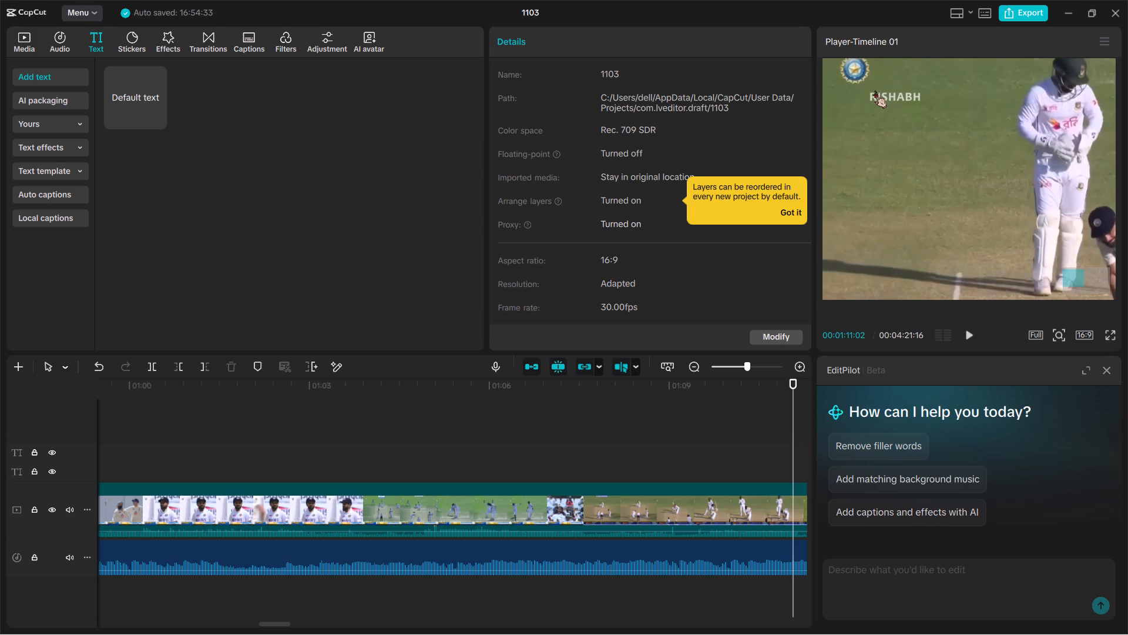
pyautogui.moveTo(874, 91); pyautogui.dragTo(891, 133)
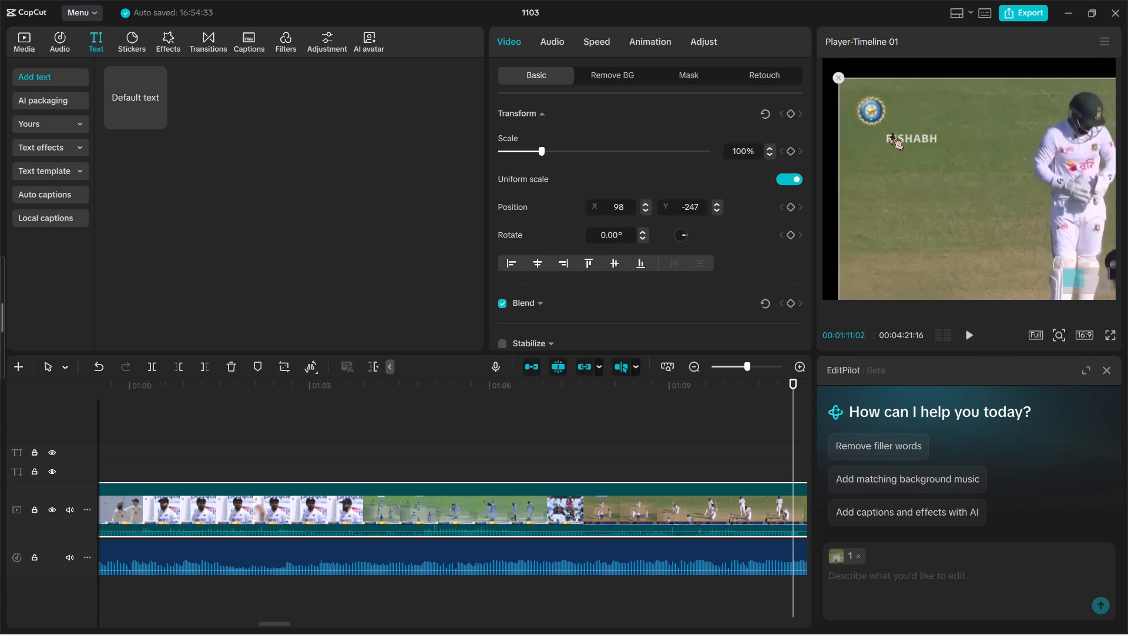
pyautogui.doubleClick(905, 133)
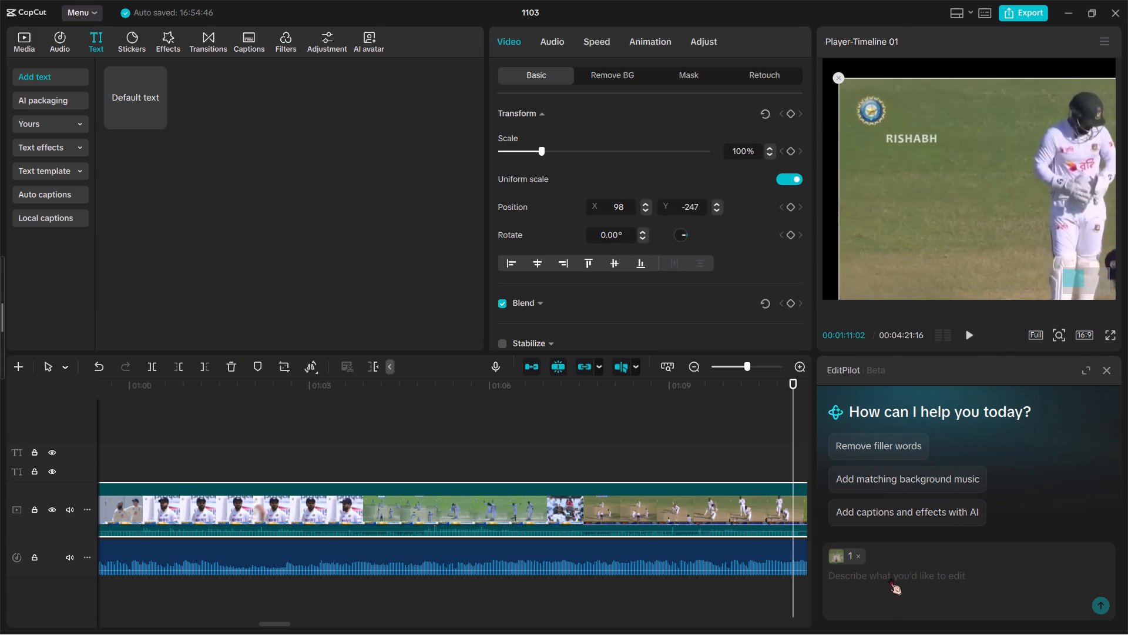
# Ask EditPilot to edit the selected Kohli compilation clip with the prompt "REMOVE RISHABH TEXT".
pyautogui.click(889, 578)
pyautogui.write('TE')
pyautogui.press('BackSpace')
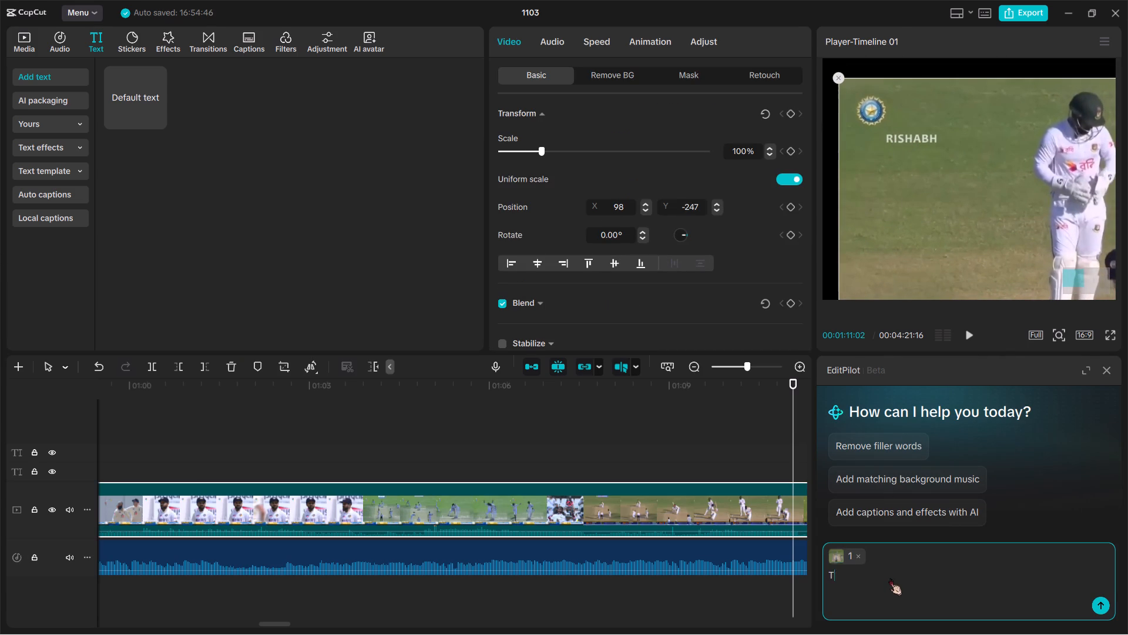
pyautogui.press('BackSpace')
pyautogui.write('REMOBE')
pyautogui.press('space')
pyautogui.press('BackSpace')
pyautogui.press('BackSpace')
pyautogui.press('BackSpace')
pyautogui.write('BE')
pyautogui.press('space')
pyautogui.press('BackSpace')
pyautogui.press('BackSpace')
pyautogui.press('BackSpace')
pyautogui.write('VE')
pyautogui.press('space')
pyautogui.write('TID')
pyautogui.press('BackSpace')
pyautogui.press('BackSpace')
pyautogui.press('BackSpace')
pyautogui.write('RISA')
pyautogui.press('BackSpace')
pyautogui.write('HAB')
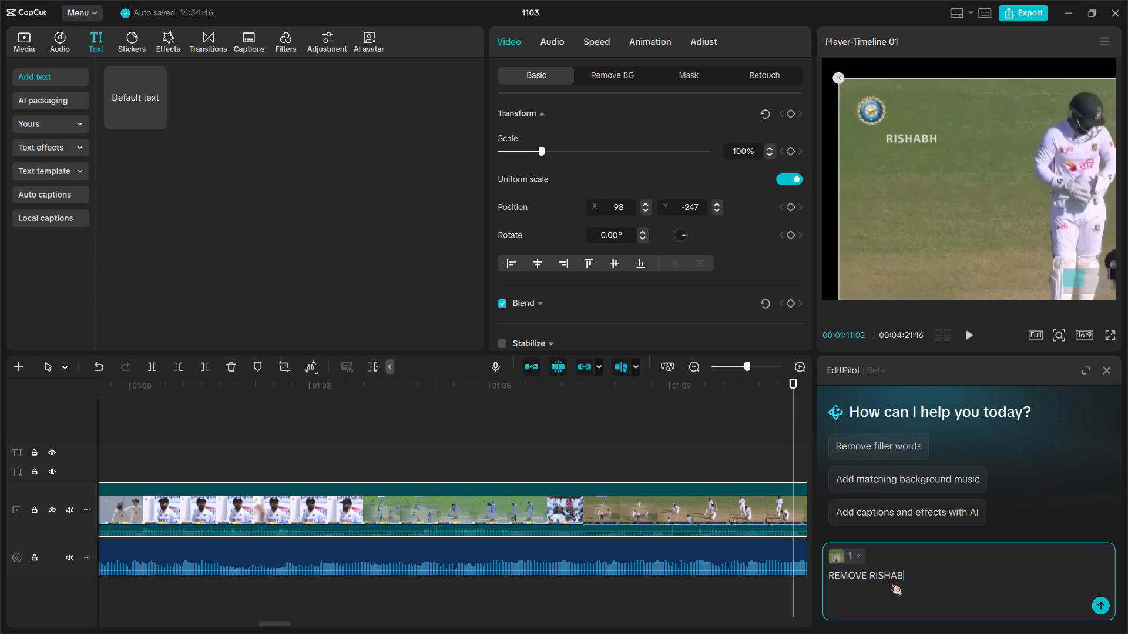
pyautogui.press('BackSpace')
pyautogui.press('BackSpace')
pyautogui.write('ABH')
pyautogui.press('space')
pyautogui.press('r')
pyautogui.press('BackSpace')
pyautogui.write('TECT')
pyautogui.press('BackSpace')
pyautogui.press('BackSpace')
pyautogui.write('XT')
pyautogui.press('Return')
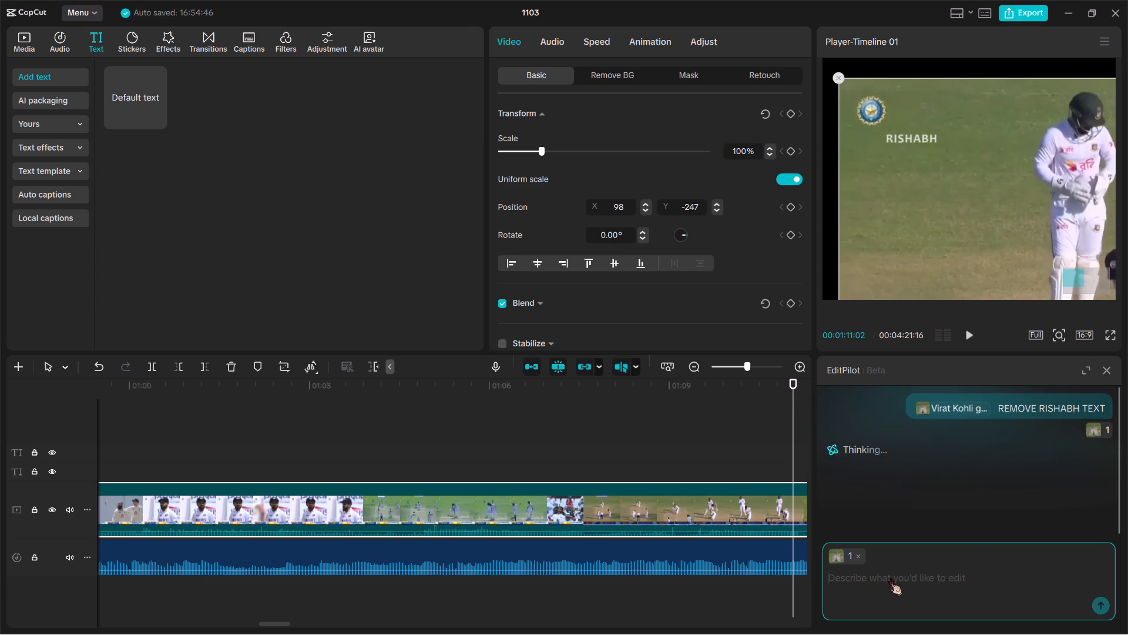
# Move the Kohli compilation clip in the preview back to the frame's centre at position X 0, Y 0.
pyautogui.keyDown('ctrl'); pyautogui.scroll(-9, 1030, 471); pyautogui.keyUp('ctrl')
pyautogui.keyDown('ctrl'); pyautogui.scroll(-8, 991, 242); pyautogui.keyUp('ctrl')
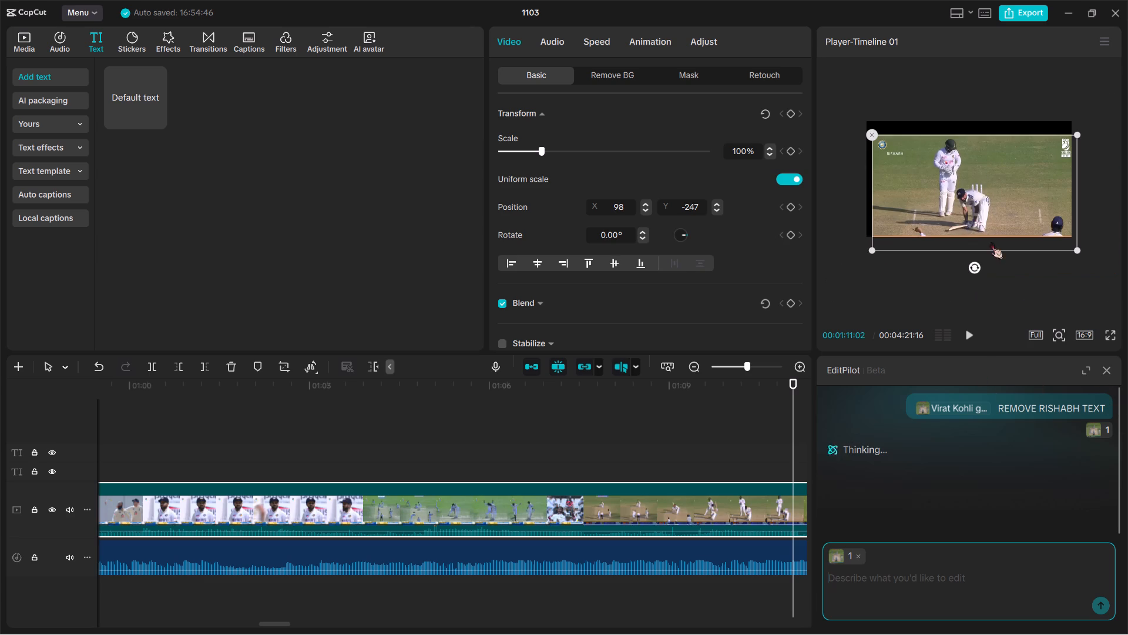
pyautogui.moveTo(980, 212); pyautogui.dragTo(975, 198)
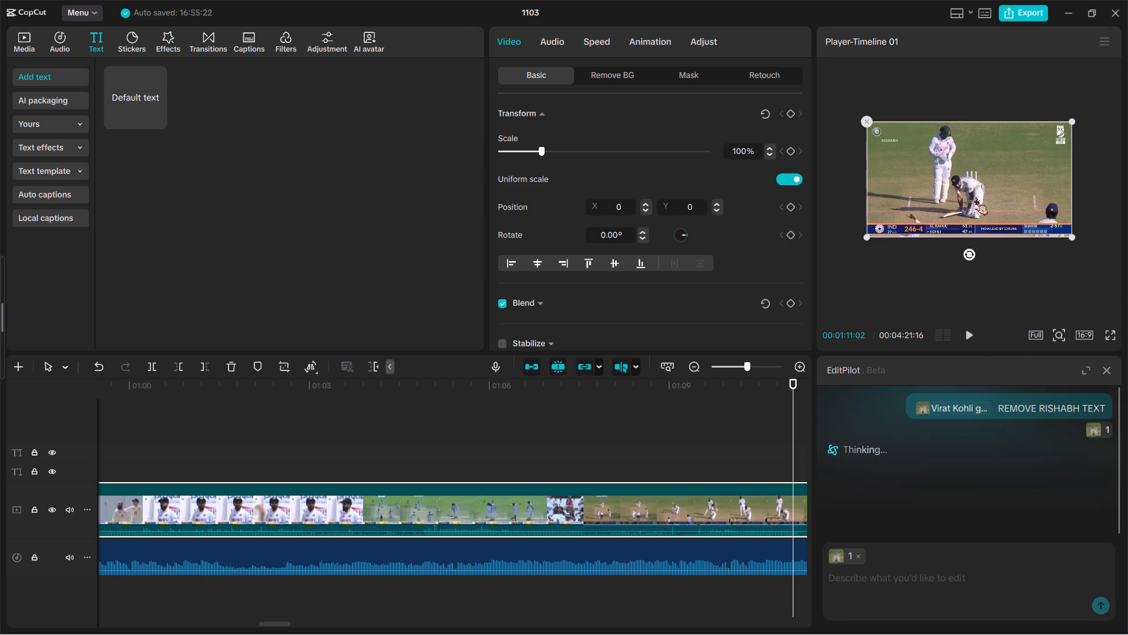
# Send EditPilot the prompt "REMOVE THE RISHABH TEXT FORM THIS VIDEO" for the Kohli compilation clip.
pyautogui.keyDown('ctrl'); pyautogui.scroll(4, 977, 323); pyautogui.keyUp('ctrl')
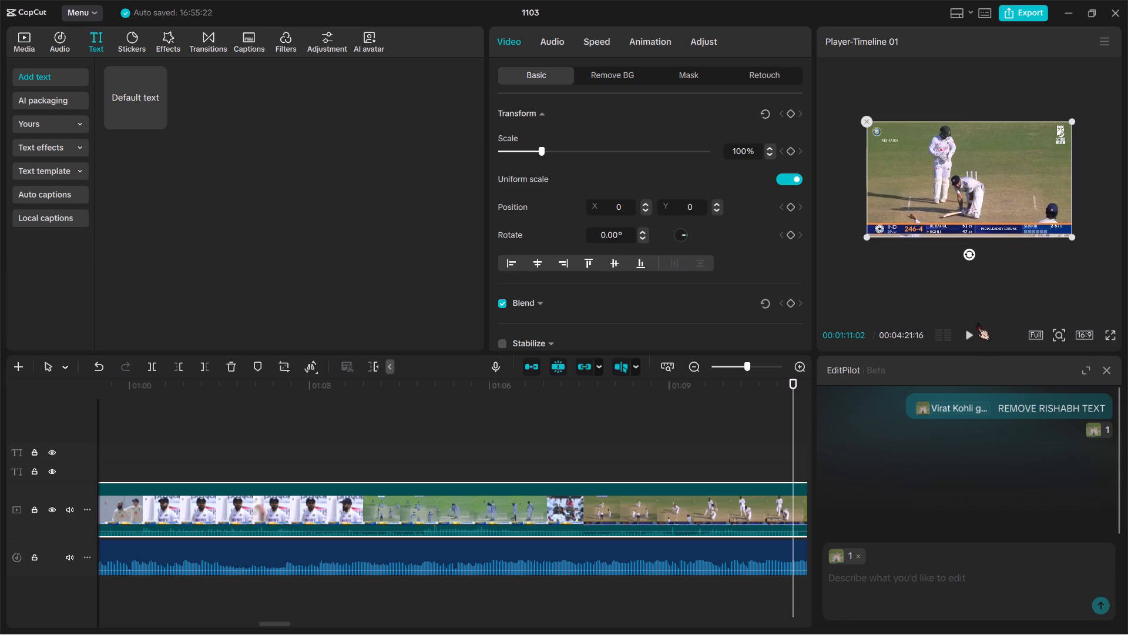
pyautogui.keyDown('ctrl'); pyautogui.scroll(3, 977, 323); pyautogui.keyUp('ctrl')
pyautogui.keyDown('ctrl'); pyautogui.scroll(4, 948, 197); pyautogui.keyUp('ctrl')
pyautogui.keyDown('ctrl'); pyautogui.scroll(-3, 948, 197); pyautogui.keyUp('ctrl')
pyautogui.keyDown('ctrl'); pyautogui.scroll(4, 916, 564); pyautogui.keyUp('ctrl')
pyautogui.moveTo(896, 587); pyautogui.dragTo(888, 577)
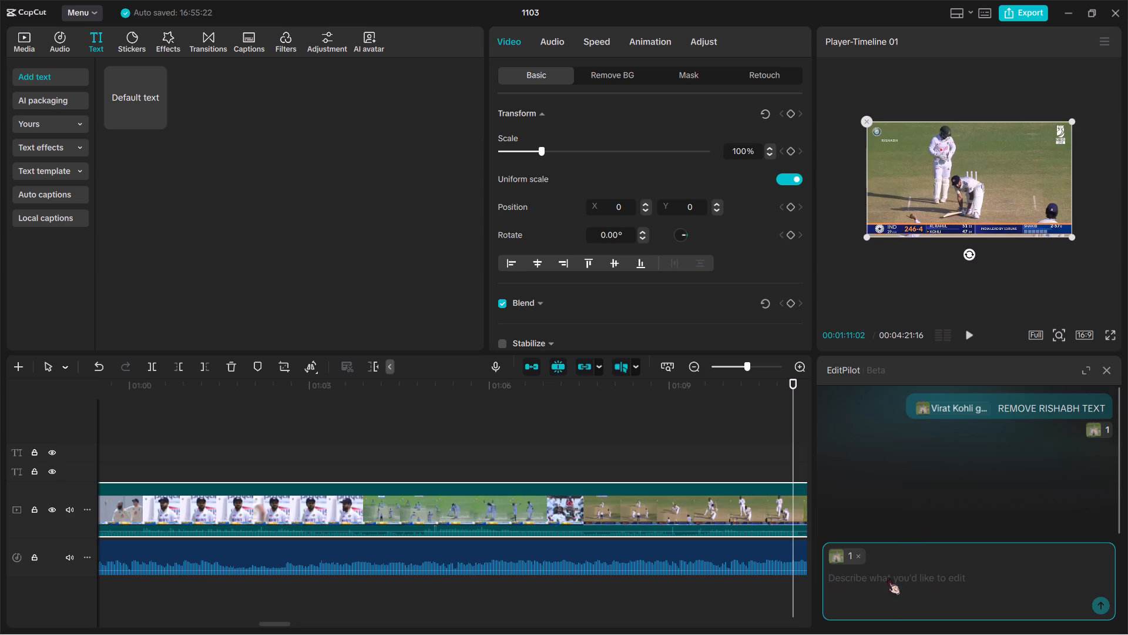
pyautogui.moveTo(888, 577); pyautogui.dragTo(867, 583)
pyautogui.write('TEMO')
pyautogui.press('BackSpace')
pyautogui.press('BackSpace')
pyautogui.press('BackSpace')
pyautogui.press('BackSpace')
pyautogui.press('BackSpace')
pyautogui.press('BackSpace')
pyautogui.press('BackSpace')
pyautogui.write('REMOV')
pyautogui.press('space')
pyautogui.press('BackSpace')
pyautogui.write('E THE RI')
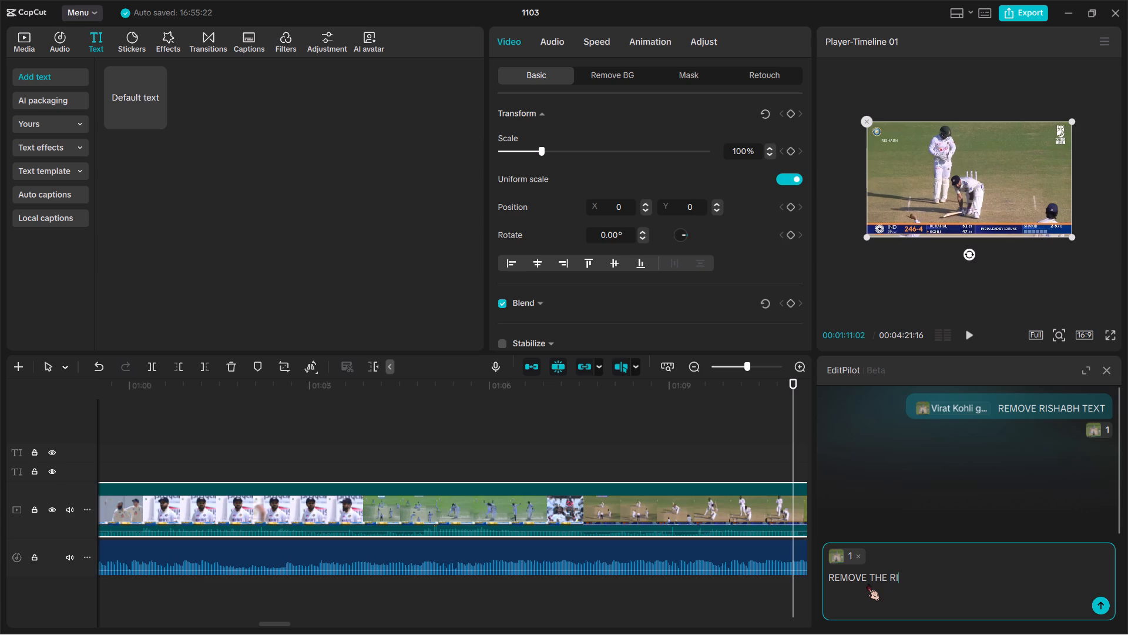
pyautogui.write('SHA')
pyautogui.write('BH TEC')
pyautogui.press('BackSpace')
pyautogui.write('XT BI')
pyautogui.press('BackSpace')
pyautogui.press('BackSpace')
pyautogui.write('FORM THIS VIDEO')
pyautogui.press('space')
pyautogui.press('Return')
# Examine the RISHABH watermark area beside the team logo in the preview up close.
pyautogui.scroll(1, 912, 495)
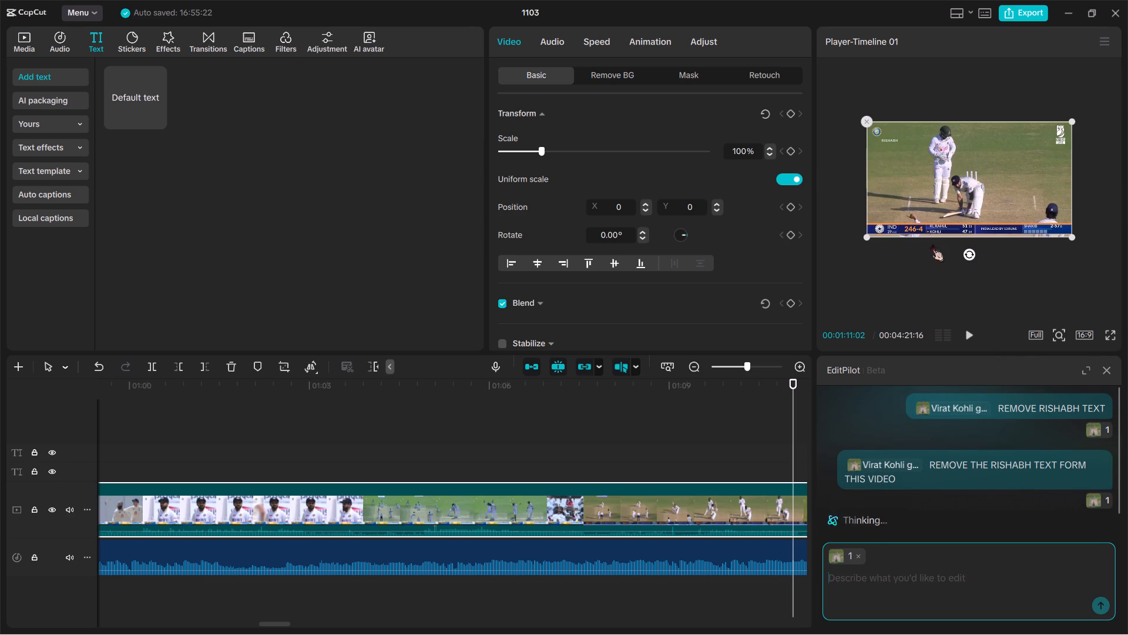
pyautogui.keyDown('ctrl'); pyautogui.scroll(3, 919, 225); pyautogui.keyUp('ctrl')
pyautogui.scroll(1, 919, 225)
pyautogui.keyDown('ctrl'); pyautogui.scroll(4, 919, 225); pyautogui.keyUp('ctrl')
pyautogui.hscroll(1, 919, 225)
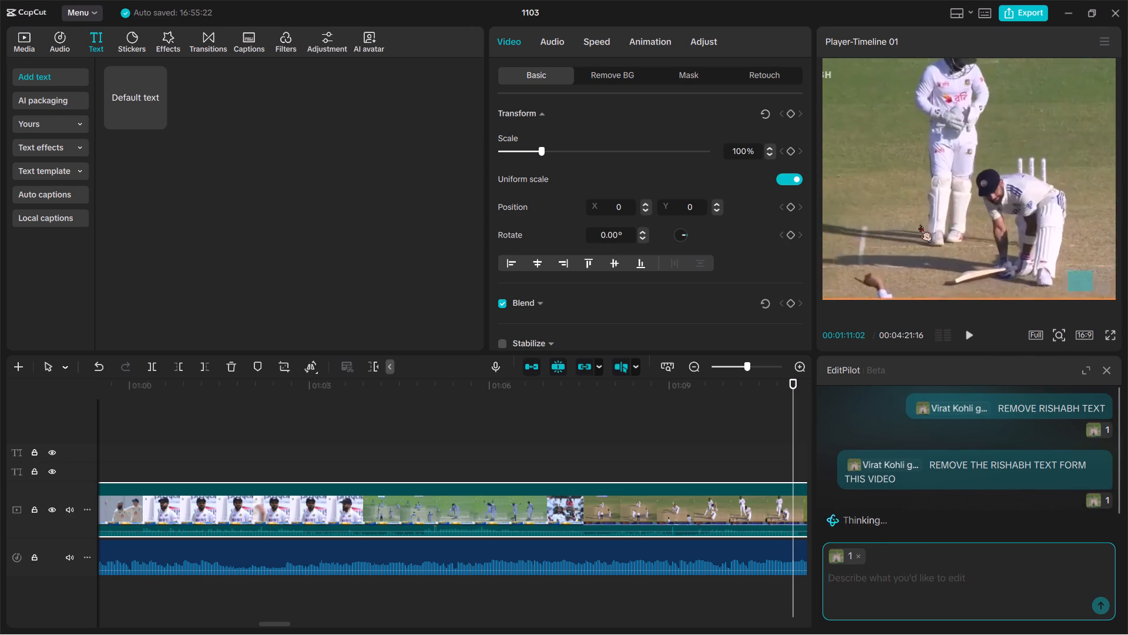
pyautogui.hscroll(1, 919, 225)
pyautogui.scroll(1, 919, 225)
pyautogui.keyDown('ctrl'); pyautogui.scroll(8, 862, 120); pyautogui.keyUp('ctrl')
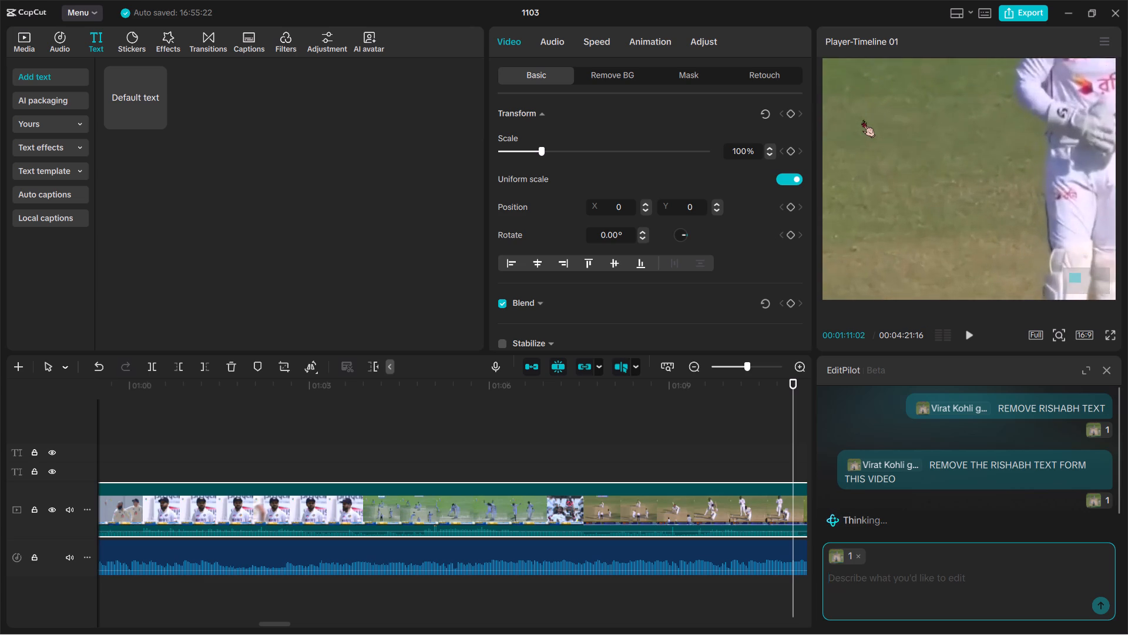
pyautogui.scroll(5, 862, 120)
pyautogui.scroll(-1, 945, 403)
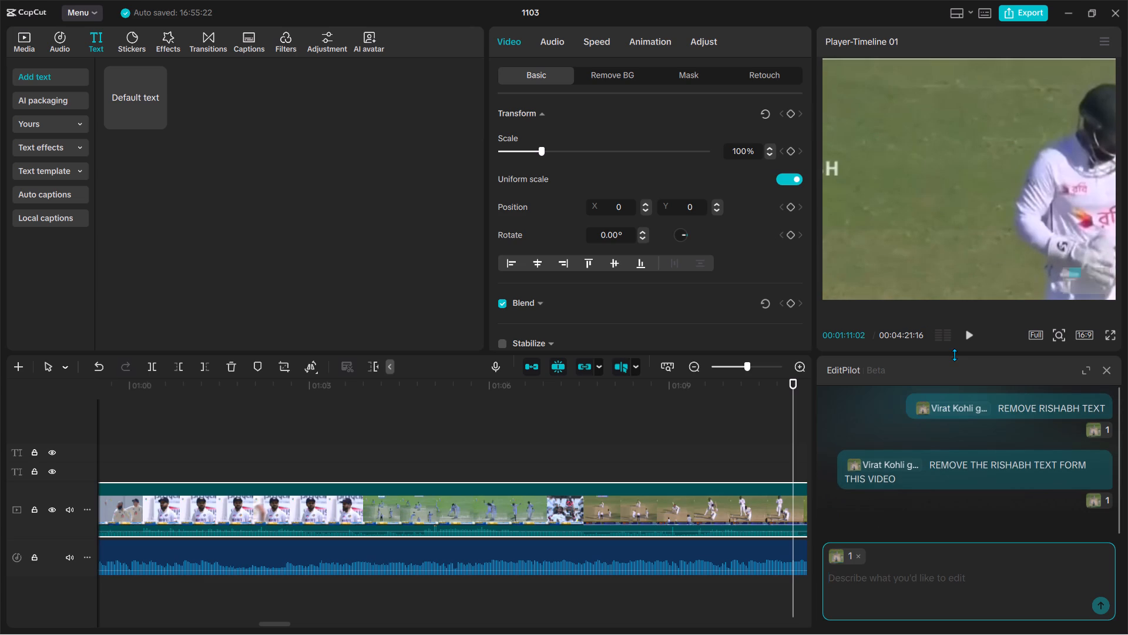
pyautogui.scroll(3, 954, 355)
pyautogui.hscroll(1, 946, 172)
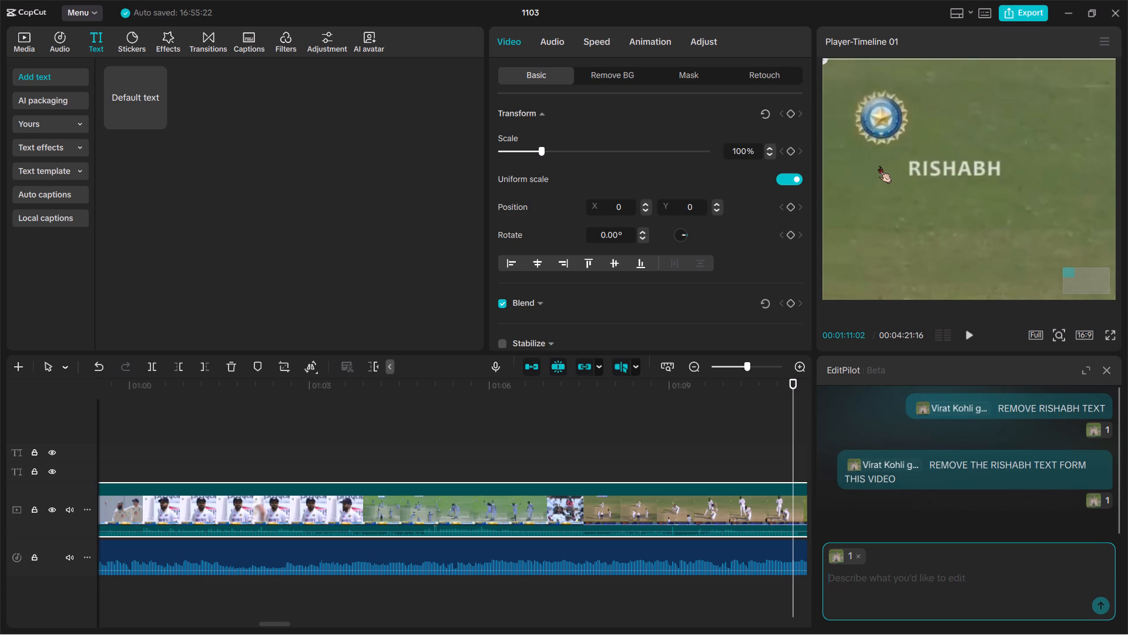
pyautogui.scroll(-2, 926, 392)
# Minimize the EditPilot assistant.
pyautogui.click(1101, 373)
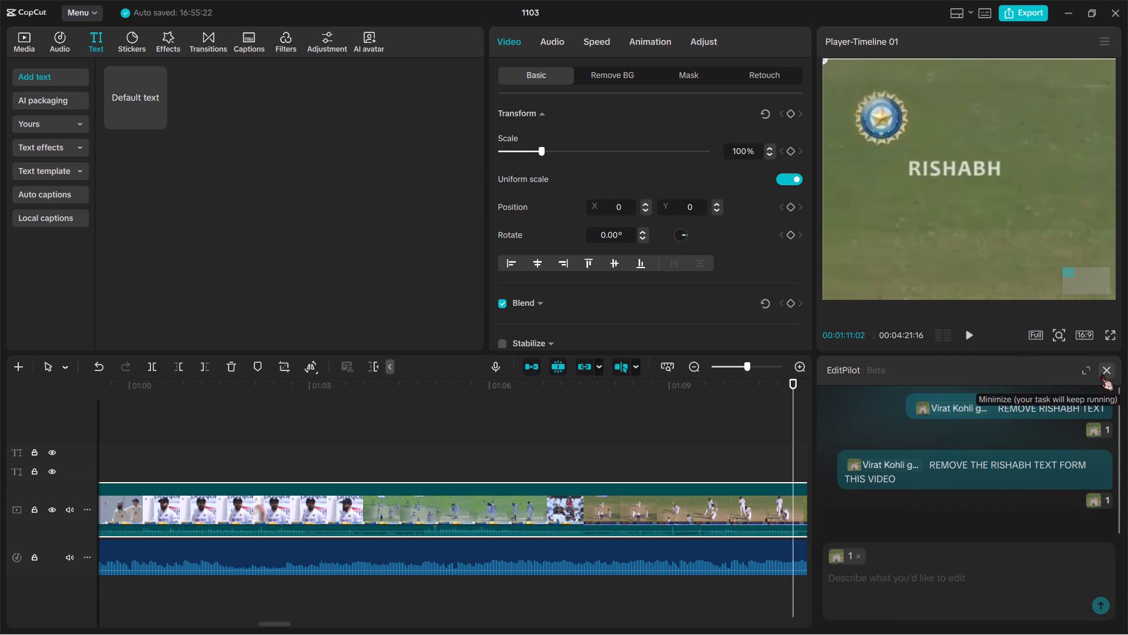
pyautogui.keyDown('ctrl'); pyautogui.scroll(-11, 911, 270); pyautogui.keyUp('ctrl')
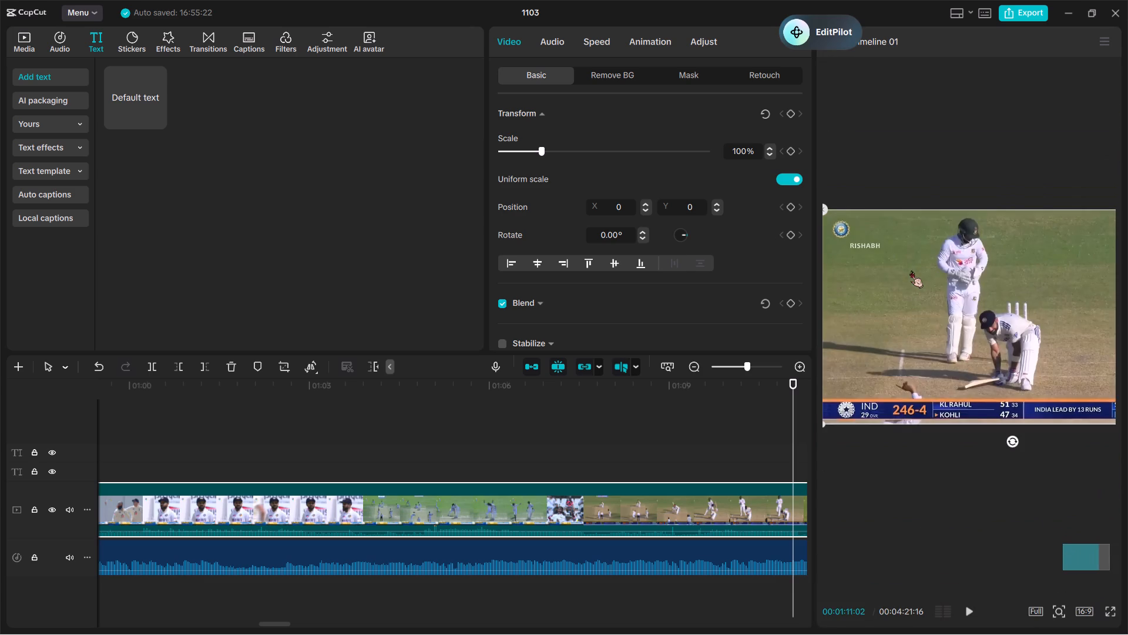
pyautogui.keyDown('ctrl'); pyautogui.scroll(-5, 911, 270); pyautogui.keyUp('ctrl')
pyautogui.keyDown('ctrl'); pyautogui.scroll(6, 911, 270); pyautogui.keyUp('ctrl')
pyautogui.keyDown('ctrl'); pyautogui.scroll(-3, 911, 270); pyautogui.keyUp('ctrl')
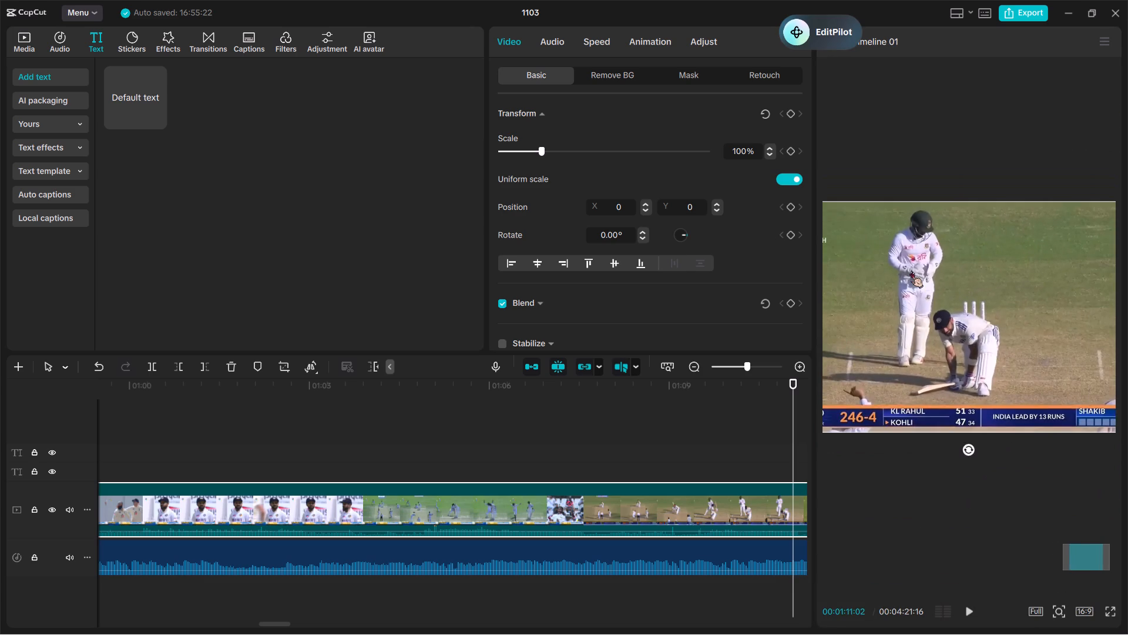
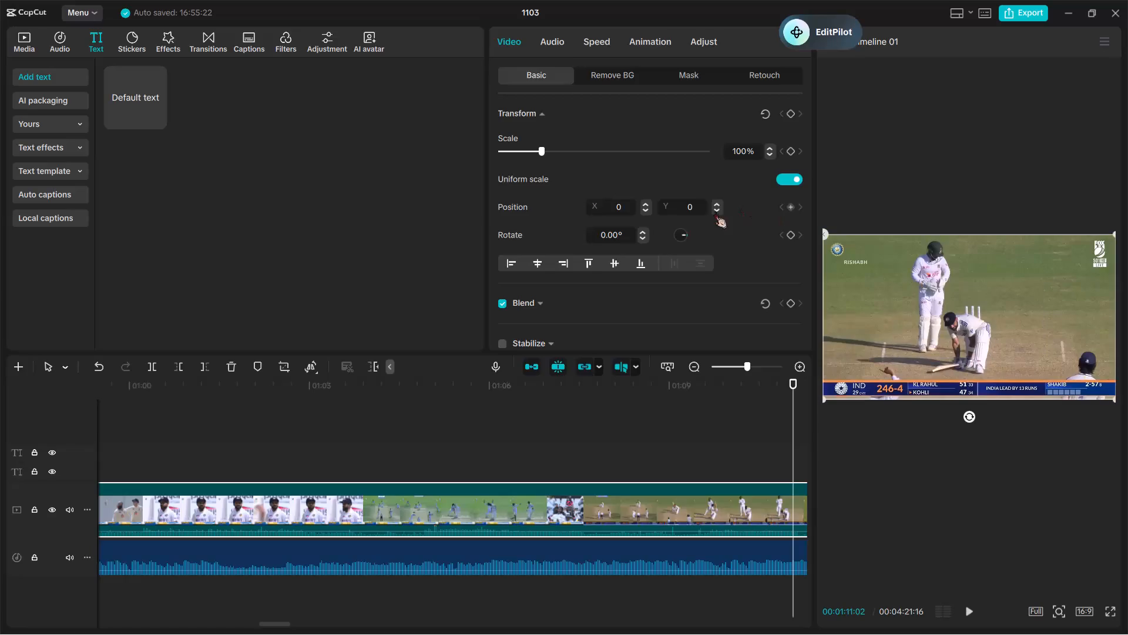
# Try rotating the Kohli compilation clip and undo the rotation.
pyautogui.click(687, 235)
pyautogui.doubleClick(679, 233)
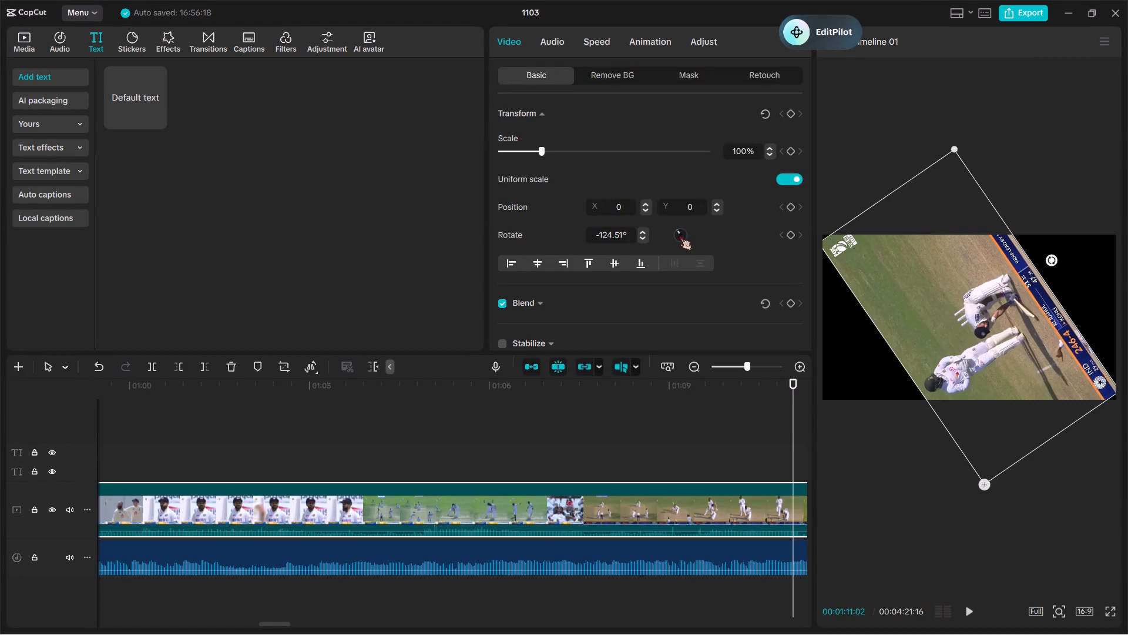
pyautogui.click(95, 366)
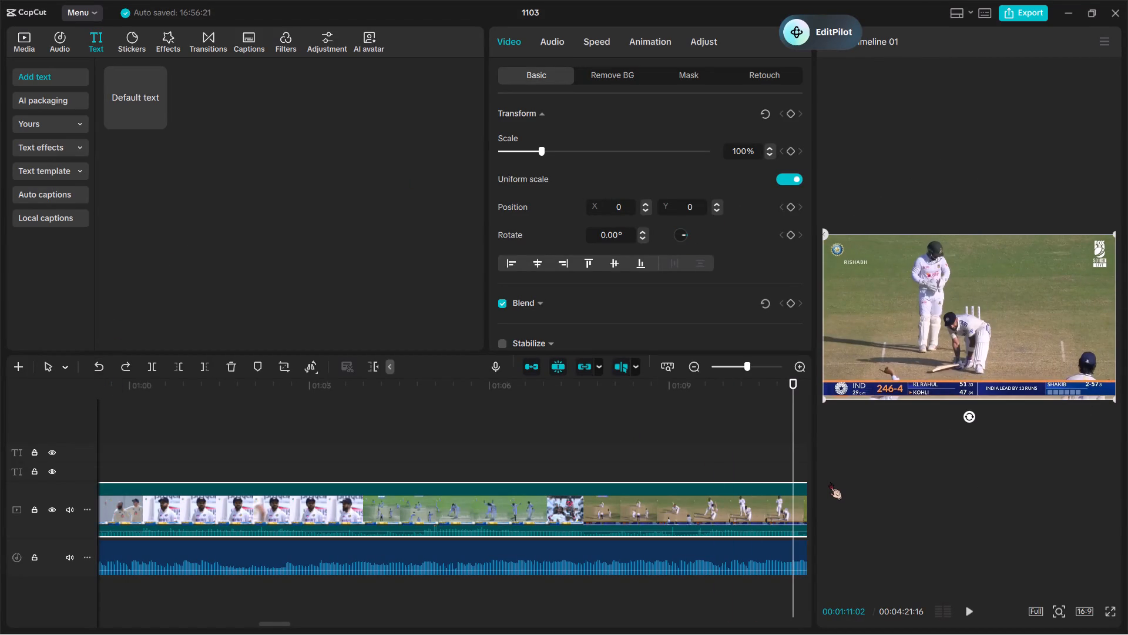
# Examine the RISHABH watermark up close and look through the clip's background-removal, retouch and adjustment options for a way to remove it.
pyautogui.keyDown('ctrl'); pyautogui.scroll(4, 827, 482); pyautogui.keyUp('ctrl')
pyautogui.hscroll(4, 827, 482)
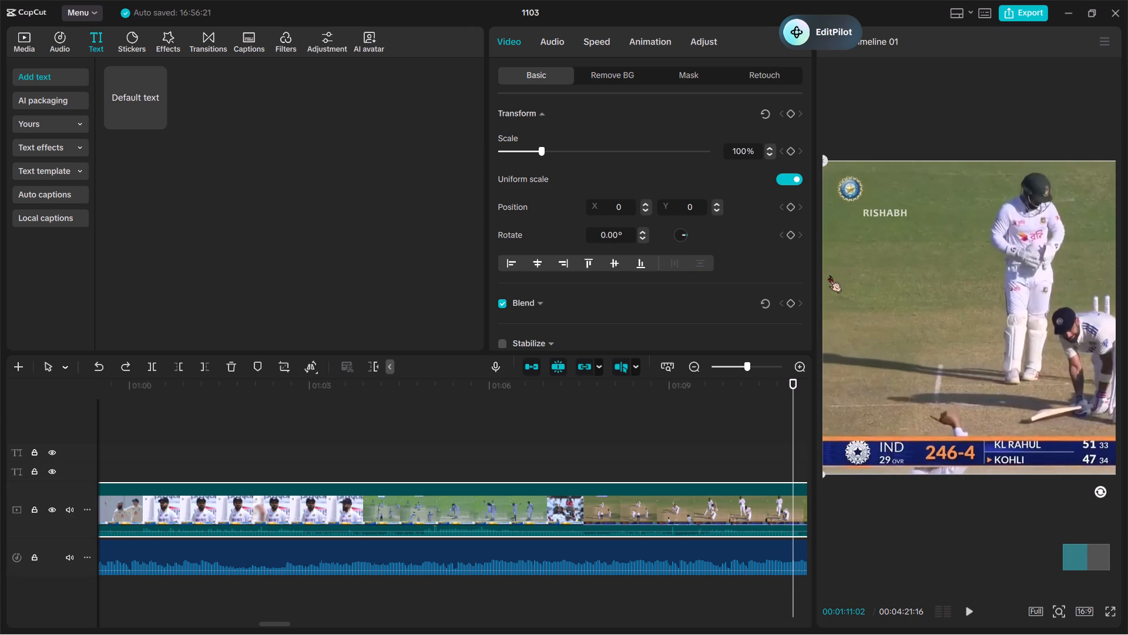
pyautogui.keyDown('ctrl'); pyautogui.scroll(12, 822, 264); pyautogui.keyUp('ctrl')
pyautogui.scroll(7, 835, 245)
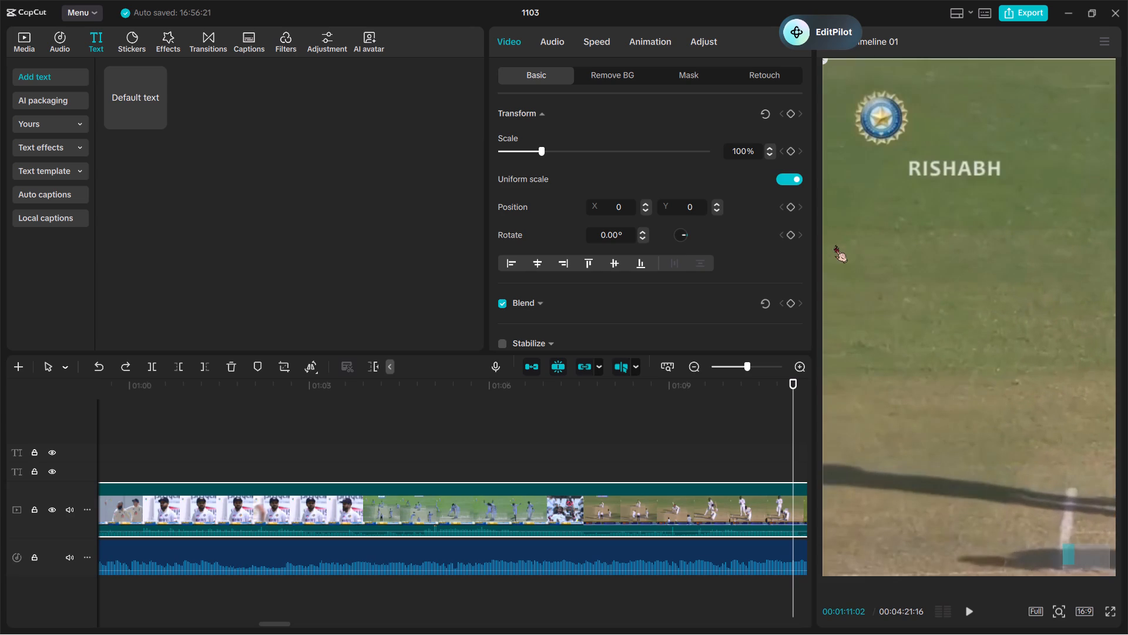
pyautogui.click(612, 75)
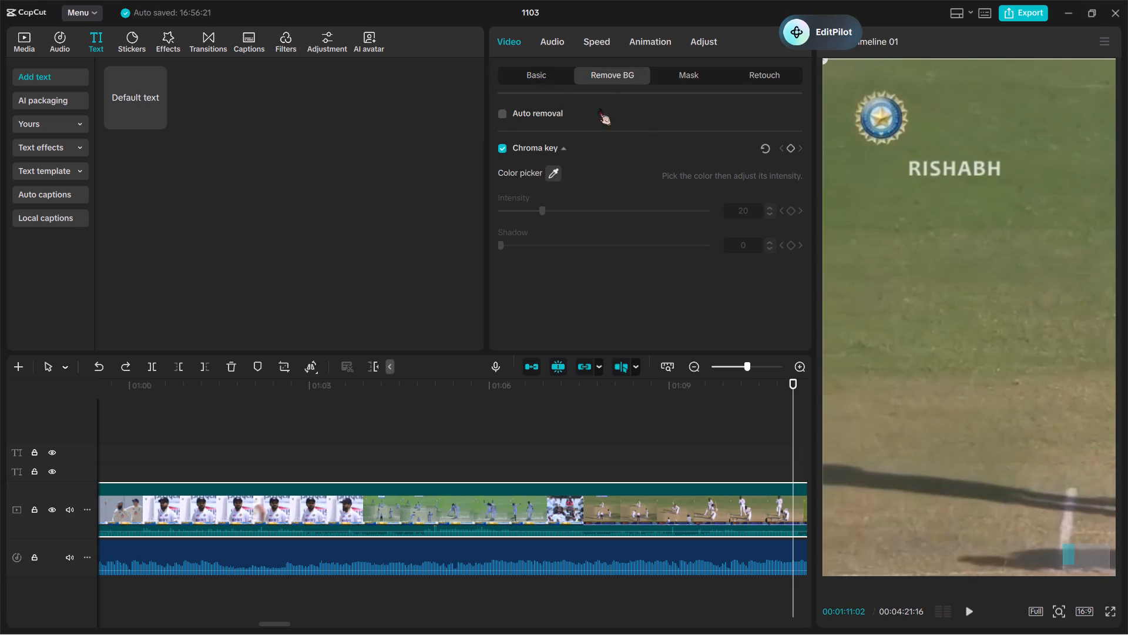
pyautogui.click(773, 75)
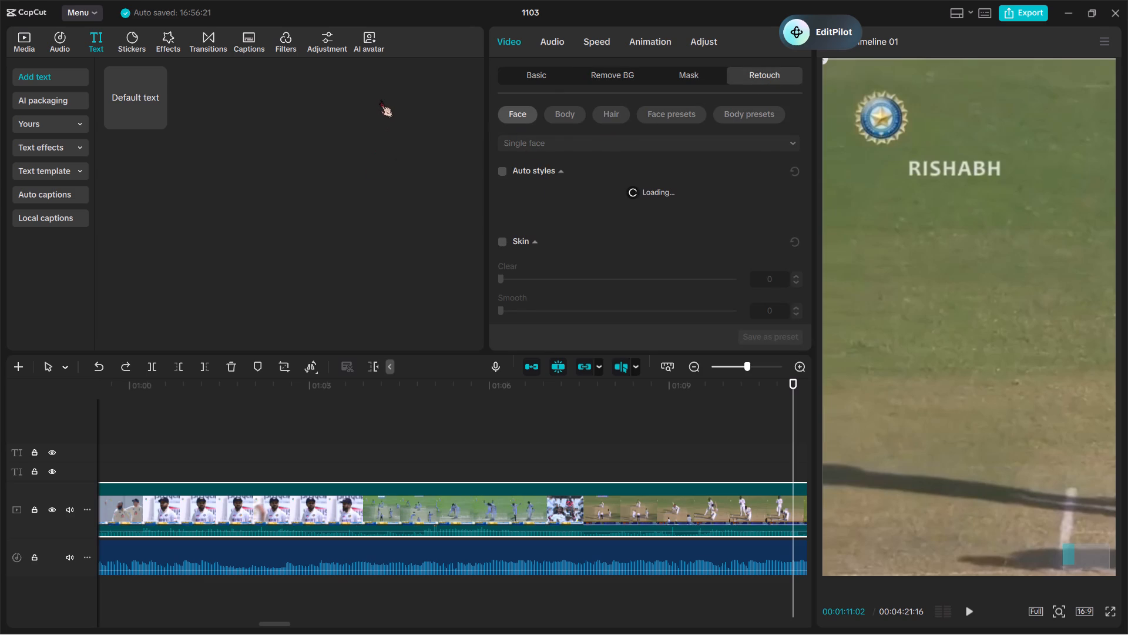
pyautogui.click(380, 100)
pyautogui.click(580, 35)
pyautogui.click(702, 36)
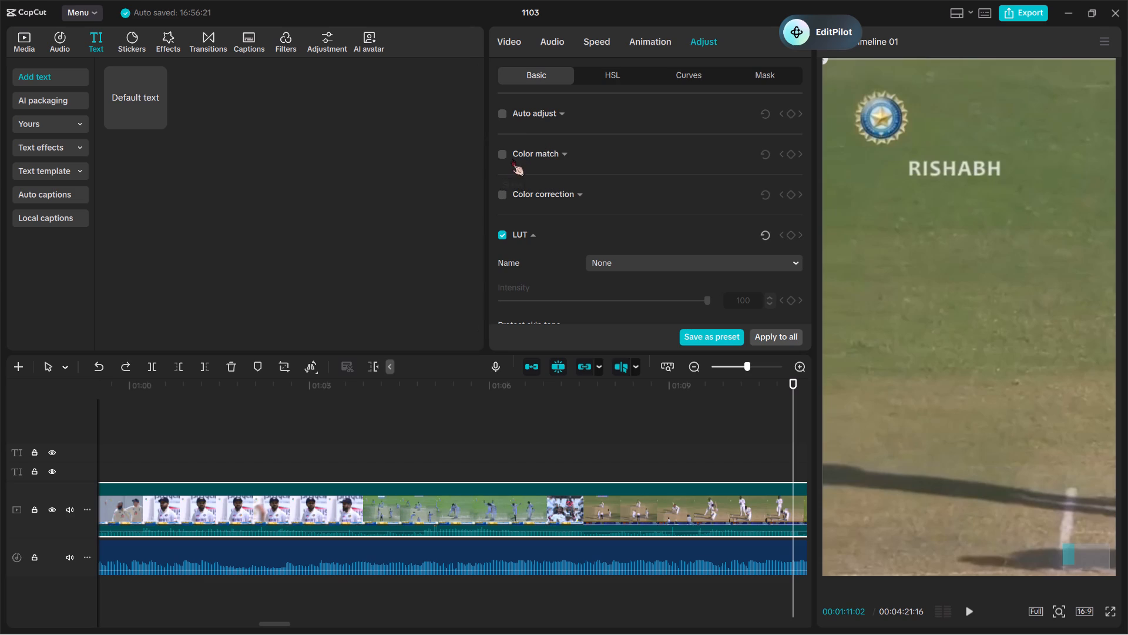
pyautogui.click(620, 75)
pyautogui.click(681, 78)
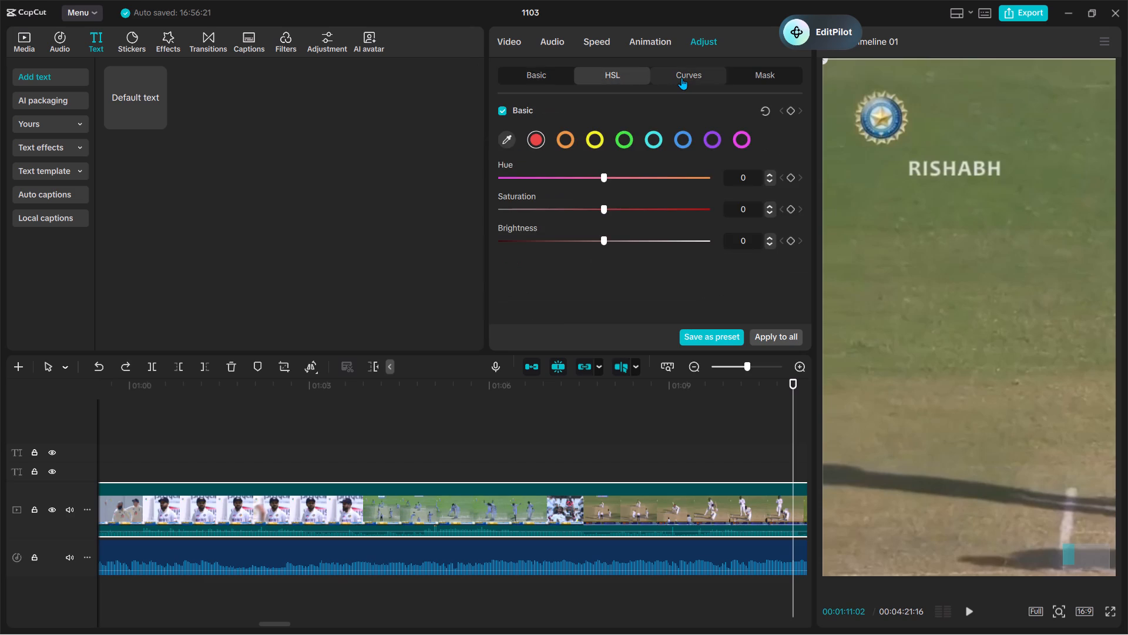
pyautogui.click(740, 74)
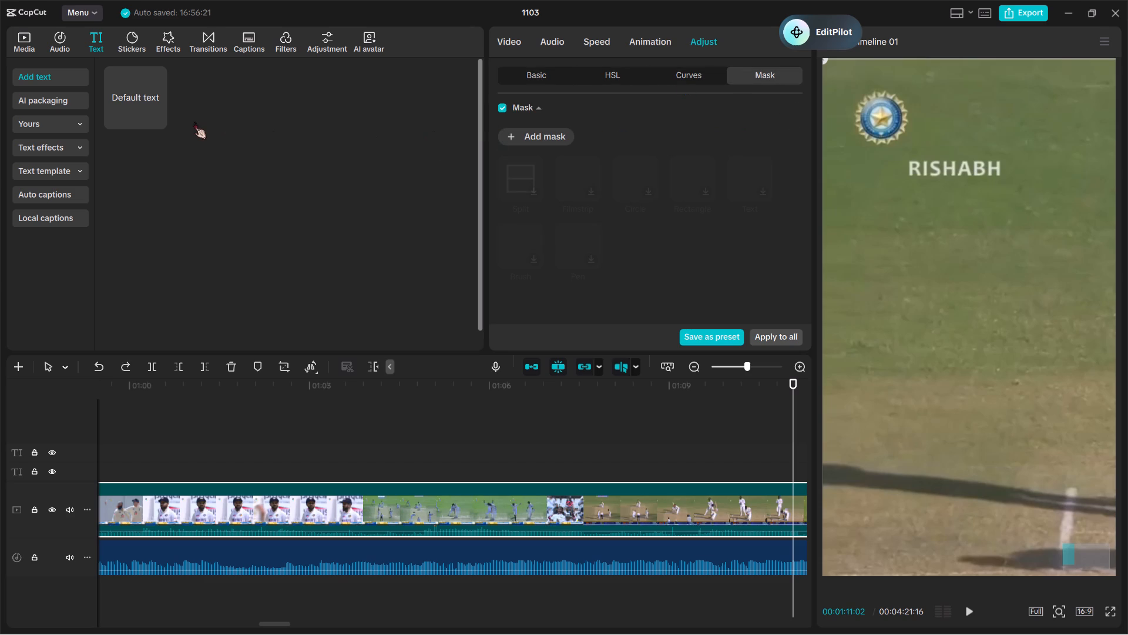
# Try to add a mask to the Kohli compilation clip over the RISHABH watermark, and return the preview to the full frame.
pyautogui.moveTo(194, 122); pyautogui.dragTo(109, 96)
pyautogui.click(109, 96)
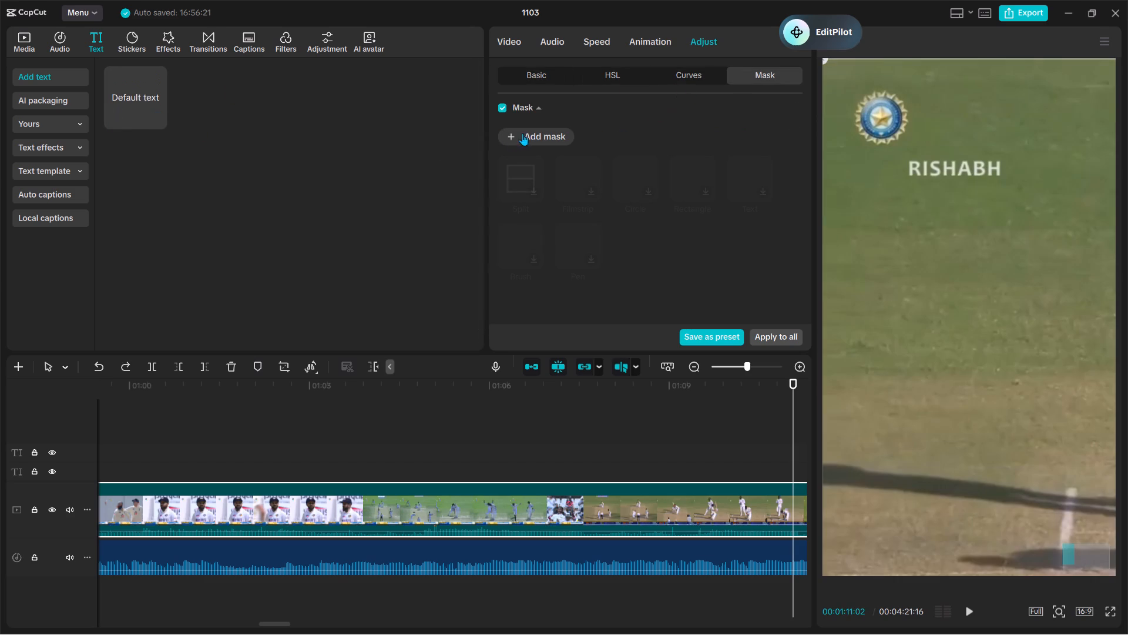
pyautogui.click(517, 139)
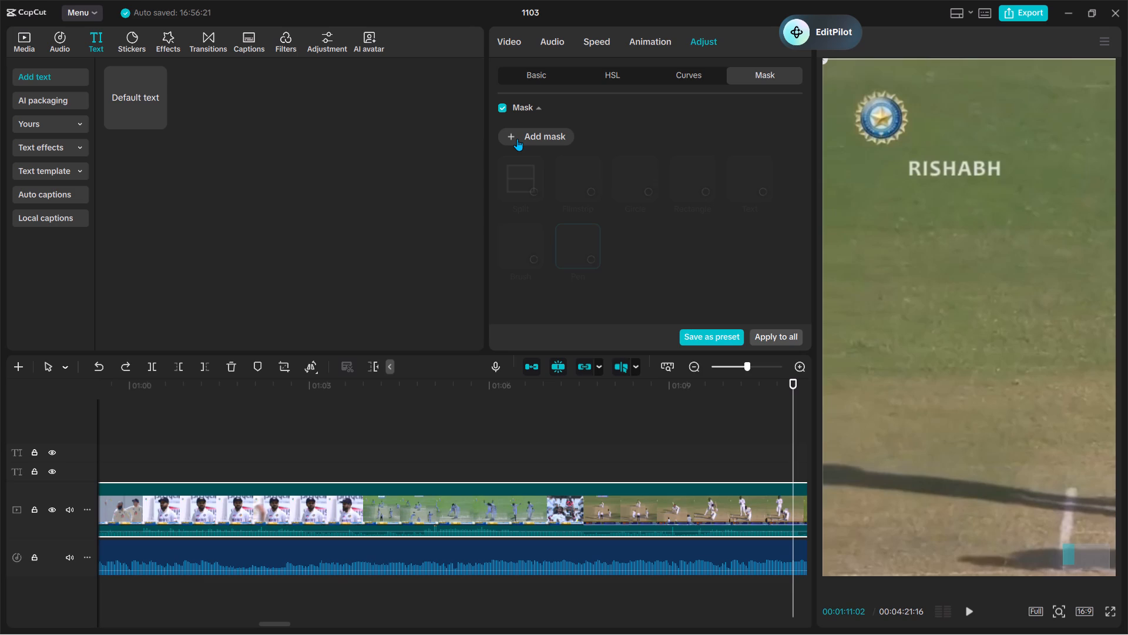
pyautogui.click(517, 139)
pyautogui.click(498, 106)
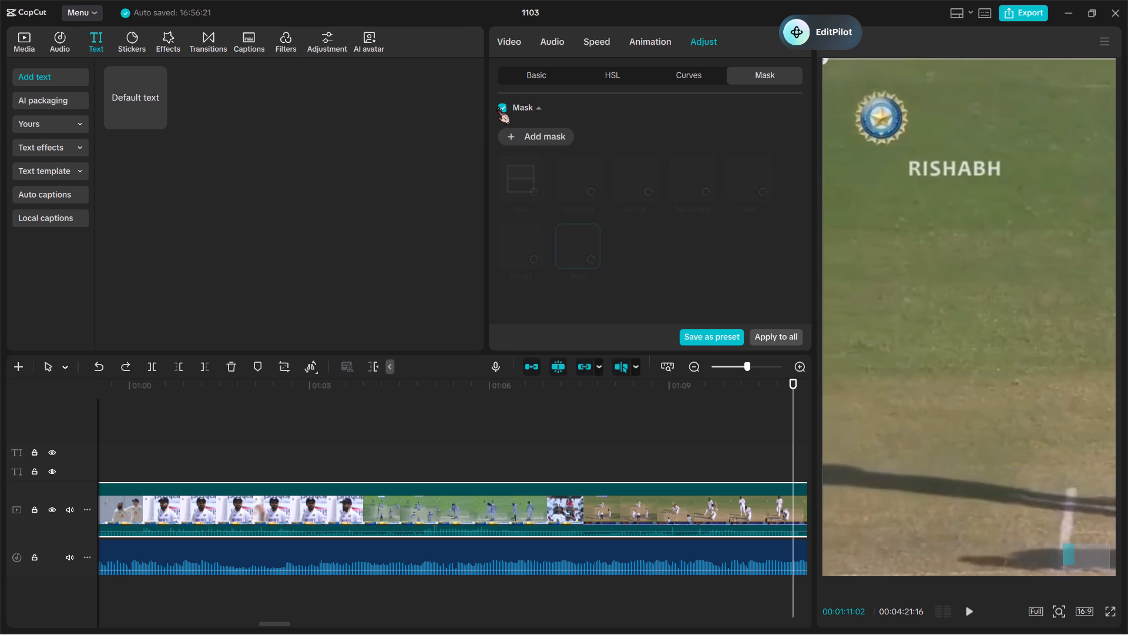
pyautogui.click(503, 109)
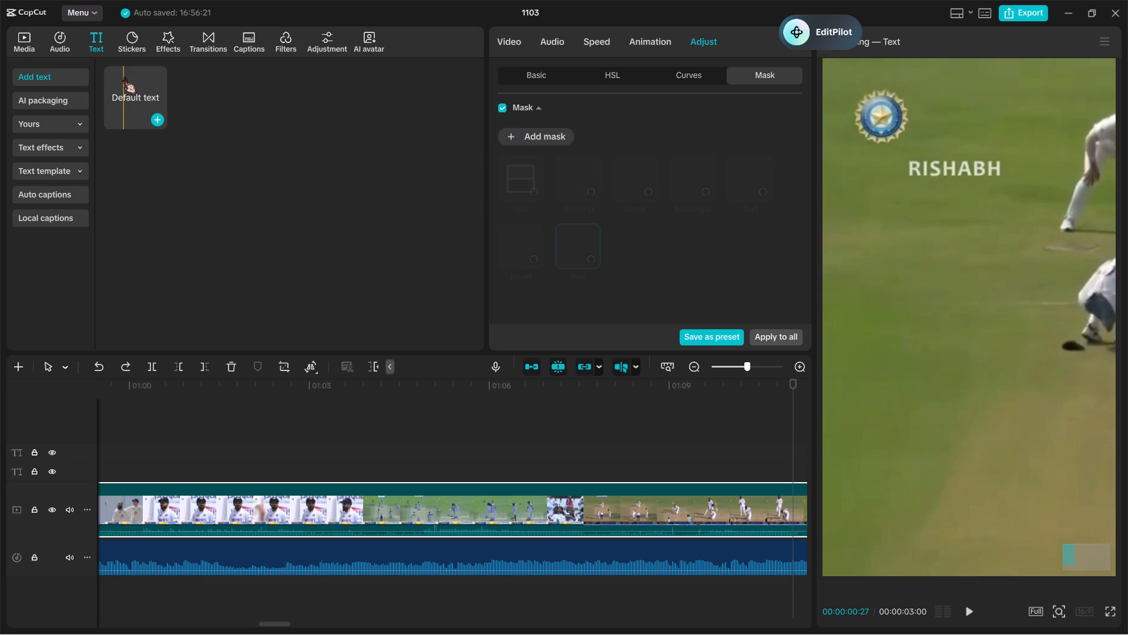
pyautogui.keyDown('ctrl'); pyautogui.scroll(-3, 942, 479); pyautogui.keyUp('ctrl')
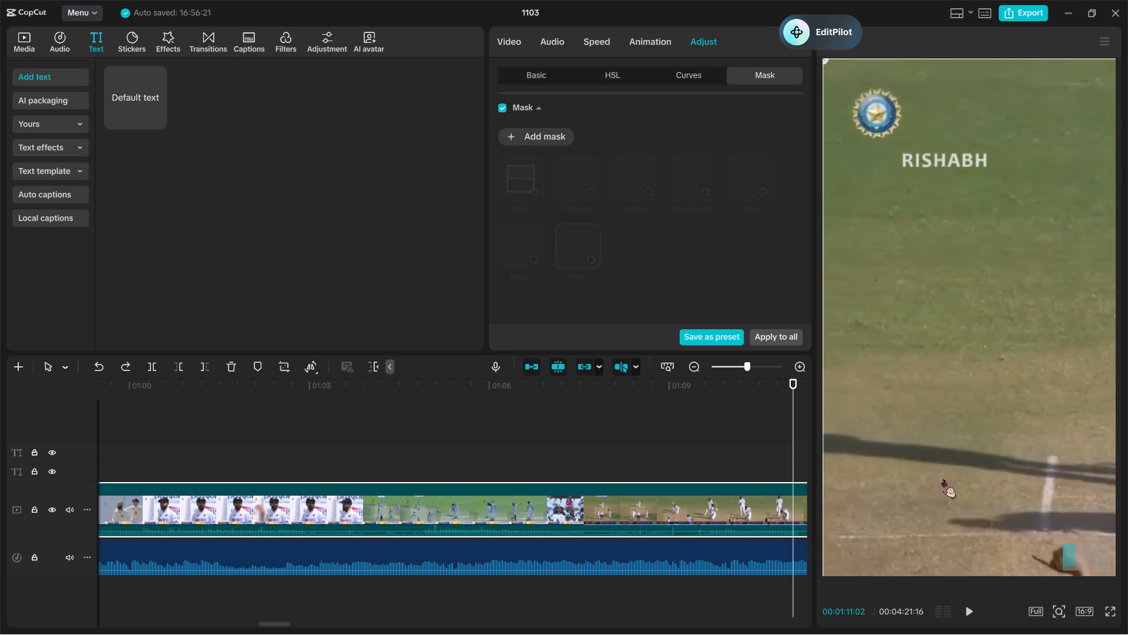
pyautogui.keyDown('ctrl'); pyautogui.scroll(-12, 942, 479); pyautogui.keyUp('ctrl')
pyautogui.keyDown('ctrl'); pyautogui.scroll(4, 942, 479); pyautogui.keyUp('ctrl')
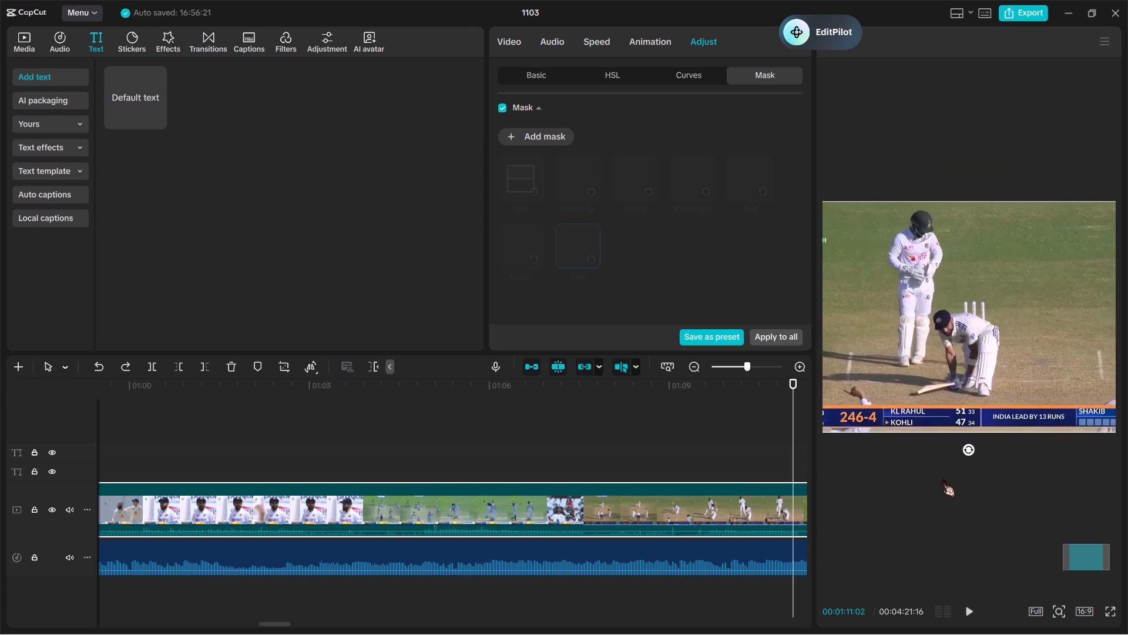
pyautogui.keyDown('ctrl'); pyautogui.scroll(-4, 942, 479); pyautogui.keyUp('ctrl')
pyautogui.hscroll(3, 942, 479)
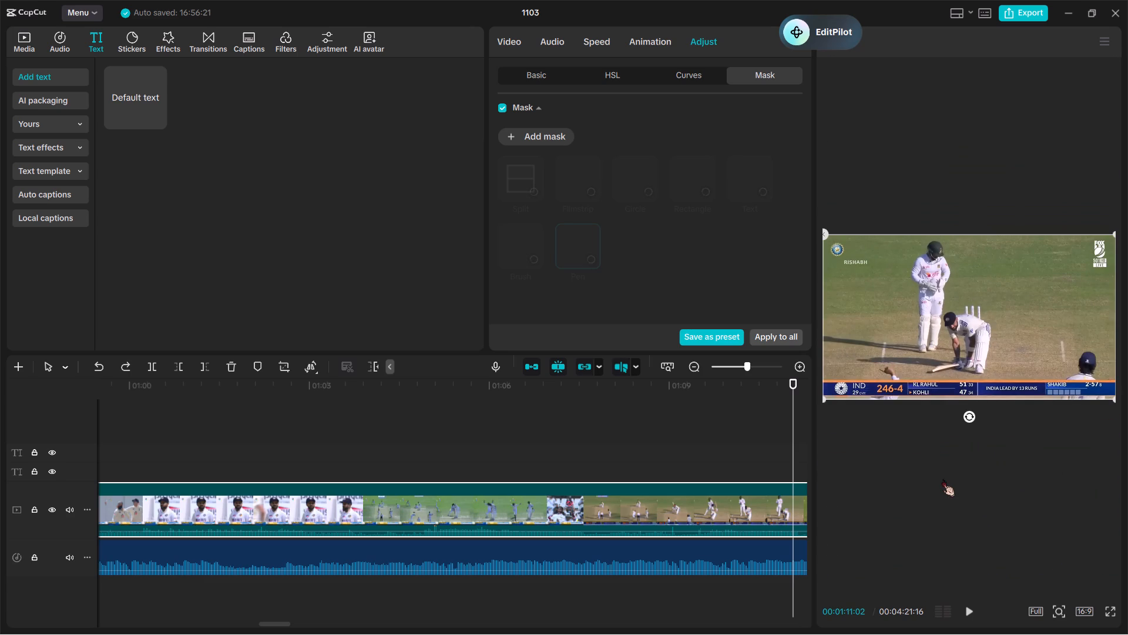
# Play back the timeline from the kapil dev interview through the Gambhir clip into the opening of the Kohli compilation.
pyautogui.hscroll(6, 811, 507)
pyautogui.hscroll(6, 617, 520)
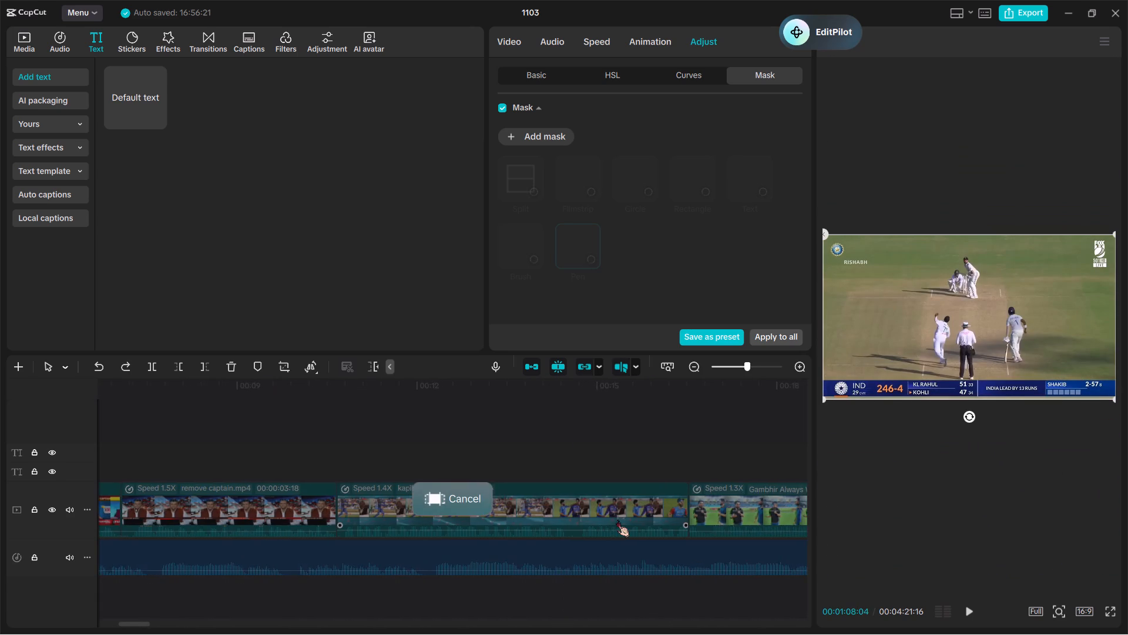
pyautogui.keyDown('ctrl'); pyautogui.scroll(-2, 617, 520); pyautogui.keyUp('ctrl')
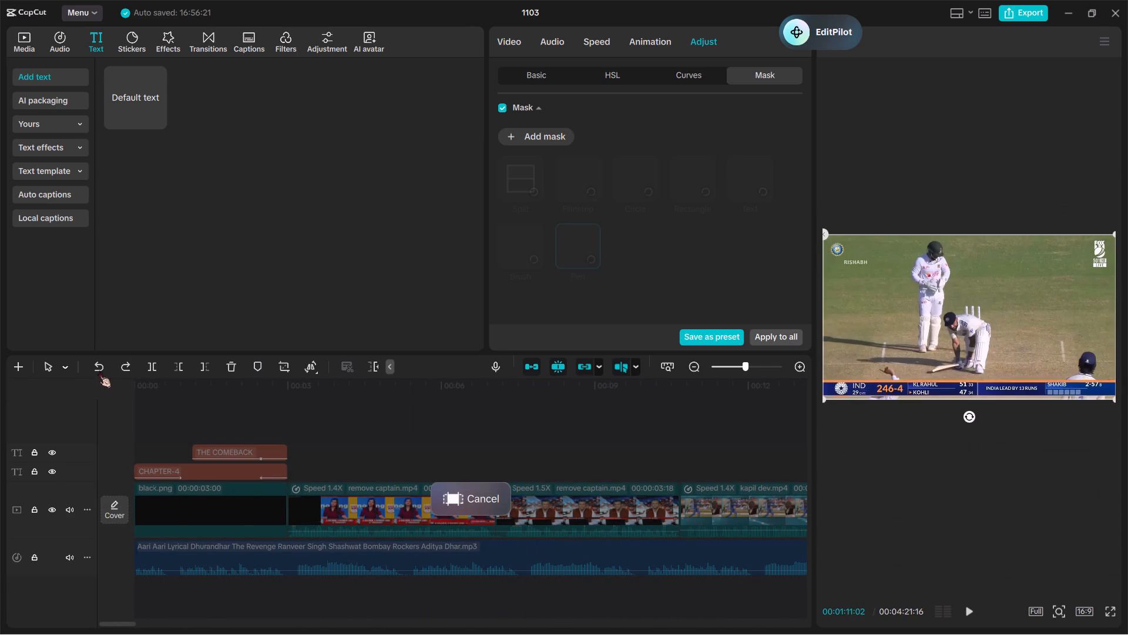
pyautogui.click(455, 496)
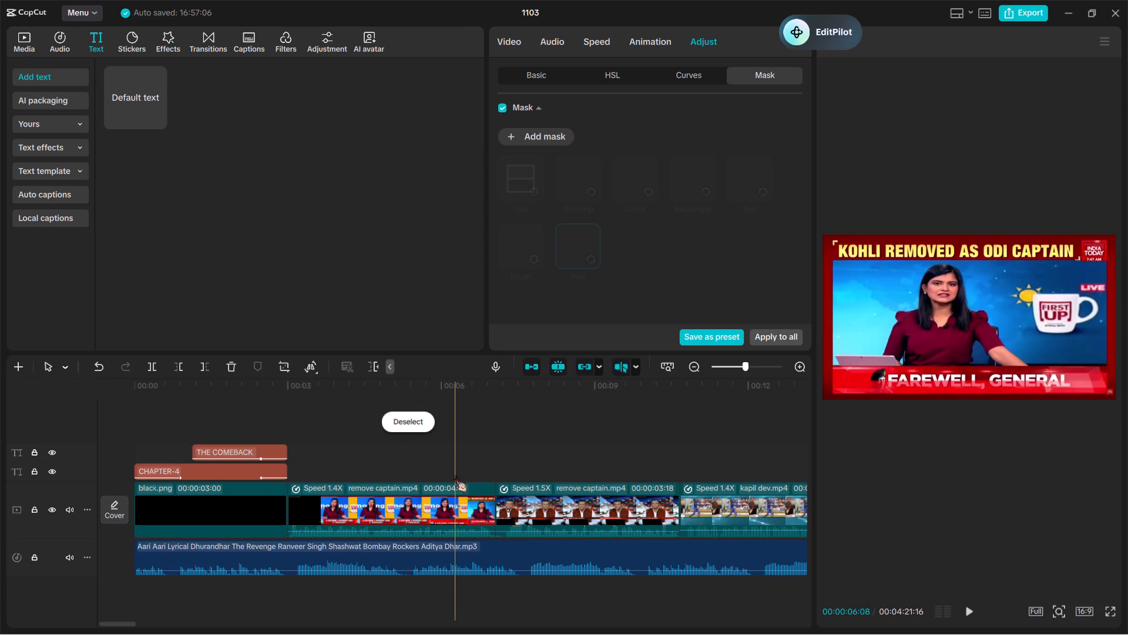
pyautogui.hscroll(-1, 485, 432)
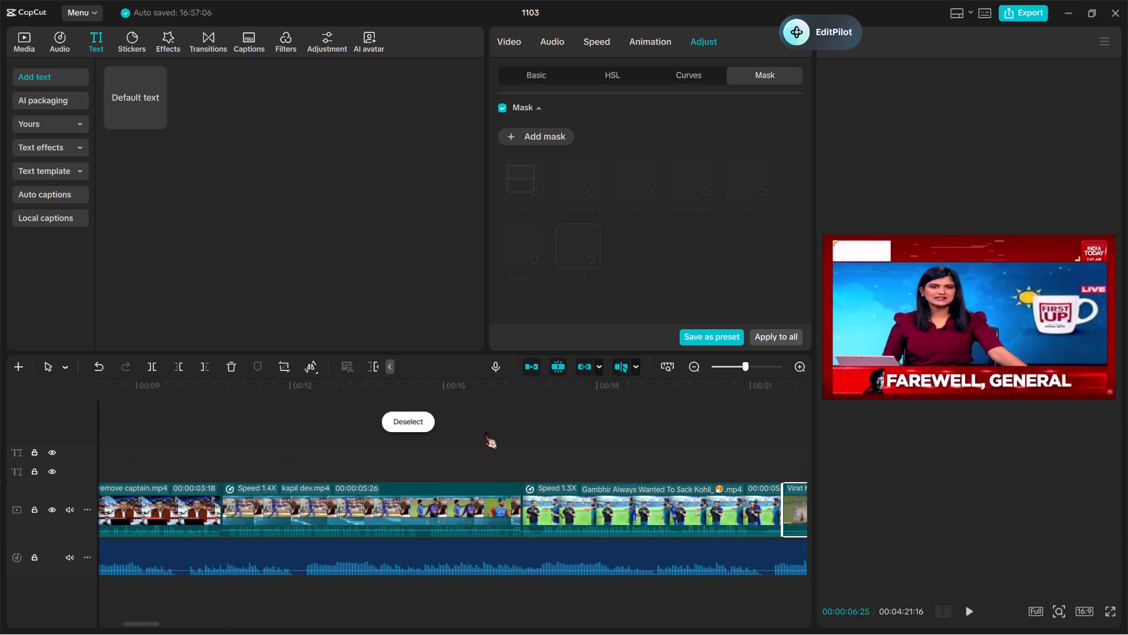
pyautogui.keyDown('ctrl'); pyautogui.scroll(-7, 485, 432); pyautogui.keyUp('ctrl')
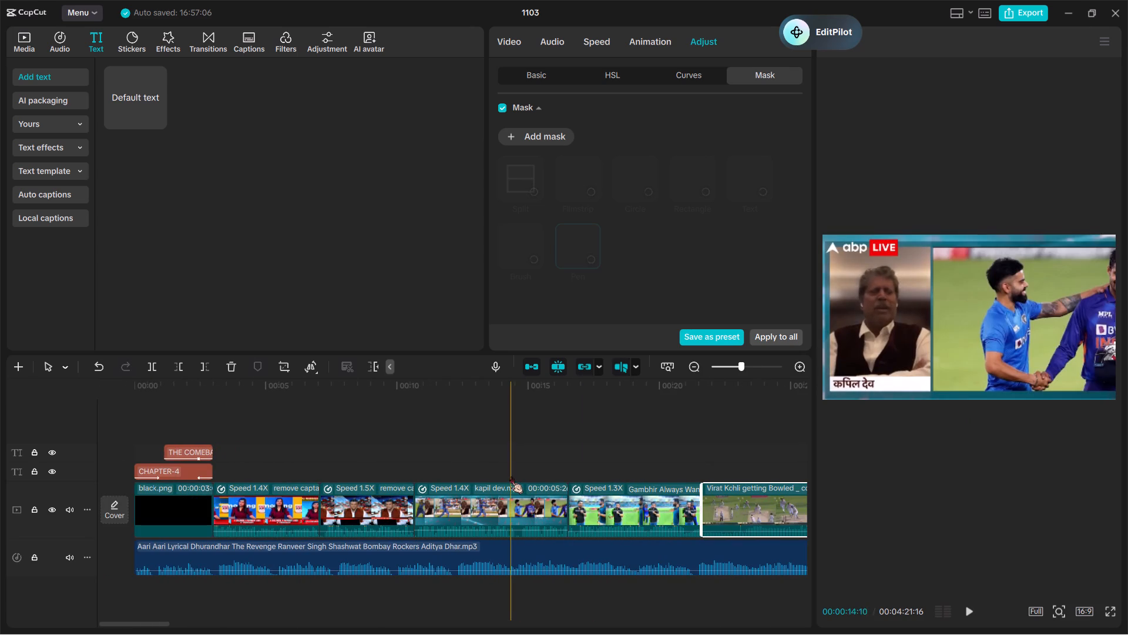
pyautogui.press('space')
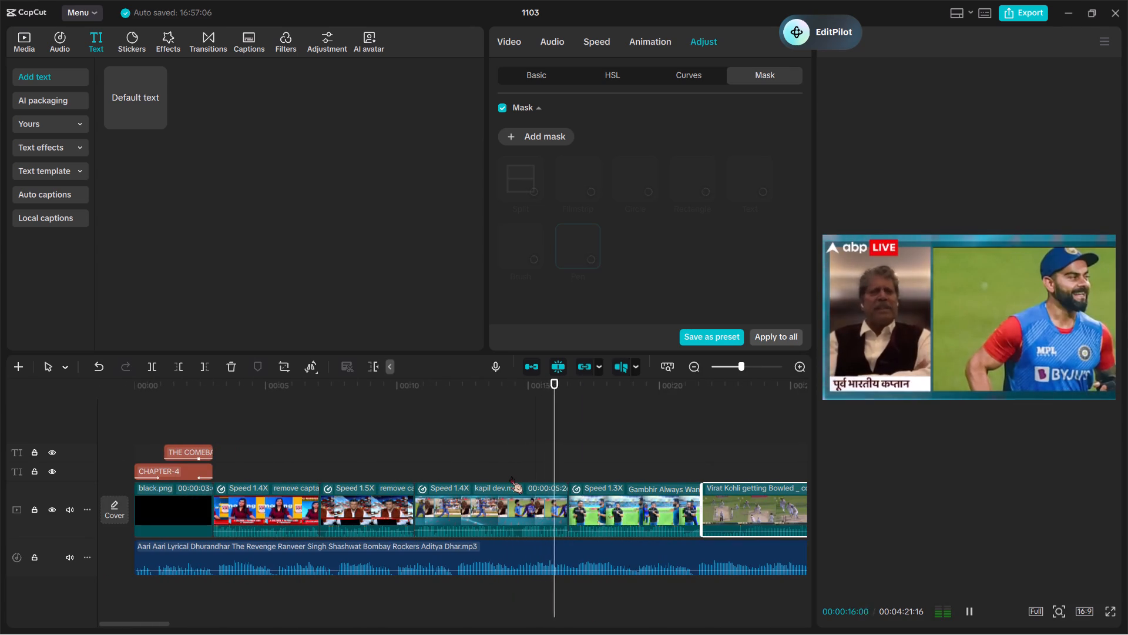
pyautogui.hscroll(-1, 511, 476)
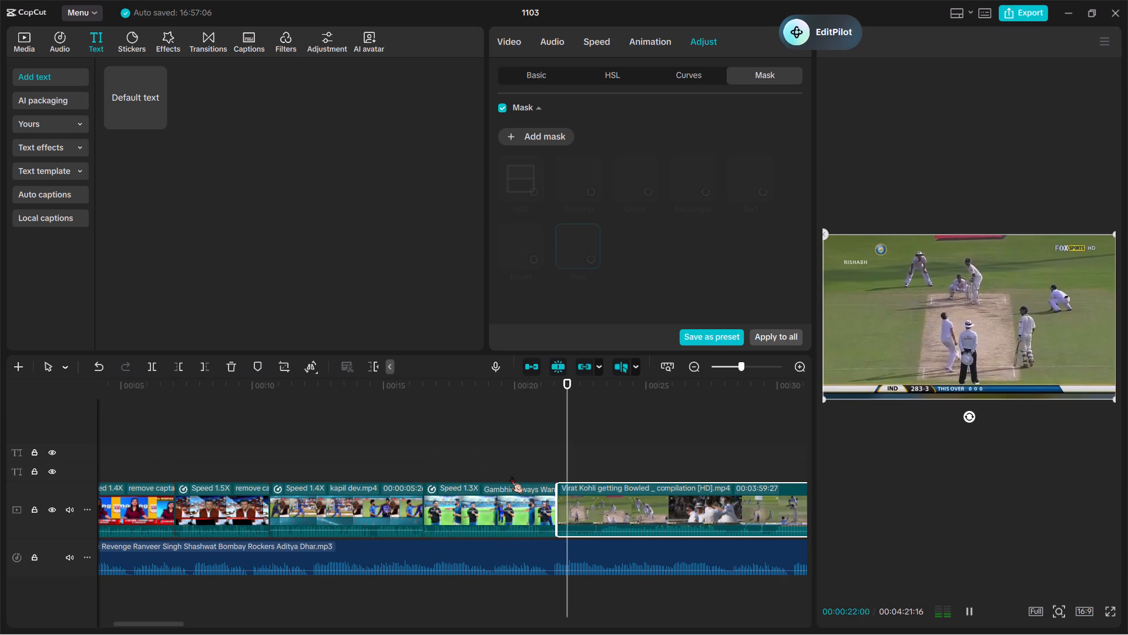
pyautogui.press('space')
# Trim the start of the Kohli compilation clip up to the bowler's delivery, giving a clip length of 00:03:59:07, and review the new opening.
pyautogui.keyDown('ctrl'); pyautogui.scroll(8, 511, 476); pyautogui.keyUp('ctrl')
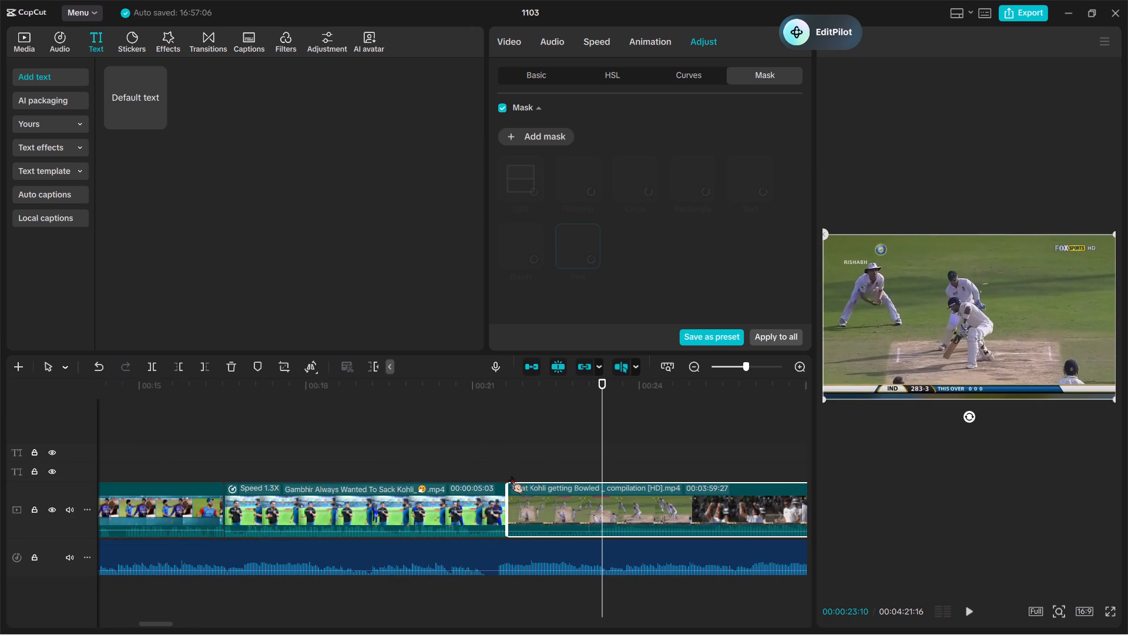
pyautogui.keyDown('ctrl'); pyautogui.scroll(17, 511, 476); pyautogui.keyUp('ctrl')
pyautogui.keyDown('ctrl'); pyautogui.scroll(4, 511, 476); pyautogui.keyUp('ctrl')
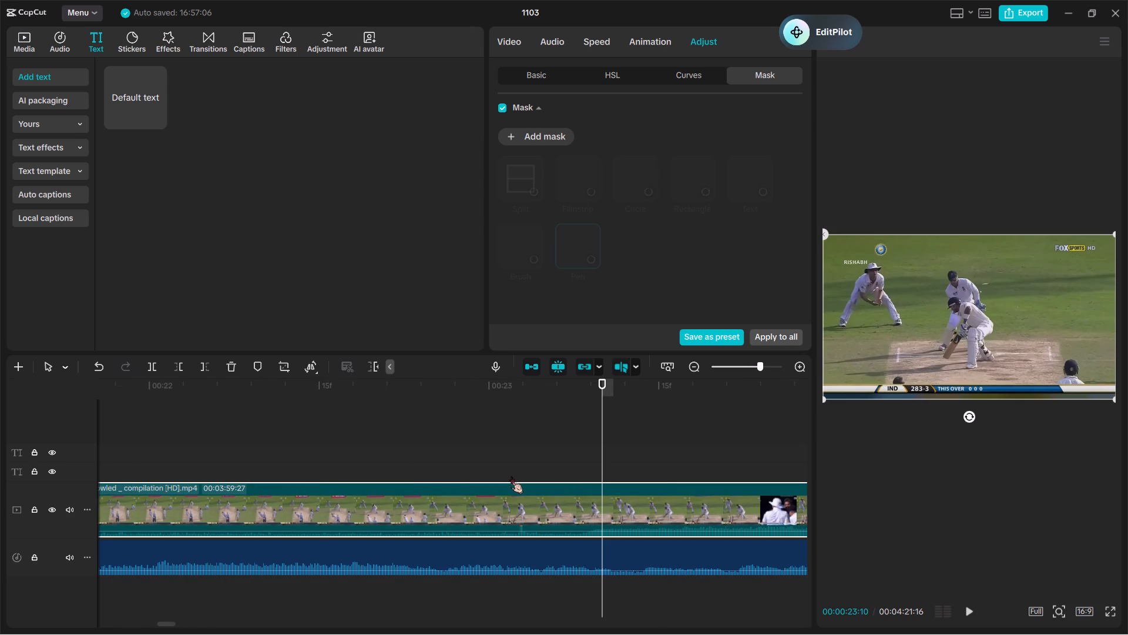
pyautogui.scroll(-1, 239, 506)
pyautogui.hscroll(1, 275, 510)
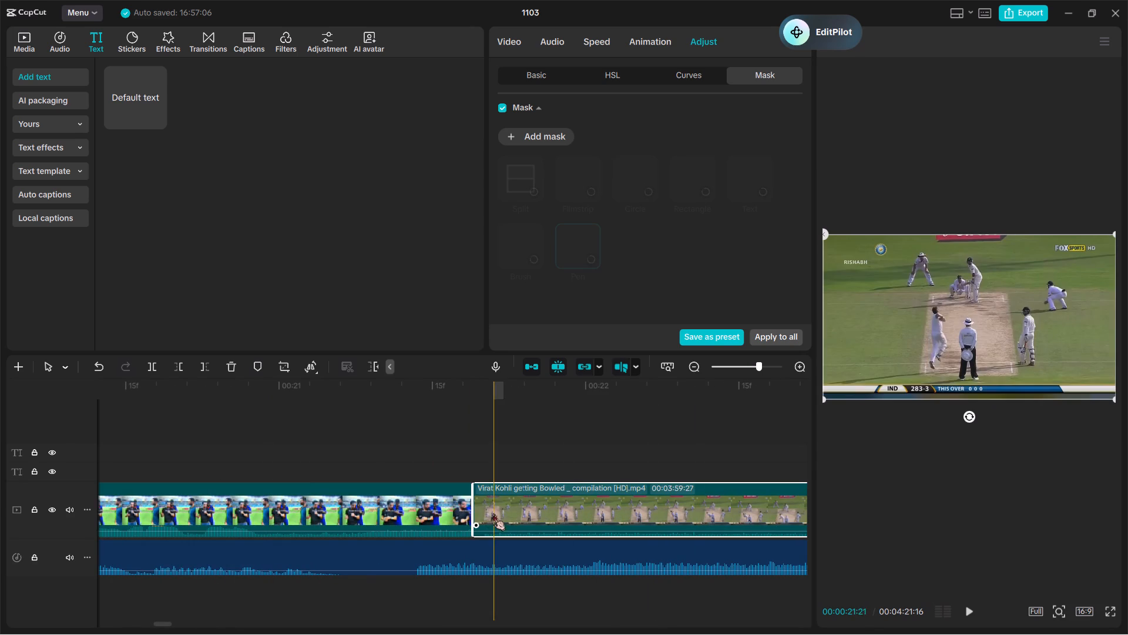
pyautogui.keyDown('ctrl'); pyautogui.scroll(13, 477, 519); pyautogui.keyUp('ctrl')
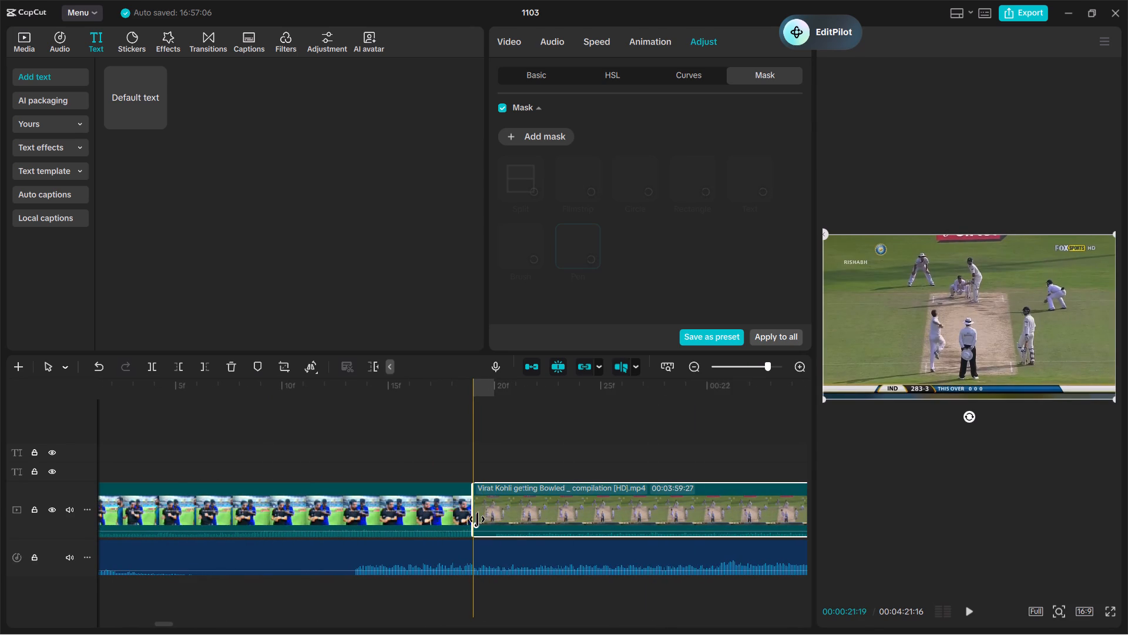
pyautogui.press('space')
pyautogui.press('space')
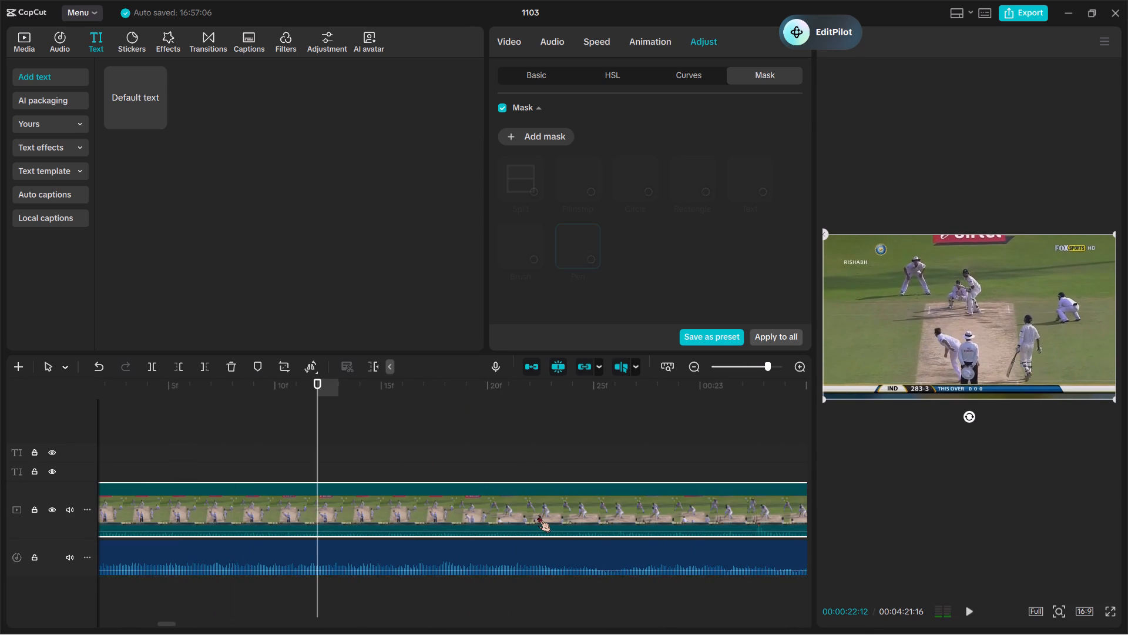
pyautogui.keyDown('ctrl'); pyautogui.scroll(-10, 538, 515); pyautogui.keyUp('ctrl')
pyautogui.press('space')
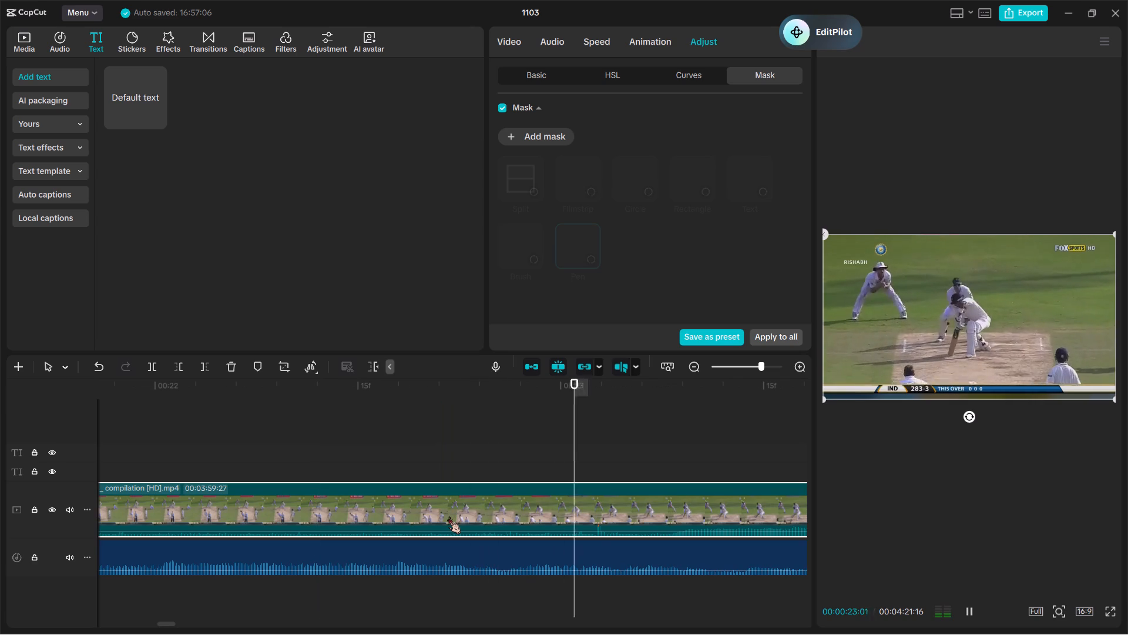
pyautogui.press('space')
pyautogui.keyDown('ctrl'); pyautogui.scroll(-5, 427, 523); pyautogui.keyUp('ctrl')
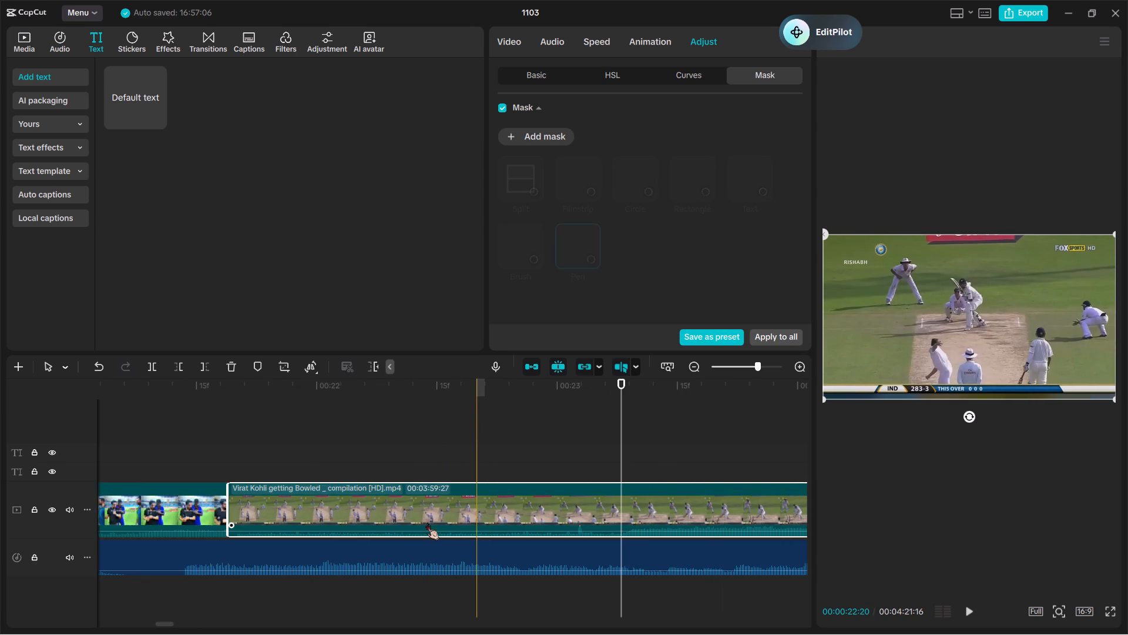
pyautogui.press('space')
pyautogui.press('space')
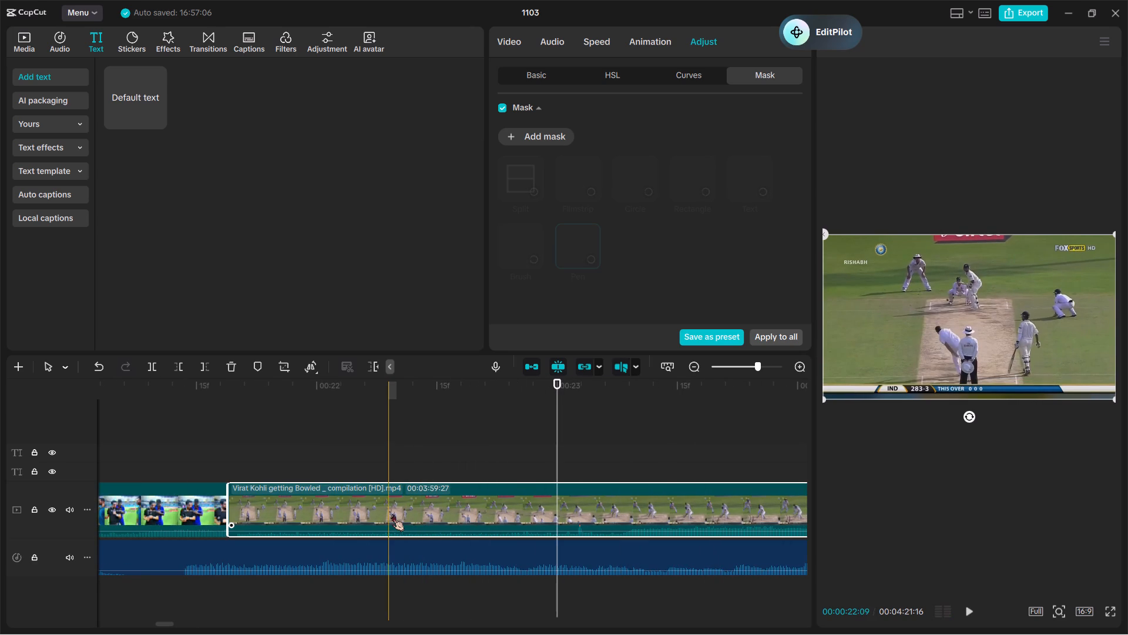
pyautogui.press('q')
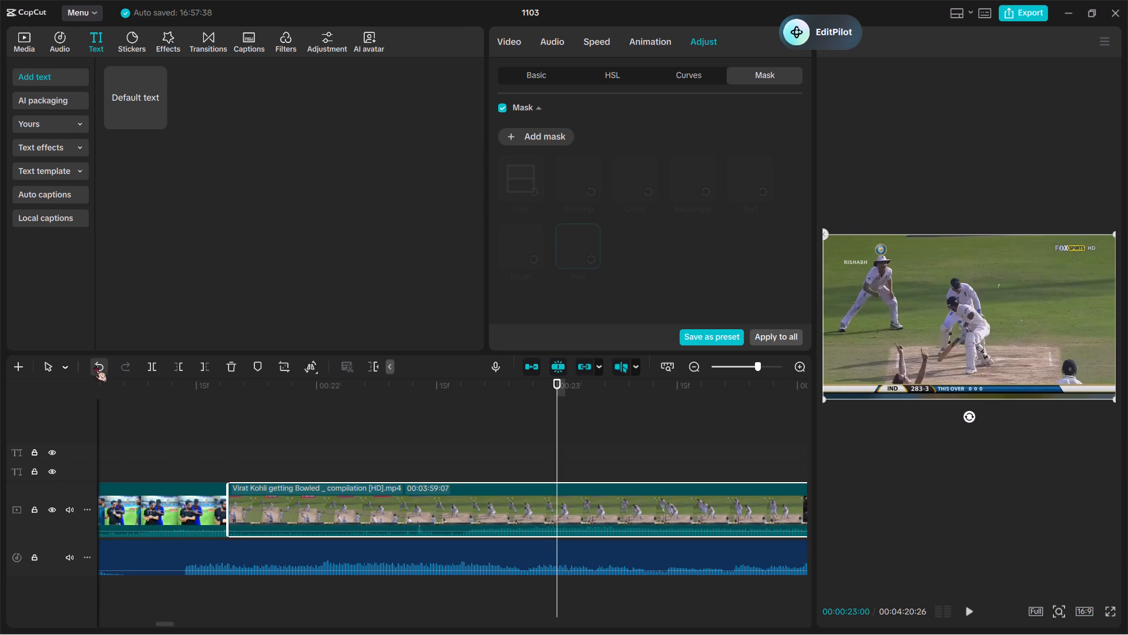
pyautogui.press('space')
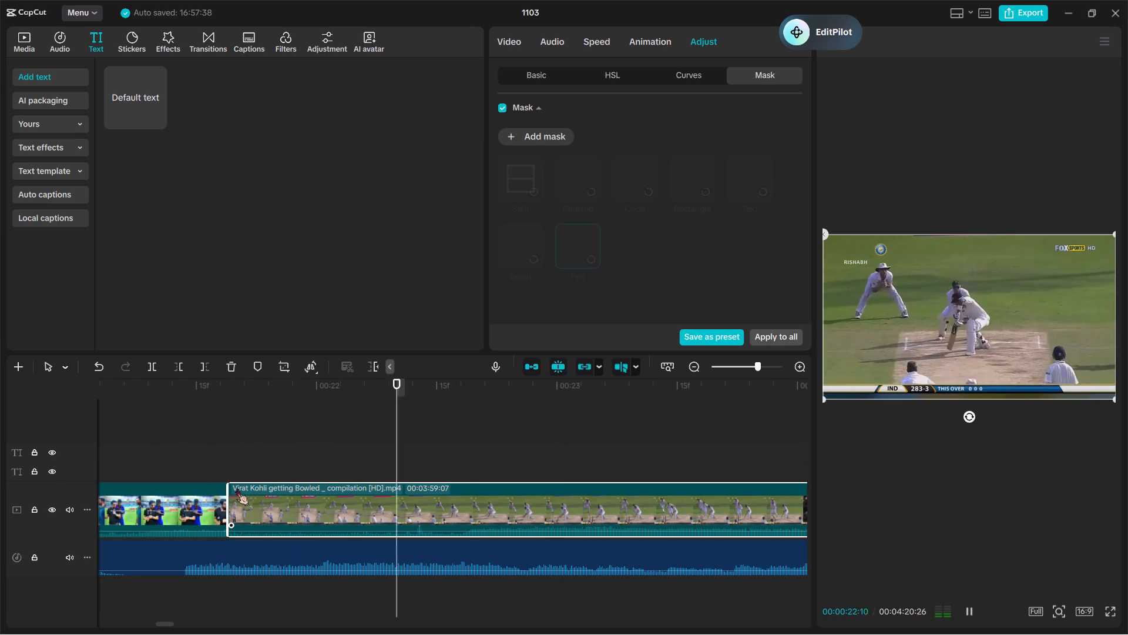
pyautogui.press('space')
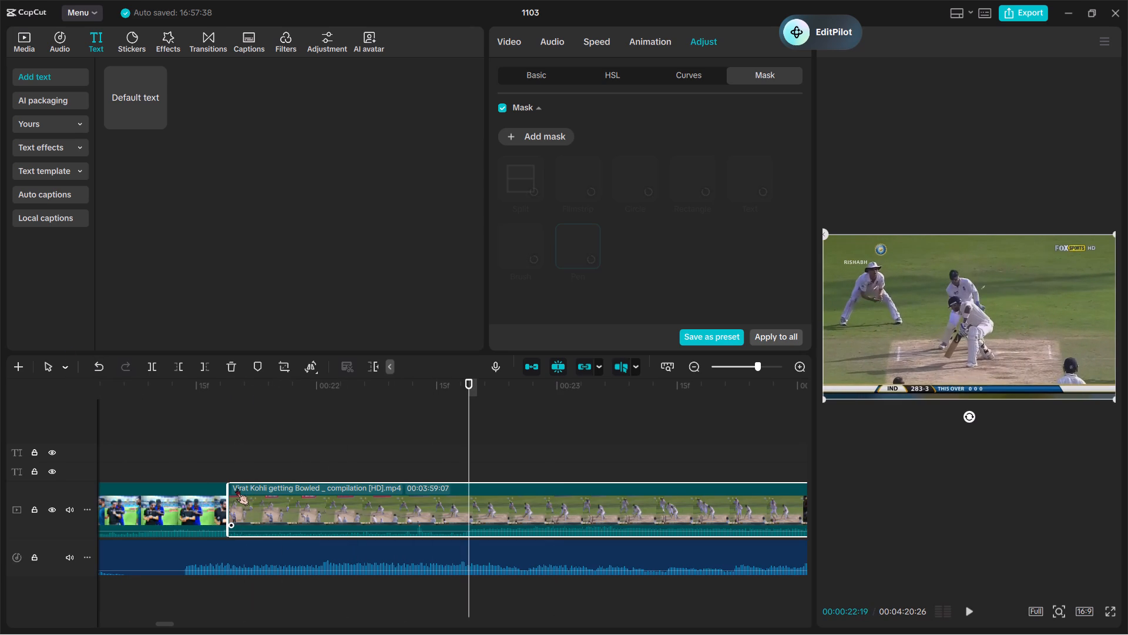
# Split the Kohli compilation after the first dismissal at 00:00:22:19 and remove the celebration up to the IND 118-2 delivery, leaving 00:03:52:21.
pyautogui.hotkey('ctrl', 'b')
pyautogui.press('space')
pyautogui.hscroll(-1, 505, 509)
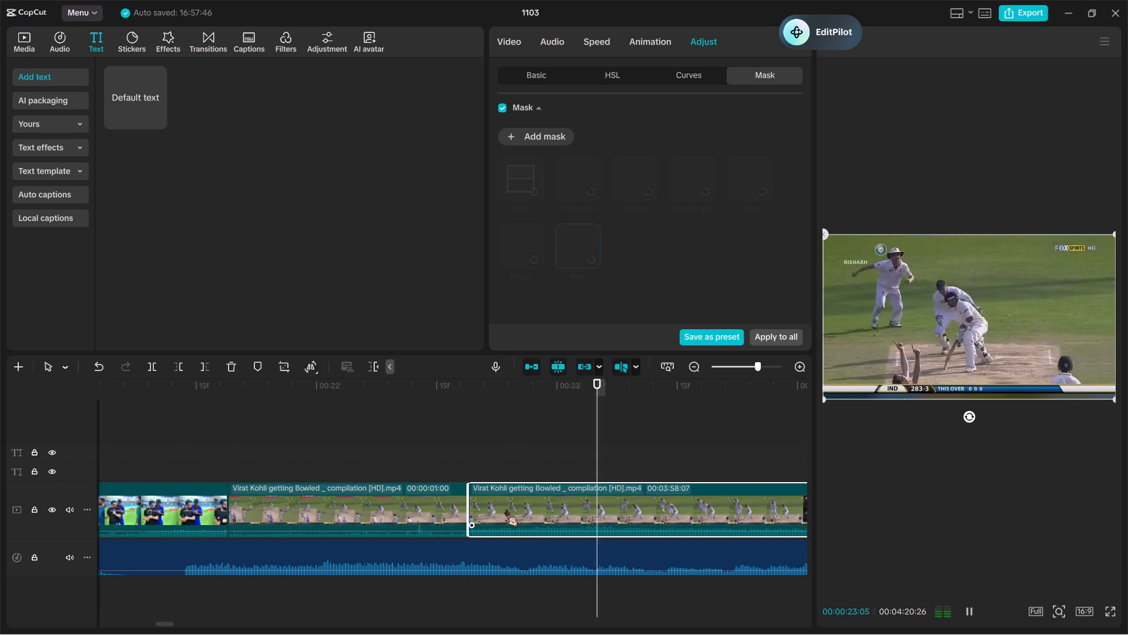
pyautogui.hscroll(-1, 505, 509)
pyautogui.keyDown('ctrl'); pyautogui.scroll(-10, 505, 509); pyautogui.keyUp('ctrl')
pyautogui.press('space')
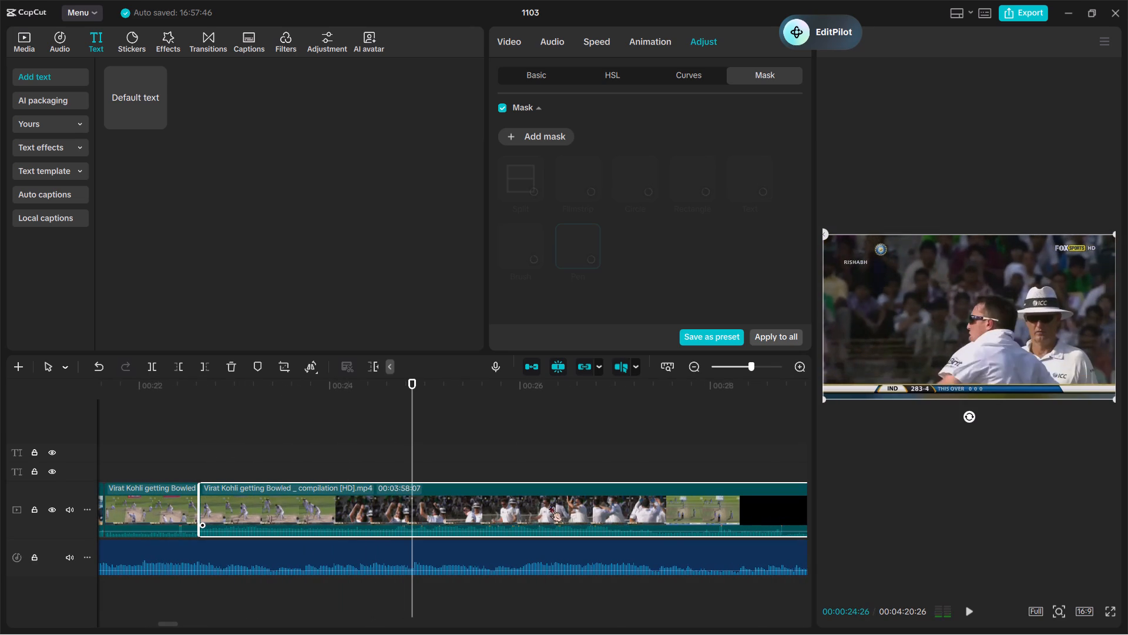
pyautogui.click(706, 514)
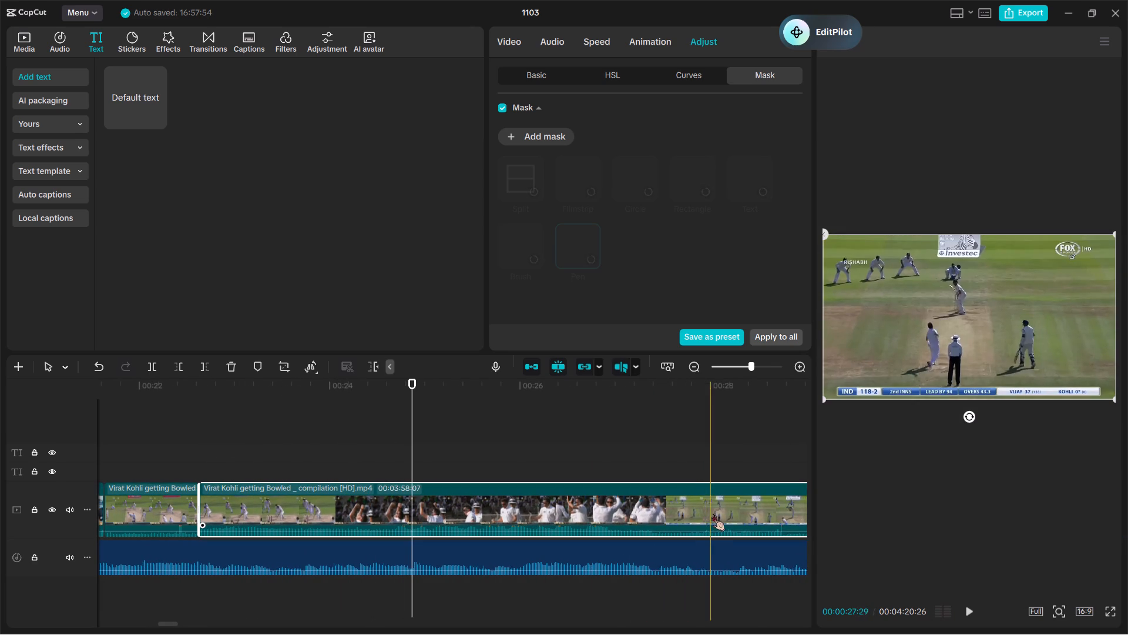
pyautogui.press('q')
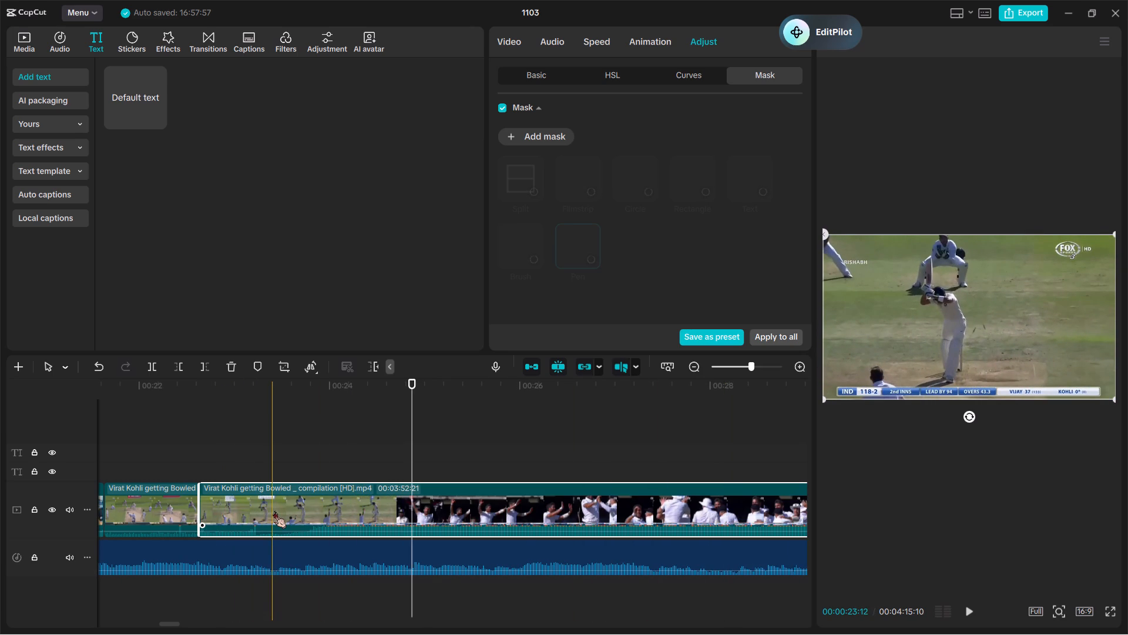
# Split after the IND 118-2 dismissal and at the IND 47-2 delivery, and delete the celebration piece between them.
pyautogui.hotkey('ctrl', 'b')
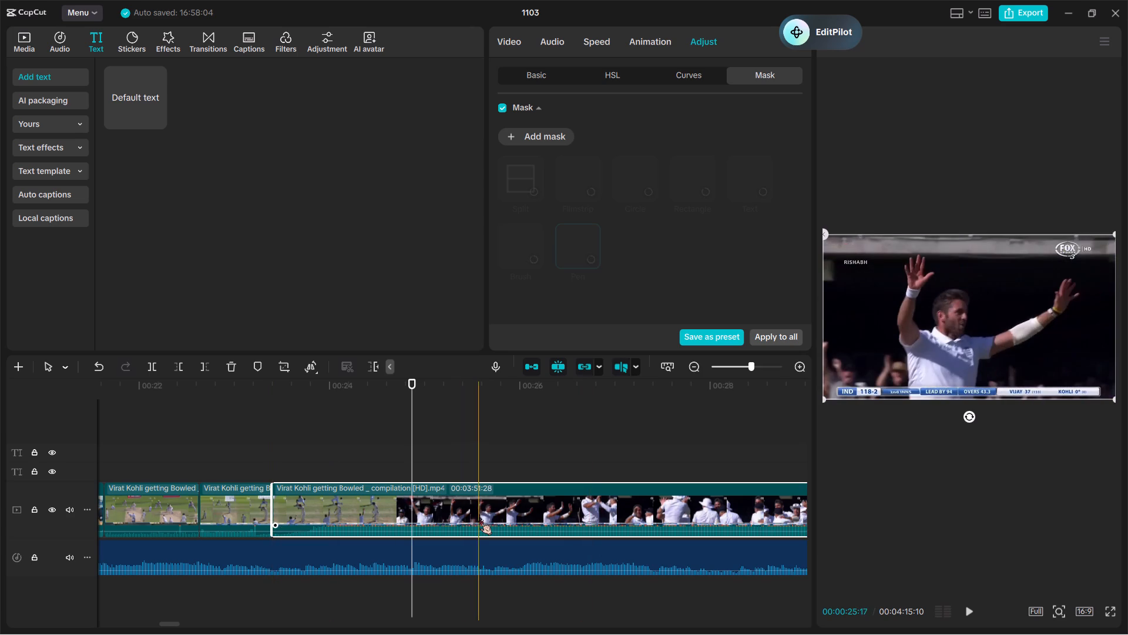
pyautogui.hscroll(-1, 479, 517)
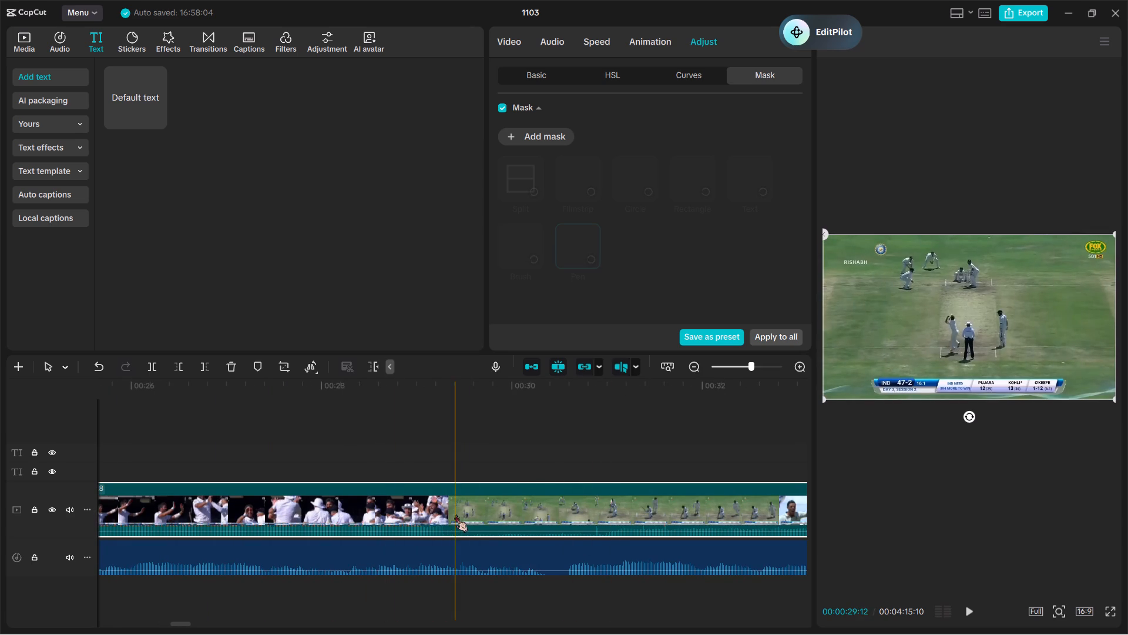
pyautogui.hotkey('ctrl', 'b')
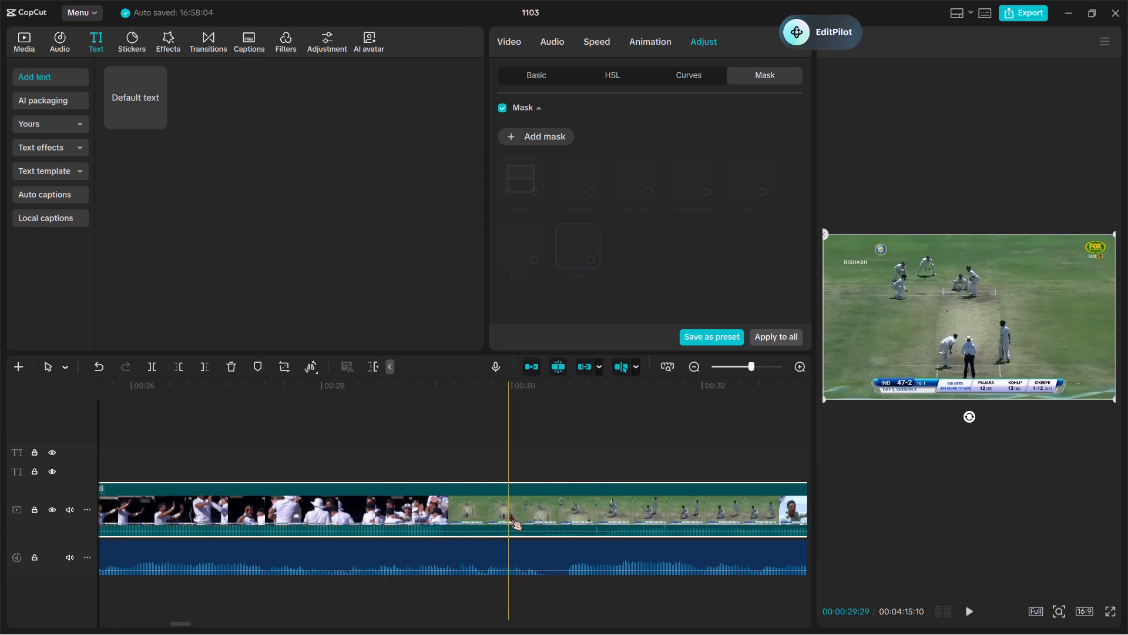
pyautogui.click(422, 517)
pyautogui.press('BackSpace')
# Split around the IND 47-2 and IND 134-4 dismissals, delete the 00:00:03:20 celebration piece between them, and review the joined shots.
pyautogui.hscroll(2, 422, 517)
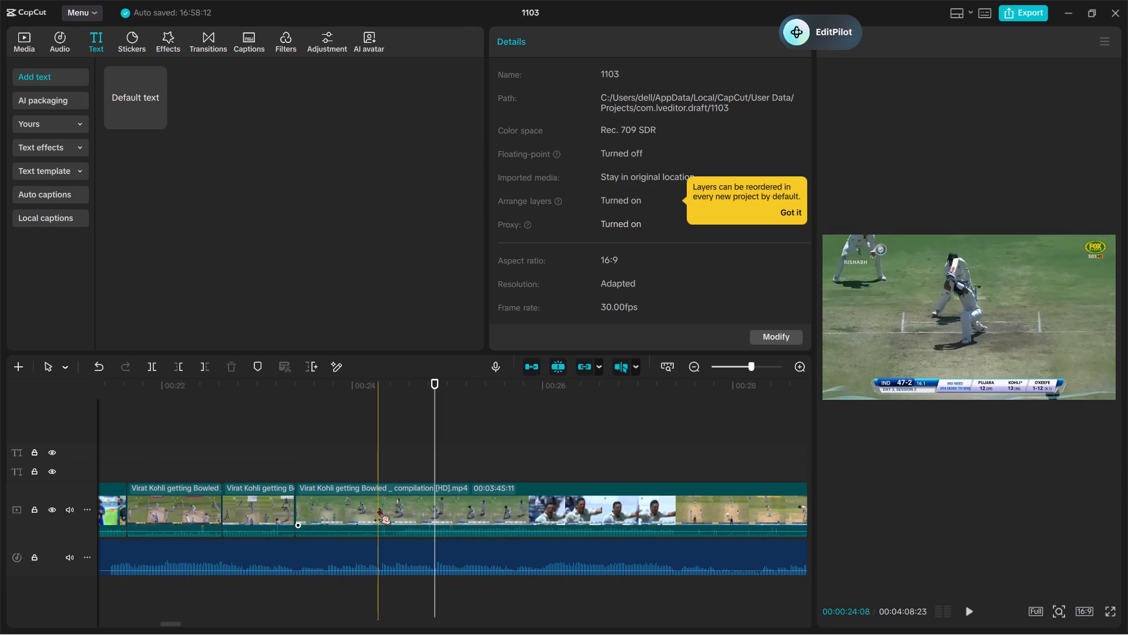
pyautogui.hotkey('ctrl', 'b')
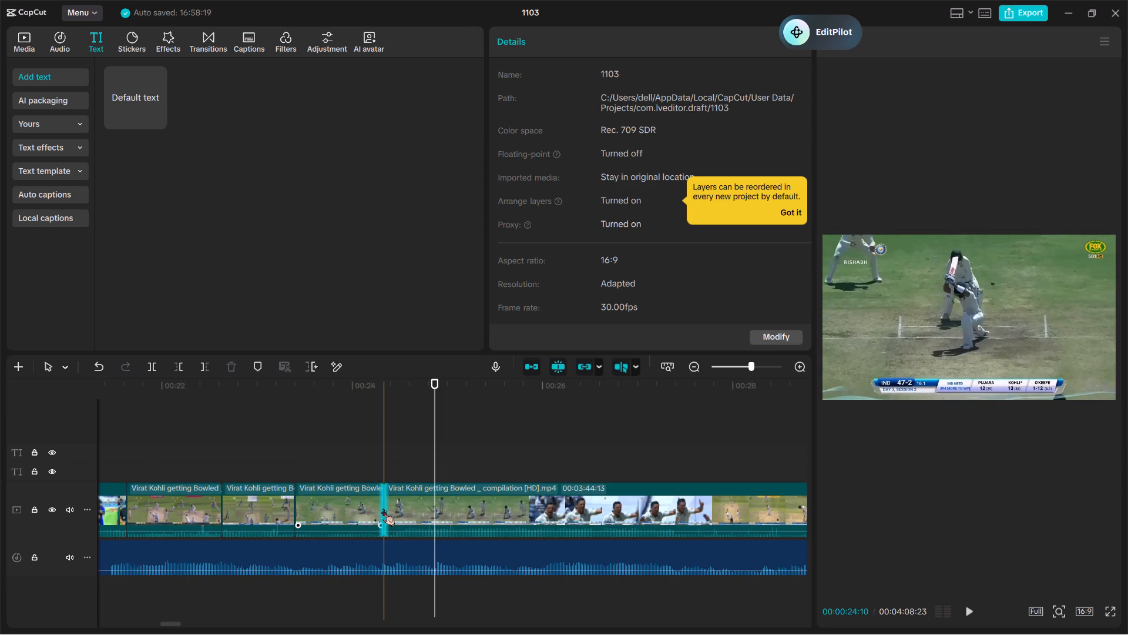
pyautogui.hscroll(-1, 596, 516)
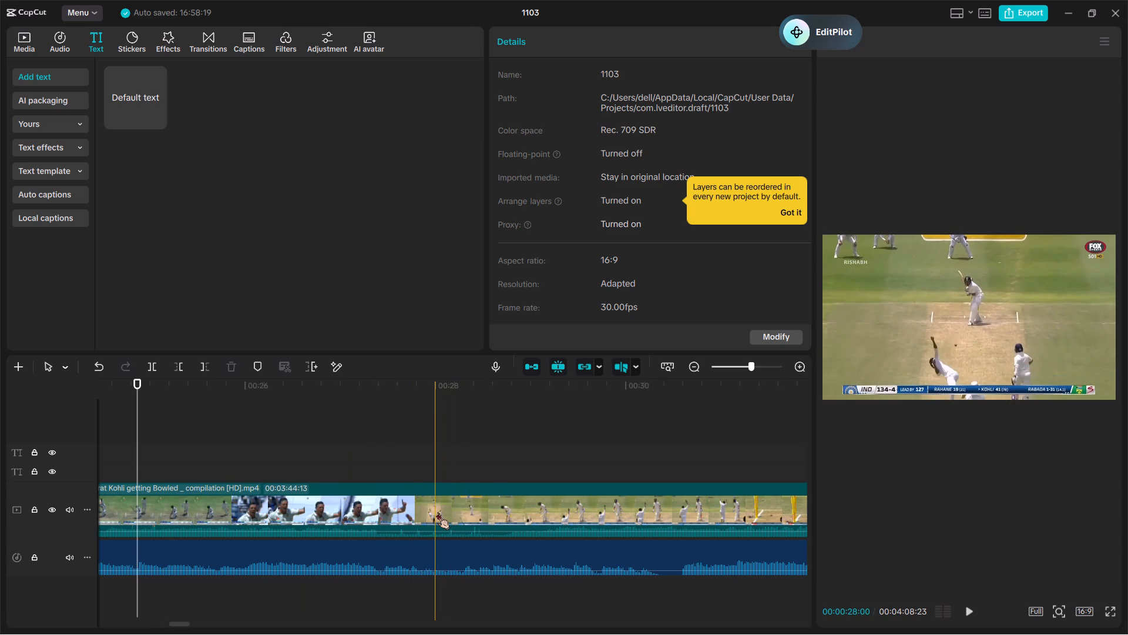
pyautogui.hotkey('ctrl', 'b')
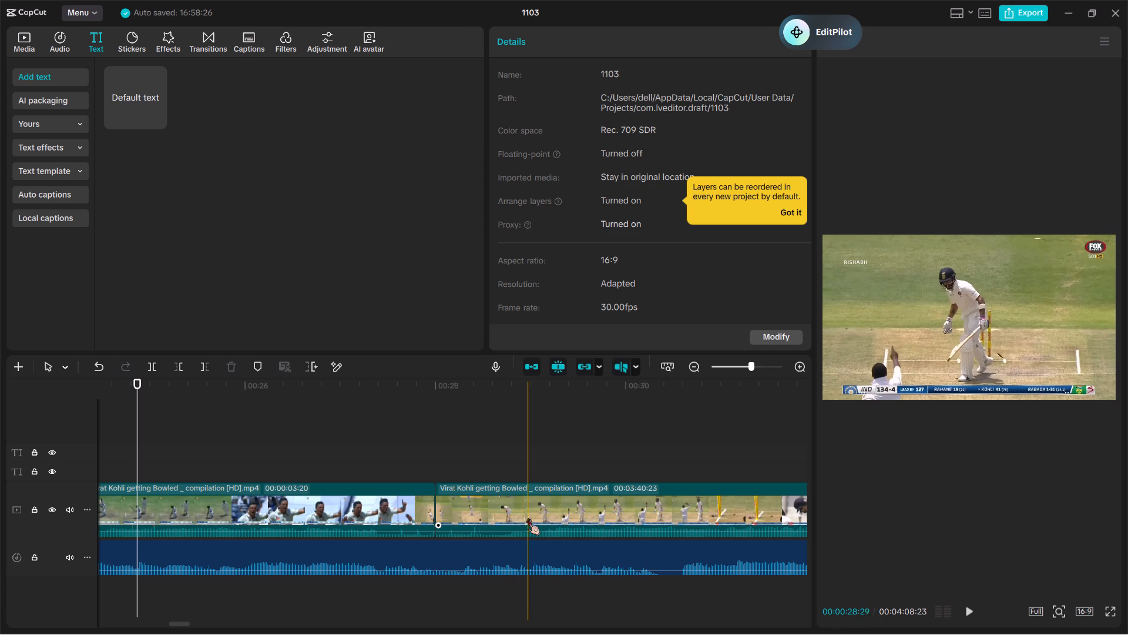
pyautogui.hotkey('ctrl', 'b')
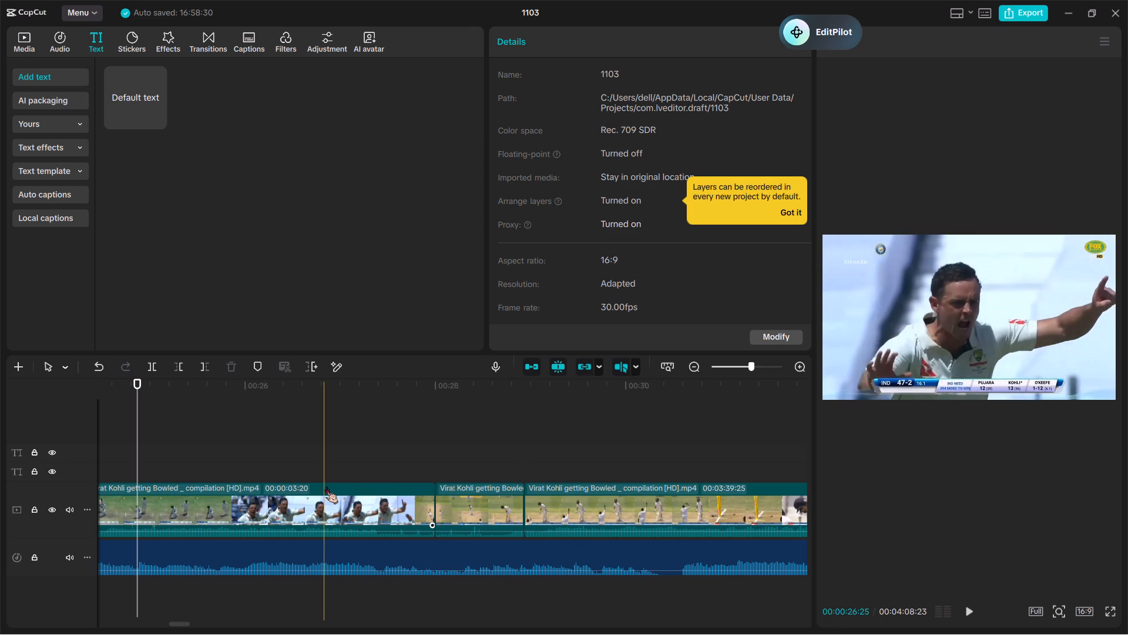
pyautogui.click(325, 486)
pyautogui.press('BackSpace')
pyautogui.hscroll(1, 324, 492)
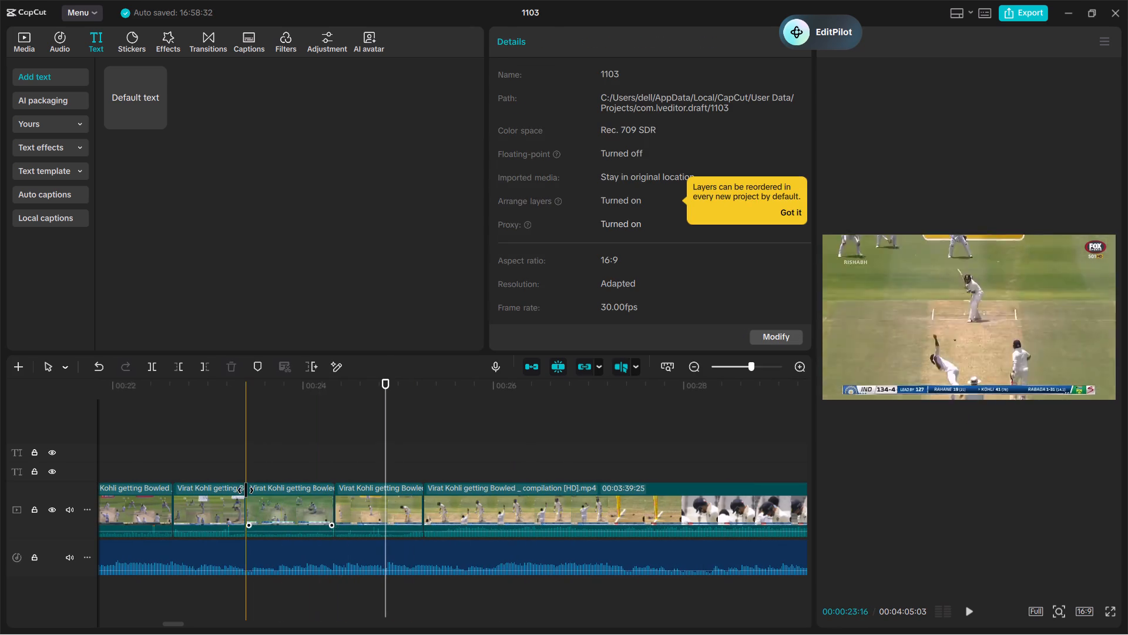
pyautogui.hscroll(1, 246, 490)
pyautogui.press('space')
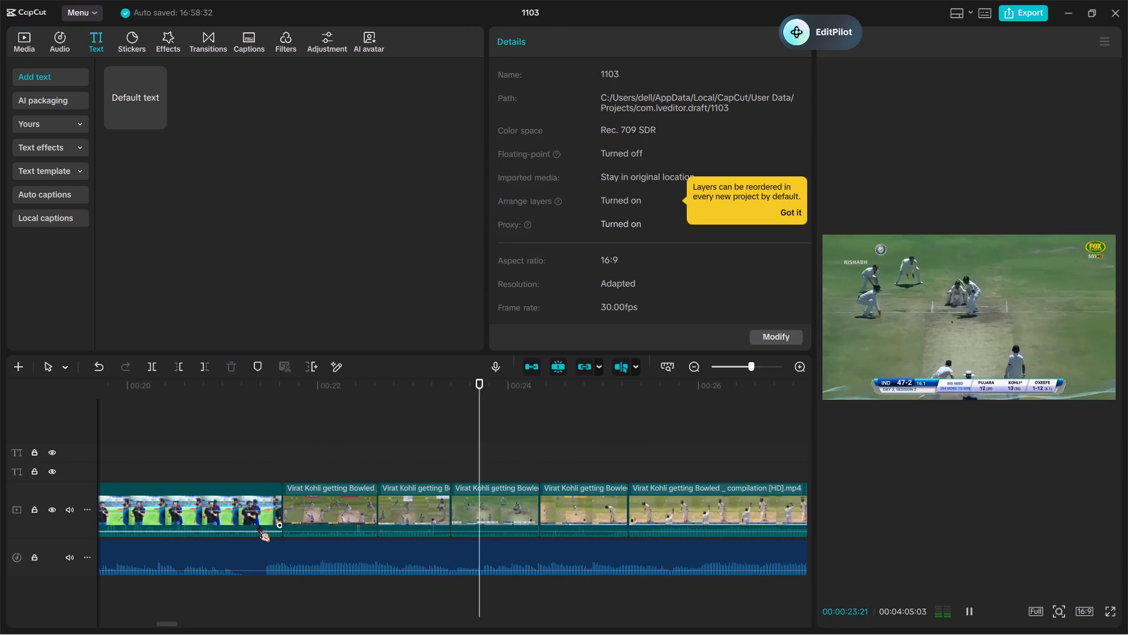
pyautogui.press('space')
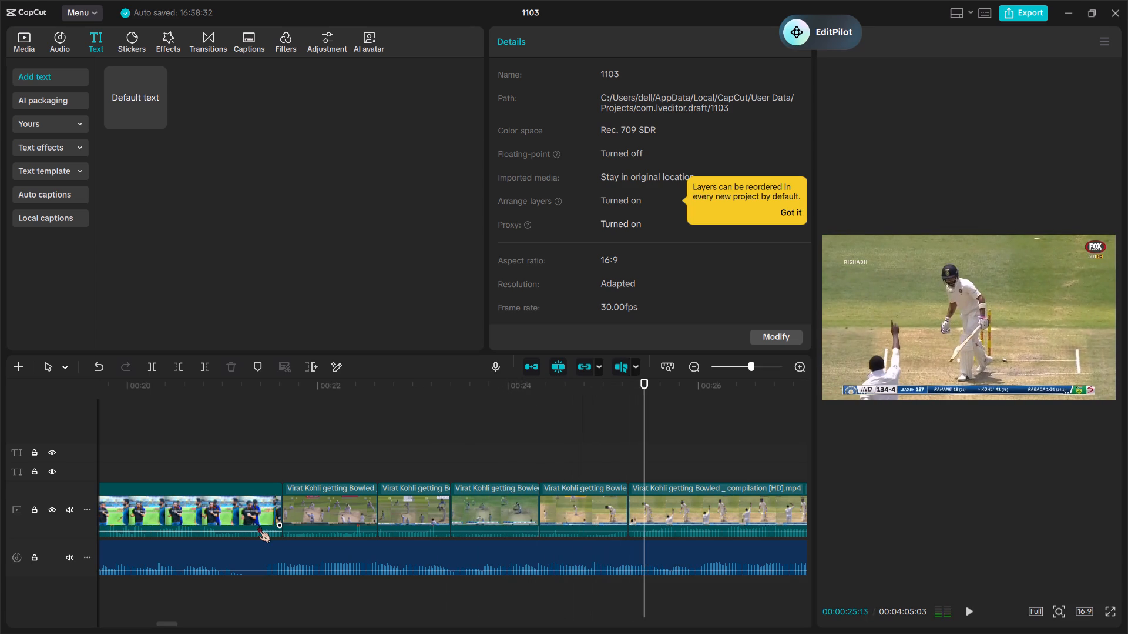
# Remove the footage after the IND 134-4 dismissal up to the IND 179-7 delivery, and split the clip just after Kohli is bowled there.
pyautogui.hscroll(-1, 258, 525)
pyautogui.hscroll(-1, 634, 507)
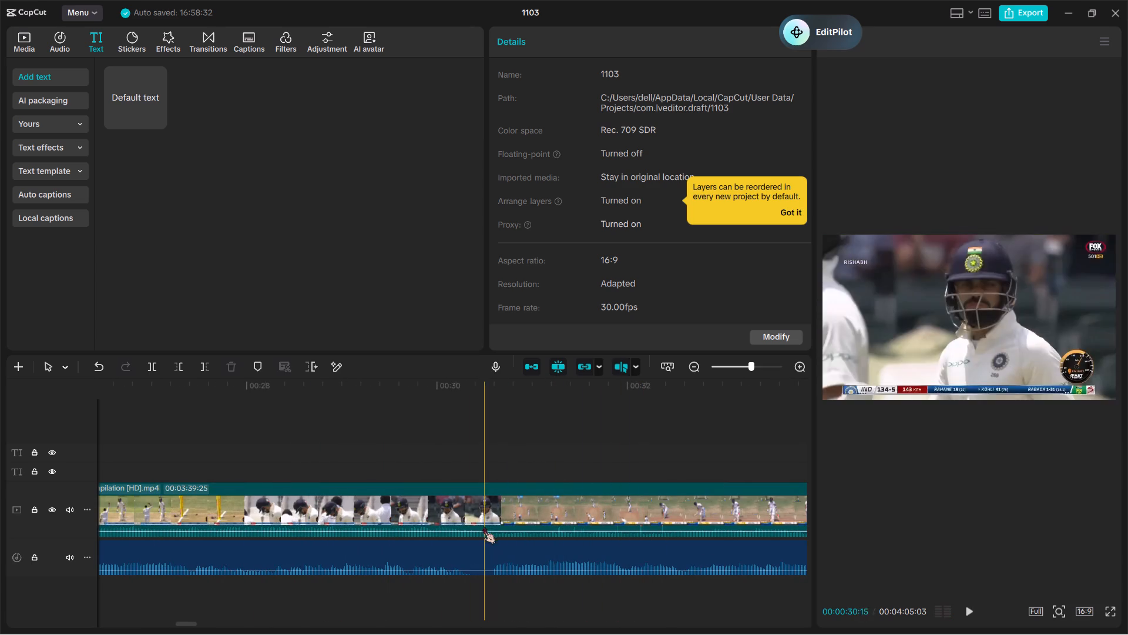
pyautogui.press('space')
pyautogui.press('space')
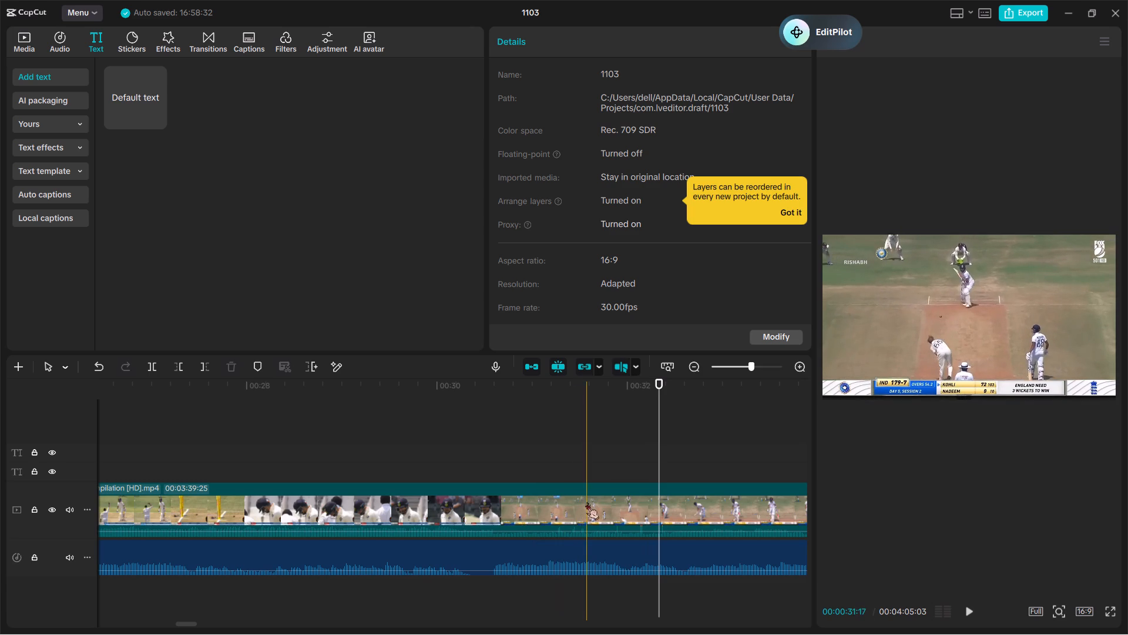
pyautogui.press('q')
pyautogui.hscroll(1, 588, 505)
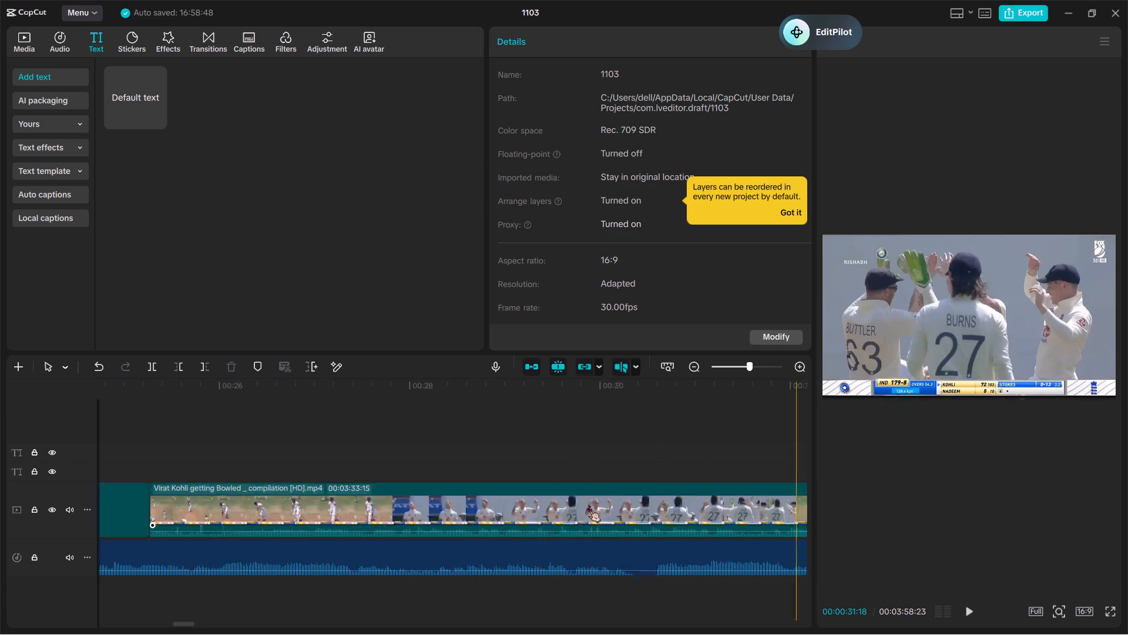
pyautogui.hscroll(1, 588, 505)
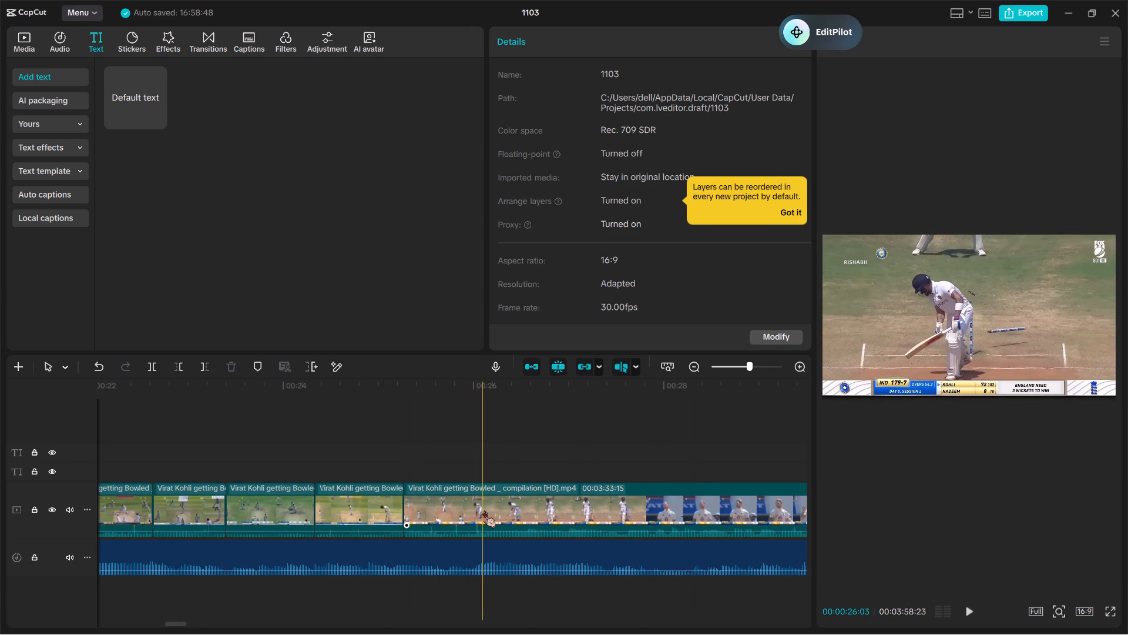
pyautogui.hotkey('ctrl', 'b')
# Play back sections of the remaining compilation from the IND 86-2 dismissal onward to examine which dismissals to use.
pyautogui.hscroll(-1, 710, 576)
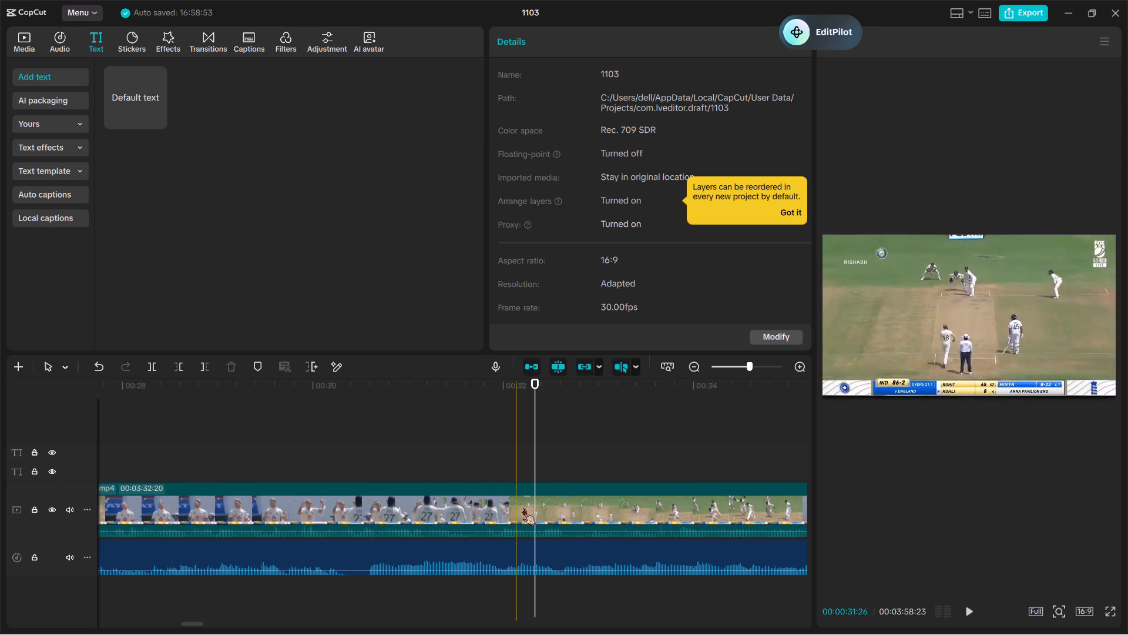
pyautogui.press('space')
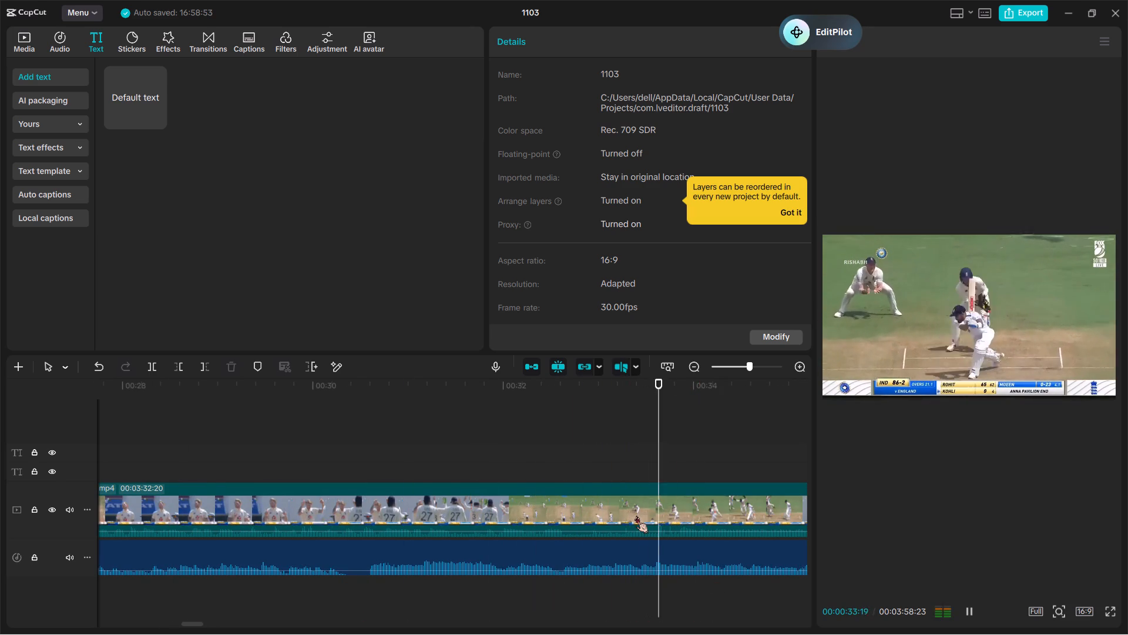
pyautogui.hscroll(-1, 636, 516)
pyautogui.keyDown('ctrl'); pyautogui.scroll(-10, 636, 516); pyautogui.keyUp('ctrl')
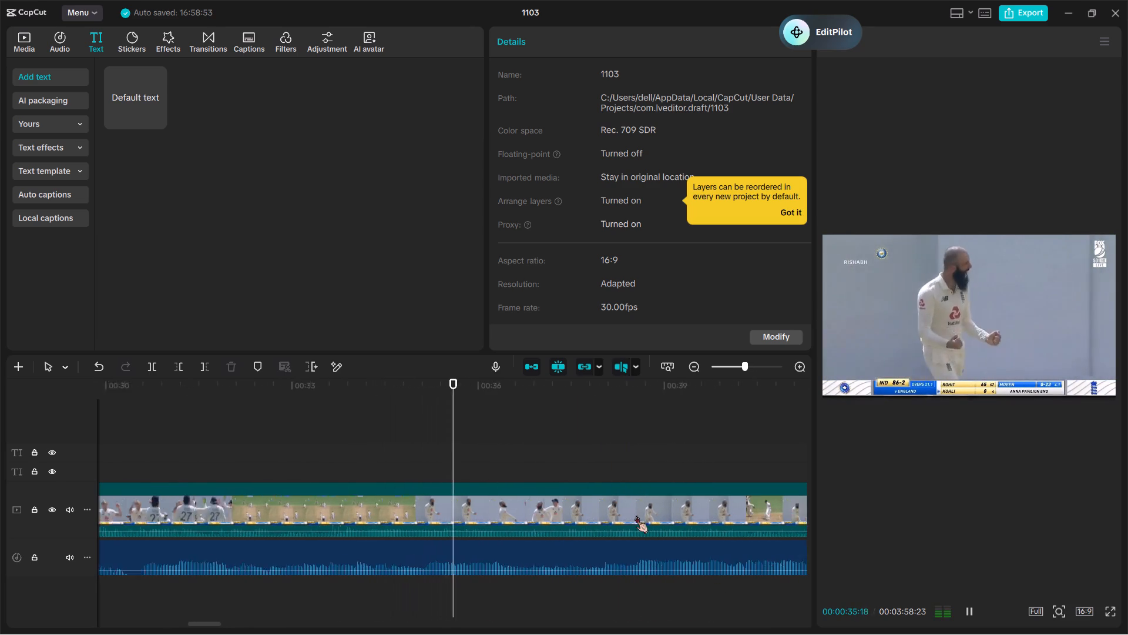
pyautogui.press('space')
pyautogui.hscroll(-2, 636, 516)
pyautogui.hscroll(-1, 555, 508)
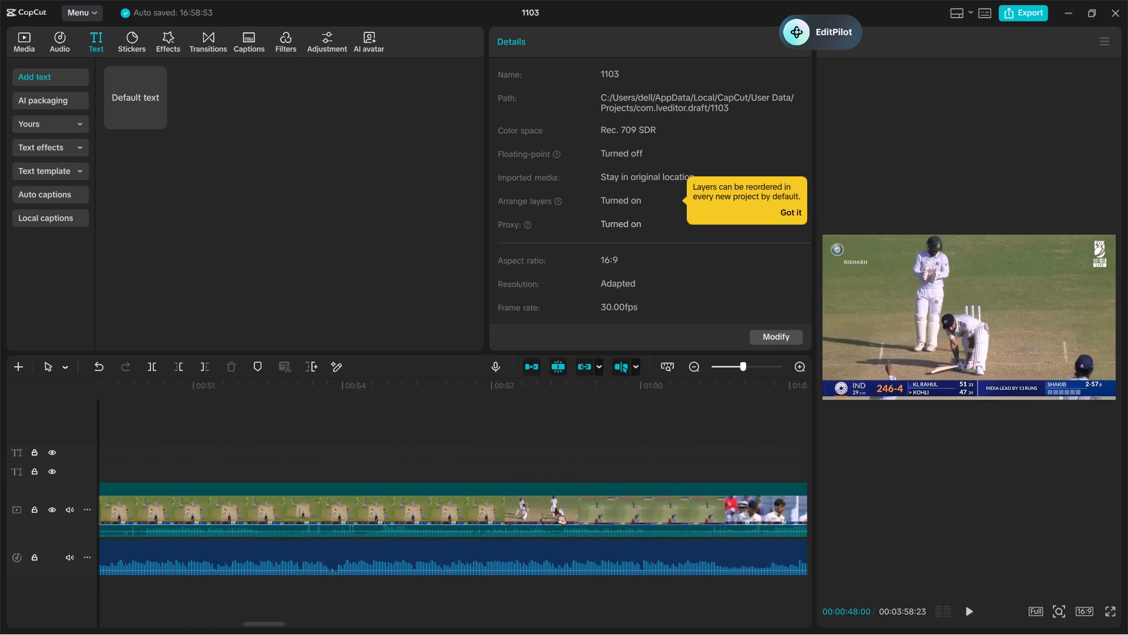
pyautogui.hscroll(-2, 631, 518)
pyautogui.hscroll(1, 544, 509)
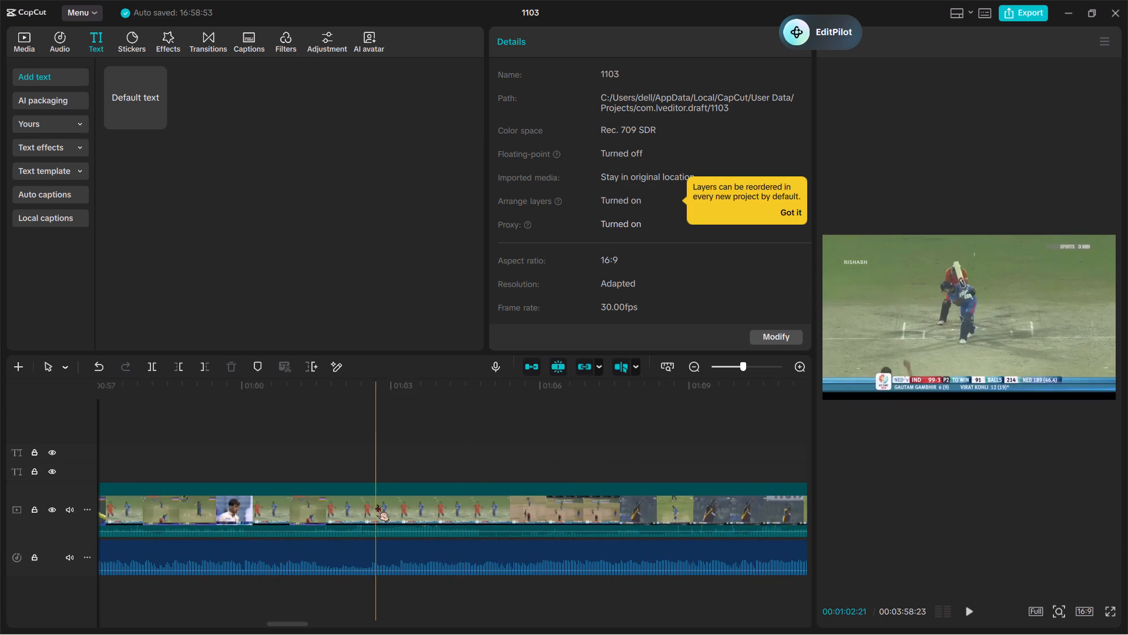
pyautogui.hscroll(1, 377, 504)
pyautogui.press('space')
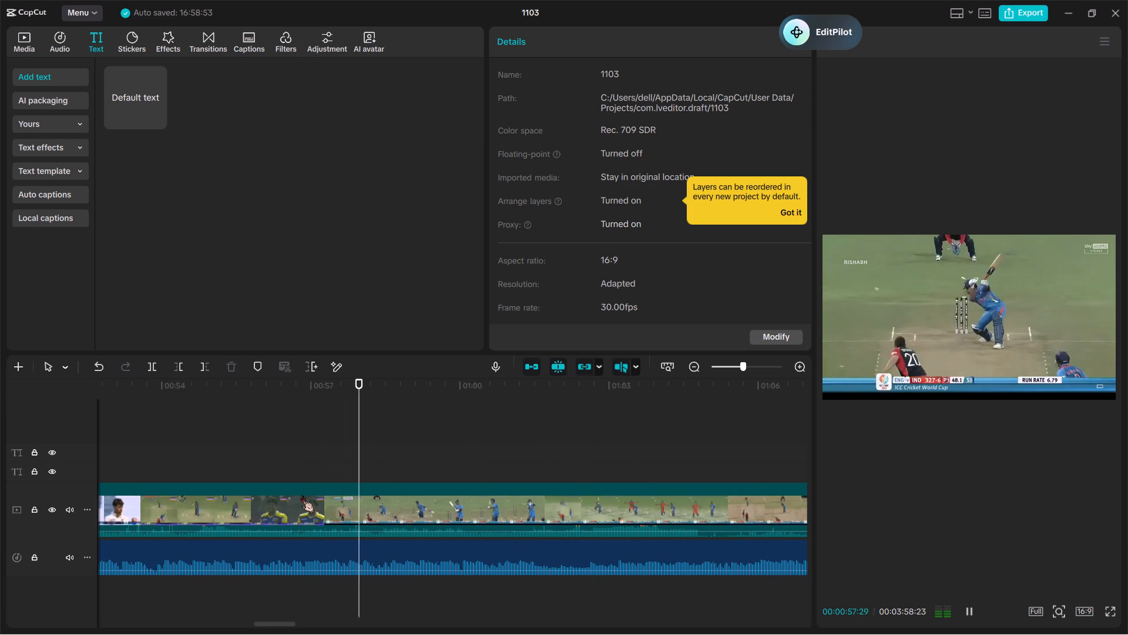
pyautogui.press('space')
pyautogui.hscroll(1, 301, 495)
pyautogui.press('space')
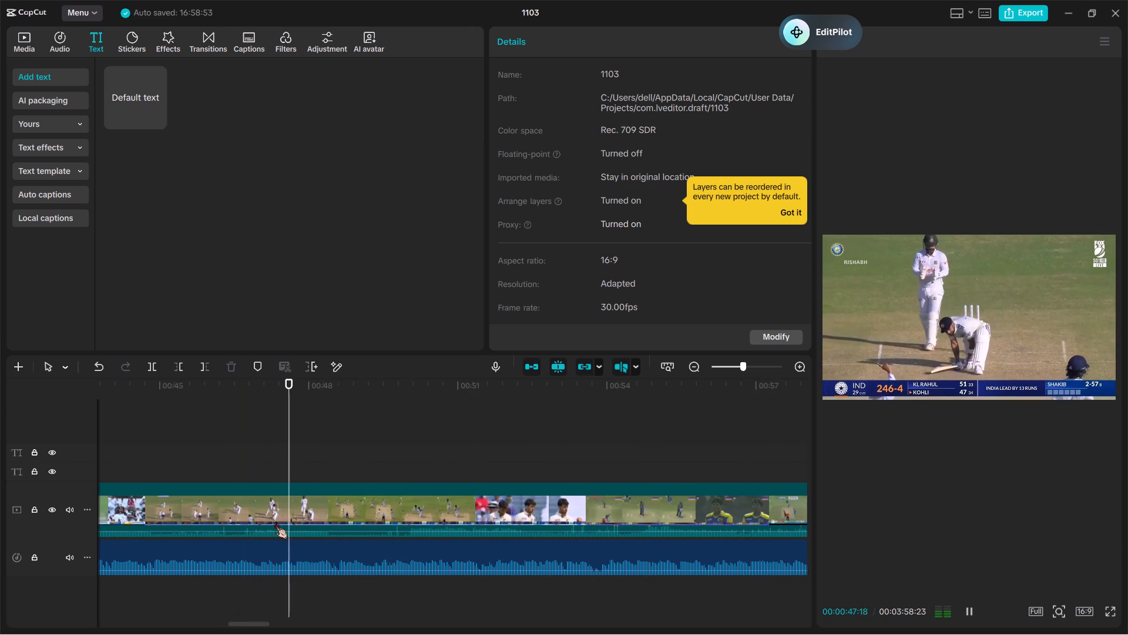
pyautogui.hscroll(-1, 275, 522)
pyautogui.press('space')
pyautogui.press('space')
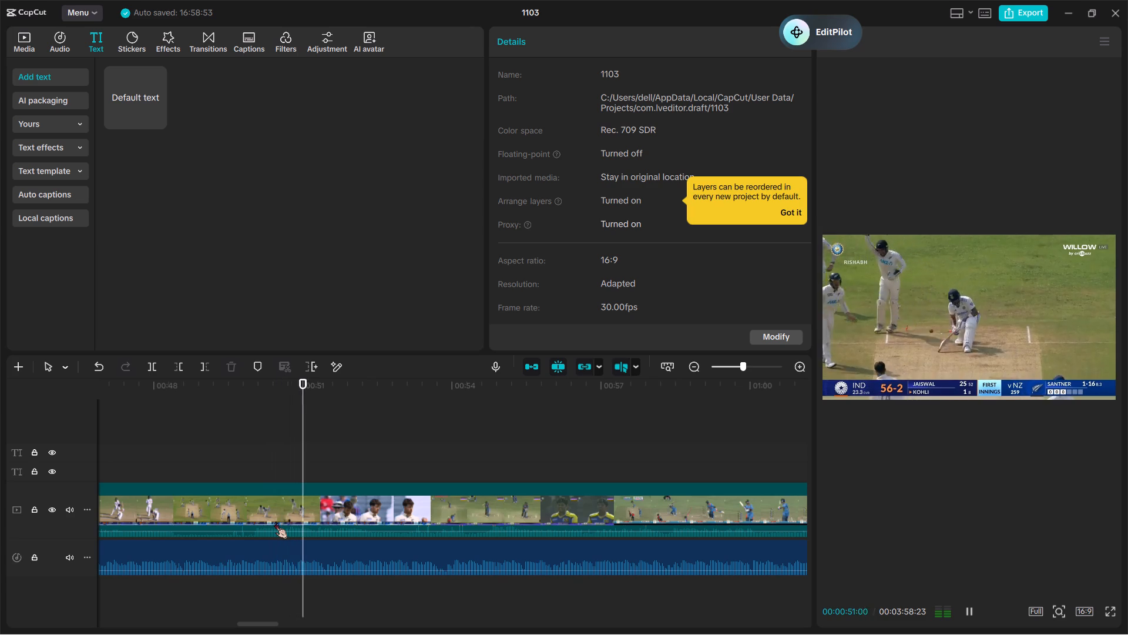
pyautogui.press('space')
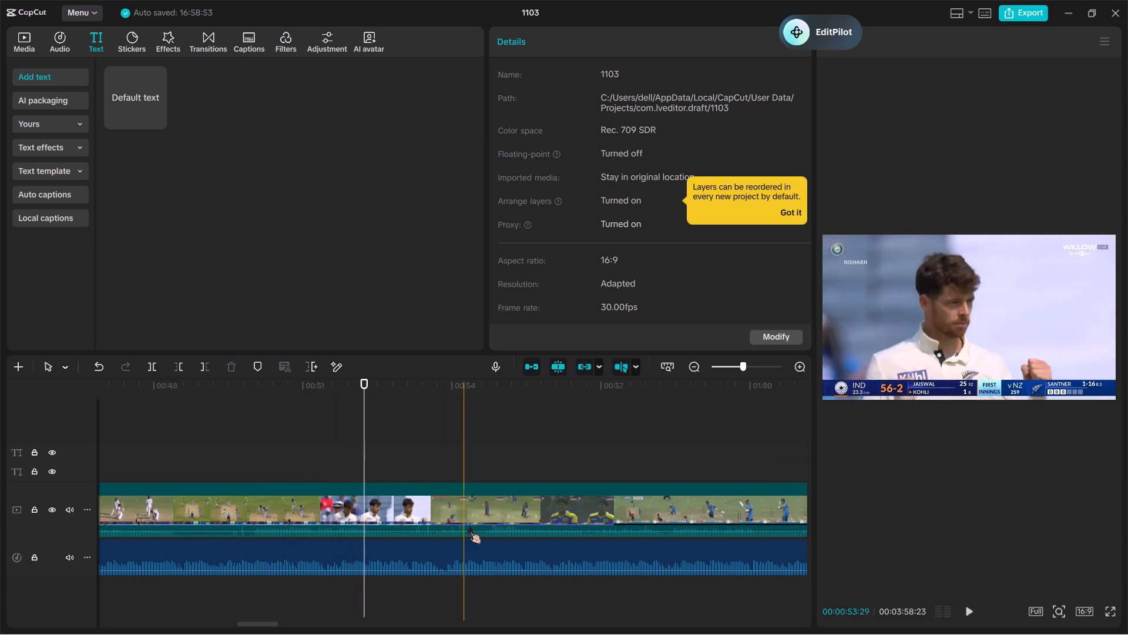
# Skim the remaining Kohli compilation up to about 00:02:13 and back to examine which dismissals to use for the montage.
pyautogui.hscroll(-1, 477, 534)
pyautogui.hscroll(-1, 579, 514)
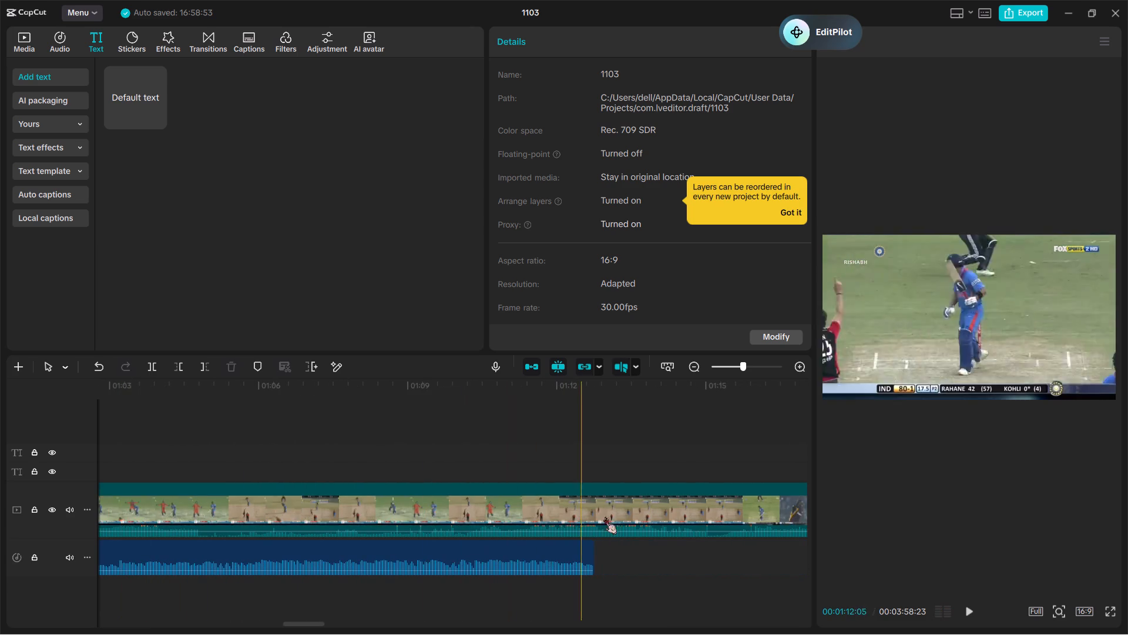
pyautogui.hscroll(-2, 616, 520)
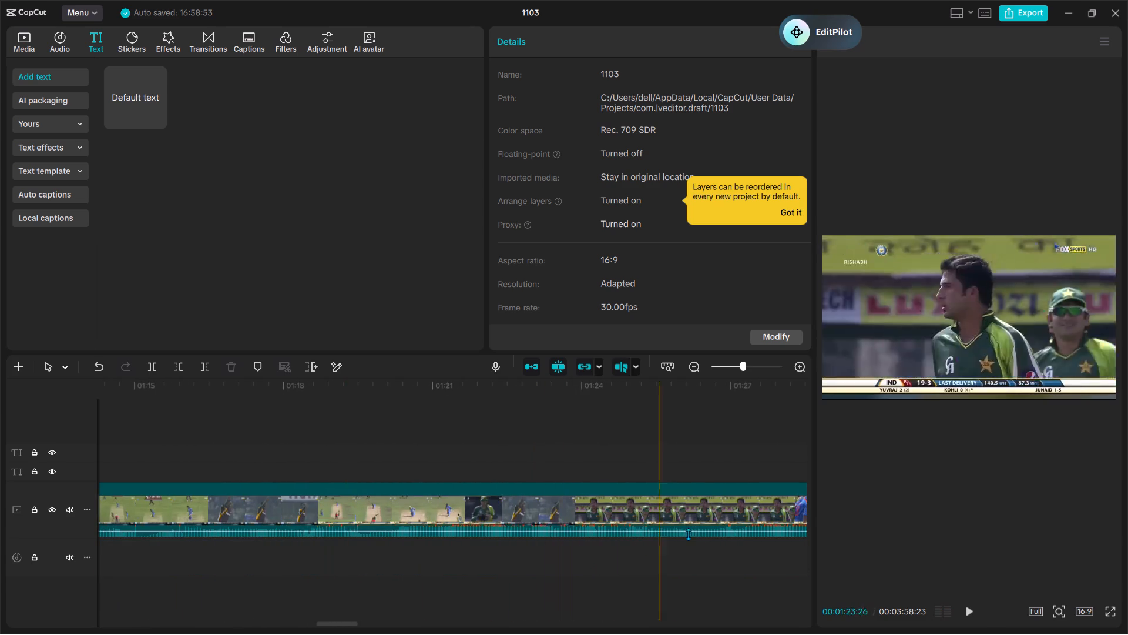
pyautogui.hscroll(-4, 691, 530)
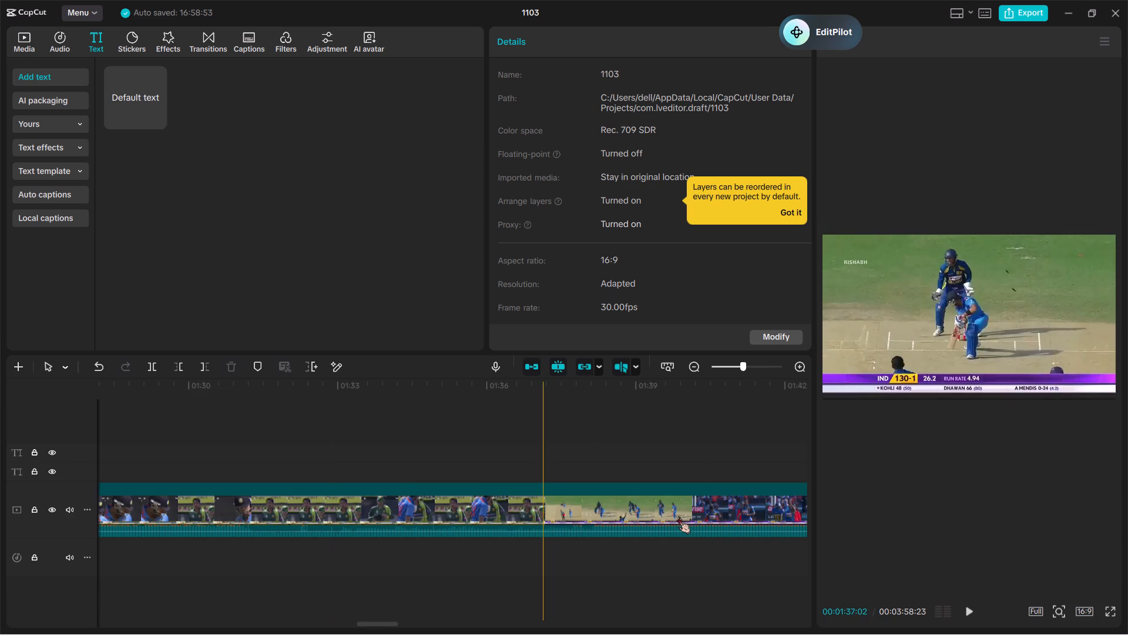
pyautogui.hscroll(-2, 696, 515)
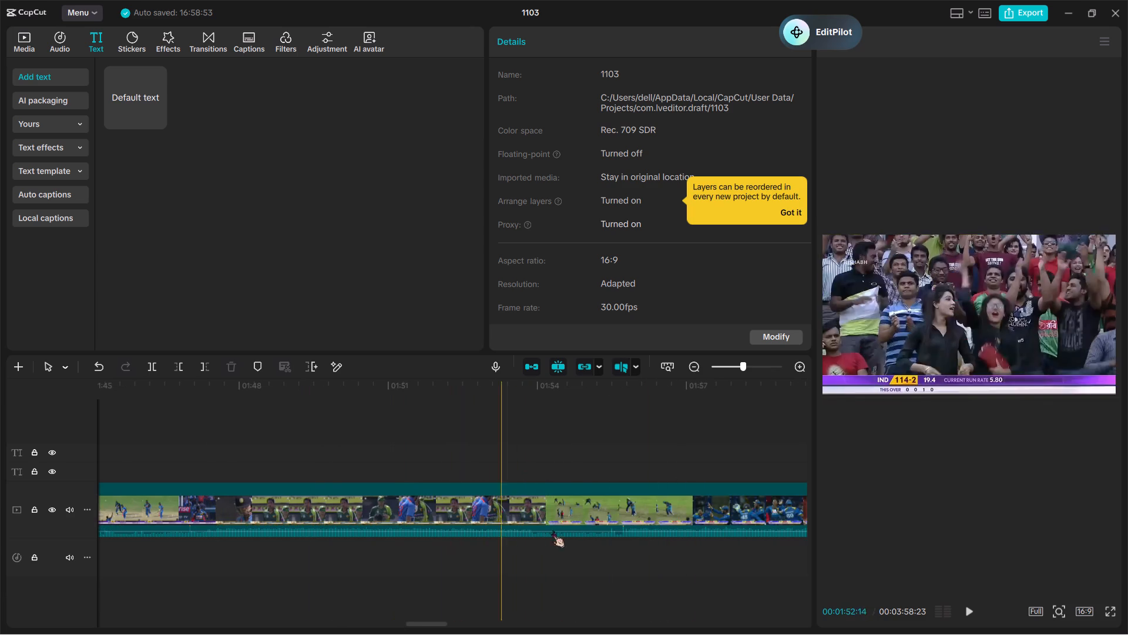
pyautogui.hscroll(-2, 682, 513)
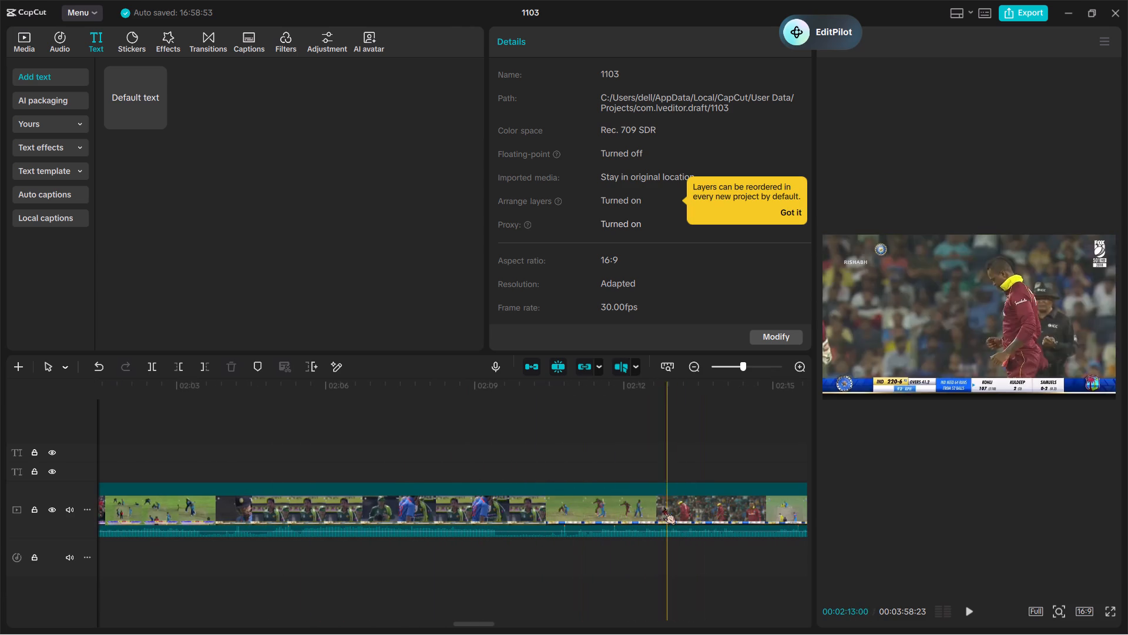
pyautogui.hscroll(1, 661, 508)
pyautogui.hscroll(1, 478, 502)
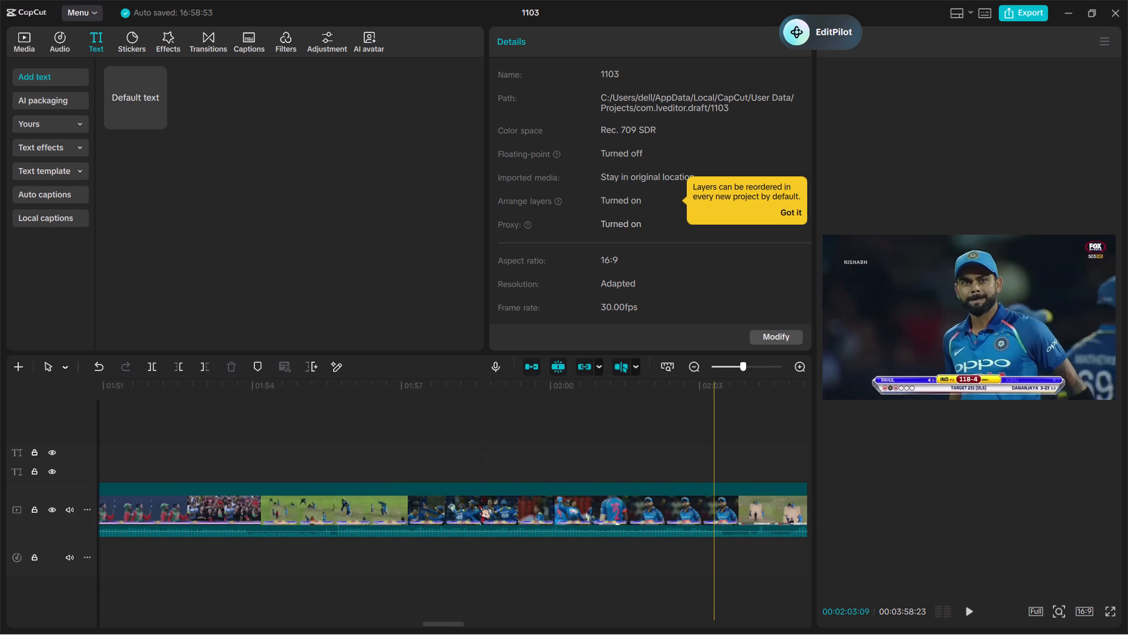
pyautogui.hscroll(1, 296, 517)
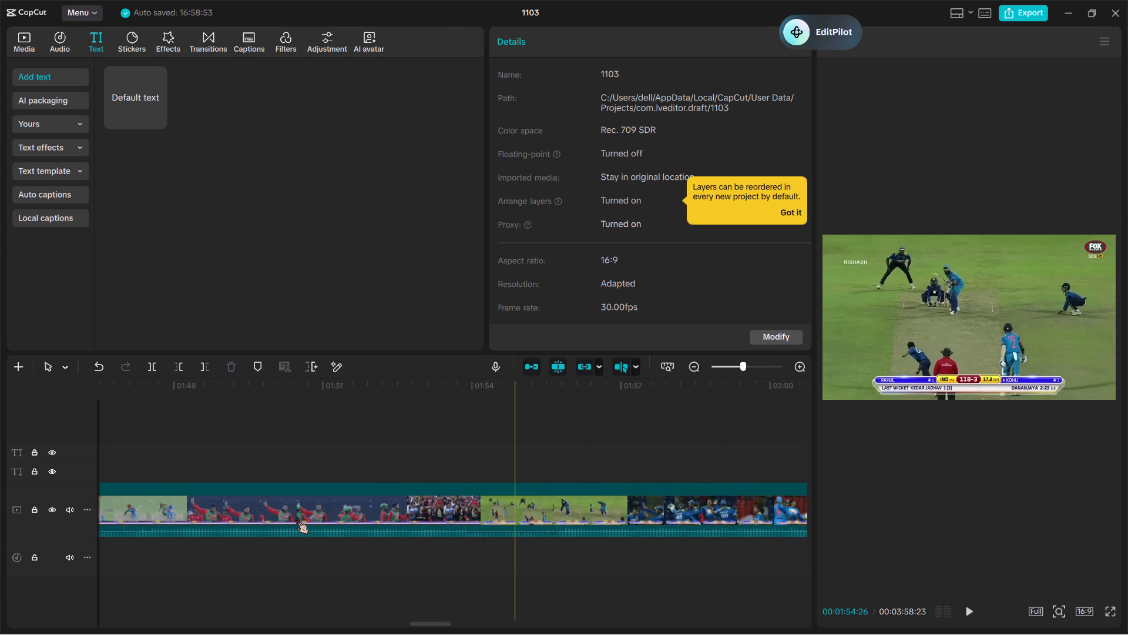
pyautogui.hscroll(1, 296, 517)
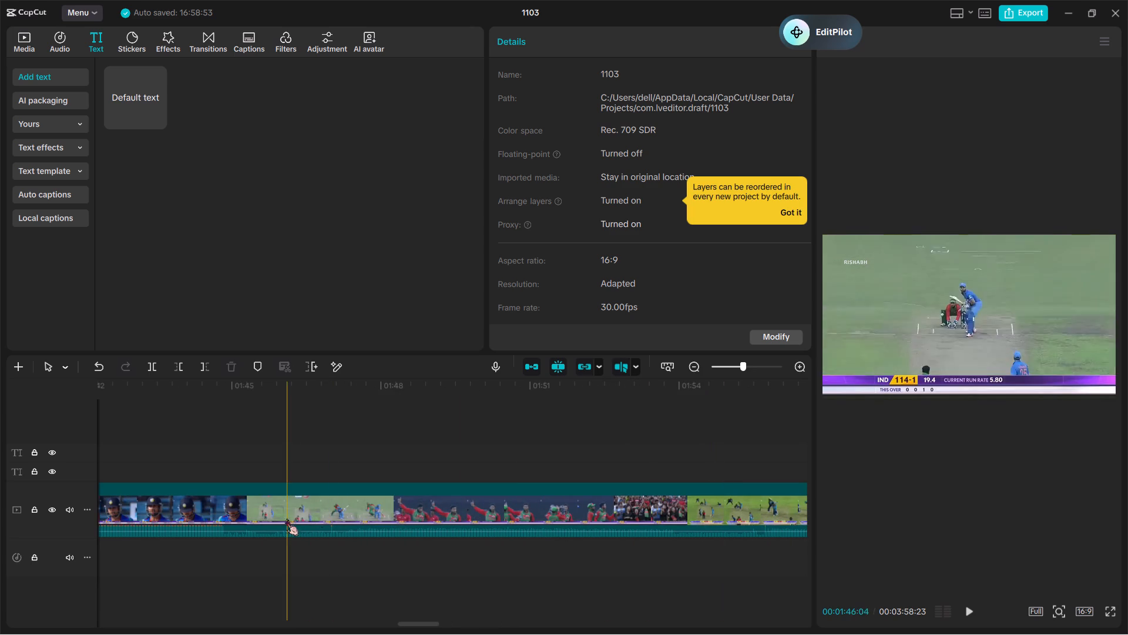
pyautogui.hscroll(1, 360, 519)
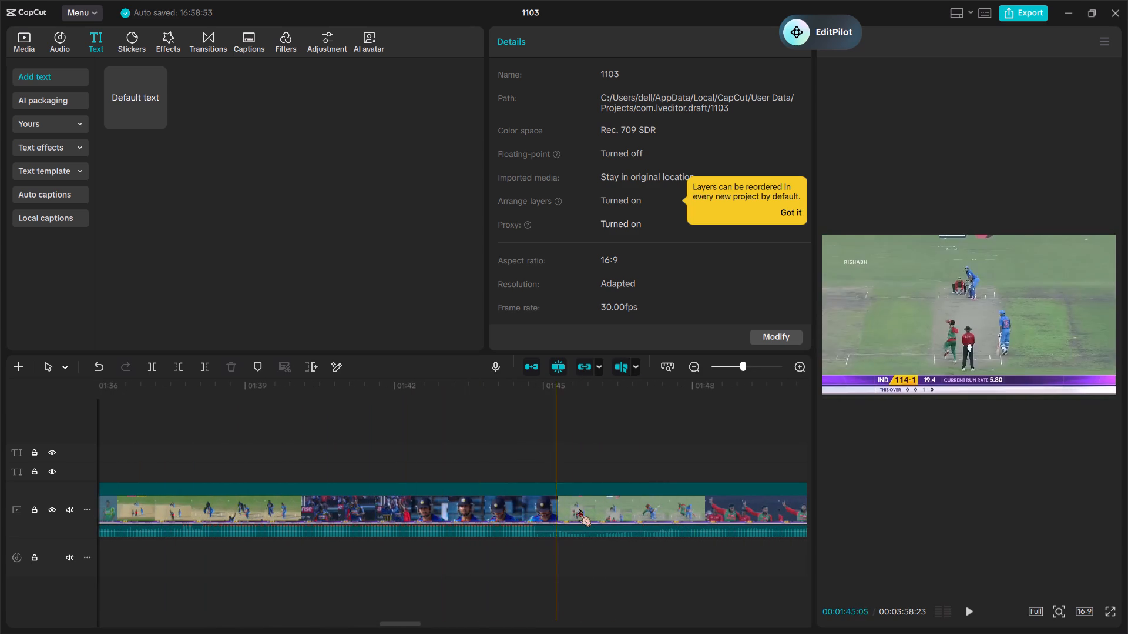
pyautogui.keyDown('ctrl'); pyautogui.scroll(3, 648, 514); pyautogui.keyUp('ctrl')
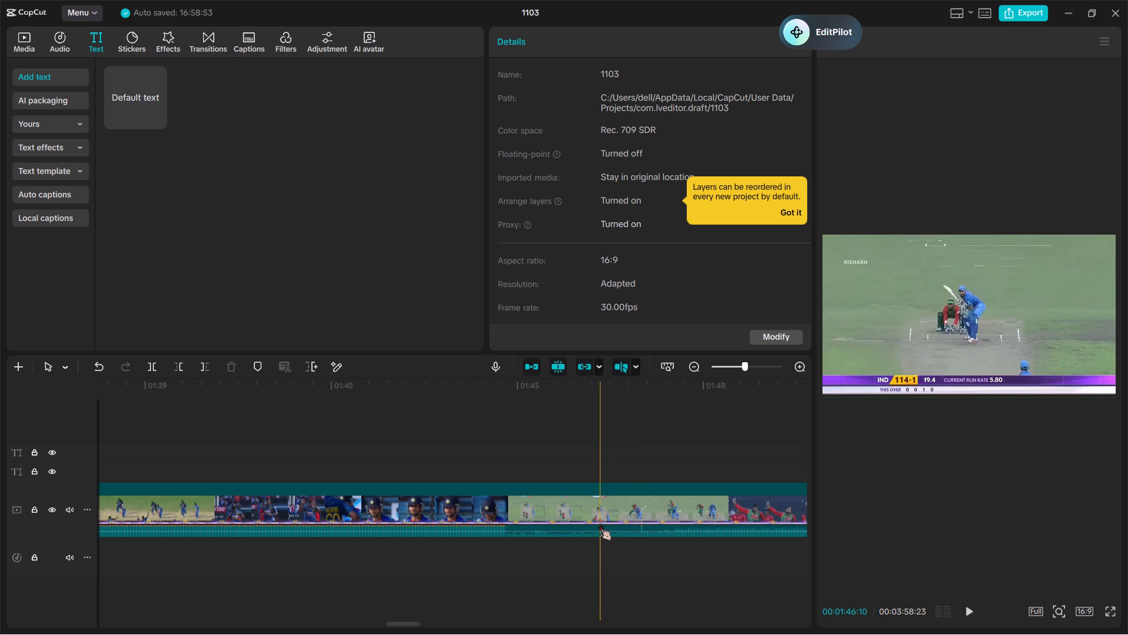
pyautogui.hscroll(-1, 724, 512)
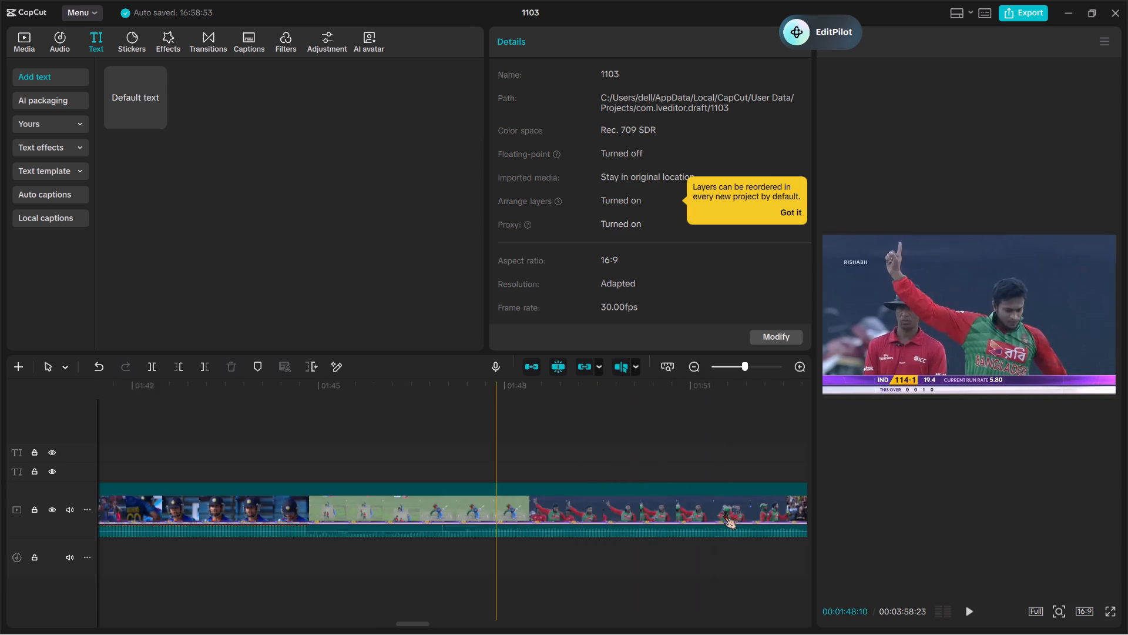
# Split at the IND 118-3 delivery and just after Kohli is bowled, and delete the long unused footage before that delivery.
pyautogui.hscroll(-1, 724, 512)
pyautogui.hscroll(-1, 668, 491)
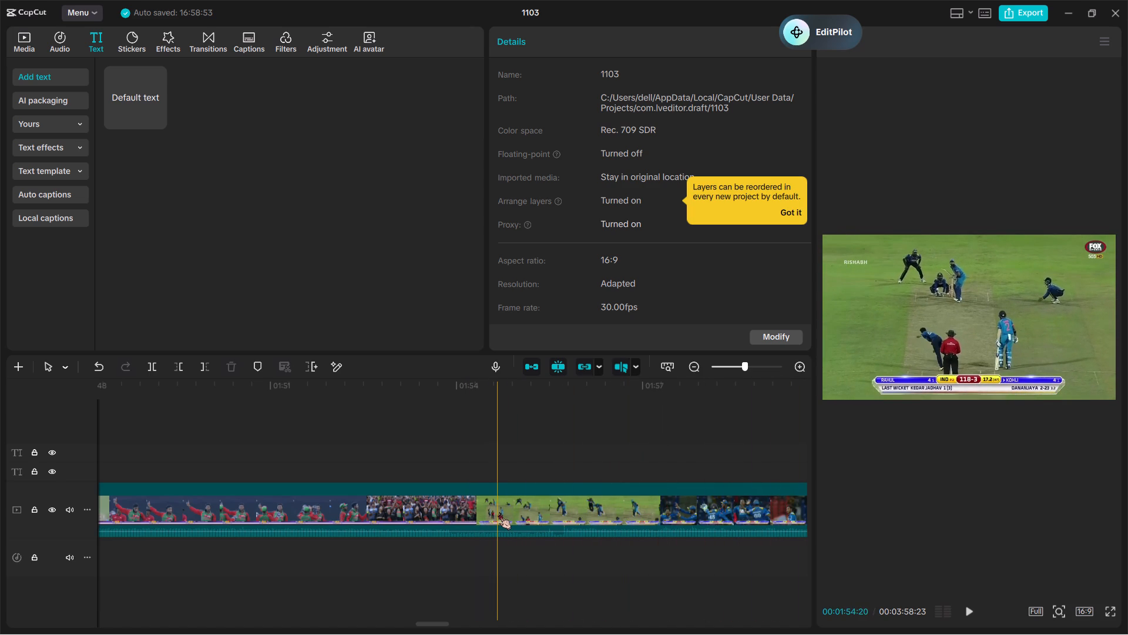
pyautogui.hotkey('ctrl', 'b')
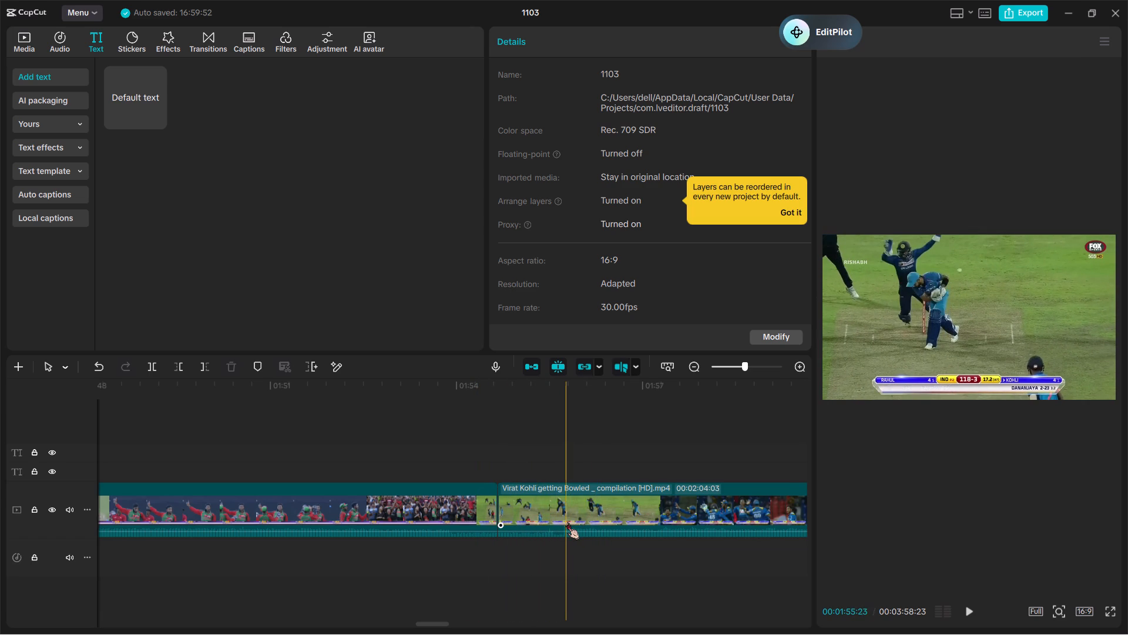
pyautogui.hotkey('ctrl', 'b')
pyautogui.click(403, 513)
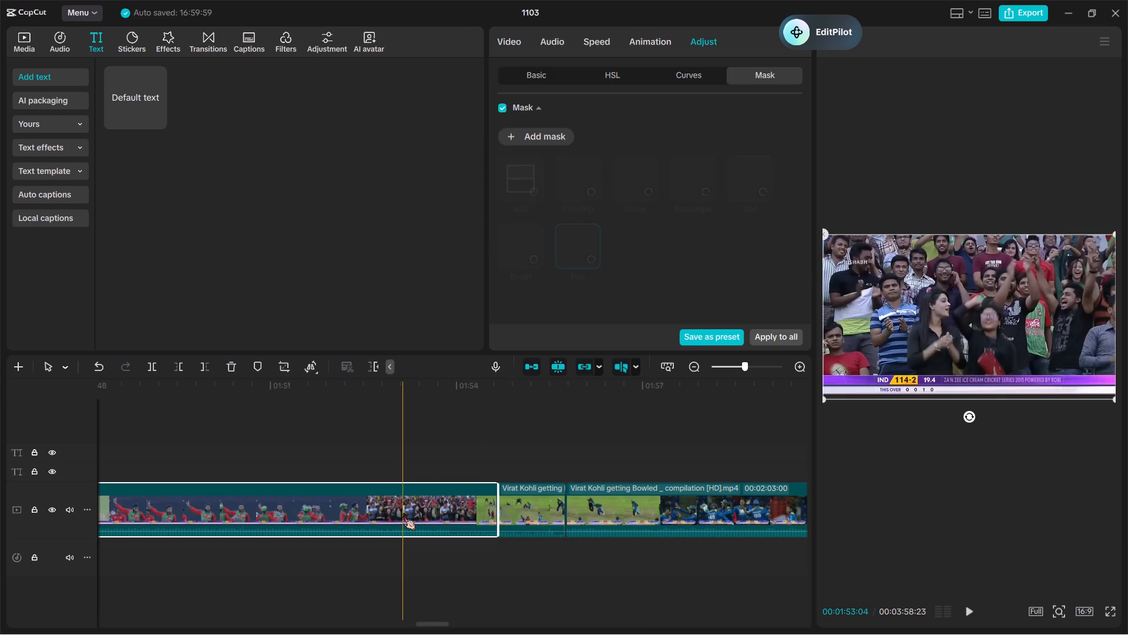
pyautogui.press('BackSpace')
# Play back the joined montage from the IND 134-4 dismissal through the IND 118-3 dismissal to review the cuts.
pyautogui.hscroll(3, 403, 513)
pyautogui.keyDown('ctrl'); pyautogui.scroll(-2, 403, 513); pyautogui.keyUp('ctrl')
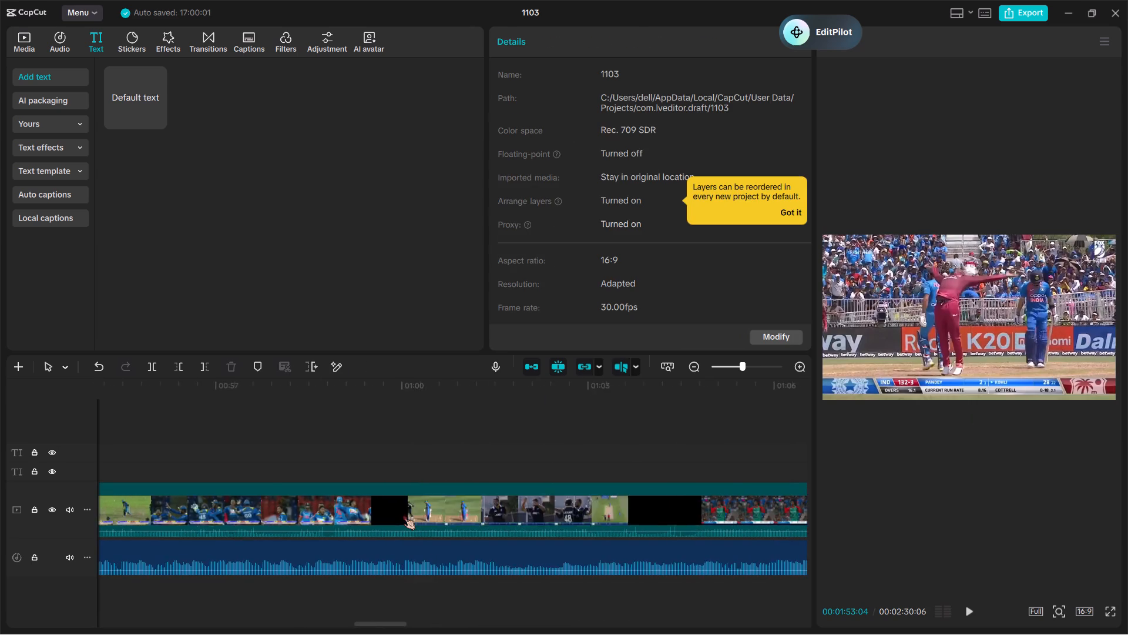
pyautogui.keyDown('ctrl'); pyautogui.scroll(-9, 403, 513); pyautogui.keyUp('ctrl')
pyautogui.hscroll(1, 403, 513)
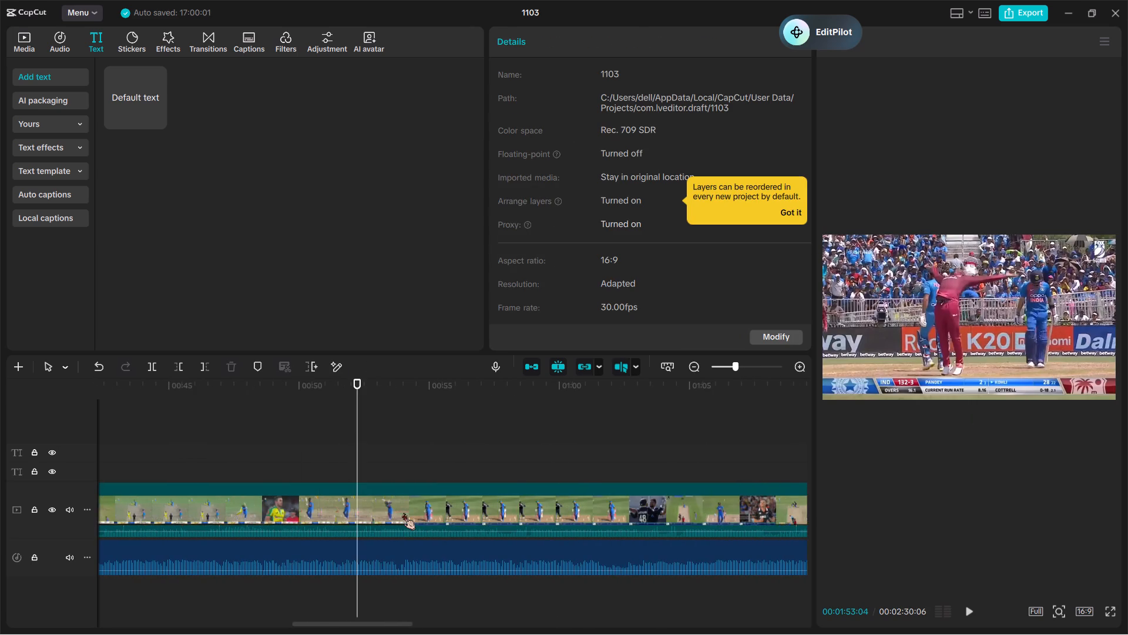
pyautogui.hscroll(1, 283, 507)
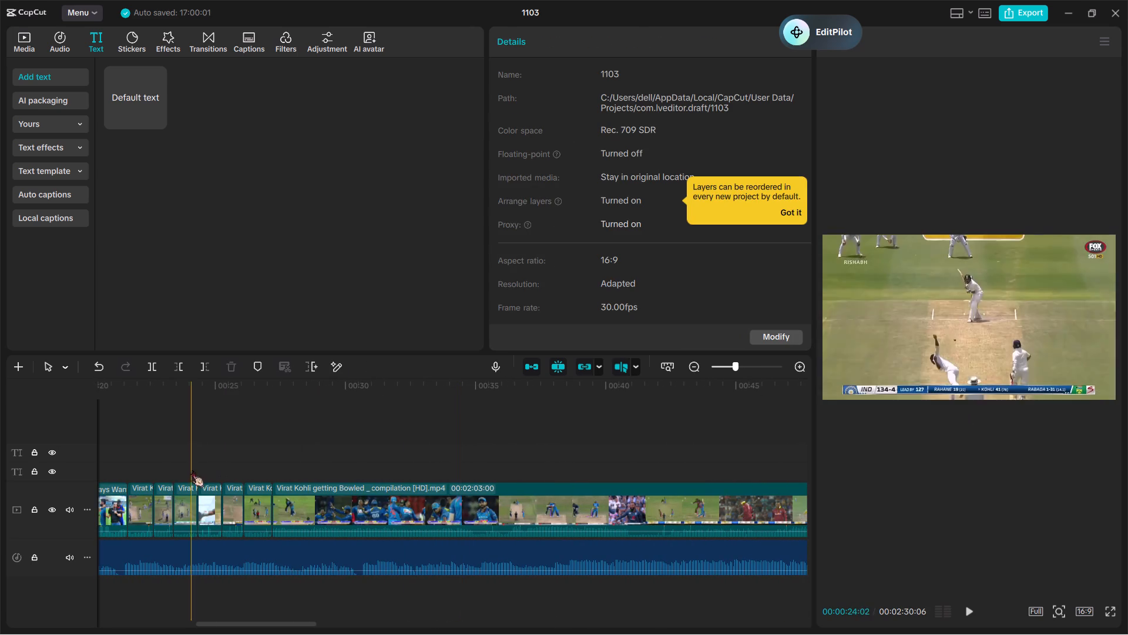
pyautogui.press('space')
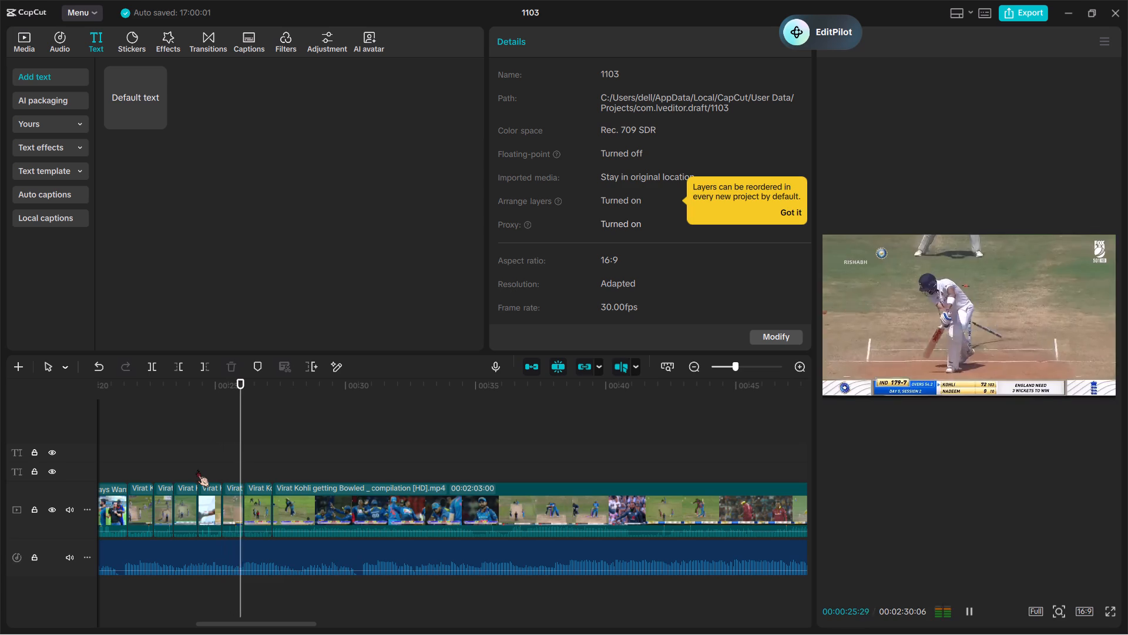
pyautogui.press('space')
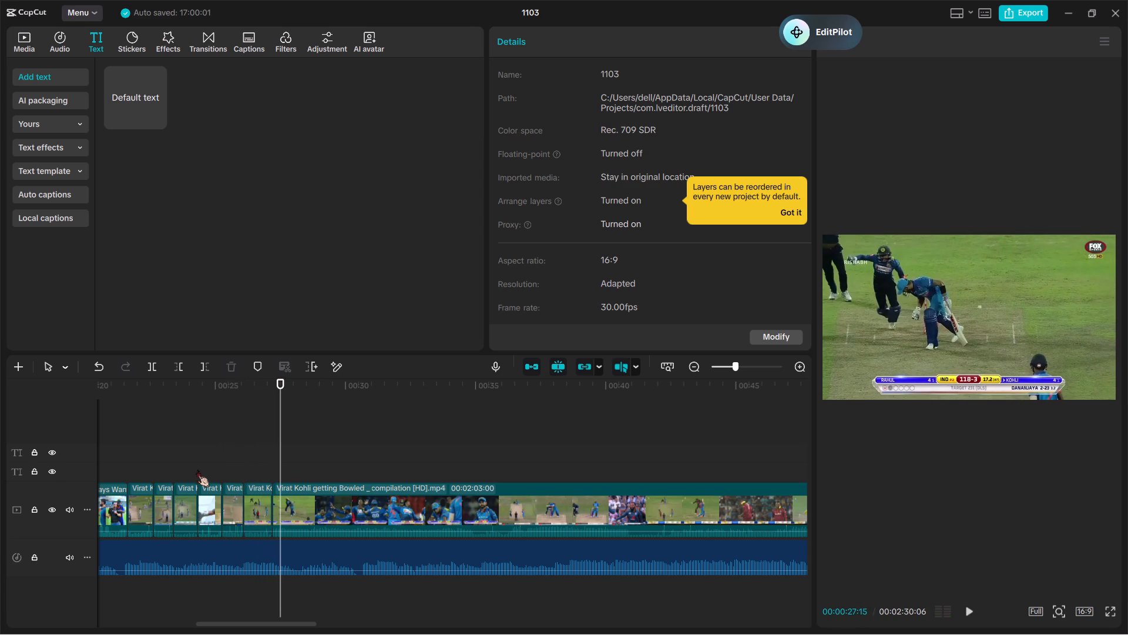
# Split at the IND 156-3 delivery and just after Kohli is bowled, and delete the Sri Lanka celebration footage before that delivery.
pyautogui.keyDown('ctrl'); pyautogui.scroll(18, 368, 529); pyautogui.keyUp('ctrl')
pyautogui.hscroll(1, 368, 529)
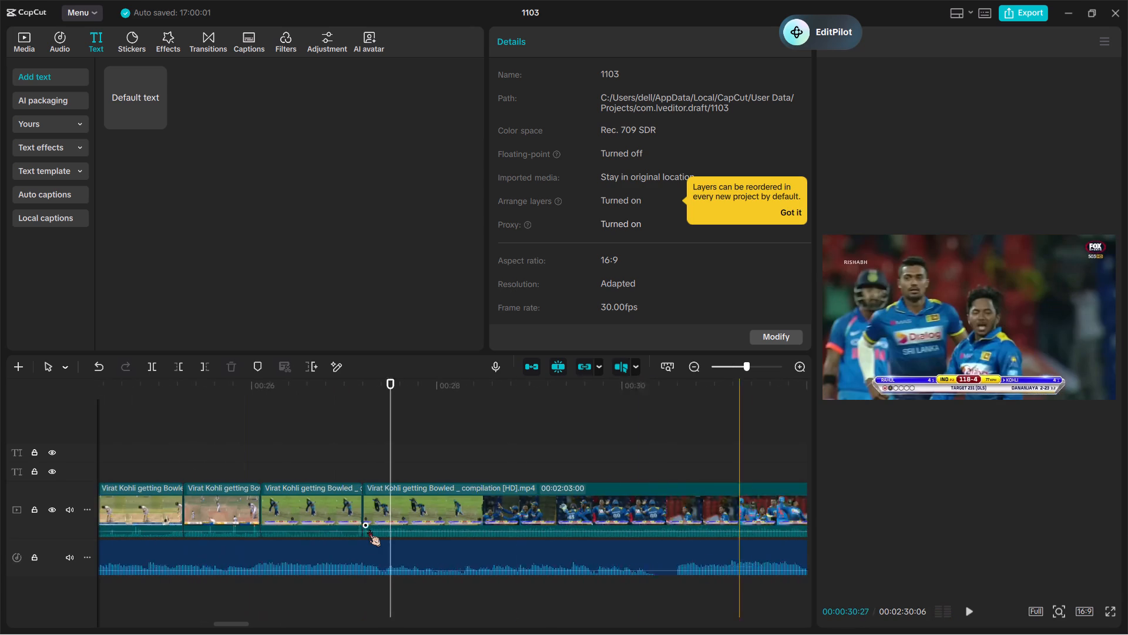
pyautogui.hscroll(1, 368, 529)
pyautogui.hscroll(-1, 569, 522)
pyautogui.hscroll(-1, 677, 495)
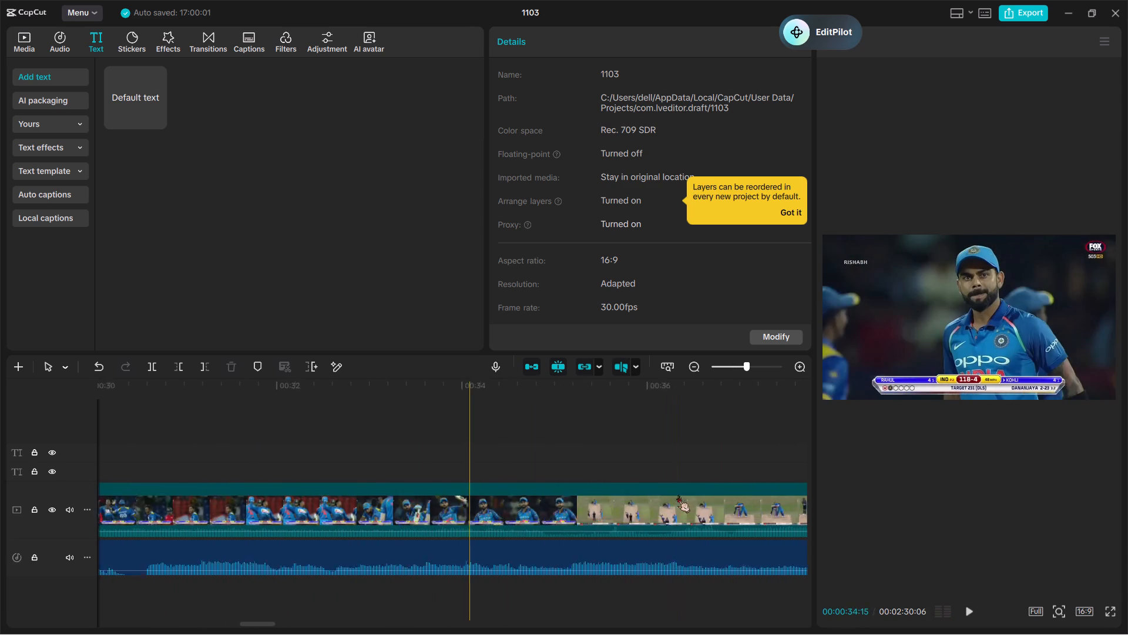
pyautogui.hscroll(-1, 677, 495)
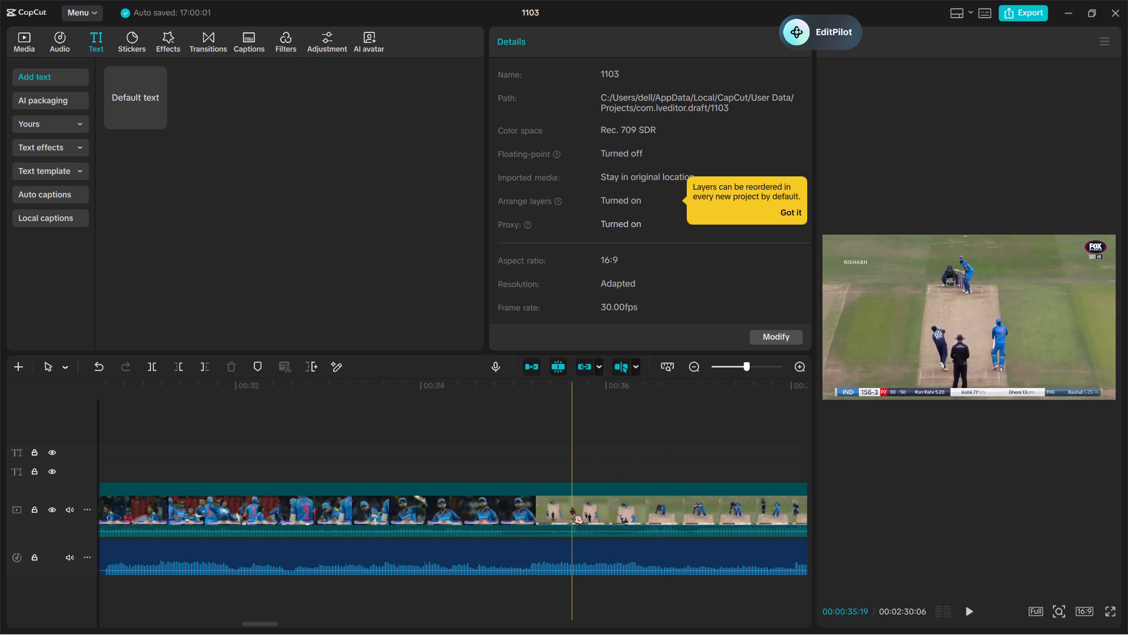
pyautogui.hotkey('ctrl', 'b')
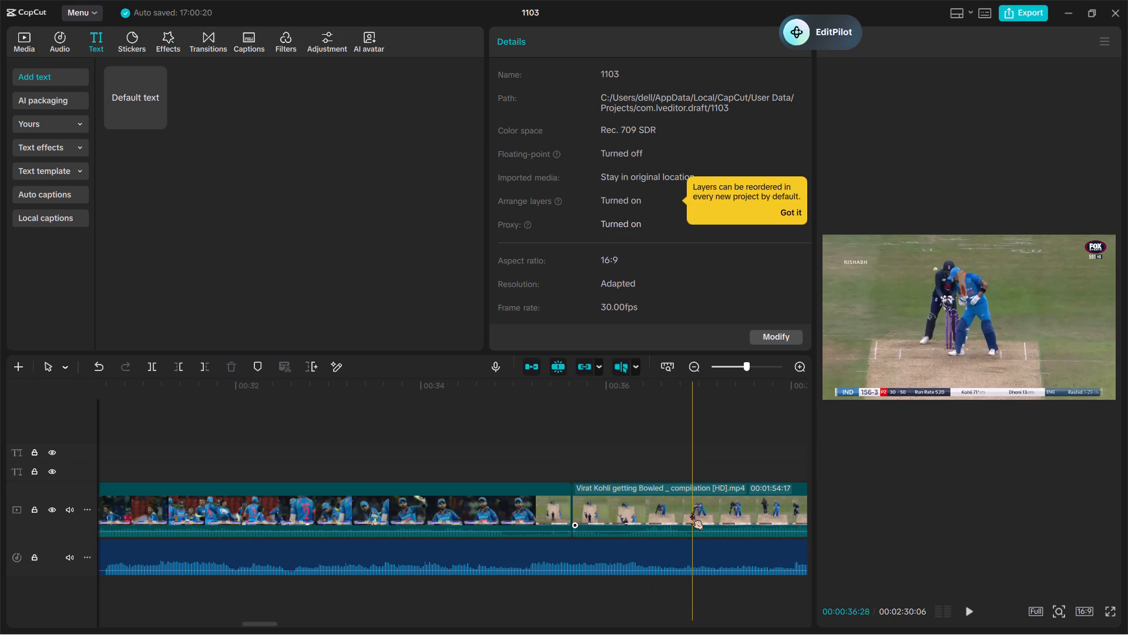
pyautogui.hotkey('ctrl', 'b')
pyautogui.click(431, 507)
pyautogui.press('BackSpace')
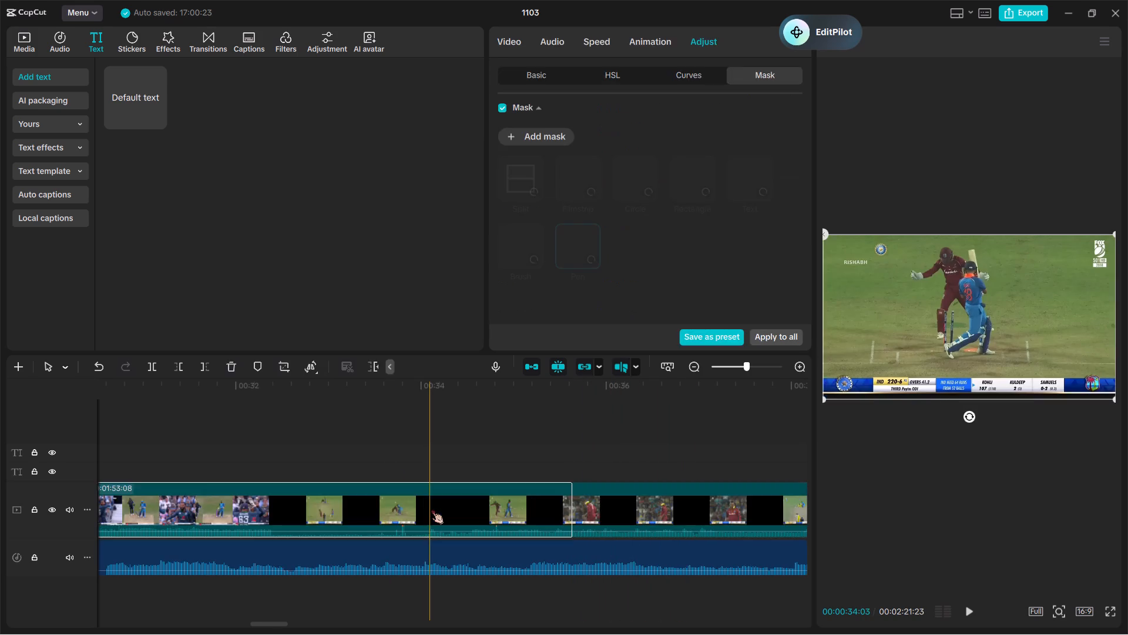
# Split around the IND 220-6 dismissal against West Indies, and delete the 00:00:04:12 celebration piece before it.
pyautogui.hscroll(1, 431, 507)
pyautogui.hscroll(-1, 339, 519)
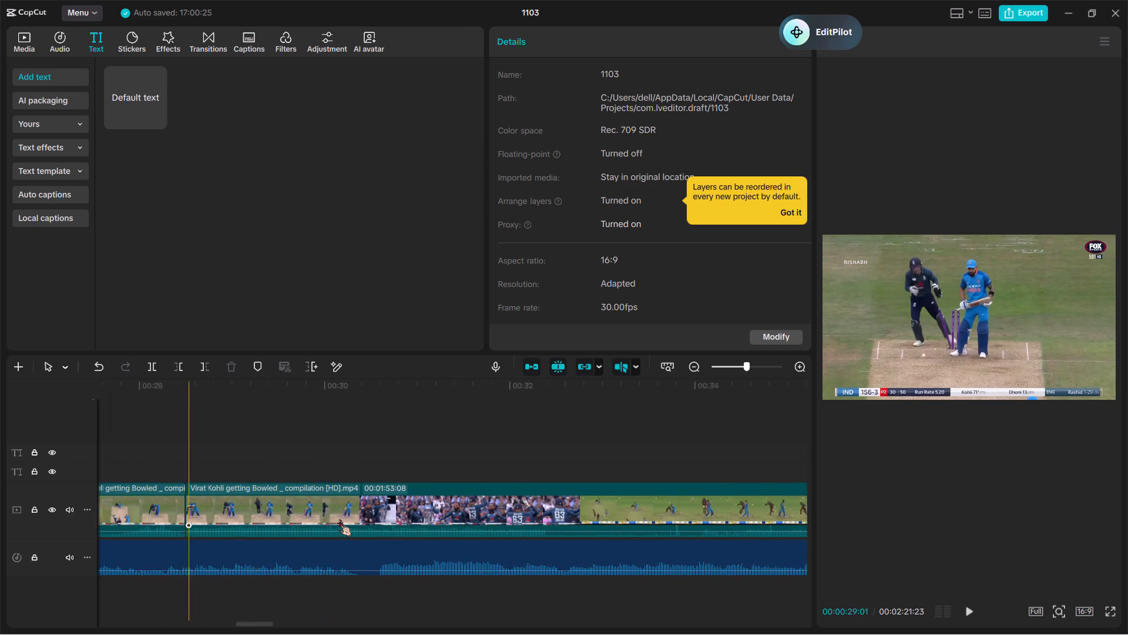
pyautogui.hscroll(-1, 339, 519)
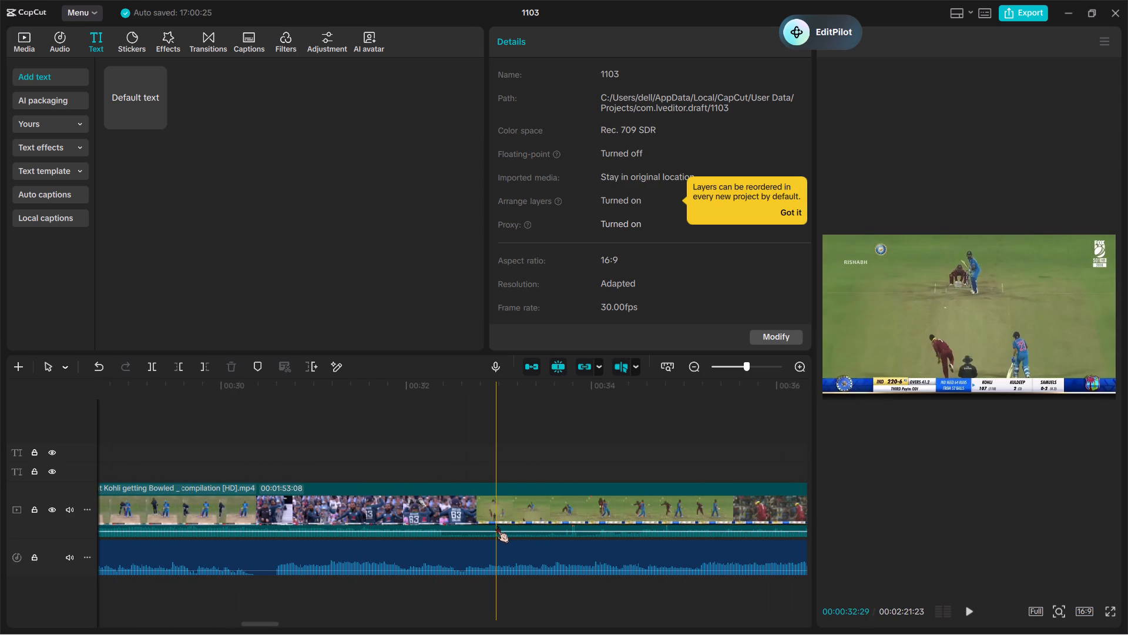
pyautogui.hotkey('ctrl', 'b')
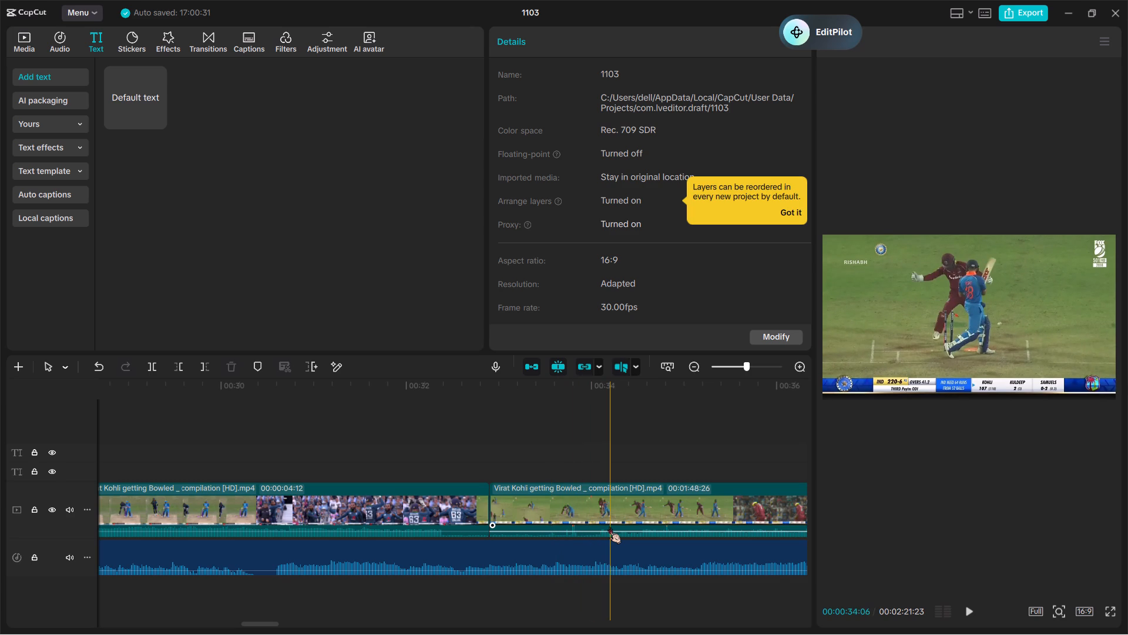
pyautogui.hotkey('ctrl', 'b')
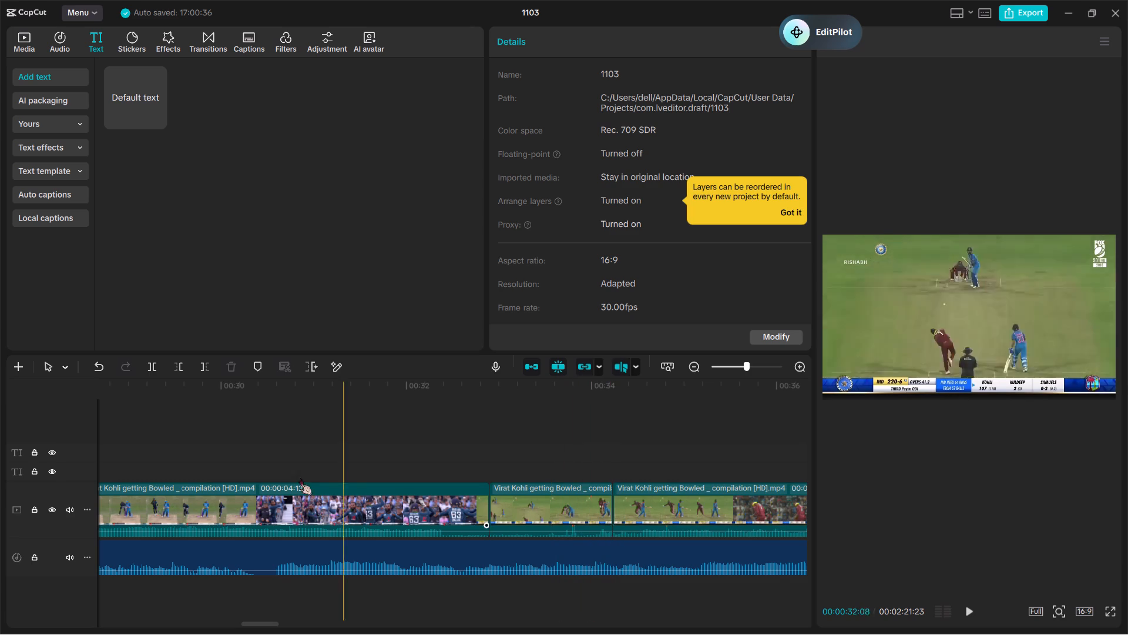
pyautogui.click(335, 497)
pyautogui.press('BackSpace')
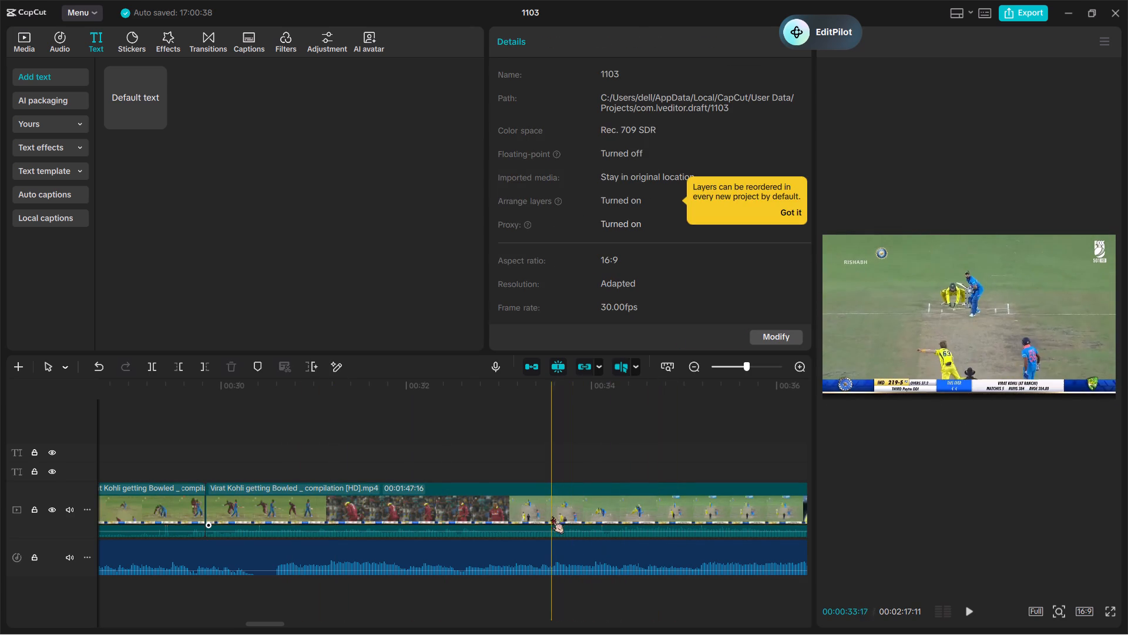
# Split around the IND 219-5 dismissal, redoing the opening cut slightly earlier at 00:00:33:07, and delete the 00:00:03:12 West Indies celebration piece before it.
pyautogui.hotkey('ctrl', 'b')
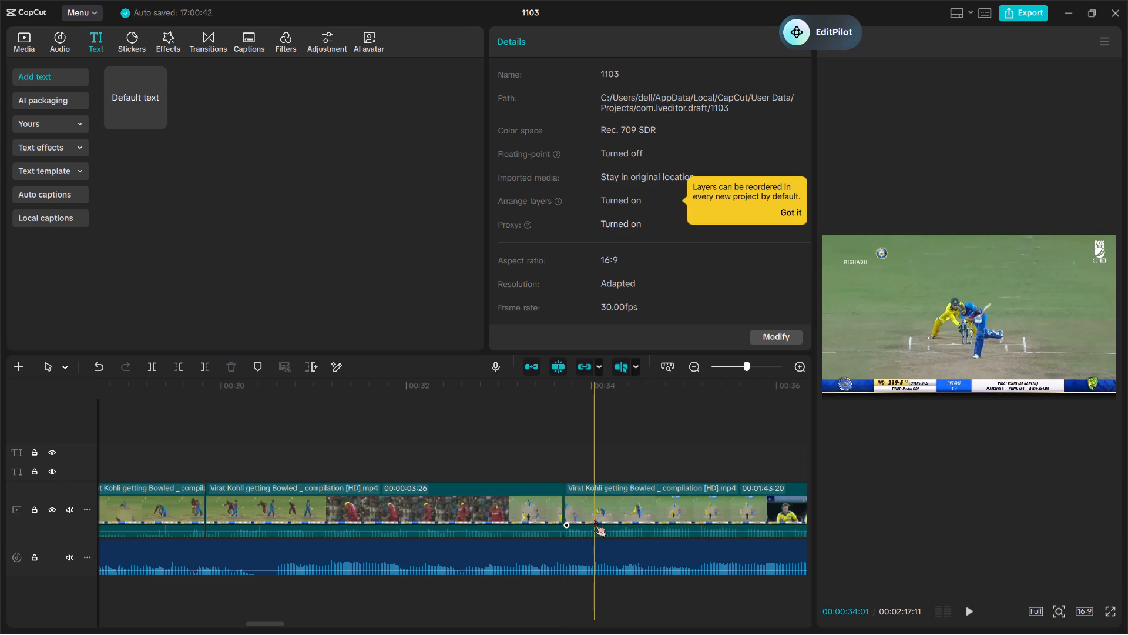
pyautogui.click(100, 373)
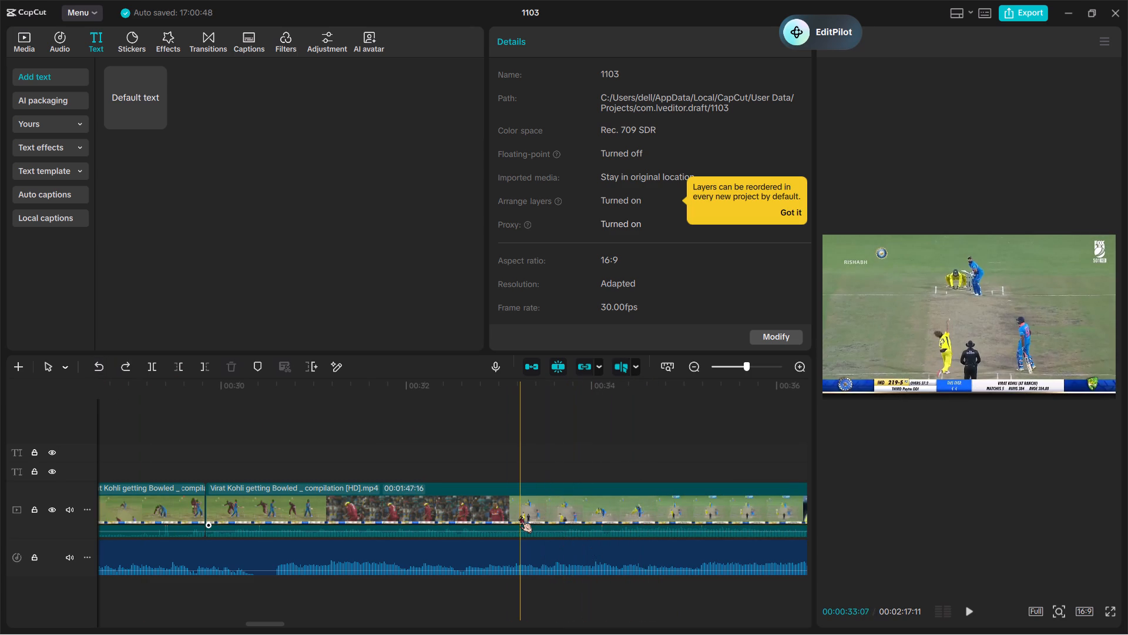
pyautogui.hotkey('ctrl', 'b')
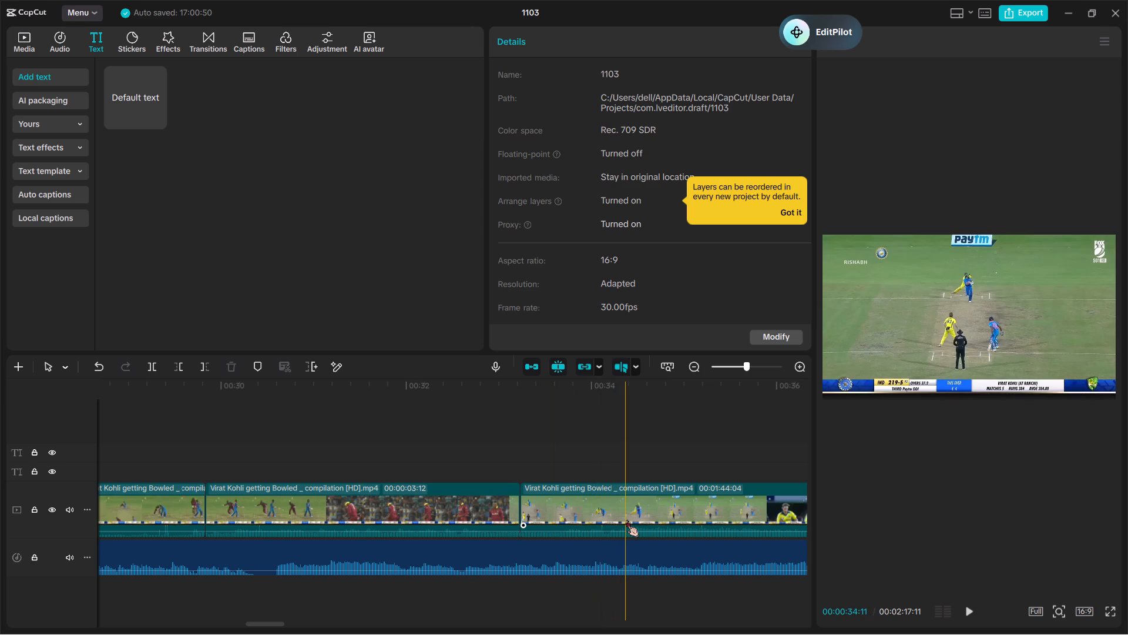
pyautogui.hotkey('ctrl', 'b')
pyautogui.click(418, 504)
pyautogui.press('BackSpace')
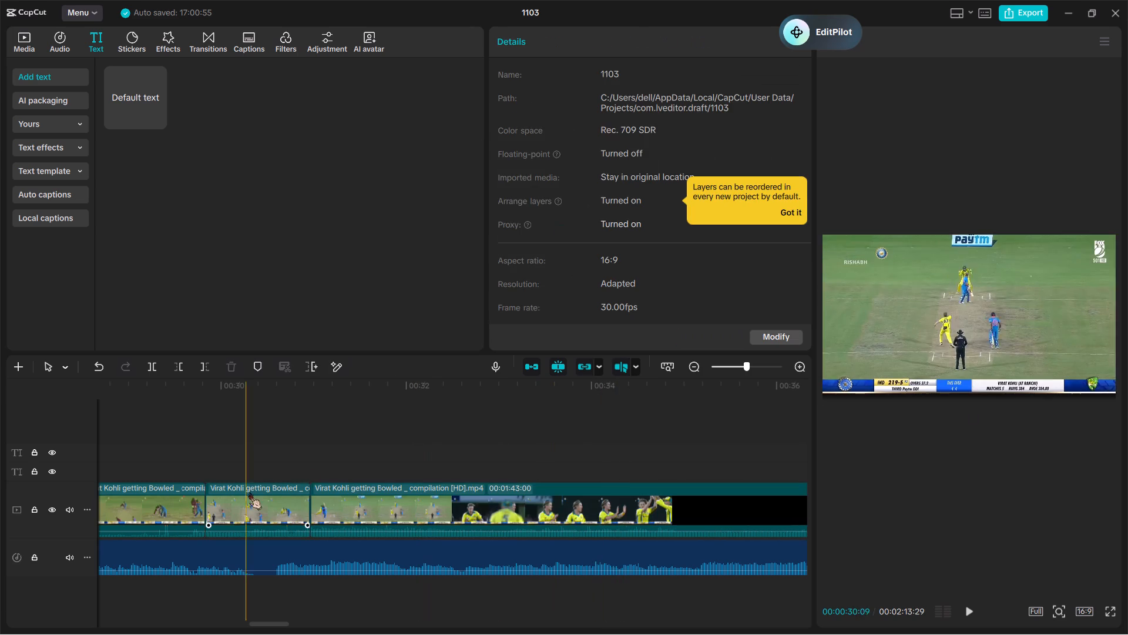
# Split around the IND 274-2 dismissal against Australia, and delete the 00:00:04:25 Australia celebration piece before it.
pyautogui.hscroll(-1, 530, 502)
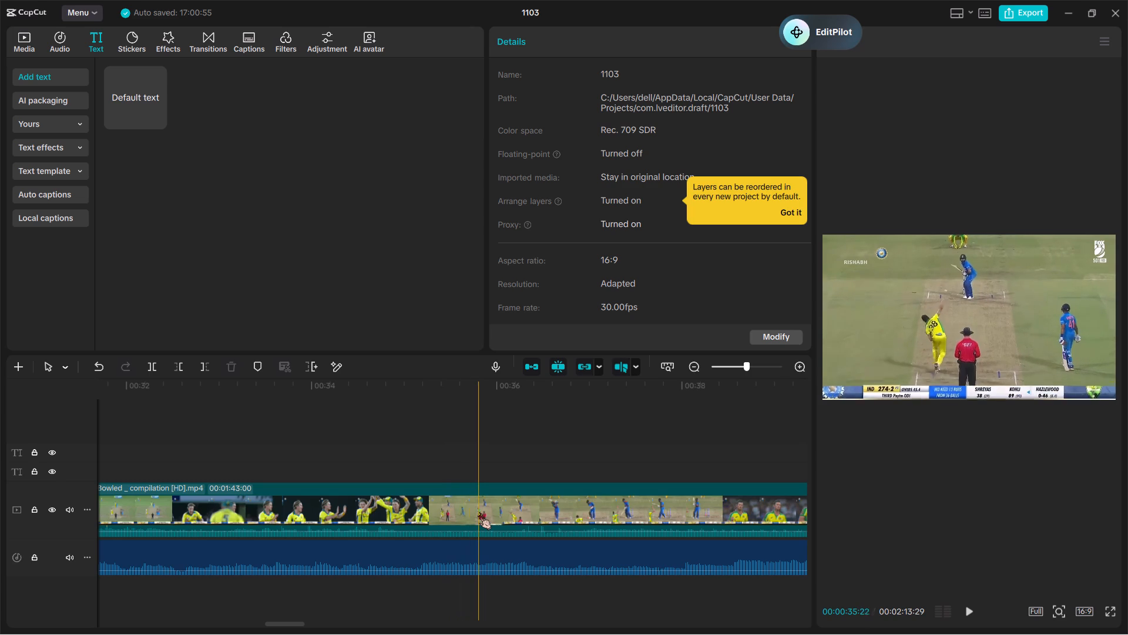
pyautogui.hotkey('ctrl', 'b')
pyautogui.click(401, 525)
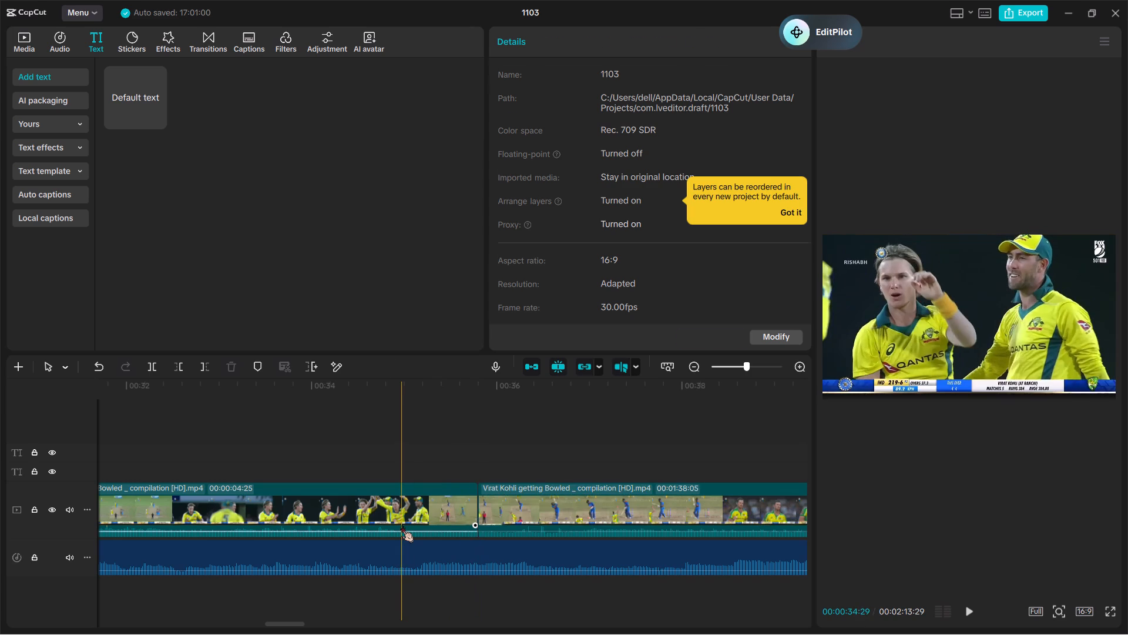
pyautogui.press('BackSpace')
pyautogui.hscroll(1, 401, 525)
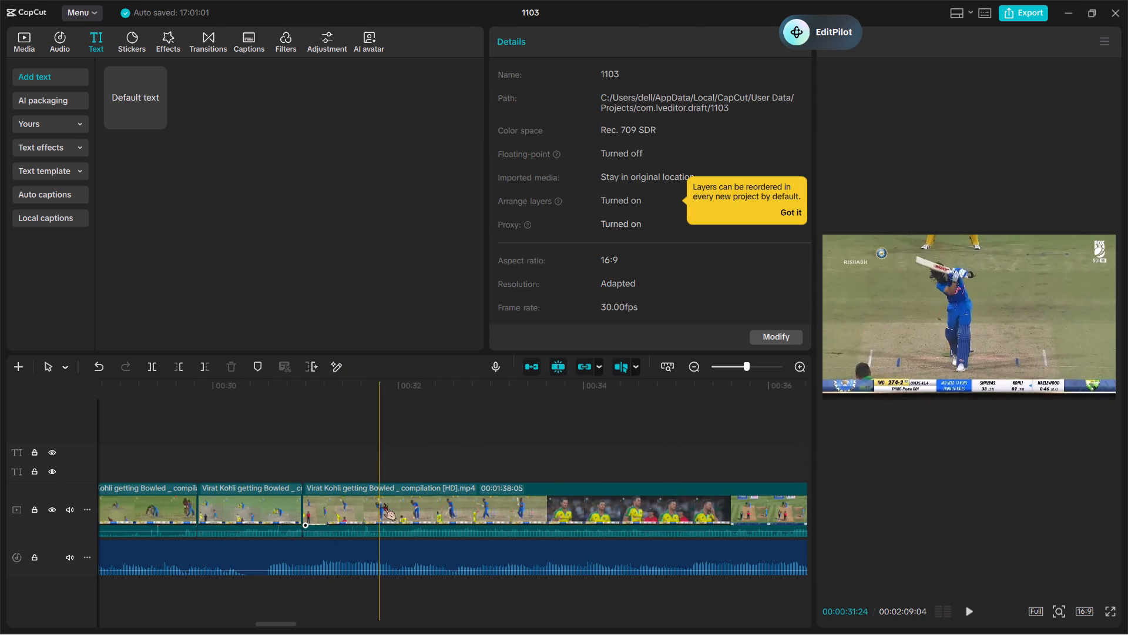
pyautogui.hotkey('ctrl', 'b')
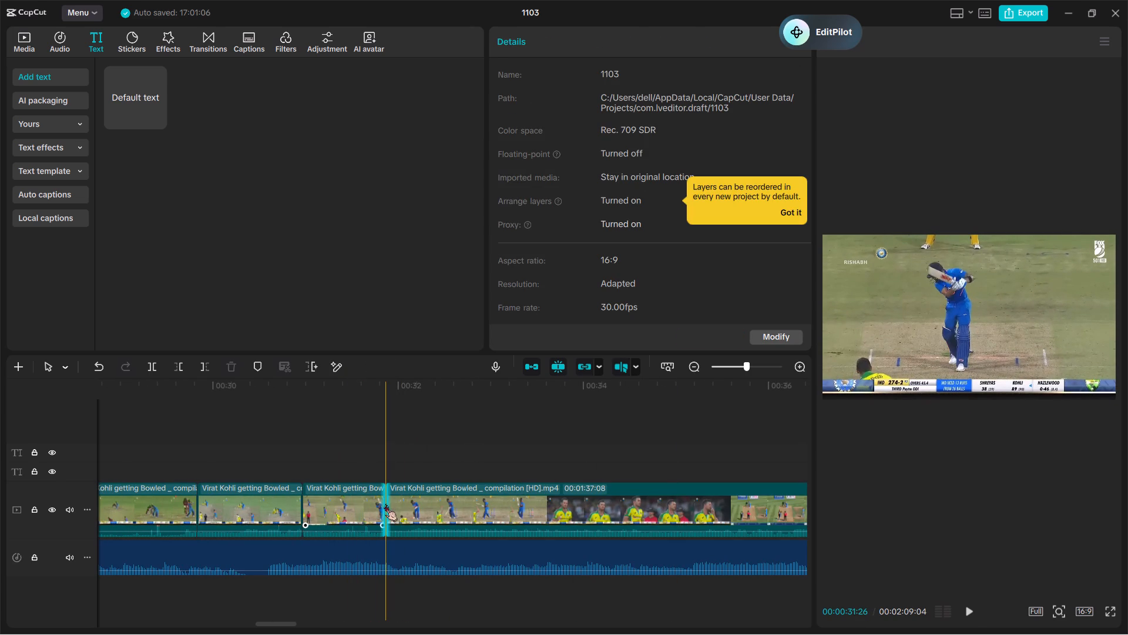
# Split around the 156/2 dismissal against New Zealand, opening at 00:00:36:25, and delete the 00:00:04:29 Australia celebration piece before it.
pyautogui.hscroll(-1, 566, 486)
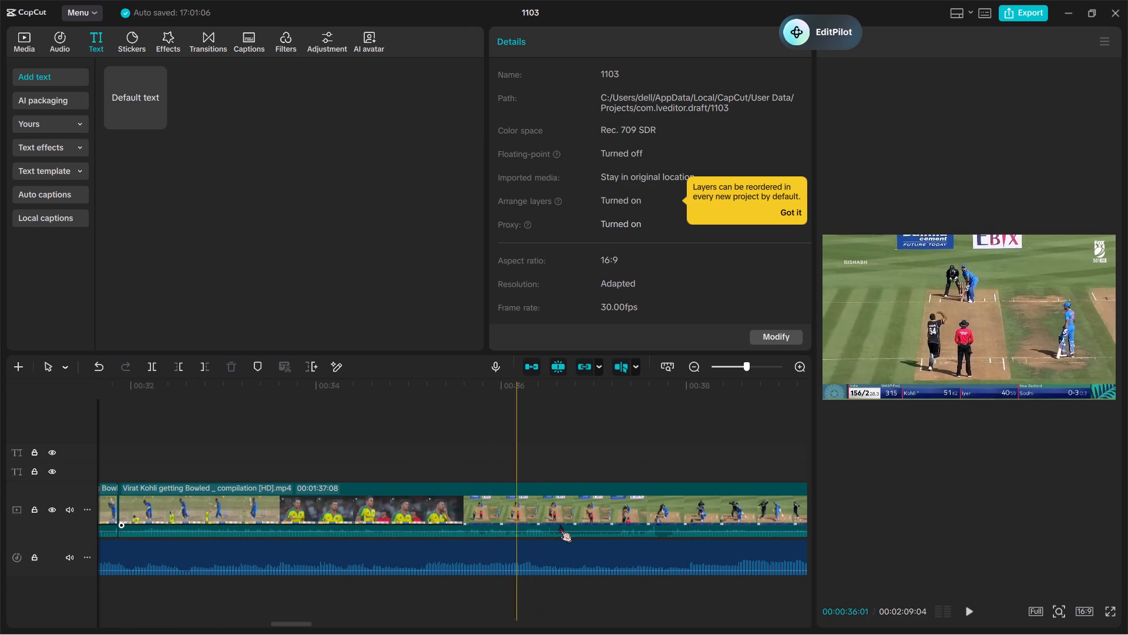
pyautogui.hscroll(-1, 625, 524)
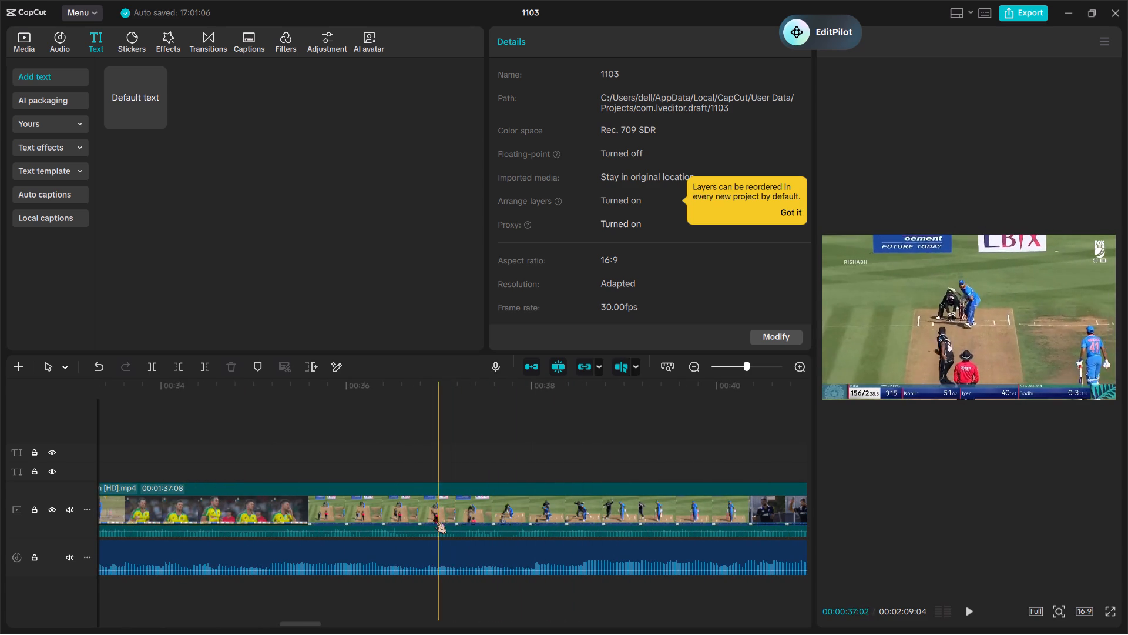
pyautogui.hotkey('ctrl', 'b')
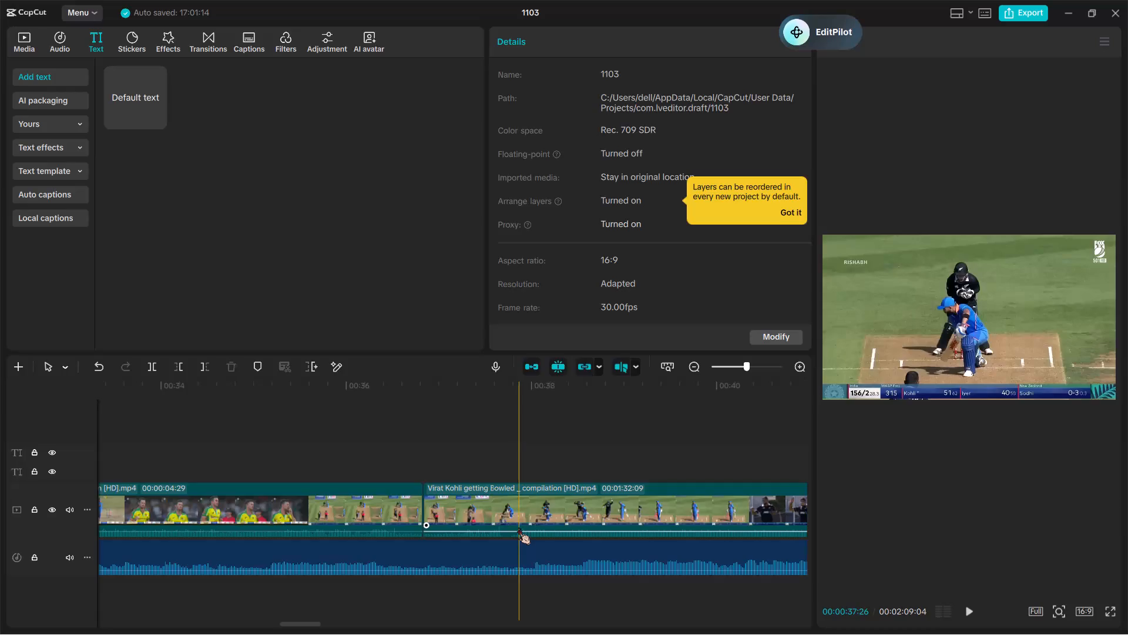
pyautogui.hotkey('ctrl', 'b')
pyautogui.click(328, 517)
pyautogui.press('BackSpace')
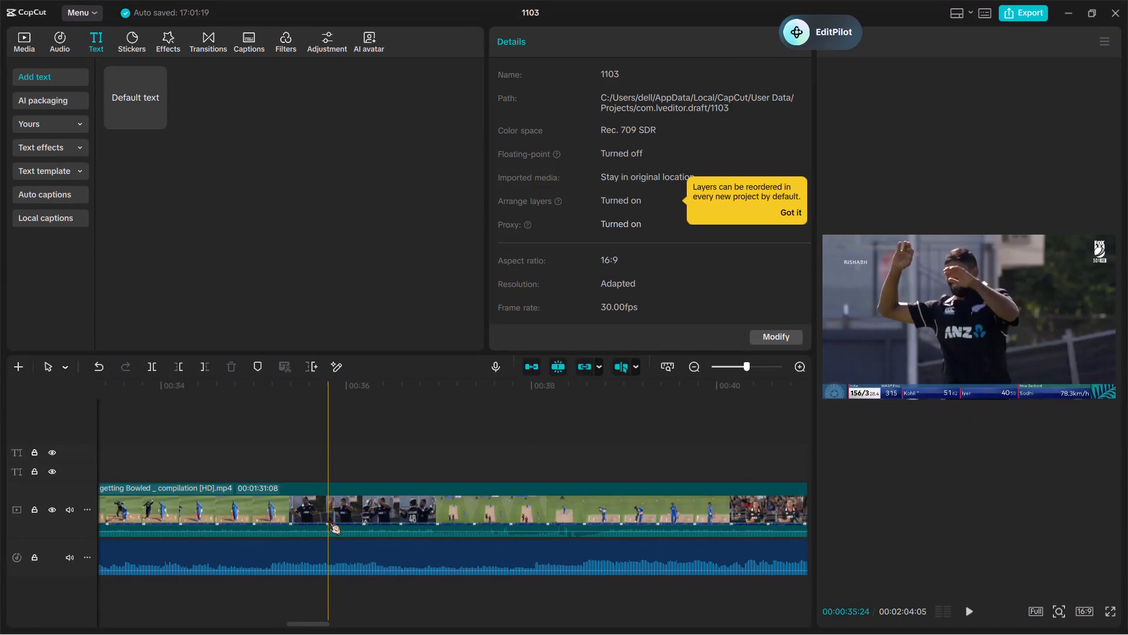
# Split at 00:00:37:25 and 00:00:38:29 around the 57/2 dismissal, and delete the 00:00:04:28 New Zealand celebration piece before it.
pyautogui.hscroll(1, 328, 517)
pyautogui.hscroll(-1, 367, 516)
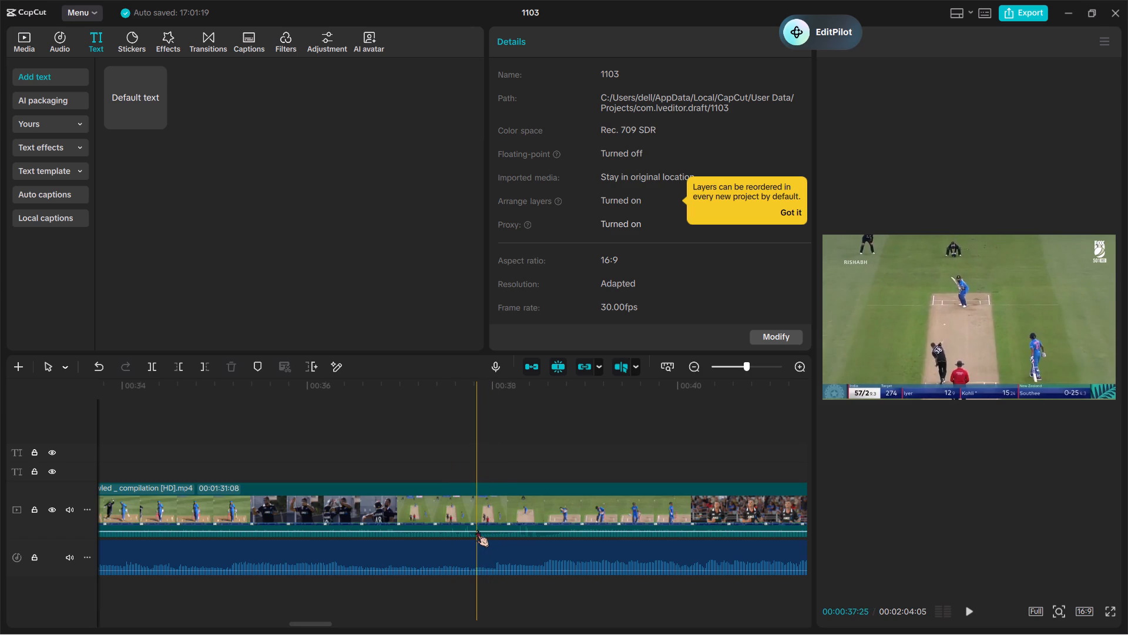
pyautogui.hotkey('ctrl', 'b')
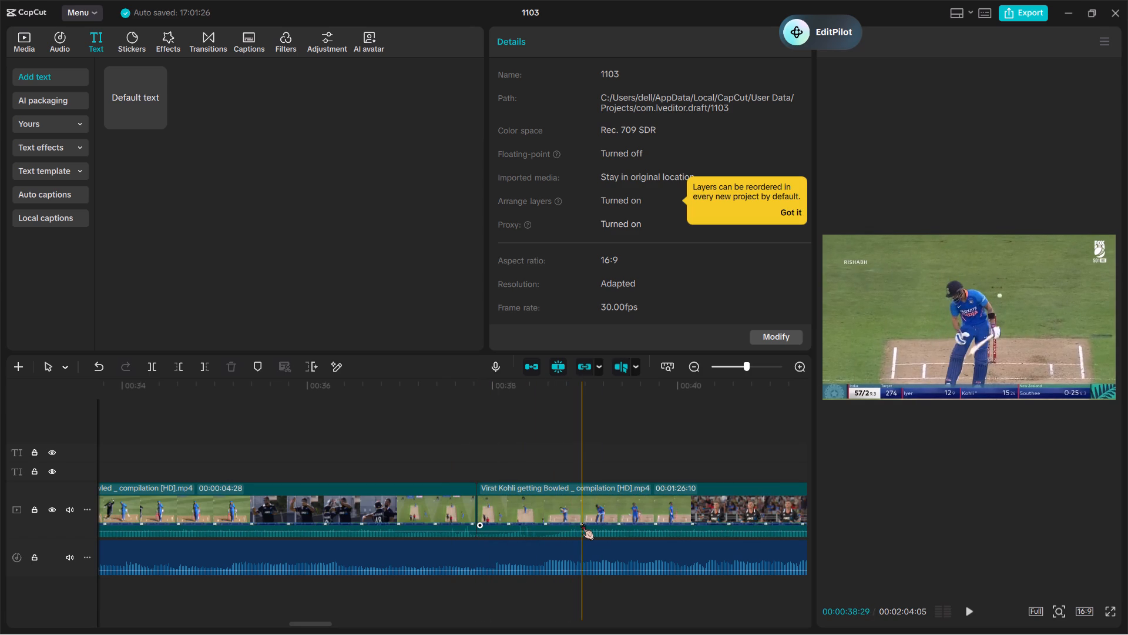
pyautogui.hotkey('ctrl', 'b')
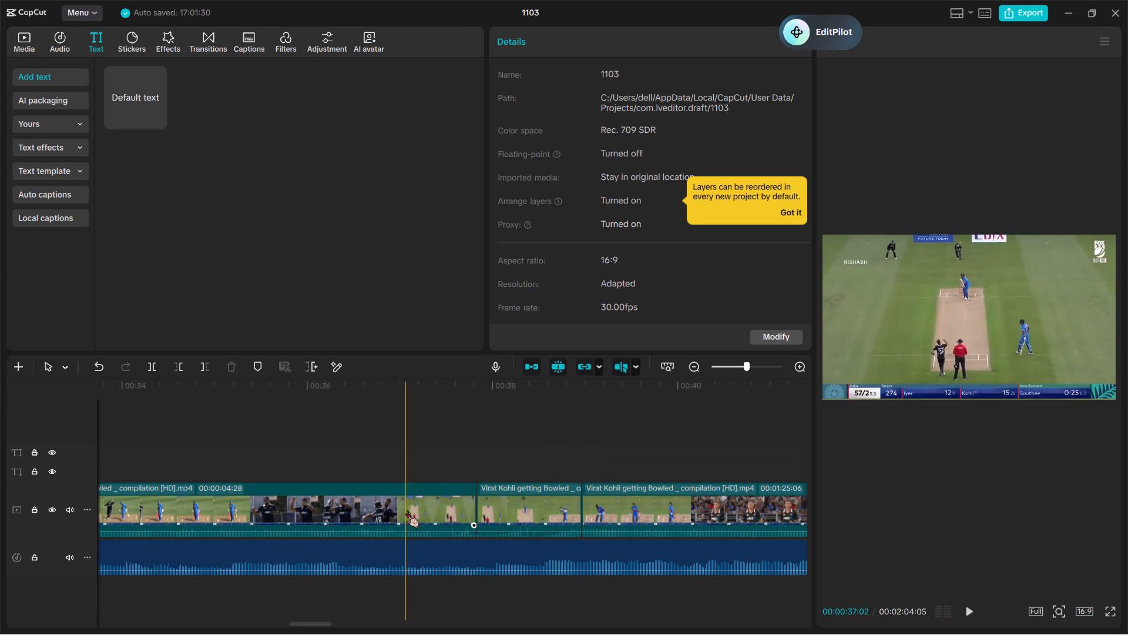
pyautogui.click(407, 510)
pyautogui.press('BackSpace')
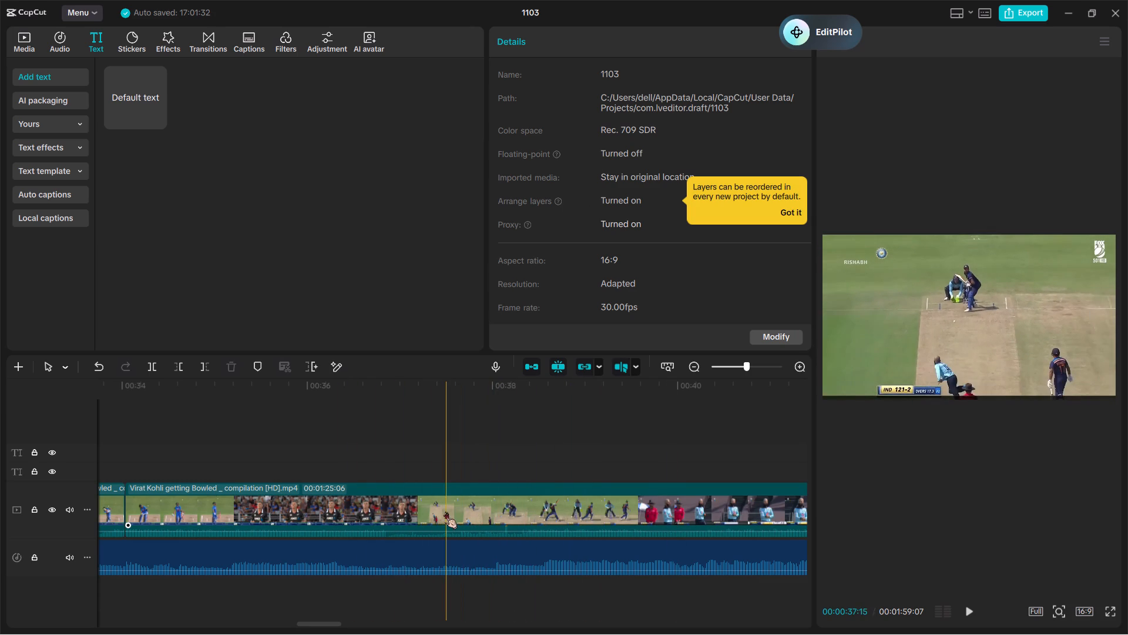
# Split around the IND 121-2 dismissal against England, ending at 00:00:38:13, and delete the 00:00:03:13 New Zealand celebration piece before it.
pyautogui.hotkey('ctrl', 'b')
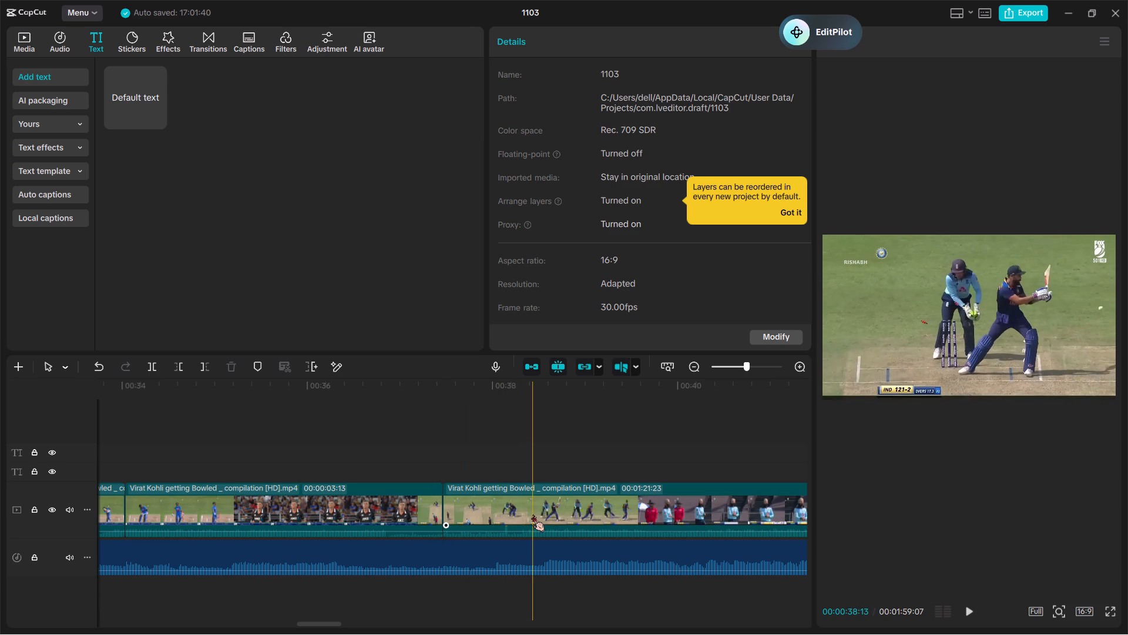
pyautogui.hotkey('ctrl', 'b')
pyautogui.click(338, 487)
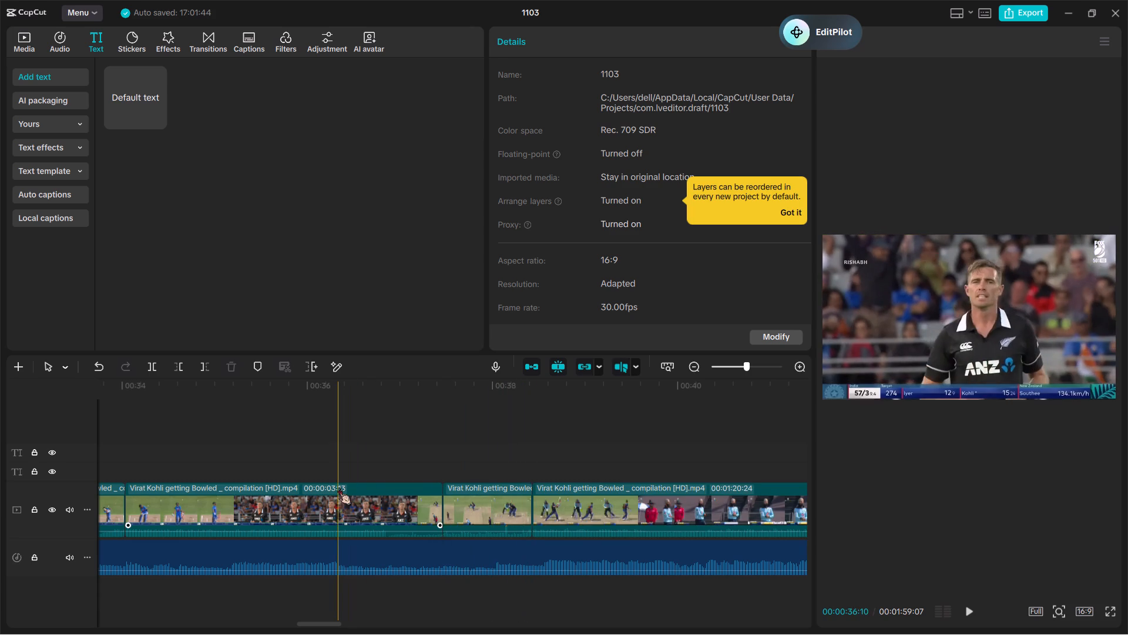
pyautogui.press('BackSpace')
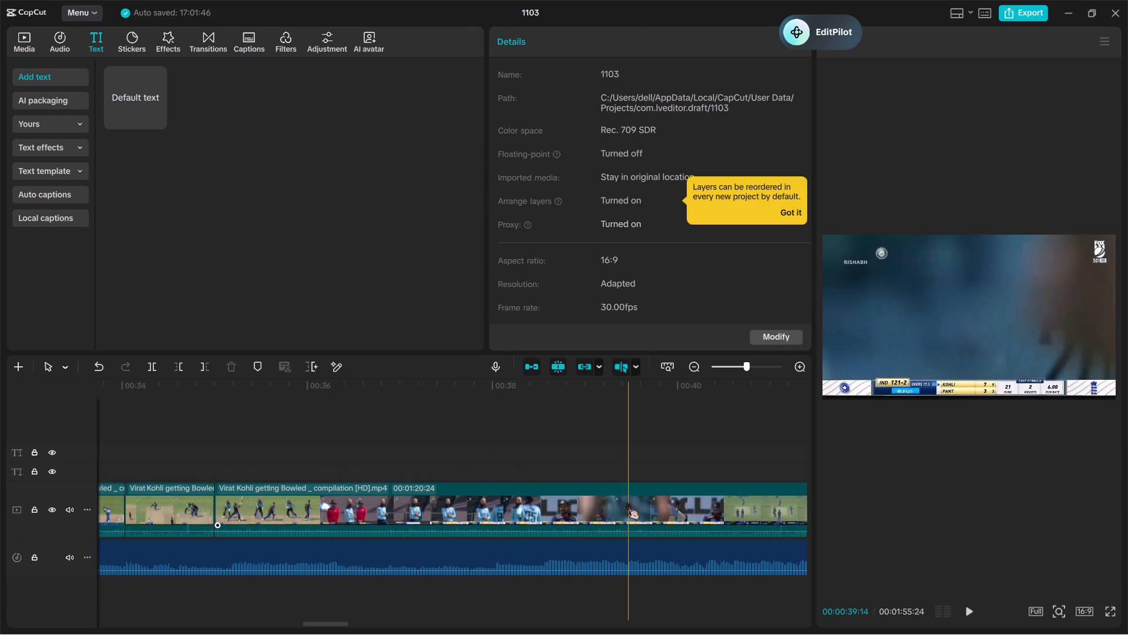
# Split at 00:00:40:23 and 00:00:42:00 around the 62-2 dismissal against Sri Lanka, and delete the 00:00:05:23 England celebration piece before it.
pyautogui.hscroll(-1, 627, 503)
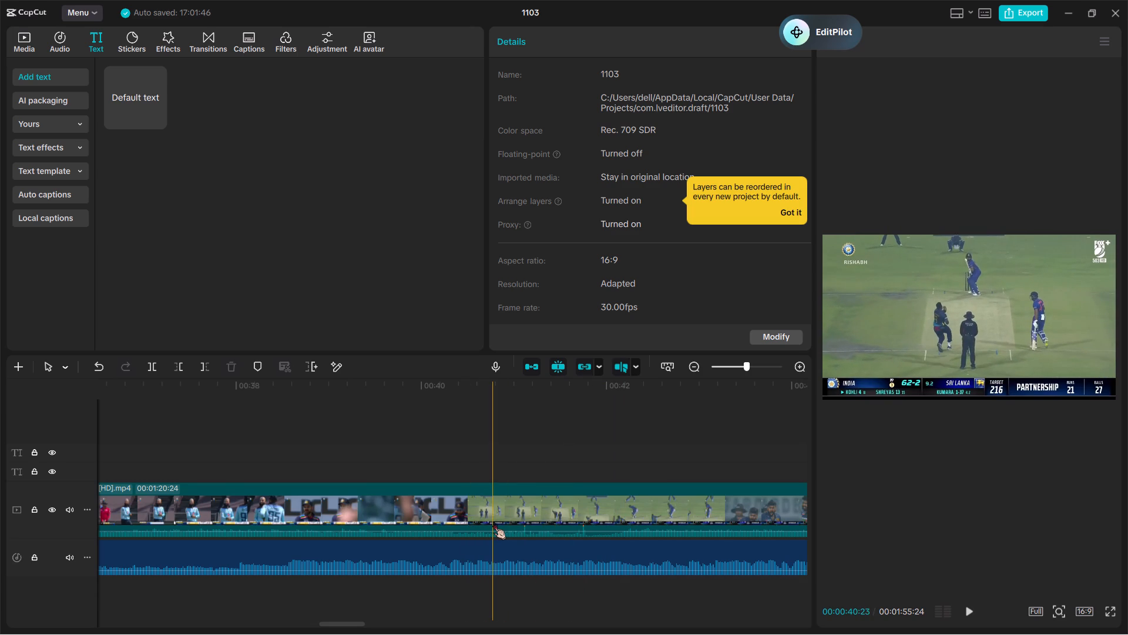
pyautogui.hotkey('ctrl', 'b')
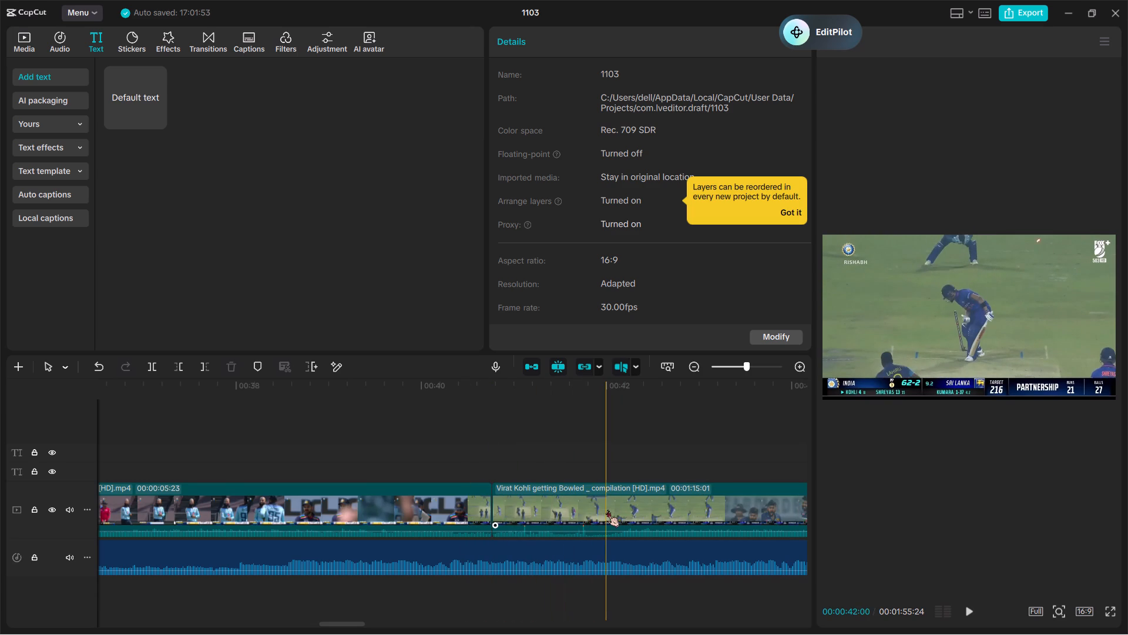
pyautogui.hotkey('ctrl', 'b')
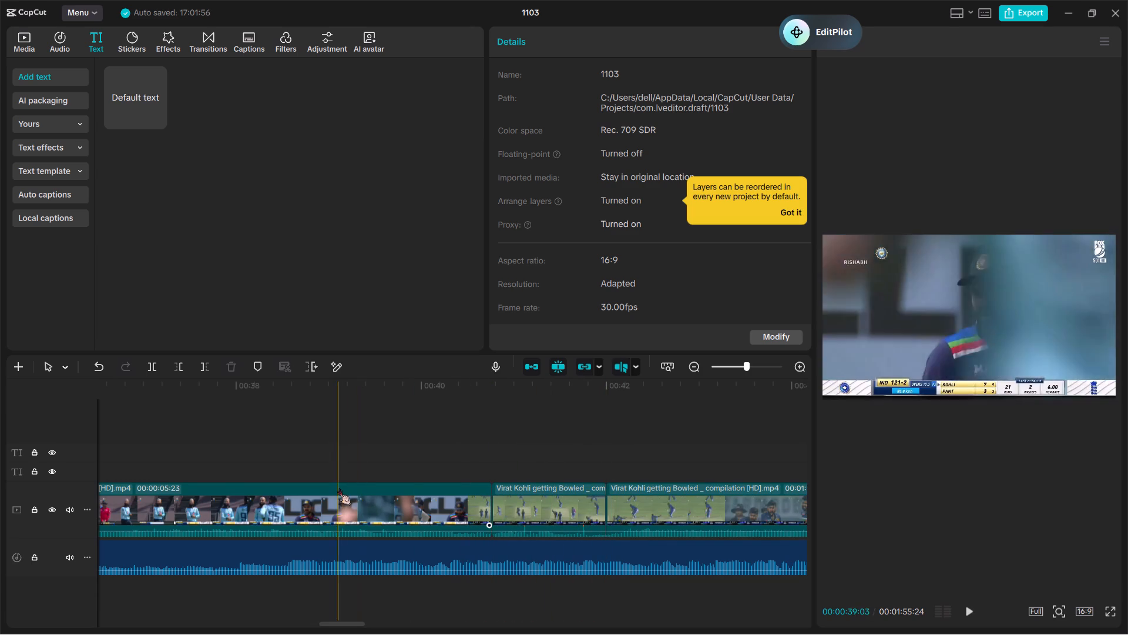
pyautogui.click(357, 502)
pyautogui.press('BackSpace')
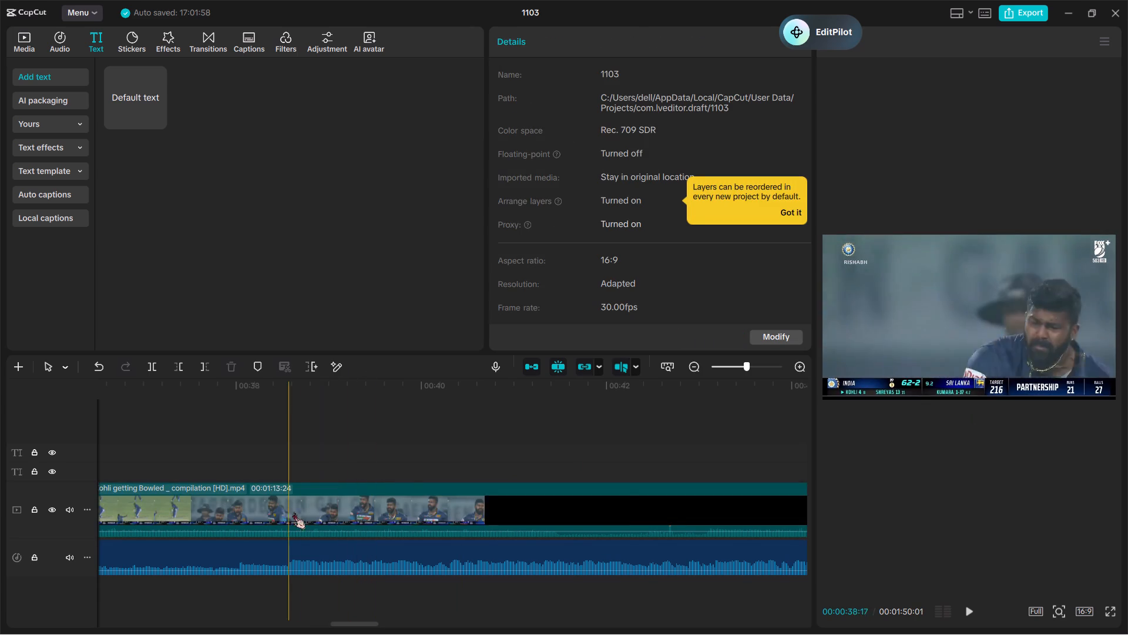
# Split around the 88-1 dismissal against New Zealand, opening at 00:00:42:12, and delete the 00:00:06:06 Sri Lanka footage before it.
pyautogui.hscroll(-1, 583, 509)
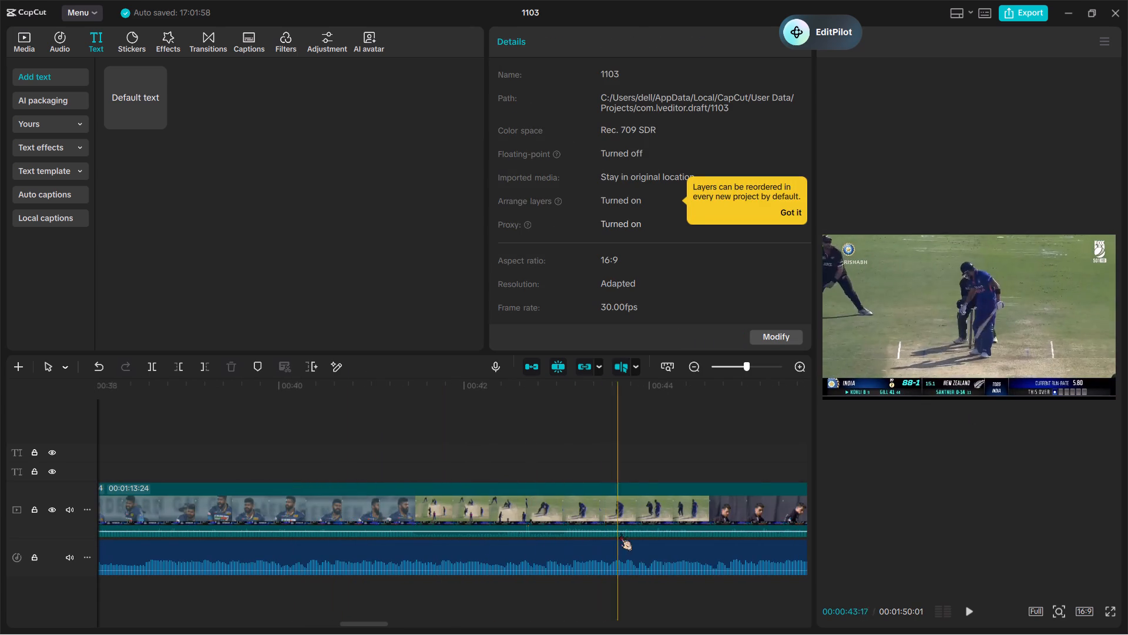
pyautogui.hscroll(1, 636, 529)
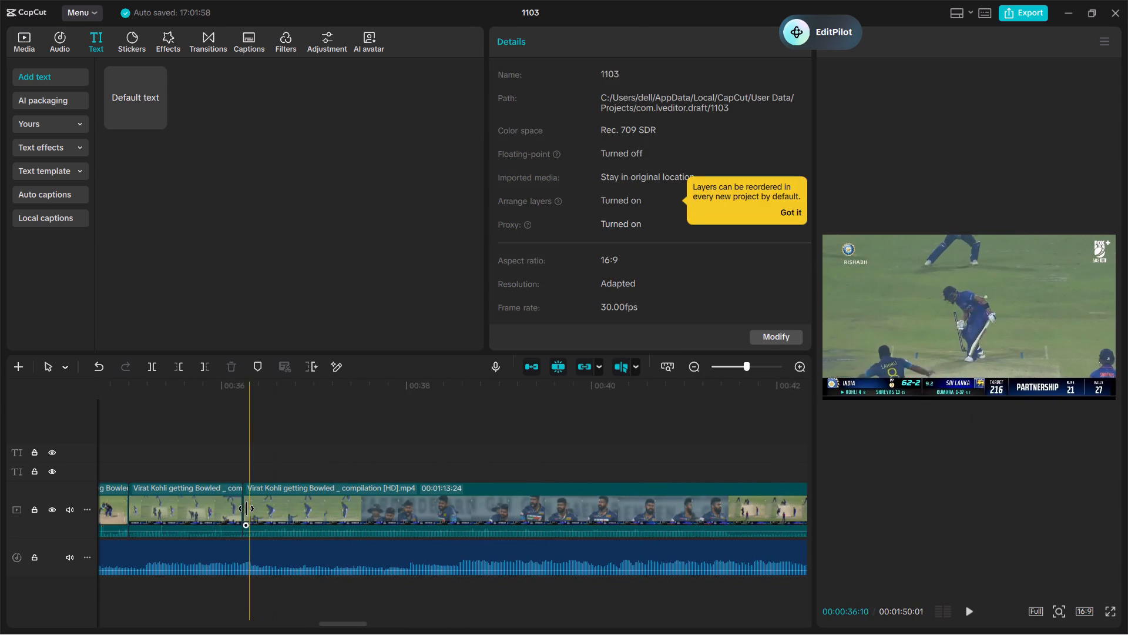
pyautogui.hscroll(-1, 676, 493)
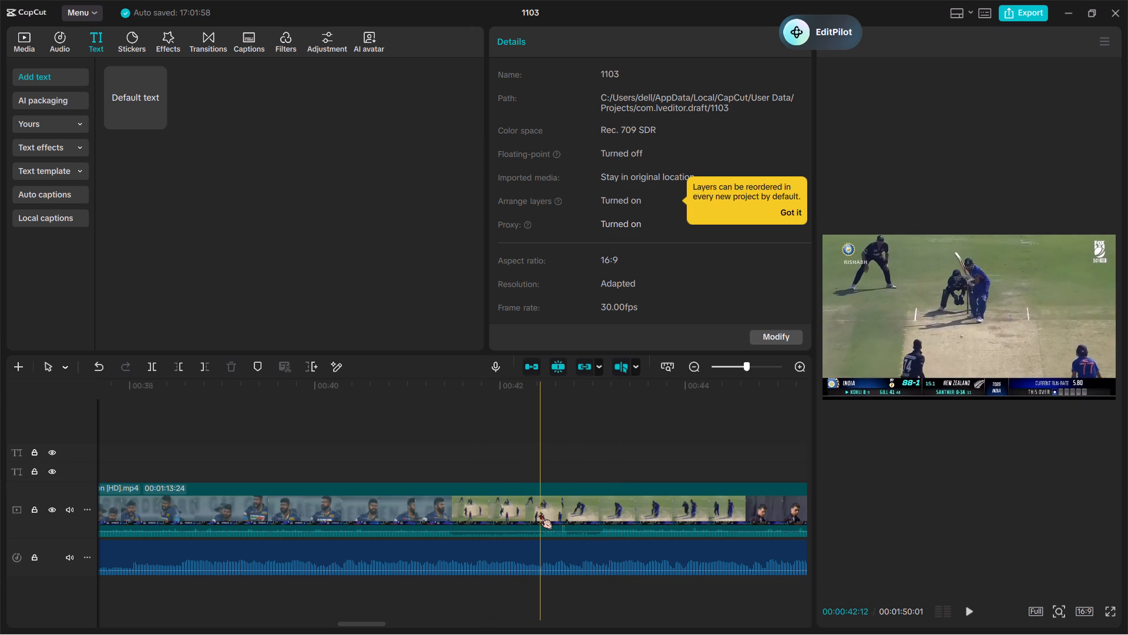
pyautogui.hotkey('ctrl', 'b')
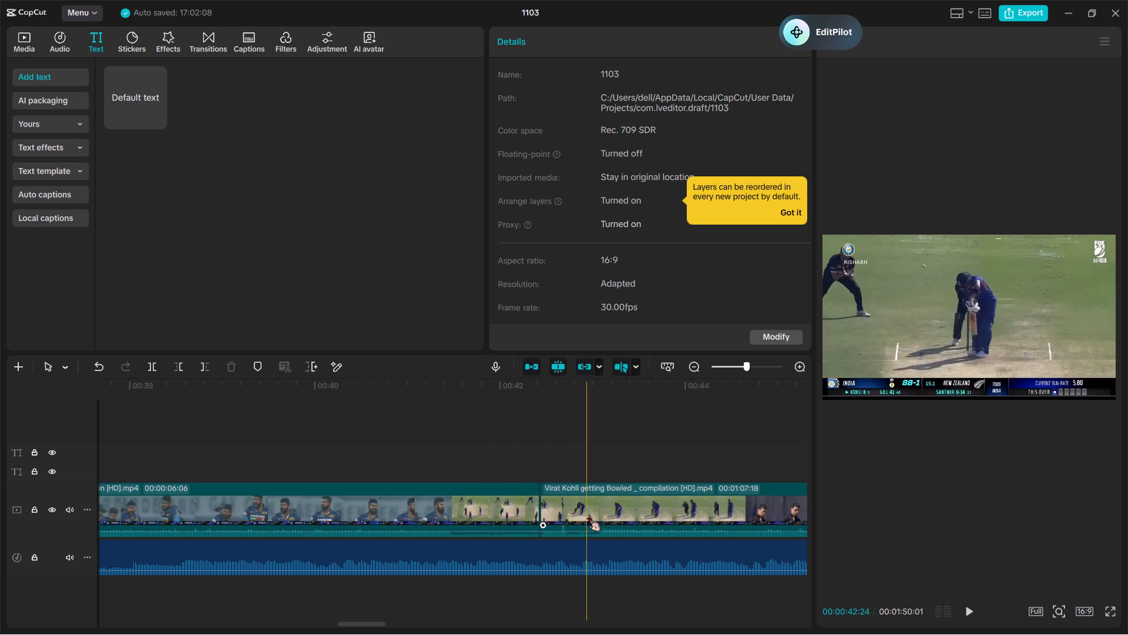
pyautogui.hotkey('ctrl', 'b')
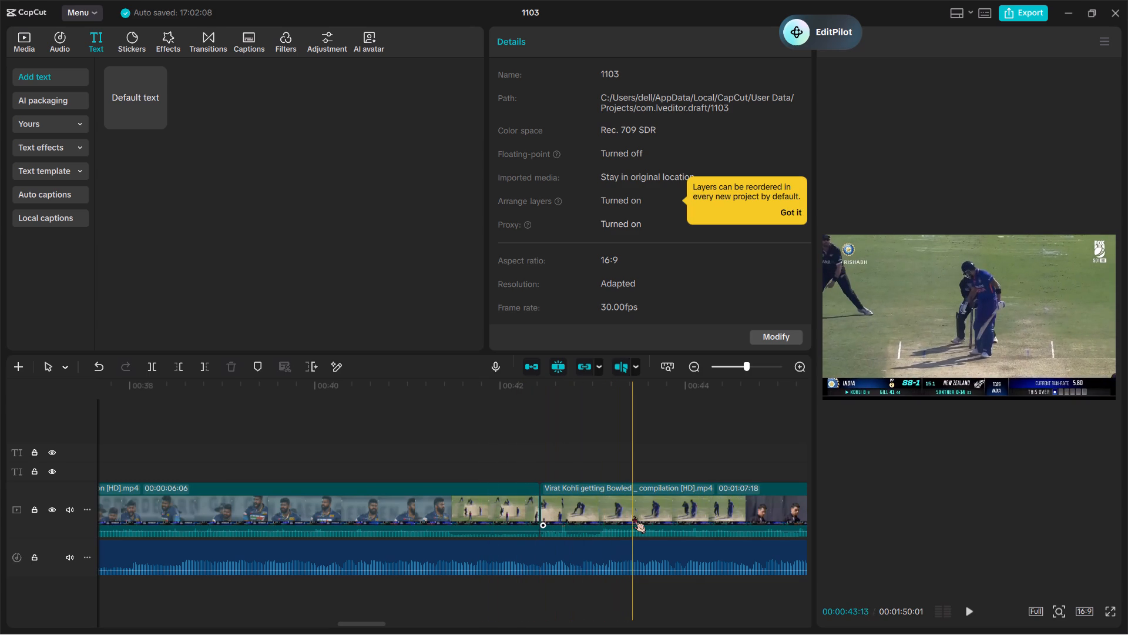
pyautogui.click(351, 506)
pyautogui.press('BackSpace')
# Split around the IND 106-3 dismissal against West Indies, at about 00:01:07:28 and one second further on, and delete the long piece before it.
pyautogui.hscroll(1, 351, 506)
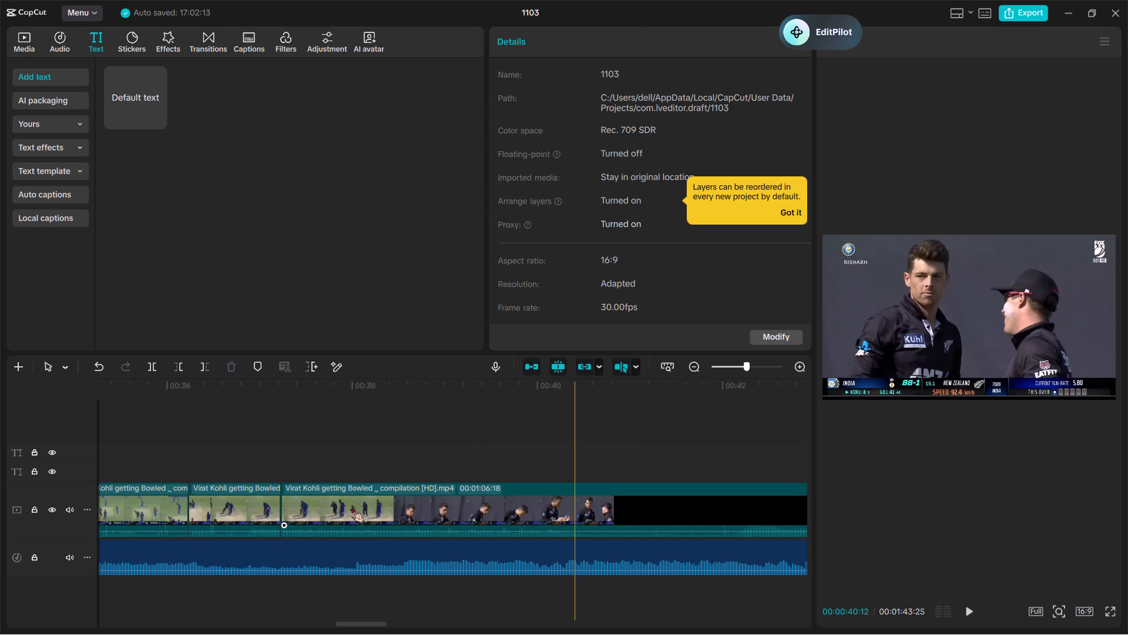
pyautogui.hscroll(1, 351, 506)
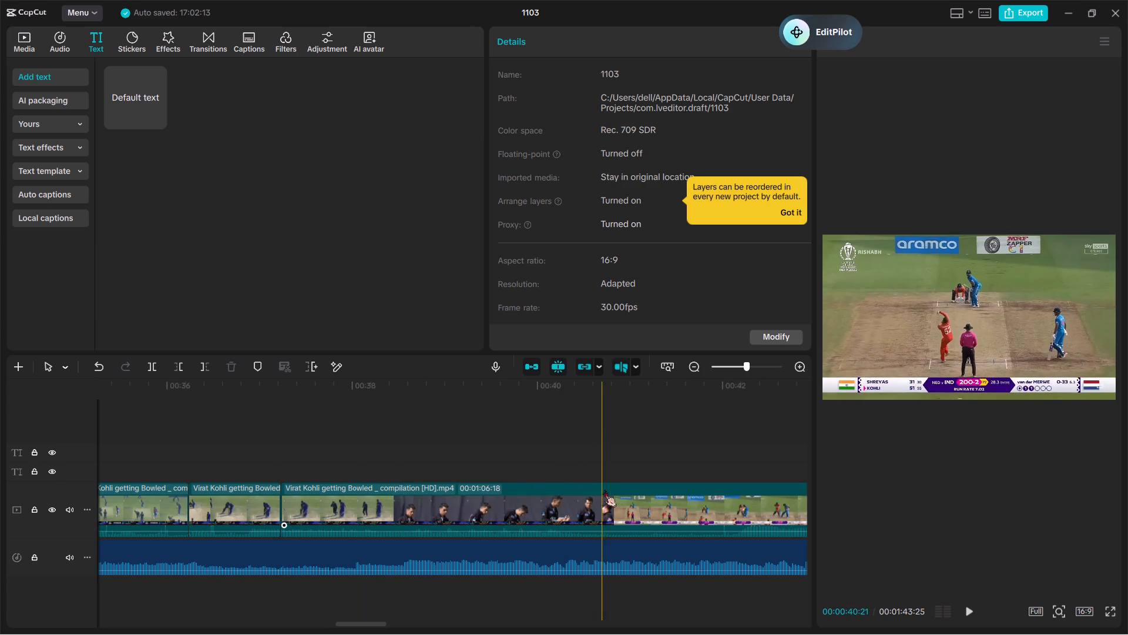
pyautogui.hscroll(-1, 677, 502)
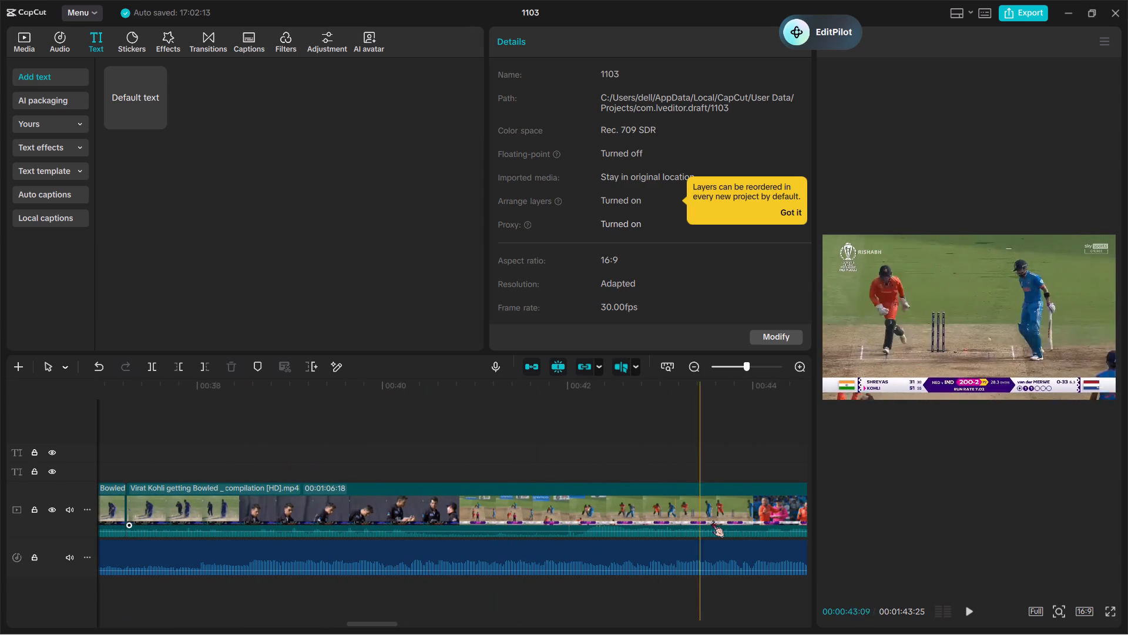
pyautogui.hscroll(-1, 742, 517)
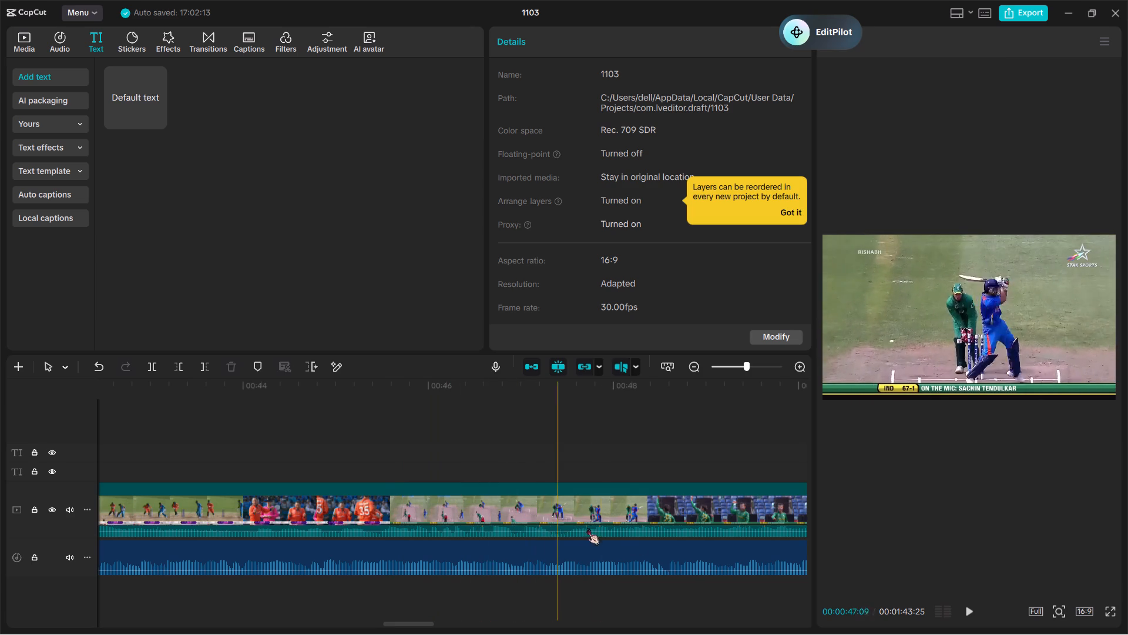
pyautogui.hscroll(-1, 653, 544)
pyautogui.hscroll(-1, 724, 520)
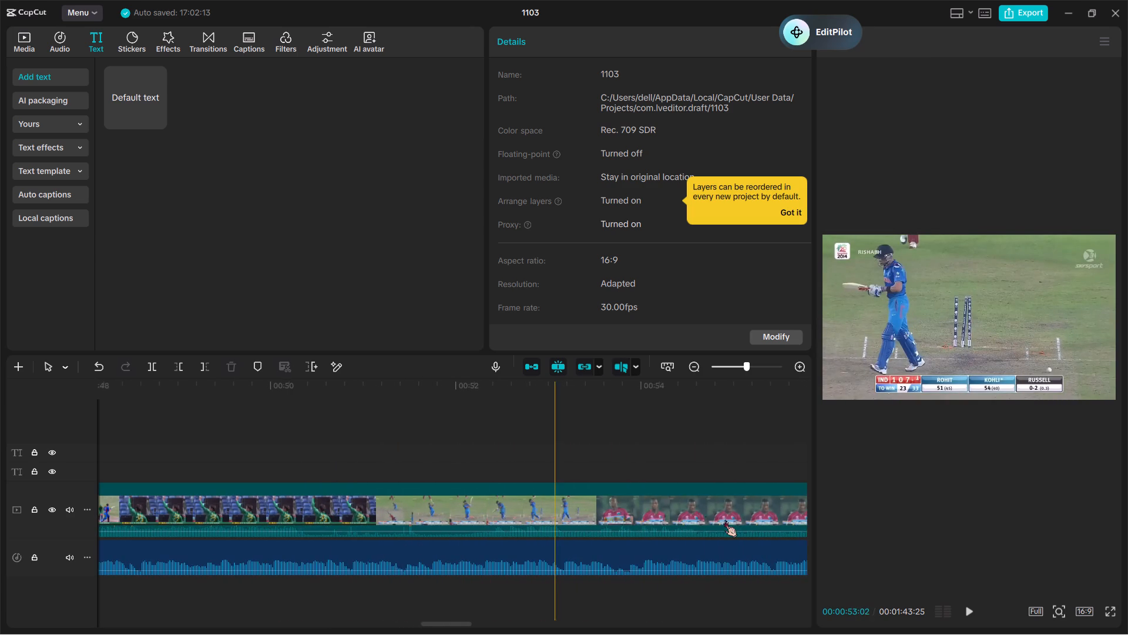
pyautogui.hscroll(-2, 730, 527)
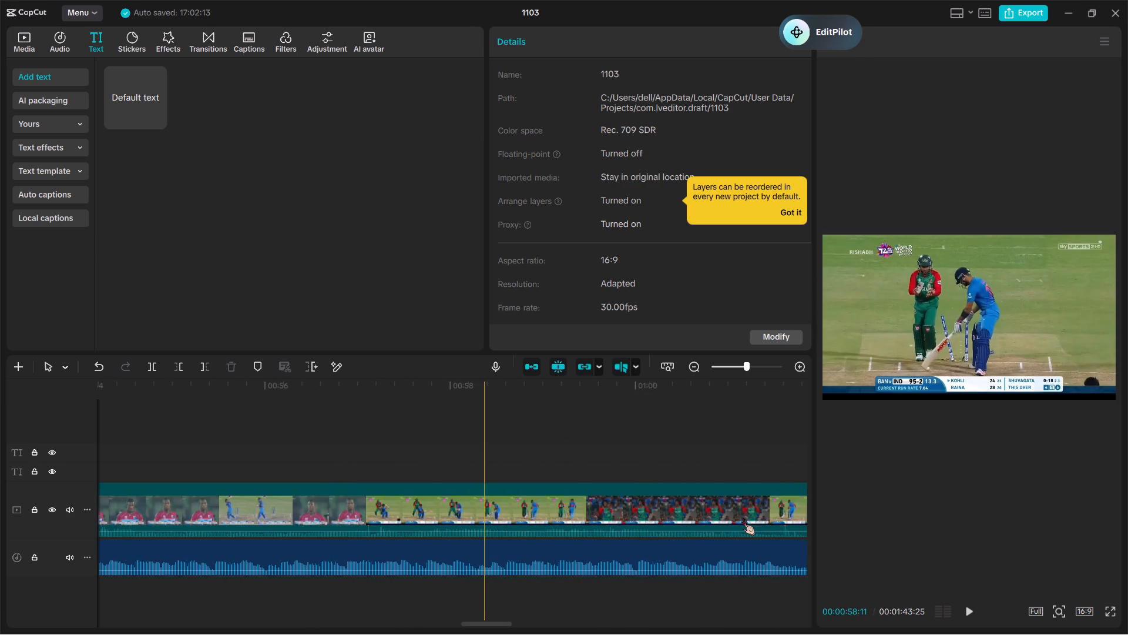
pyautogui.hscroll(-2, 743, 518)
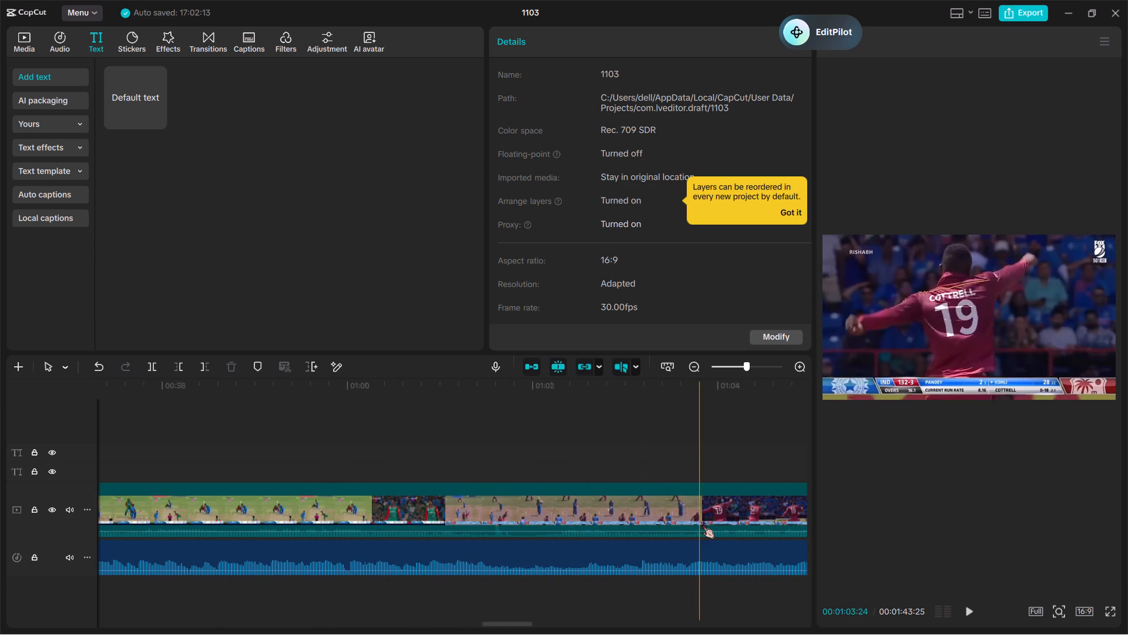
pyautogui.hscroll(1, 539, 522)
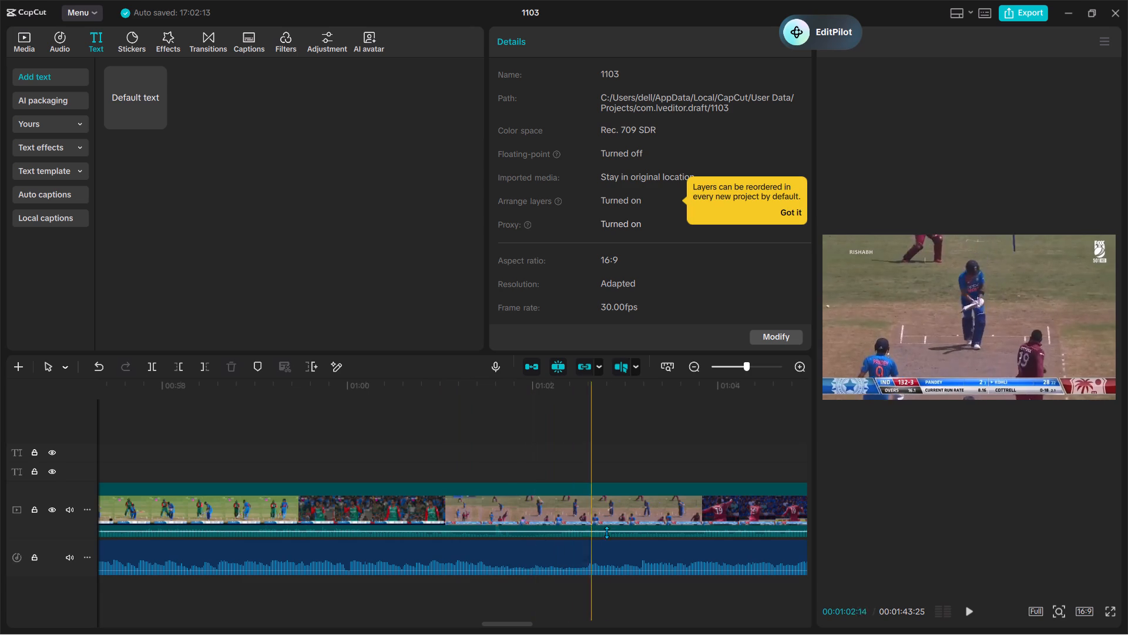
pyautogui.hscroll(1, 606, 532)
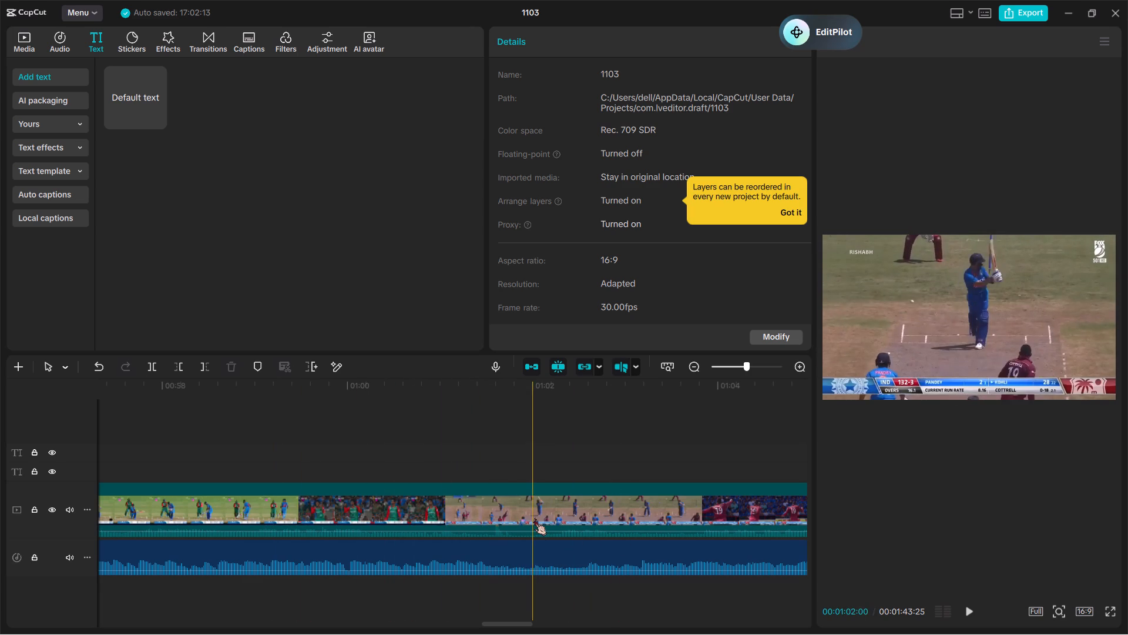
pyautogui.hscroll(-1, 534, 518)
pyautogui.hscroll(-1, 610, 504)
pyautogui.hscroll(-1, 671, 540)
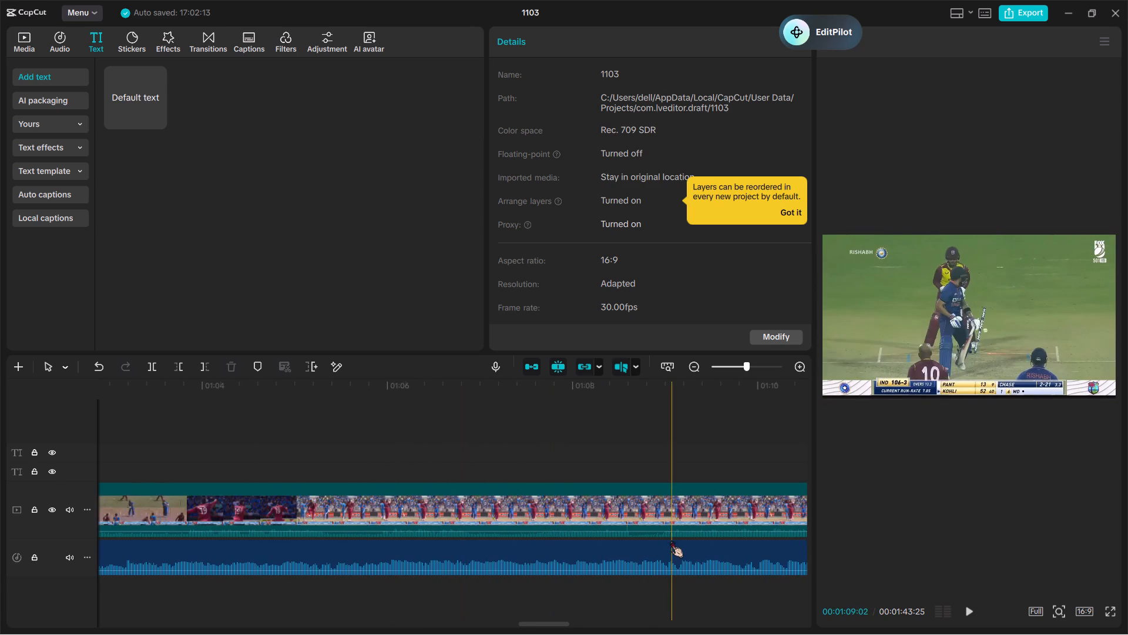
pyautogui.hscroll(-1, 671, 540)
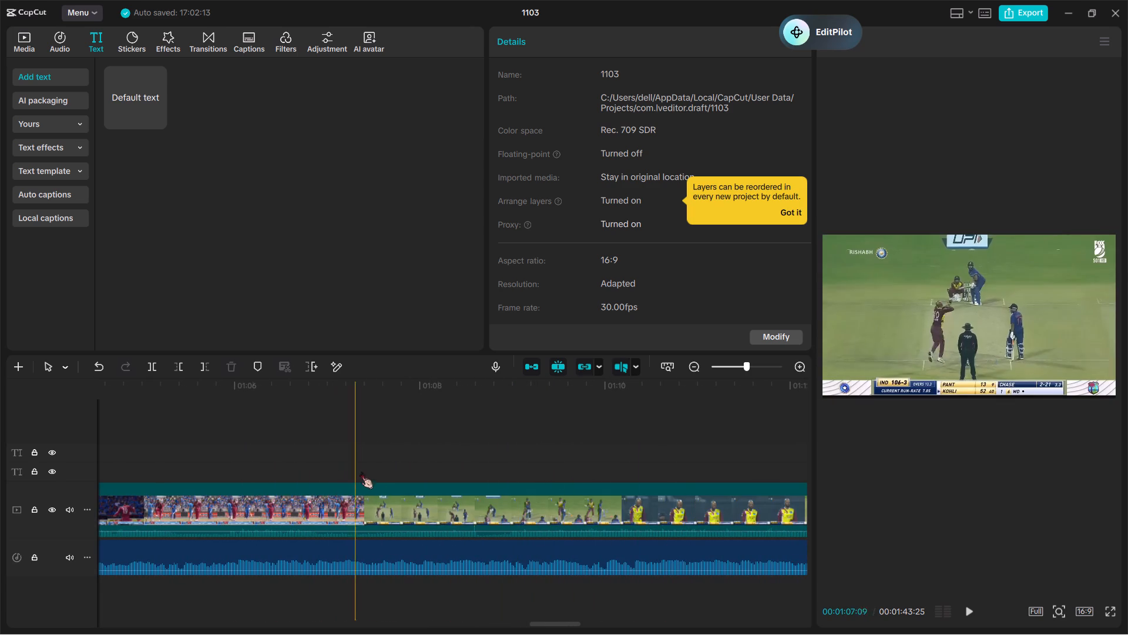
pyautogui.hotkey('ctrl', 'b')
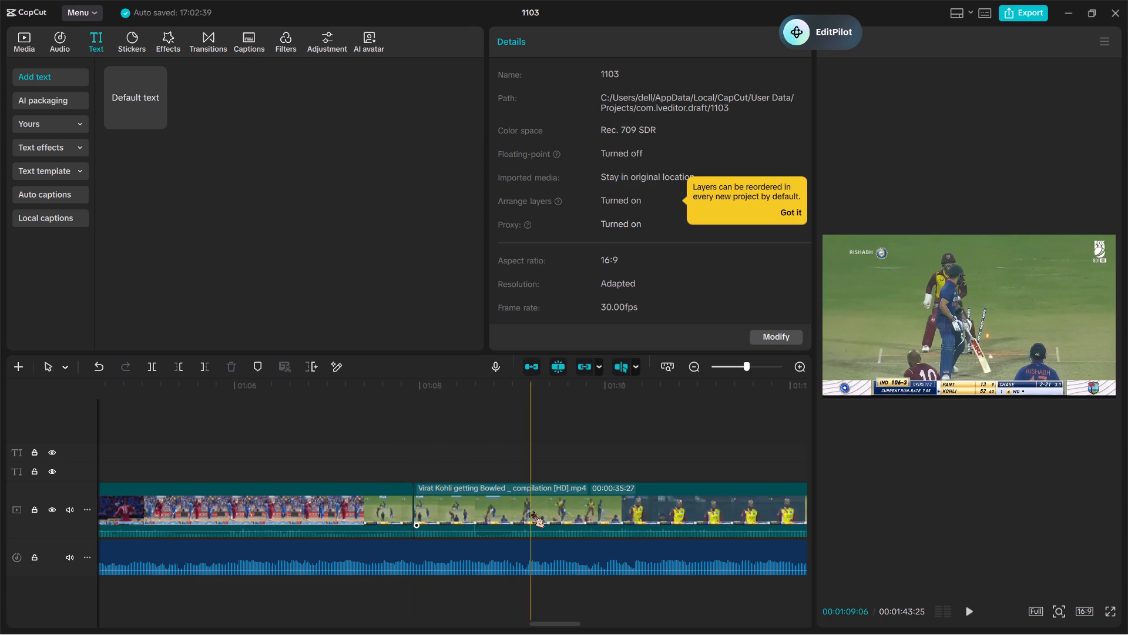
pyautogui.hotkey('ctrl', 'b')
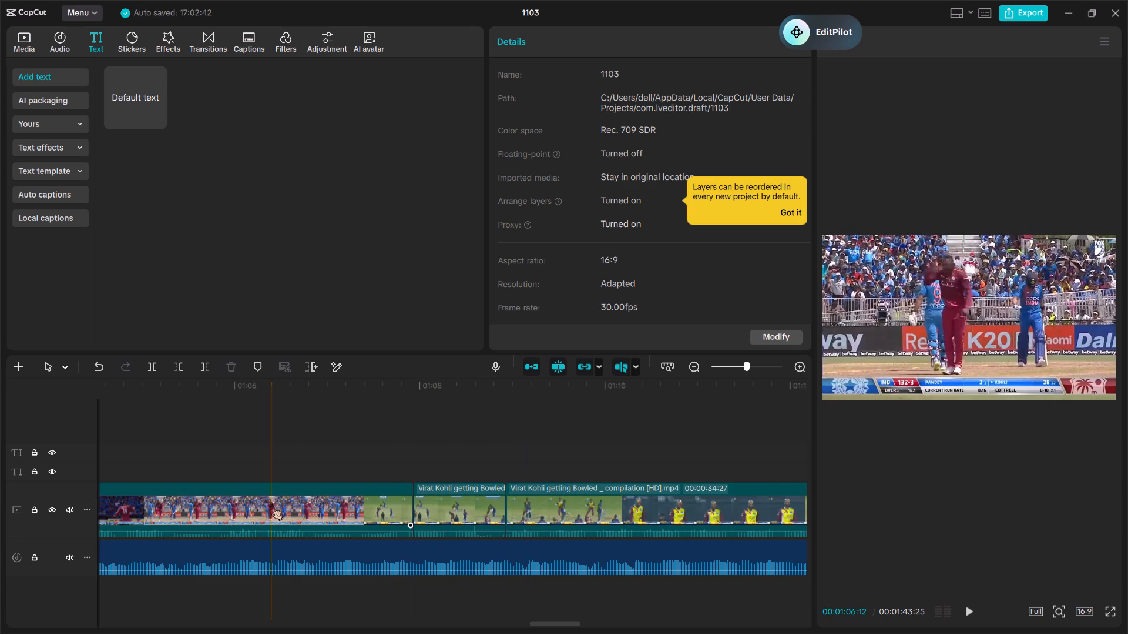
pyautogui.click(270, 503)
pyautogui.press('BackSpace')
# Split at 00:00:42:21 and 00:00:43:21 around the IND 13-1 dismissal against Sri Lanka, and delete the 00:00:04:14 West Indies celebration piece before it.
pyautogui.hscroll(3, 270, 503)
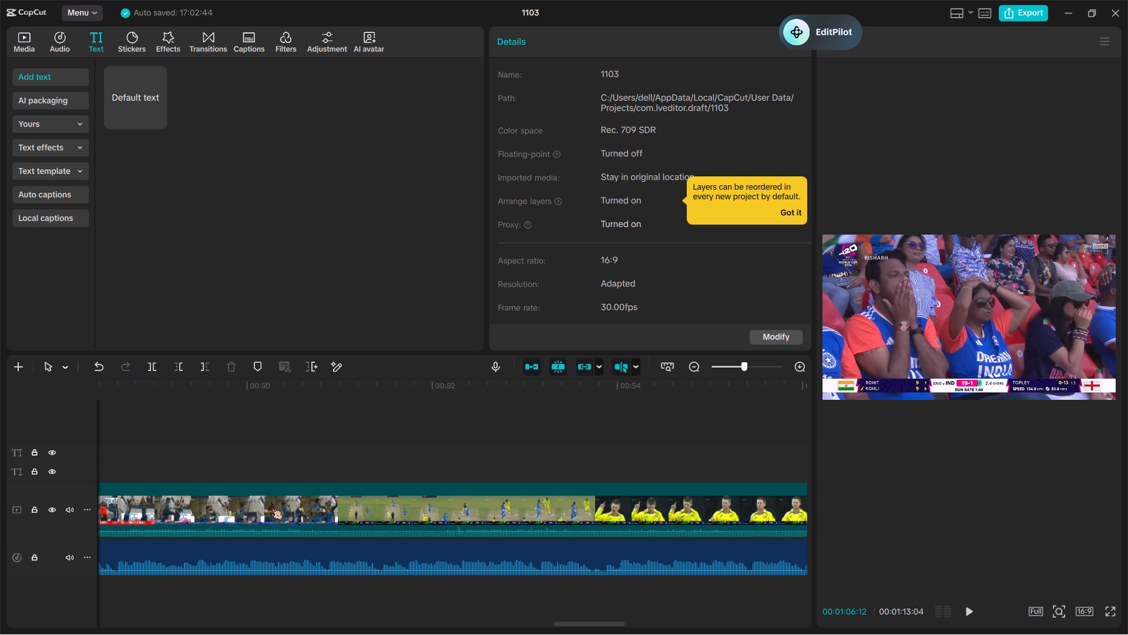
pyautogui.hscroll(2, 270, 503)
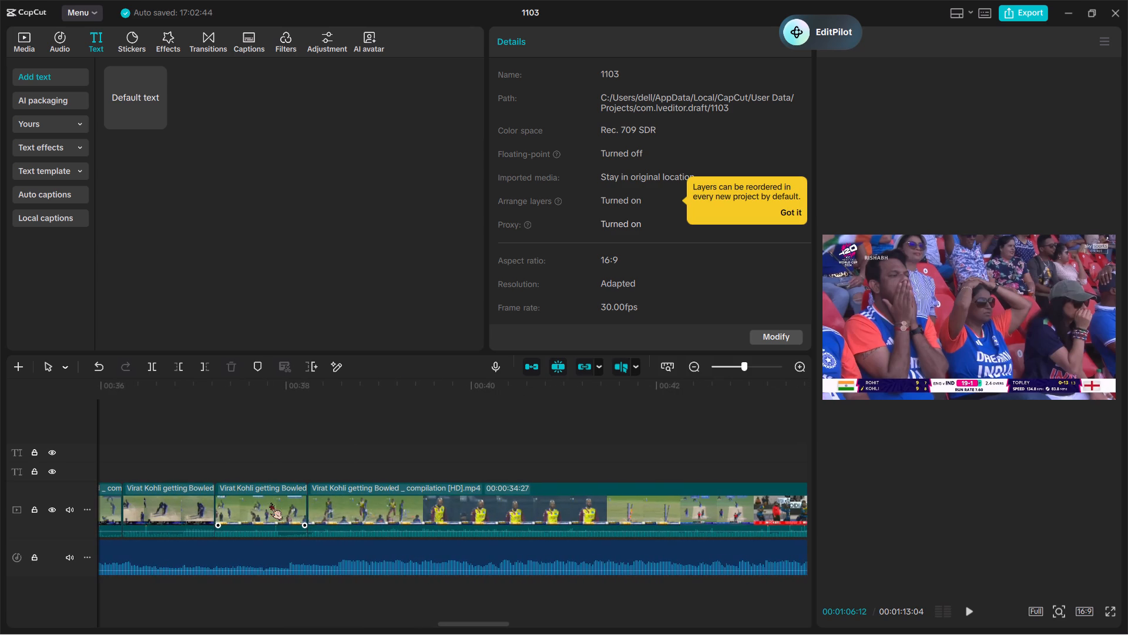
pyautogui.hscroll(-1, 503, 496)
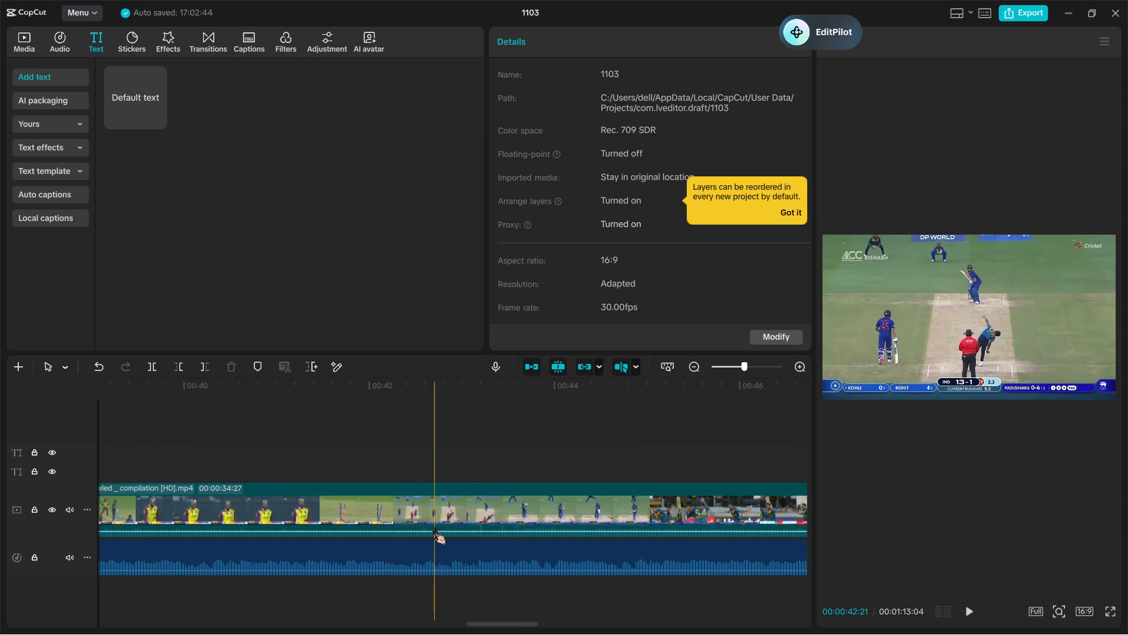
pyautogui.hotkey('ctrl', 'b')
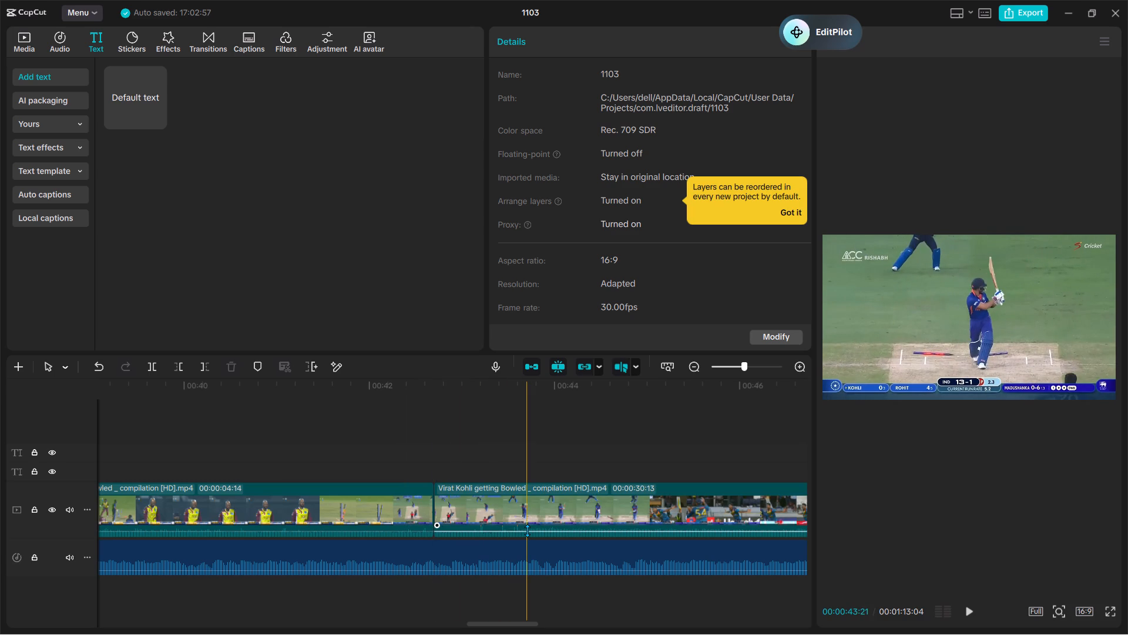
pyautogui.hotkey('ctrl', 'b')
pyautogui.hscroll(-1, 740, 510)
pyautogui.hscroll(-1, 641, 516)
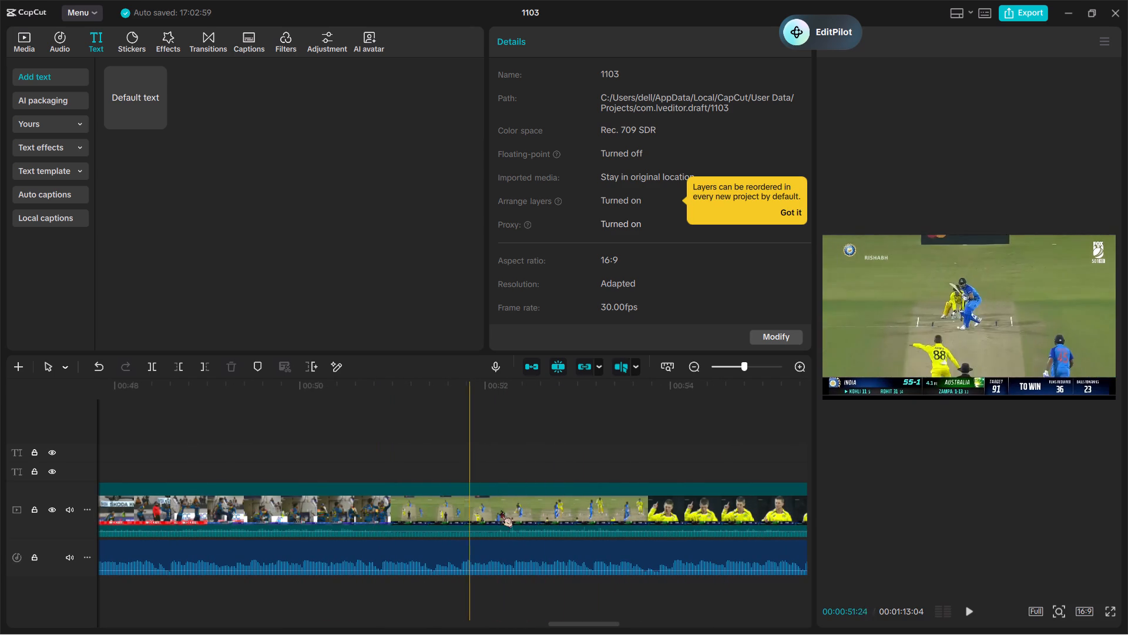
pyautogui.hscroll(-2, 677, 511)
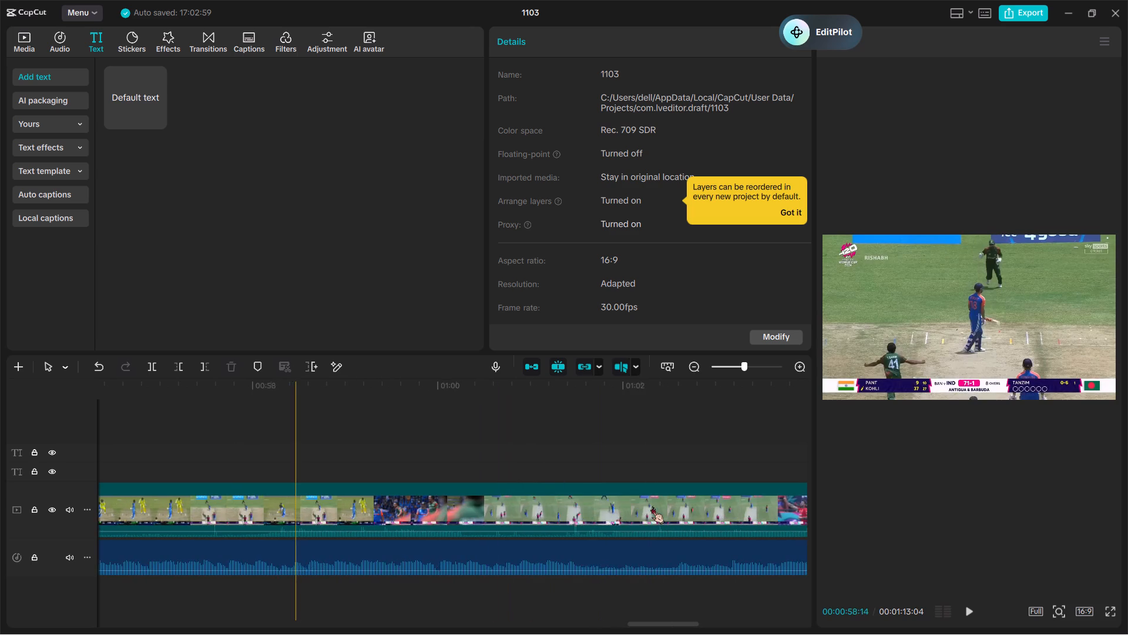
pyautogui.hscroll(4, 652, 506)
pyautogui.click(574, 507)
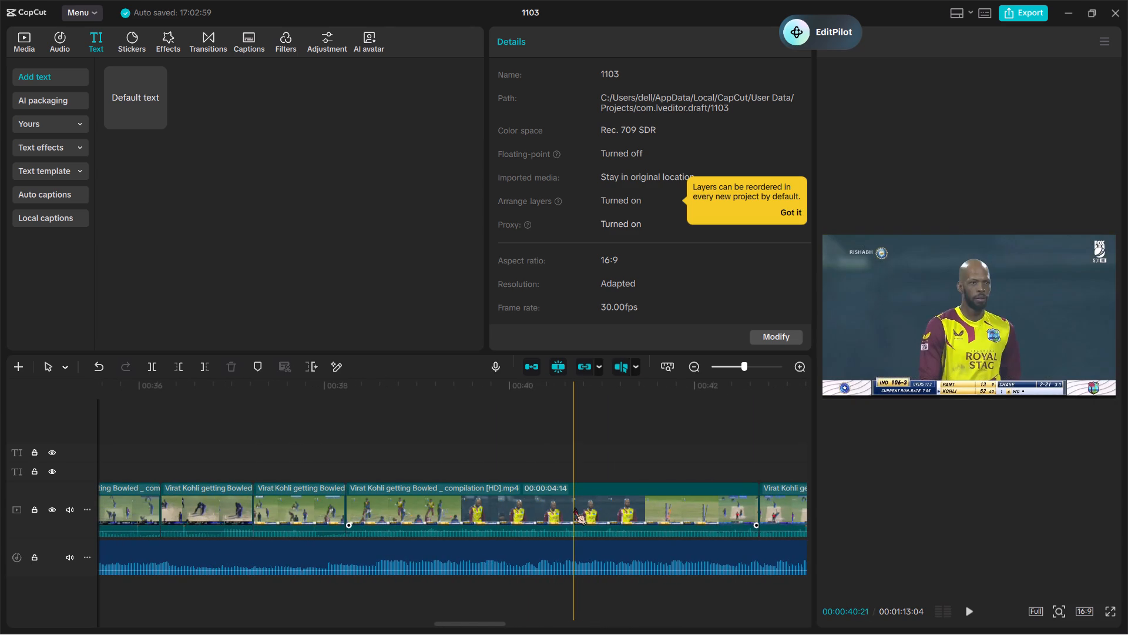
pyautogui.press('BackSpace')
# Delete the remaining 00:00:29:13 of compilation footage after the 13-1 dismissal, including its black ending.
pyautogui.hscroll(-1, 644, 509)
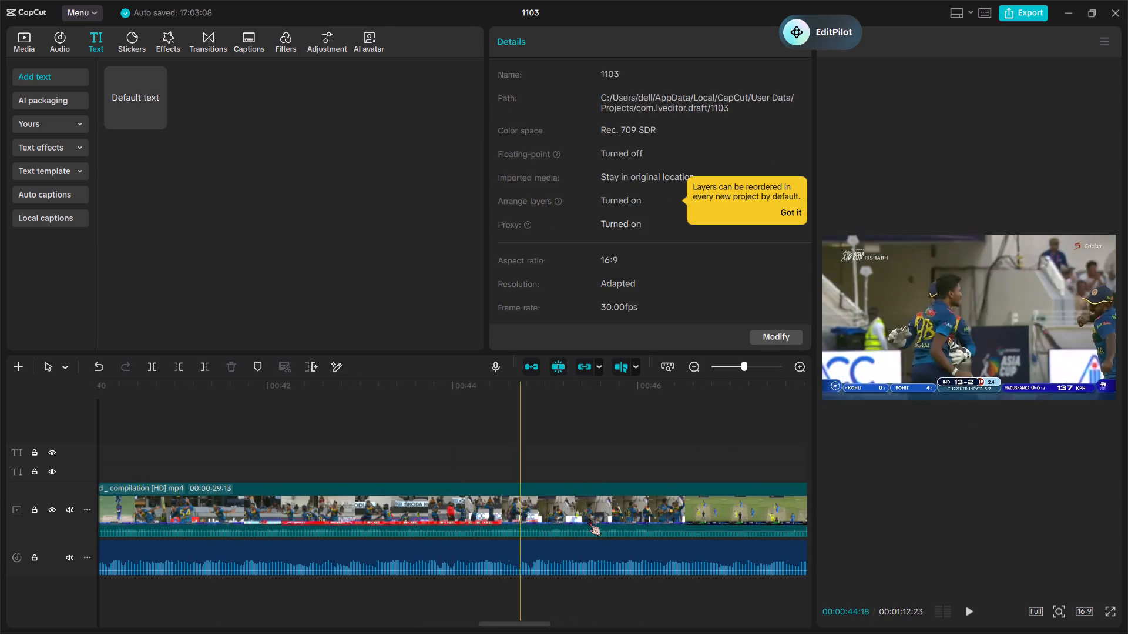
pyautogui.hscroll(-1, 614, 520)
pyautogui.hscroll(-1, 663, 529)
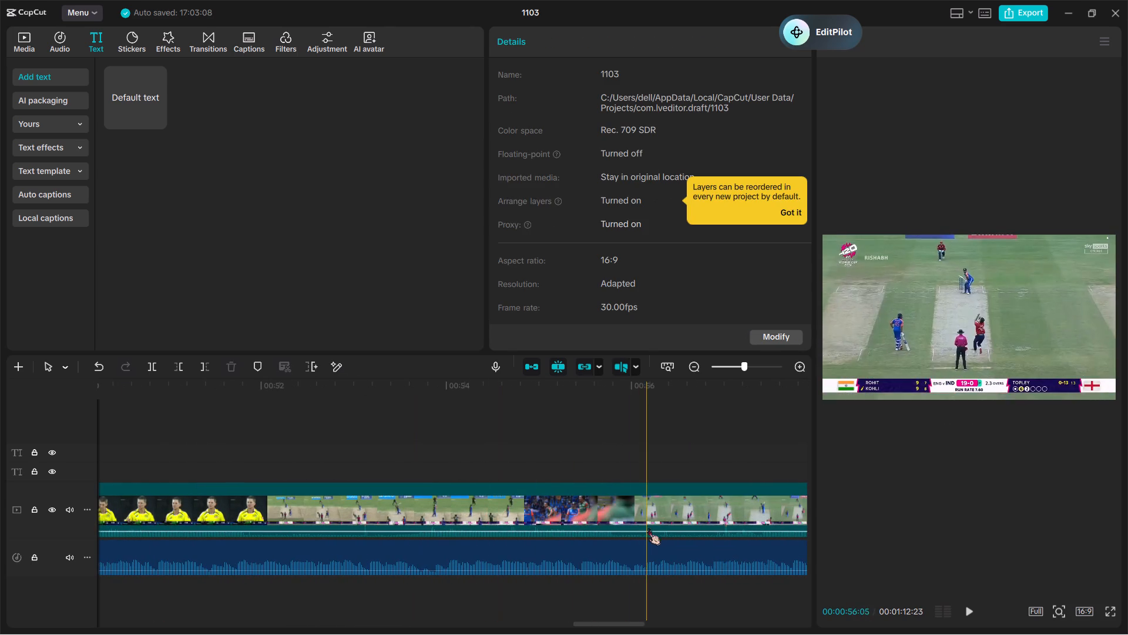
pyautogui.hscroll(-2, 726, 524)
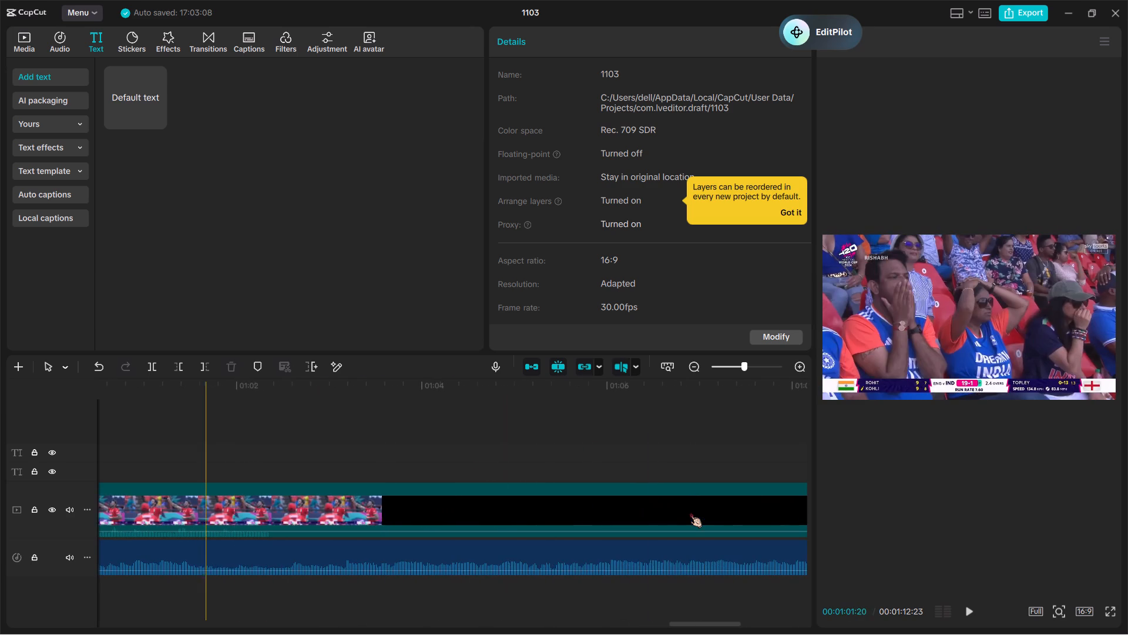
pyautogui.hscroll(-1, 700, 537)
pyautogui.click(404, 503)
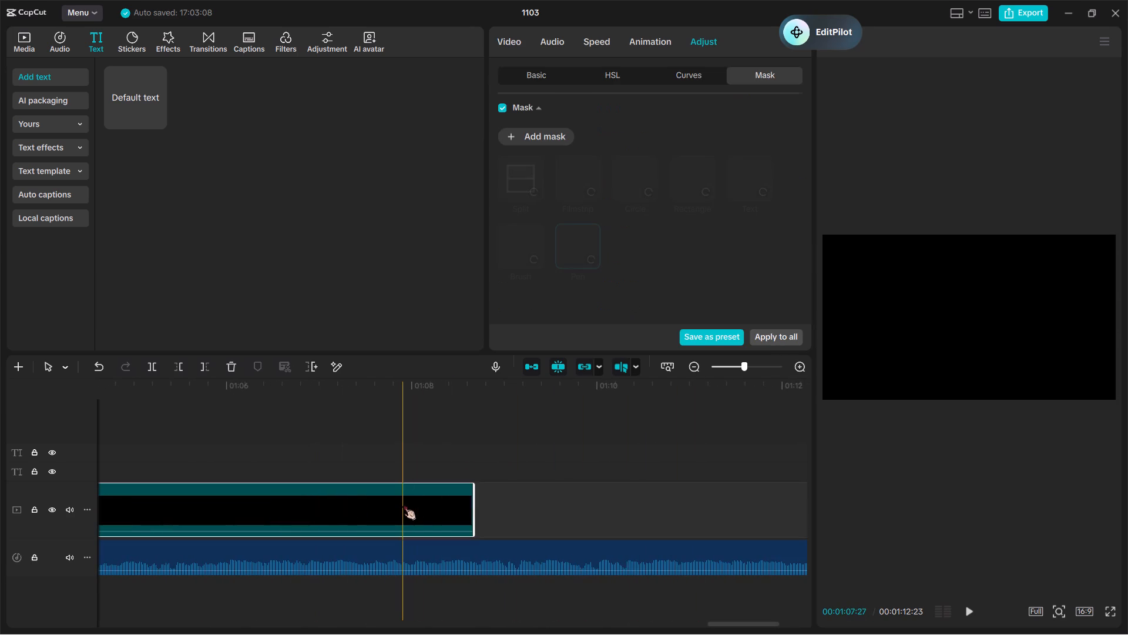
pyautogui.press('BackSpace')
# Play back the second half of the dismissal montage, up to the 106-3 clip, to check its pacing.
pyautogui.scroll(-6, 404, 503)
pyautogui.keyDown('ctrl'); pyautogui.scroll(-5, 404, 503); pyautogui.keyUp('ctrl')
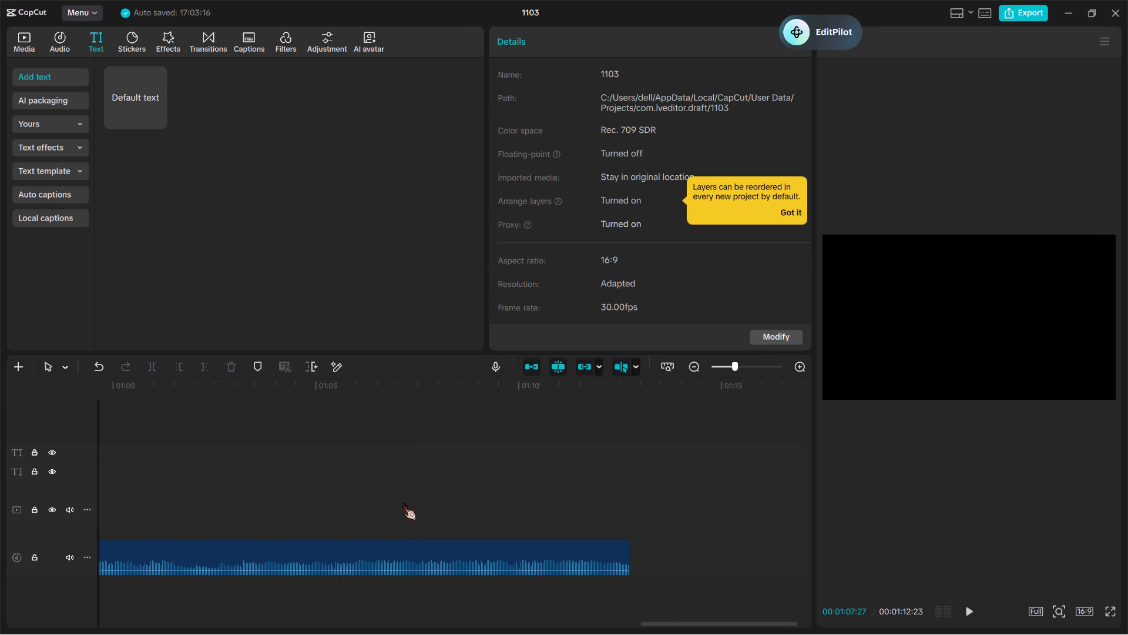
pyautogui.keyDown('ctrl'); pyautogui.scroll(-15, 404, 503); pyautogui.keyUp('ctrl')
pyautogui.hscroll(1, 404, 503)
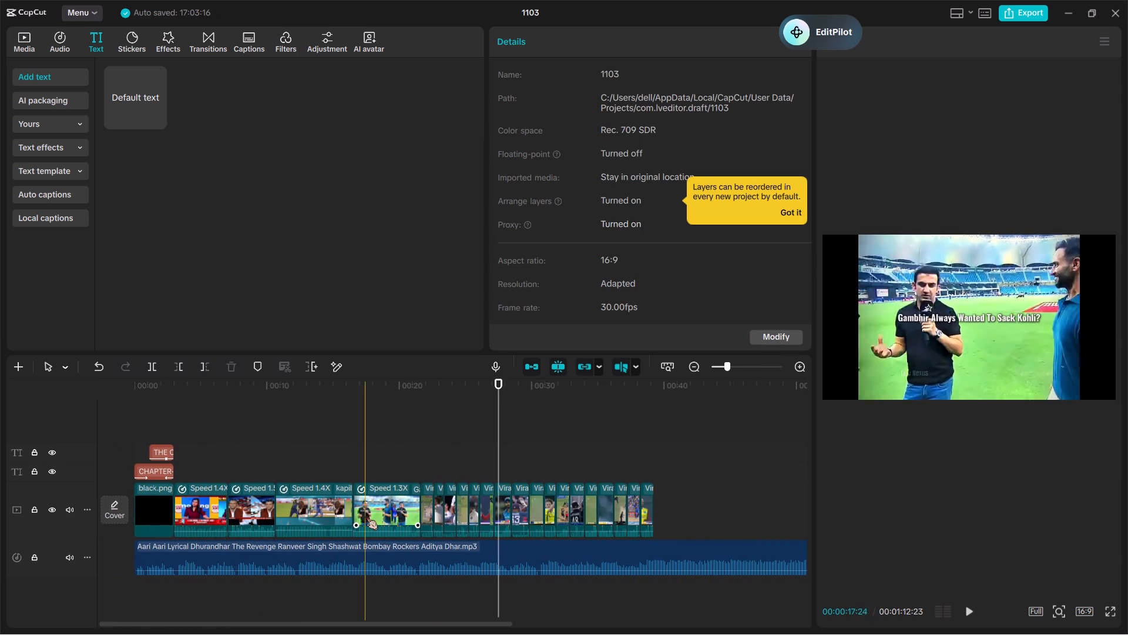
pyautogui.press('space')
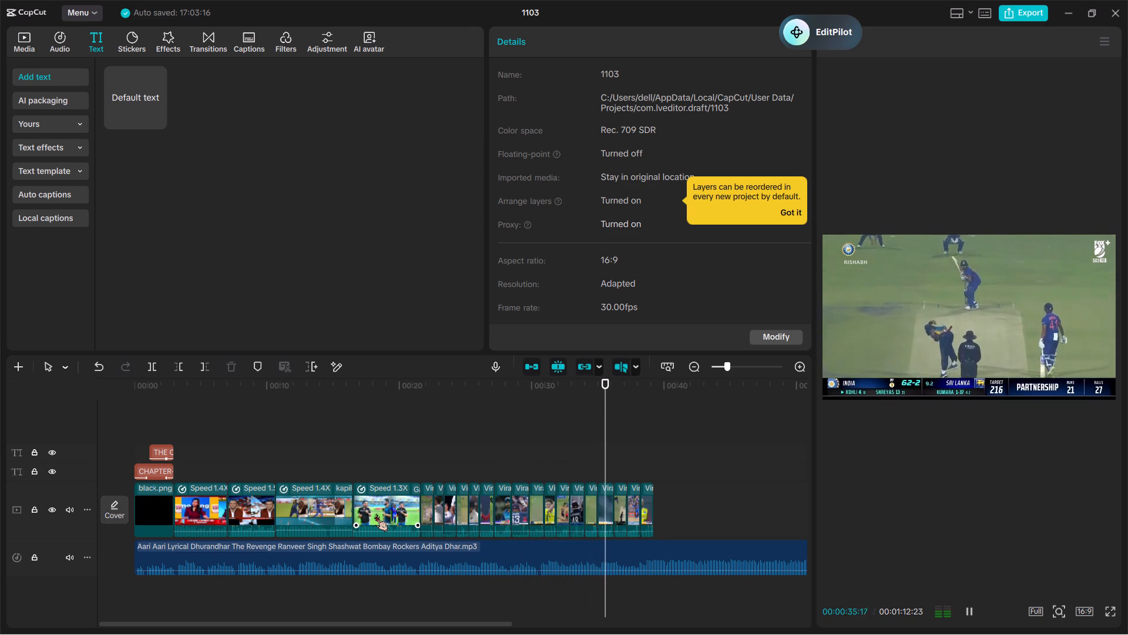
pyautogui.hscroll(1, 375, 514)
pyautogui.keyDown('ctrl'); pyautogui.scroll(14, 375, 514); pyautogui.keyUp('ctrl')
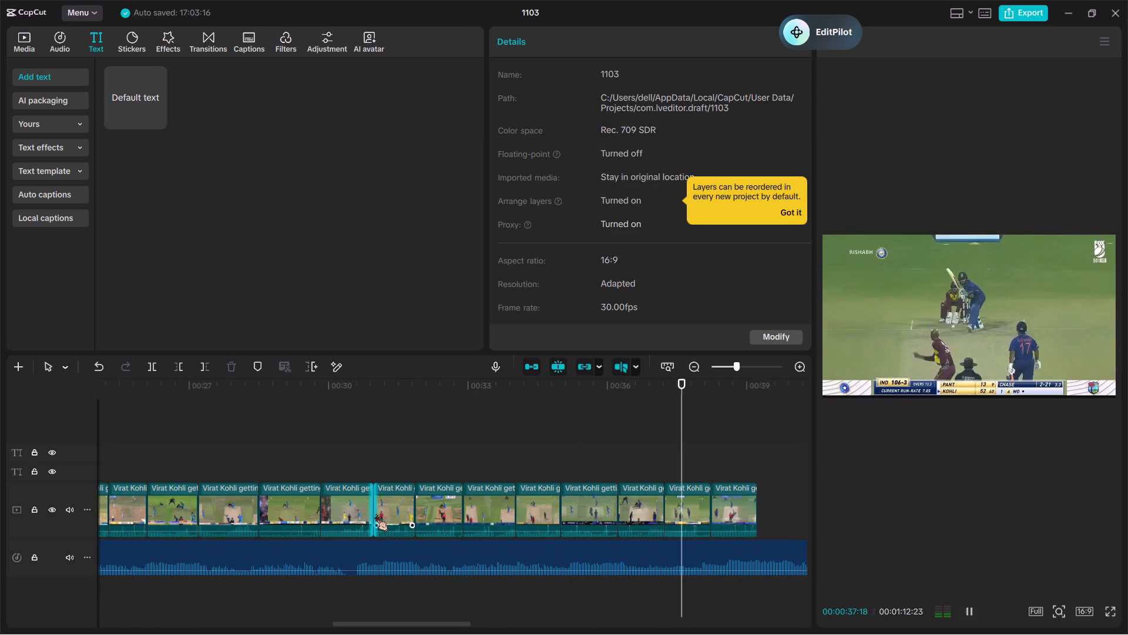
pyautogui.press('space')
# Play the start of the montage and delete its first clip, the IND 283-3 Test dismissal directly after the Gambhir interview.
pyautogui.scroll(5, 375, 514)
pyautogui.keyDown('ctrl'); pyautogui.scroll(4, 375, 514); pyautogui.keyUp('ctrl')
pyautogui.hscroll(2, 375, 514)
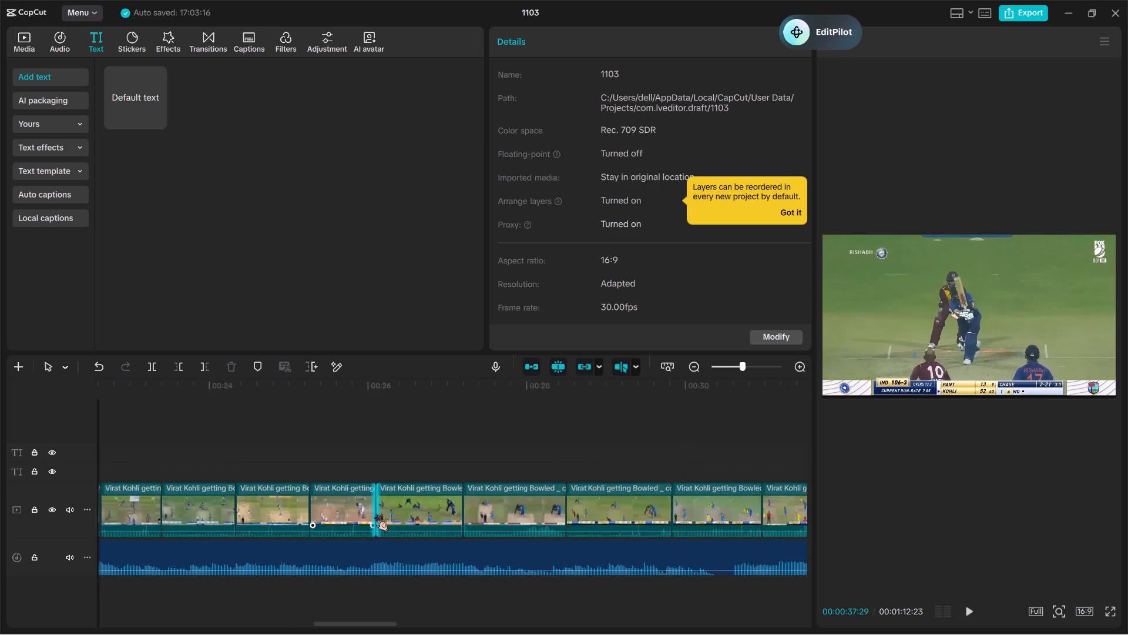
pyautogui.hscroll(1, 373, 551)
pyautogui.press('space')
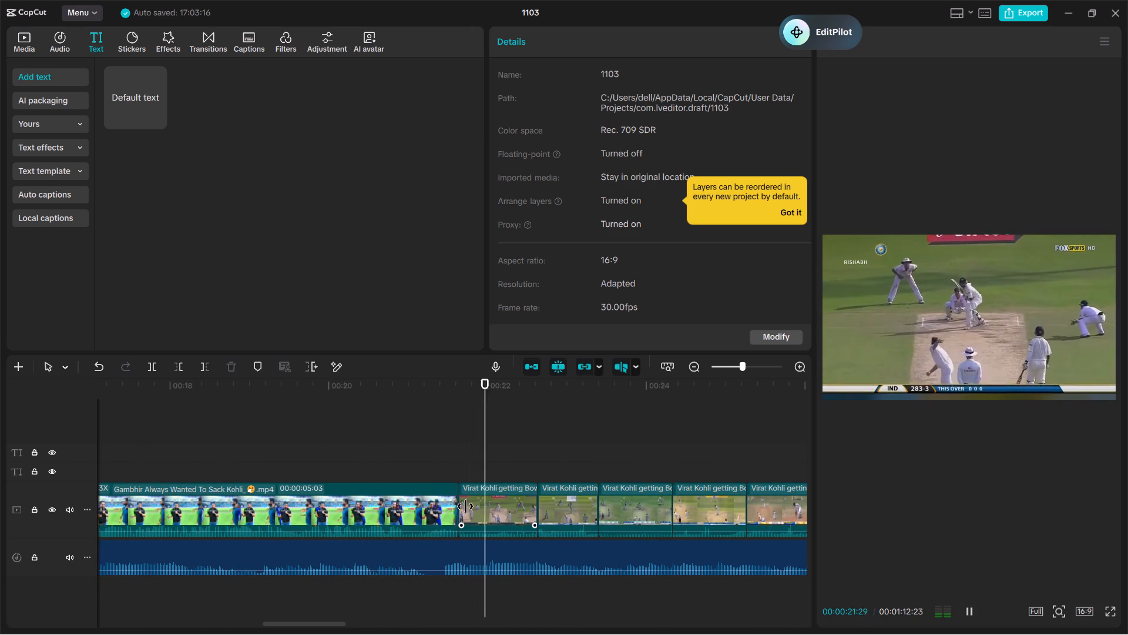
pyautogui.press('space')
pyautogui.click(502, 523)
pyautogui.press('BackSpace')
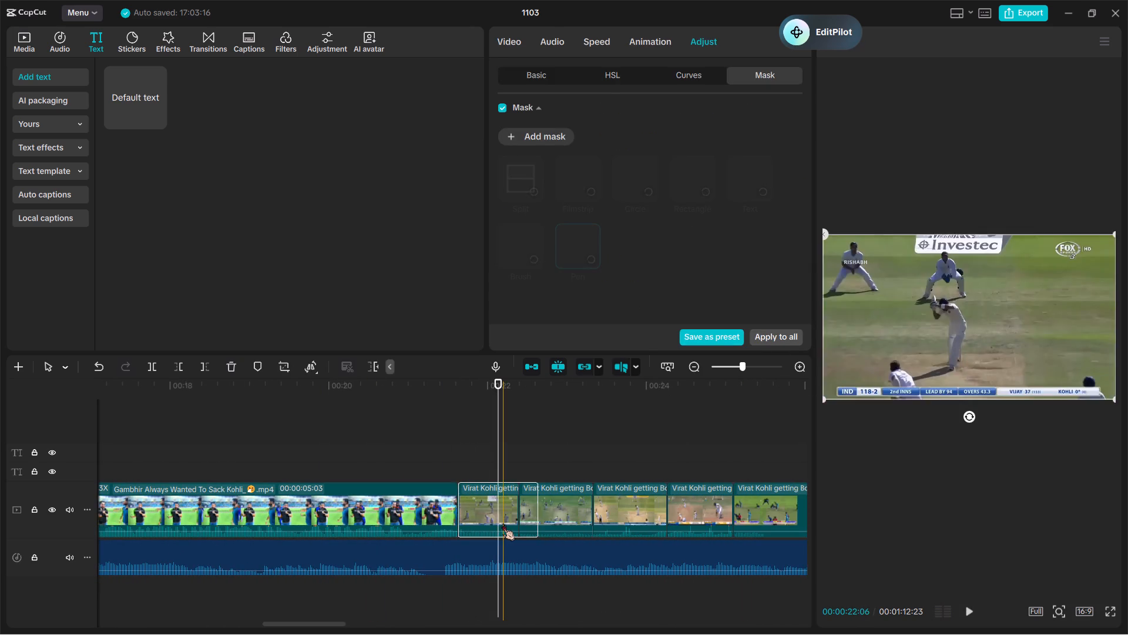
# Review the start of the montage and trim off the end of the IND 134-4 clip from 00:00:24:01.
pyautogui.press('space')
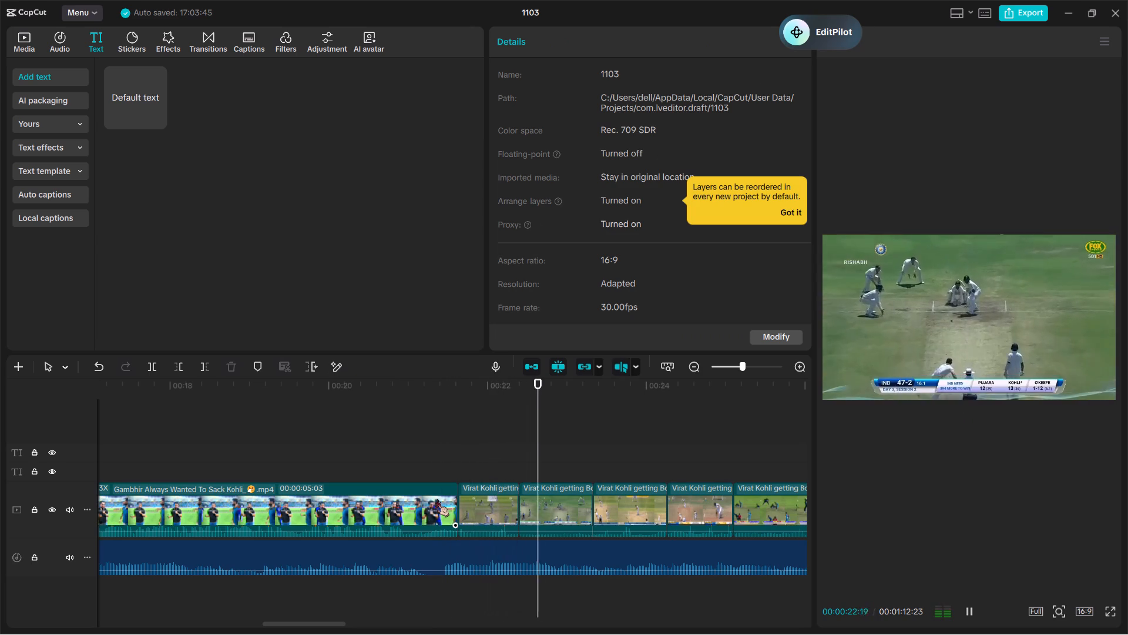
pyautogui.press('space')
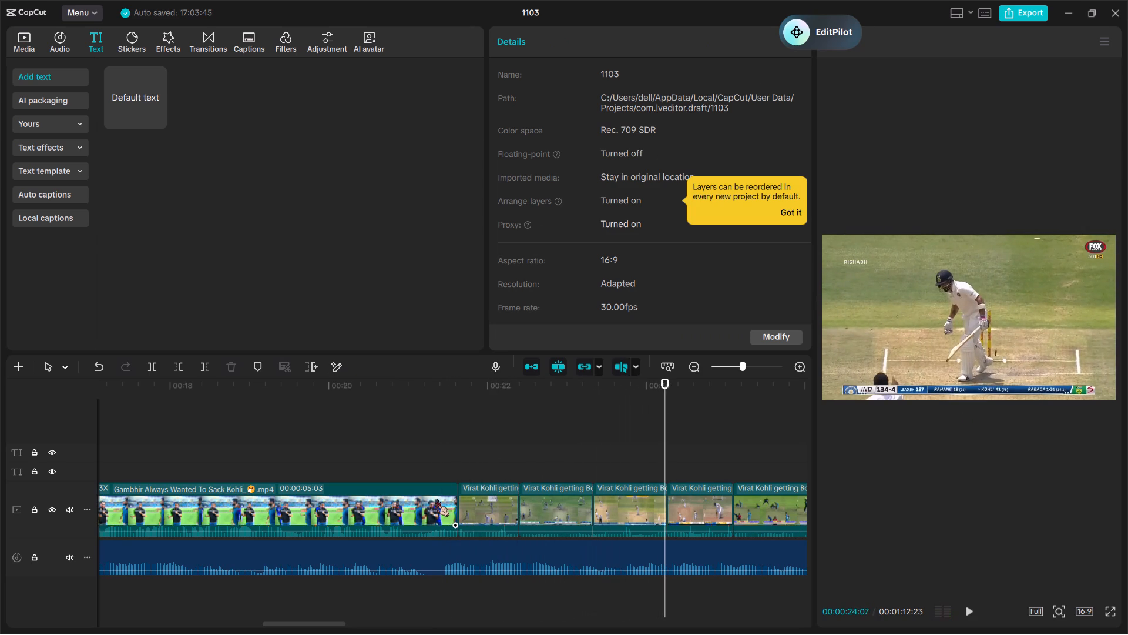
pyautogui.press('space')
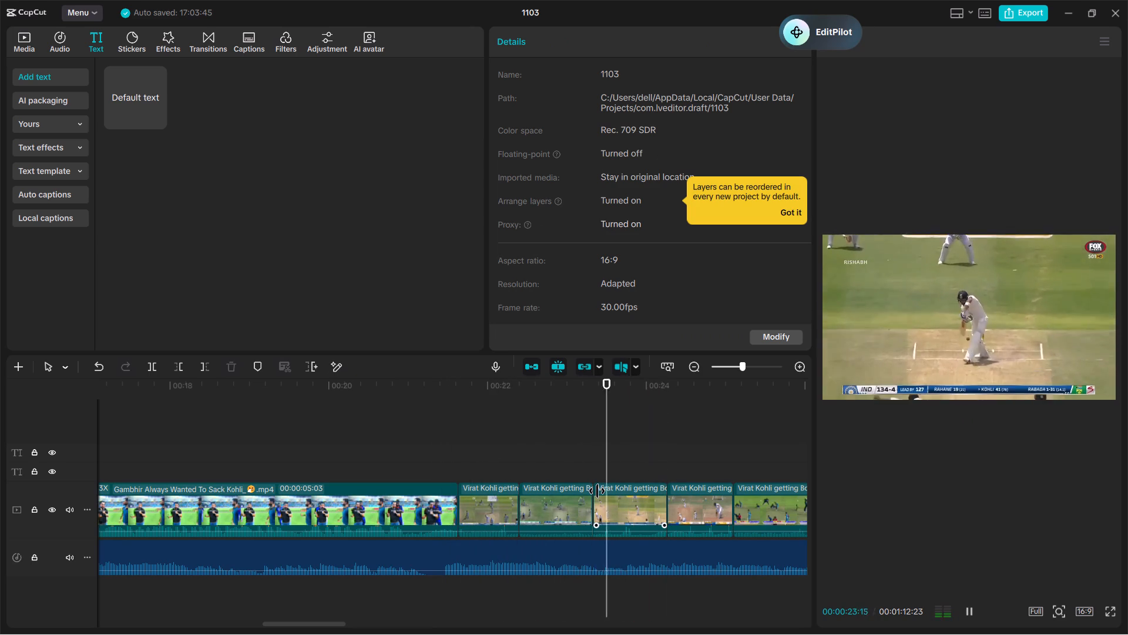
pyautogui.press('space')
pyautogui.press('space')
pyautogui.press('space')
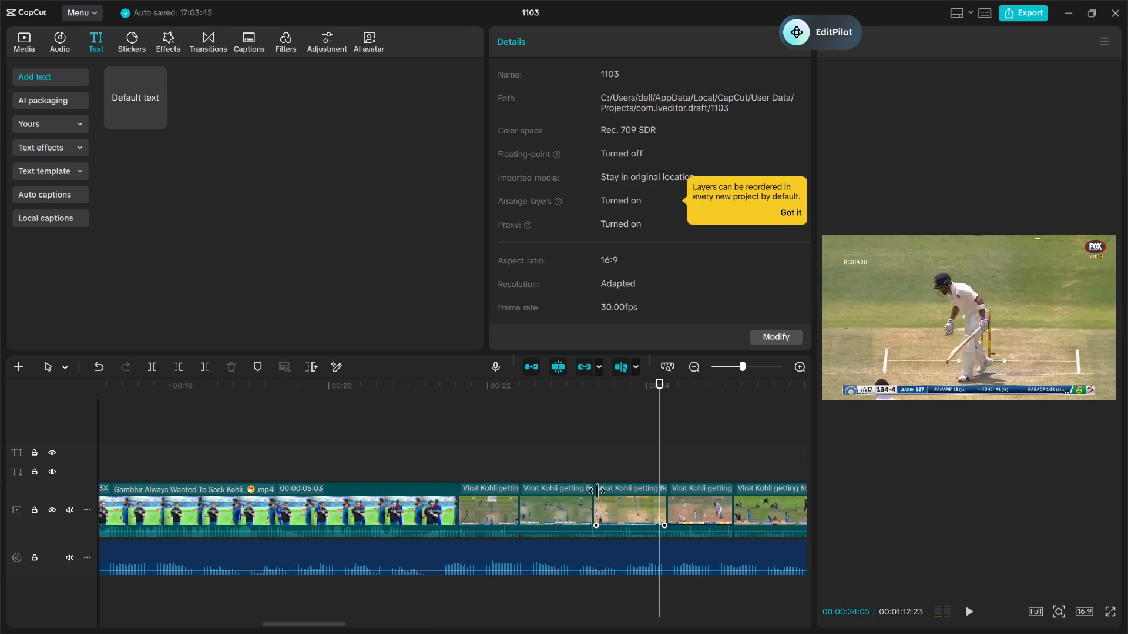
pyautogui.press('w')
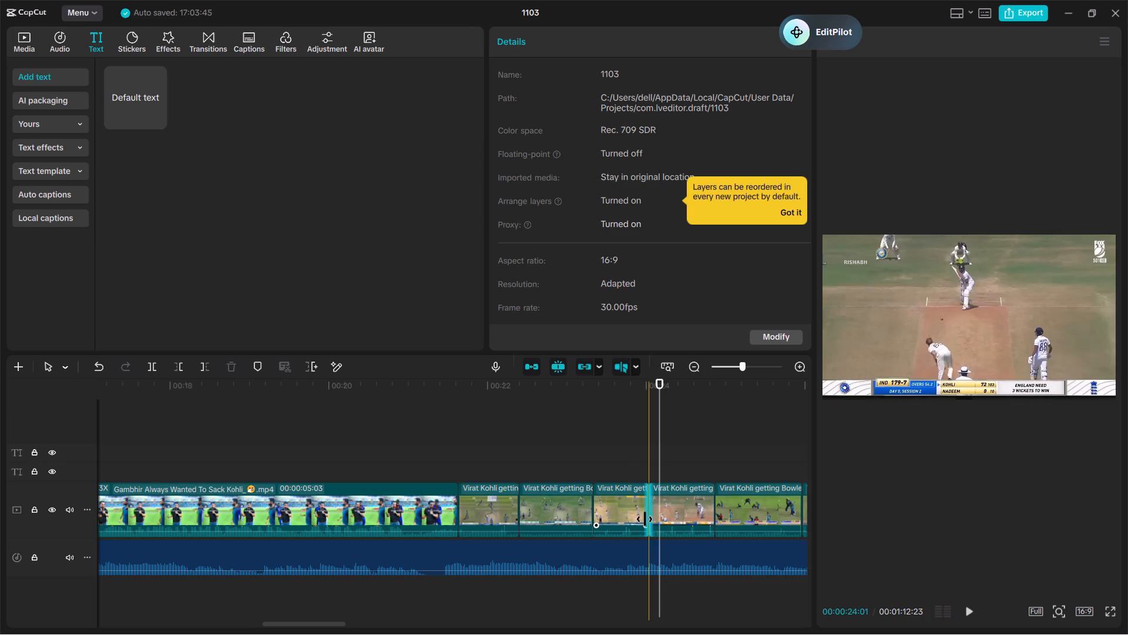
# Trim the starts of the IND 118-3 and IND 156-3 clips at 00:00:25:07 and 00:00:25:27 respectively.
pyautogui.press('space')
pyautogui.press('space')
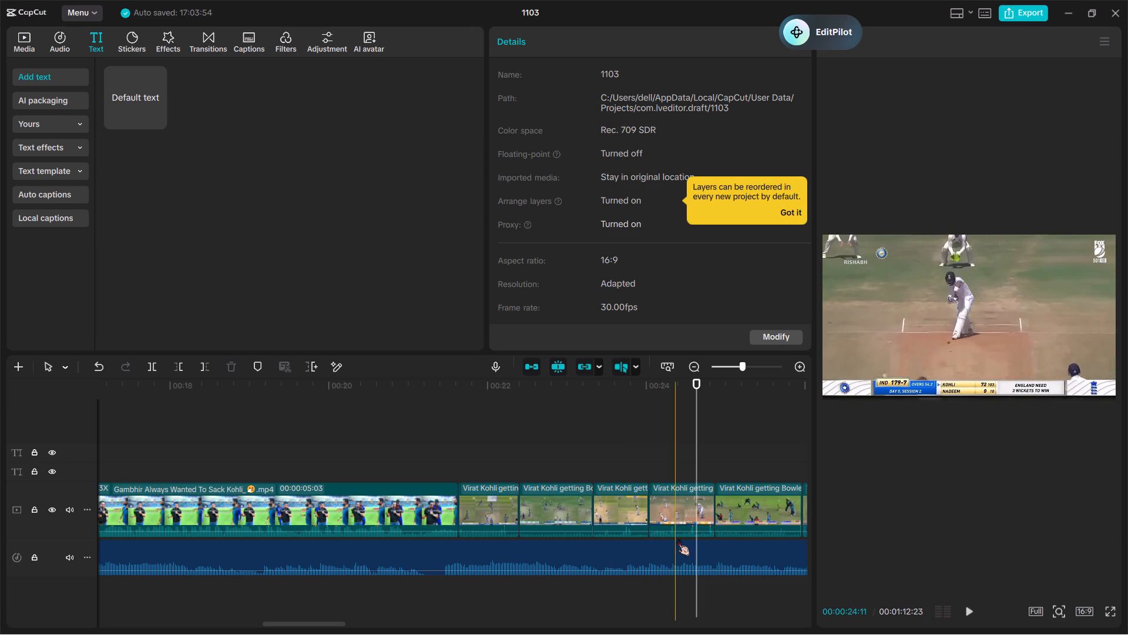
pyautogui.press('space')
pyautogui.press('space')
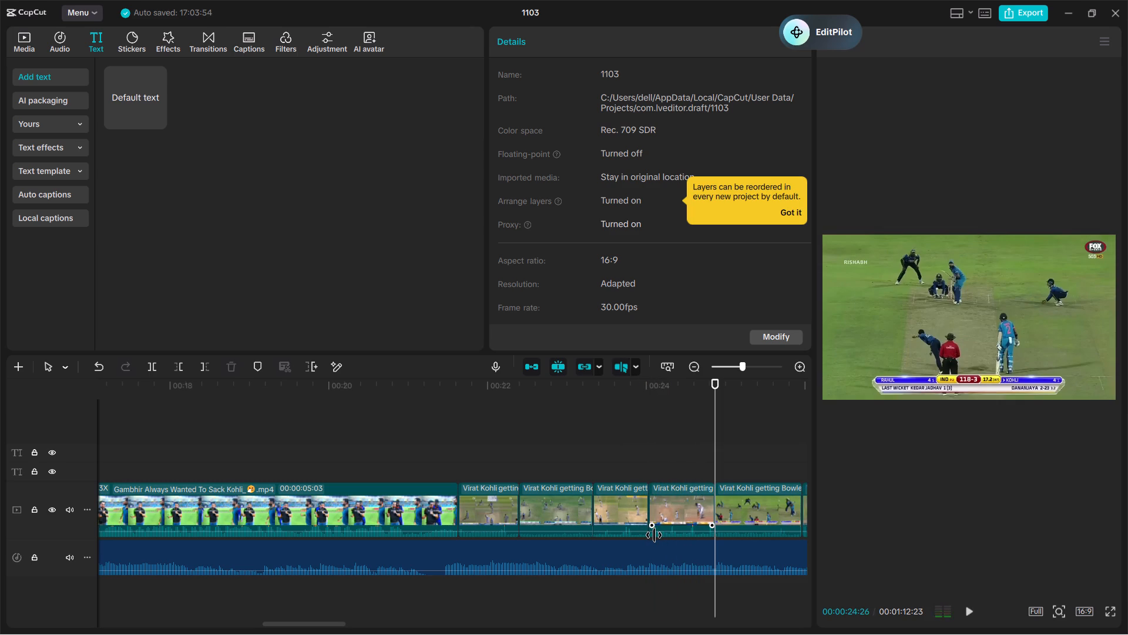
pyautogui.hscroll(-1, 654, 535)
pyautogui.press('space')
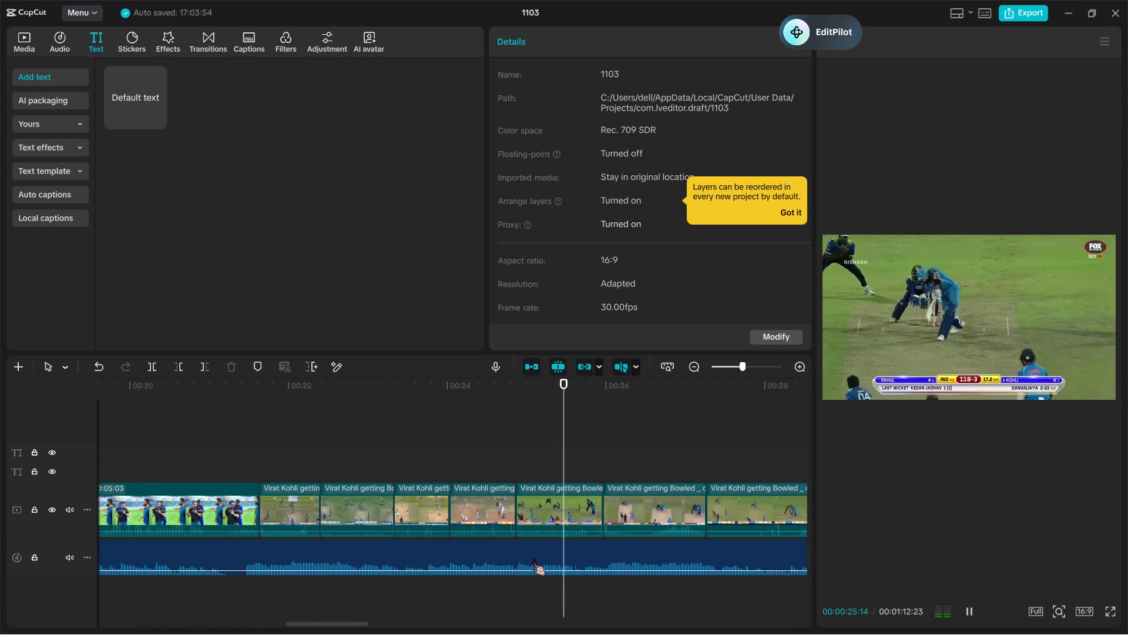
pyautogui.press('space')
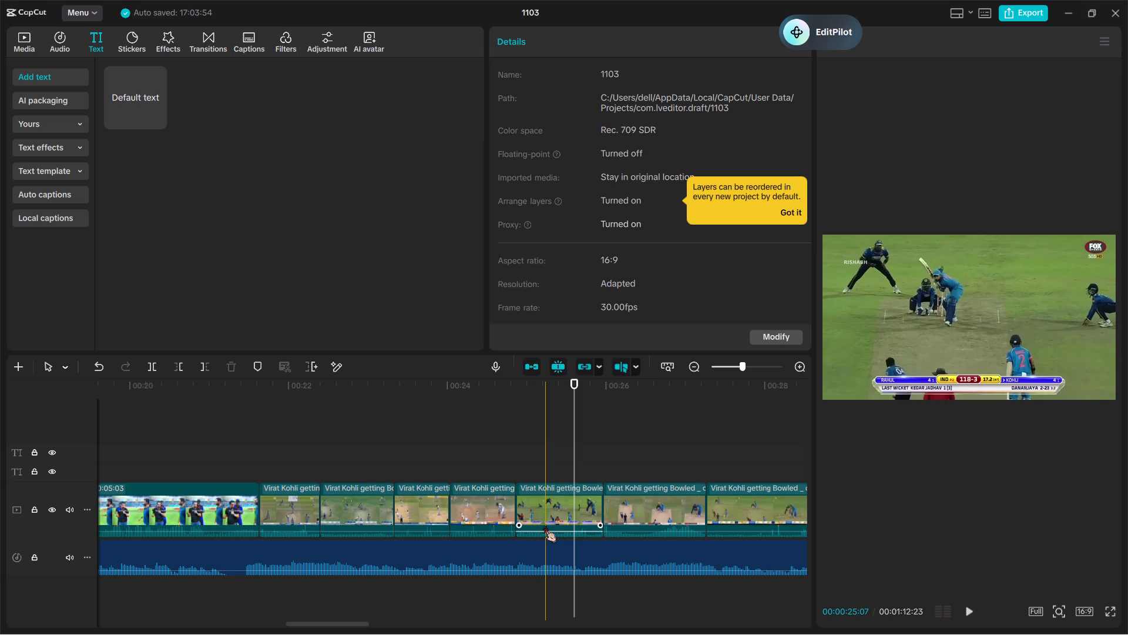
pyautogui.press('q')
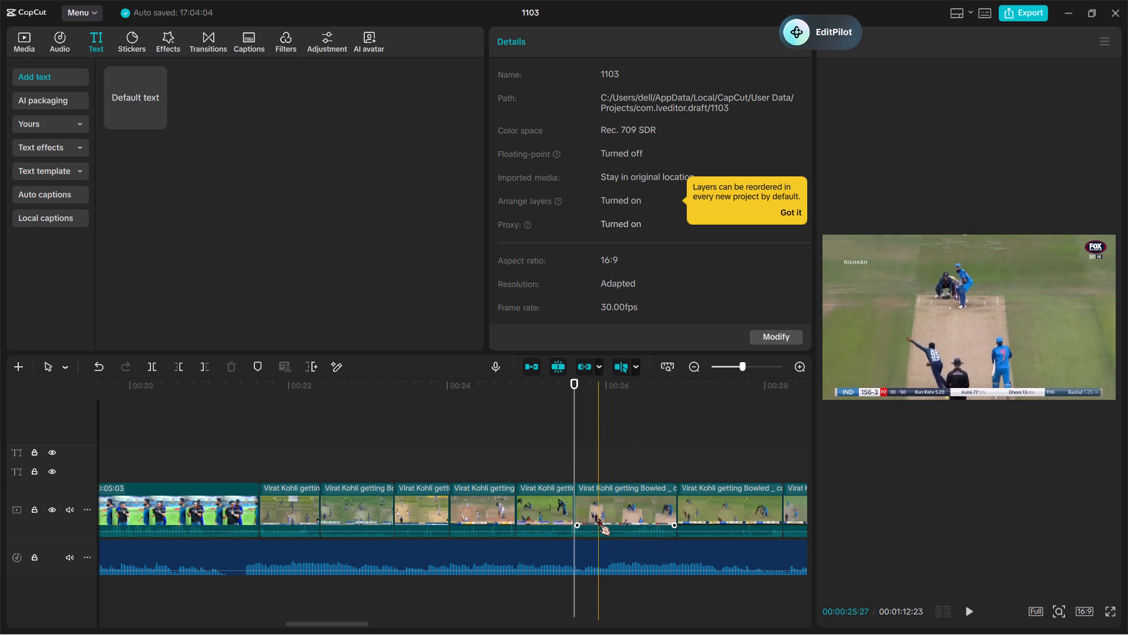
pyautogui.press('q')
# Trim the starts of the IND 220-6 and IND 219-5 clips at 00:00:27:00 and 00:00:27:23 respectively.
pyautogui.press('space')
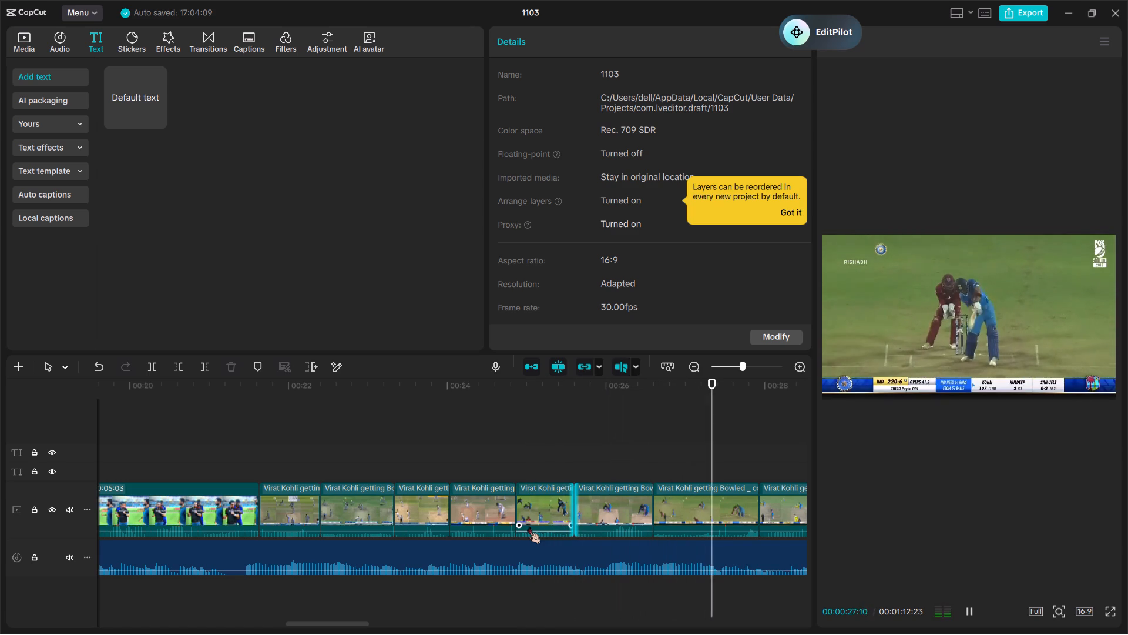
pyautogui.press('space')
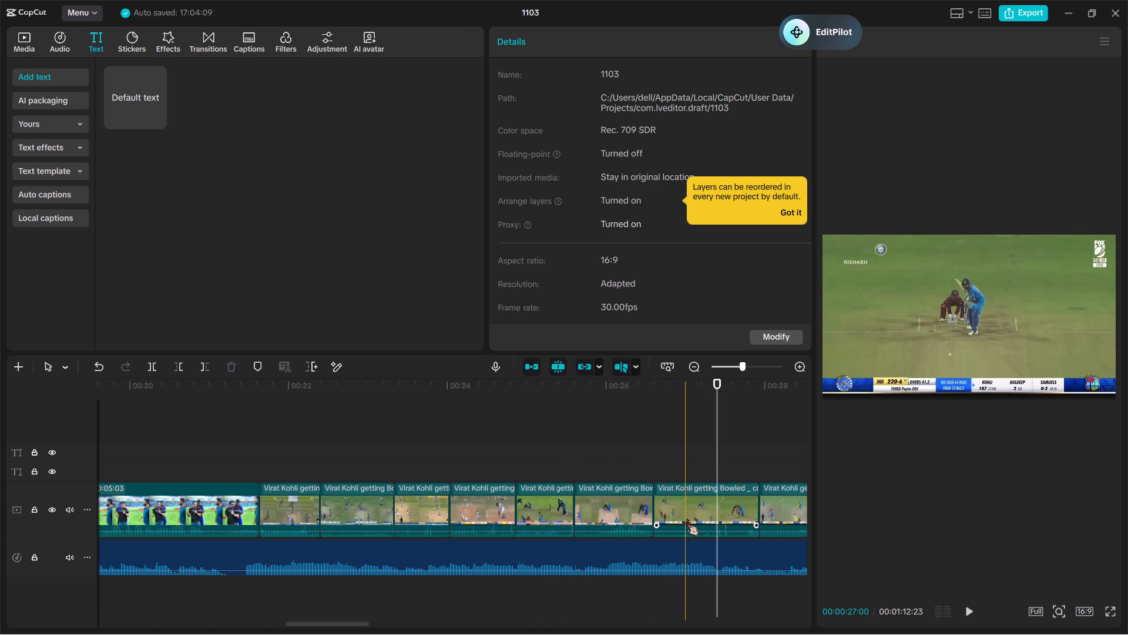
pyautogui.press('q')
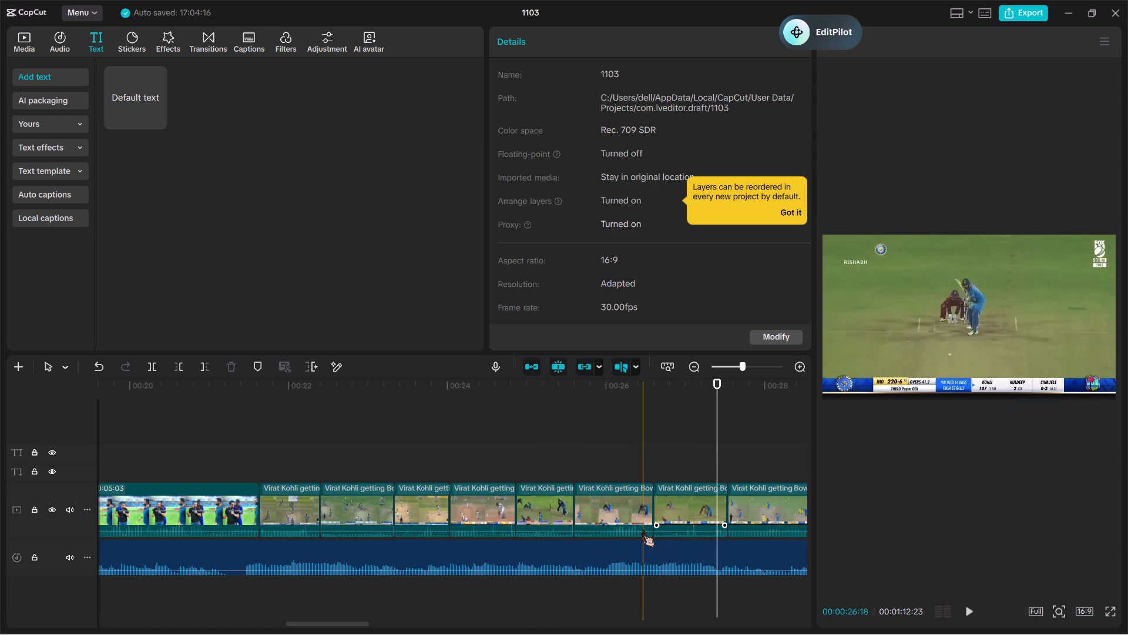
pyautogui.press('space')
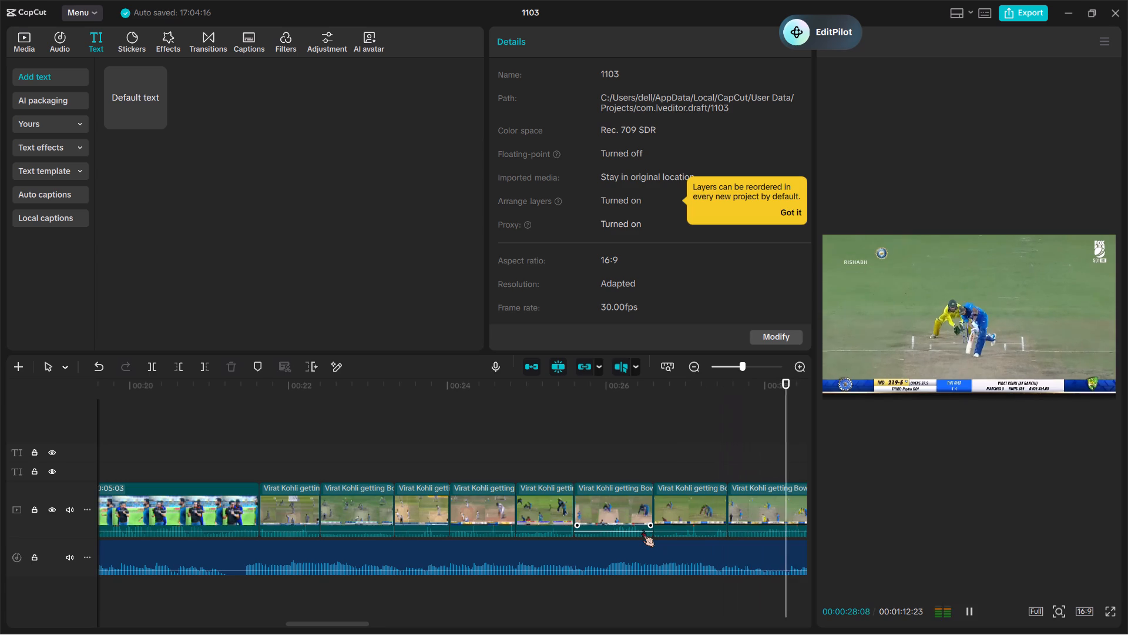
pyautogui.press('space')
pyautogui.hscroll(-1, 642, 530)
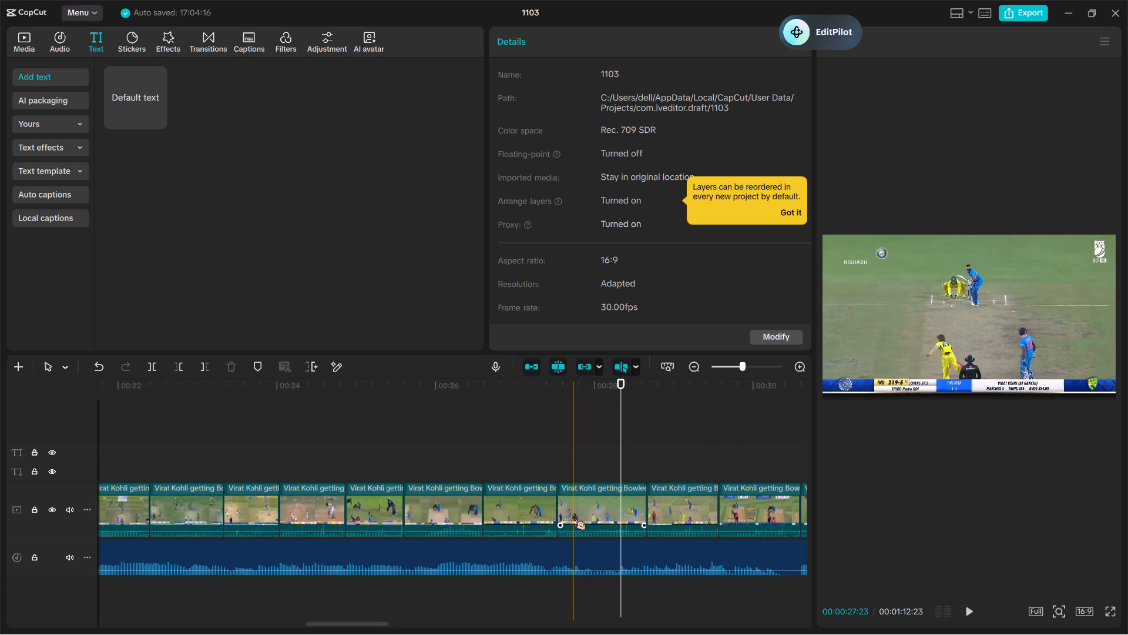
pyautogui.press('q')
# Review the IND 274-3 clip and the one after it, and delete the 156/2 dismissal clip against New Zealand.
pyautogui.press('space')
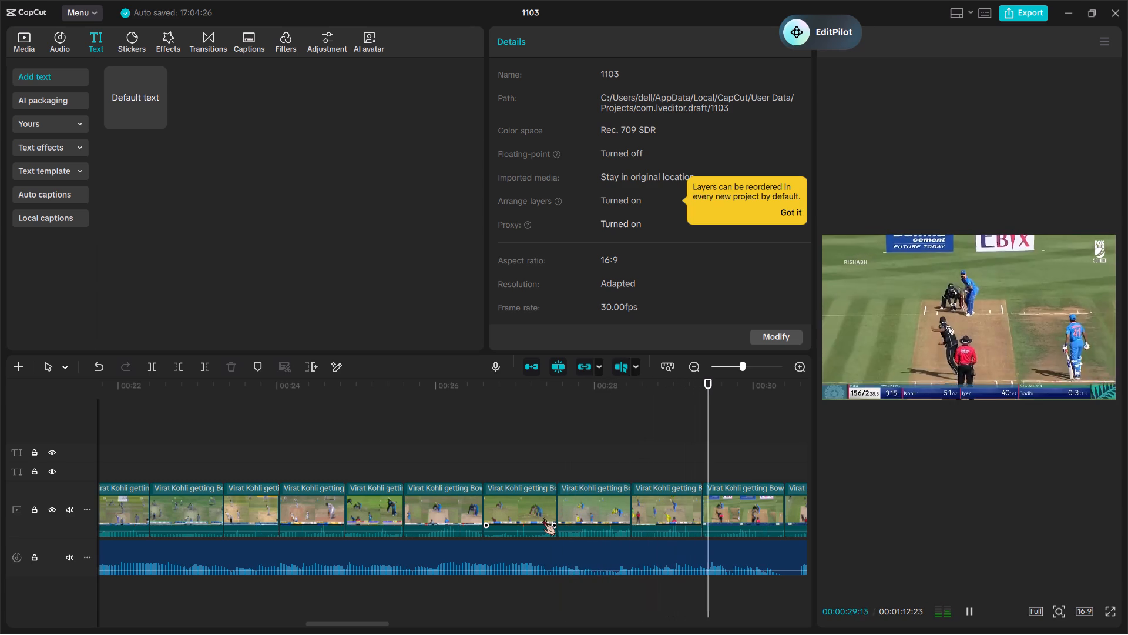
pyautogui.press('space')
pyautogui.hscroll(-1, 701, 518)
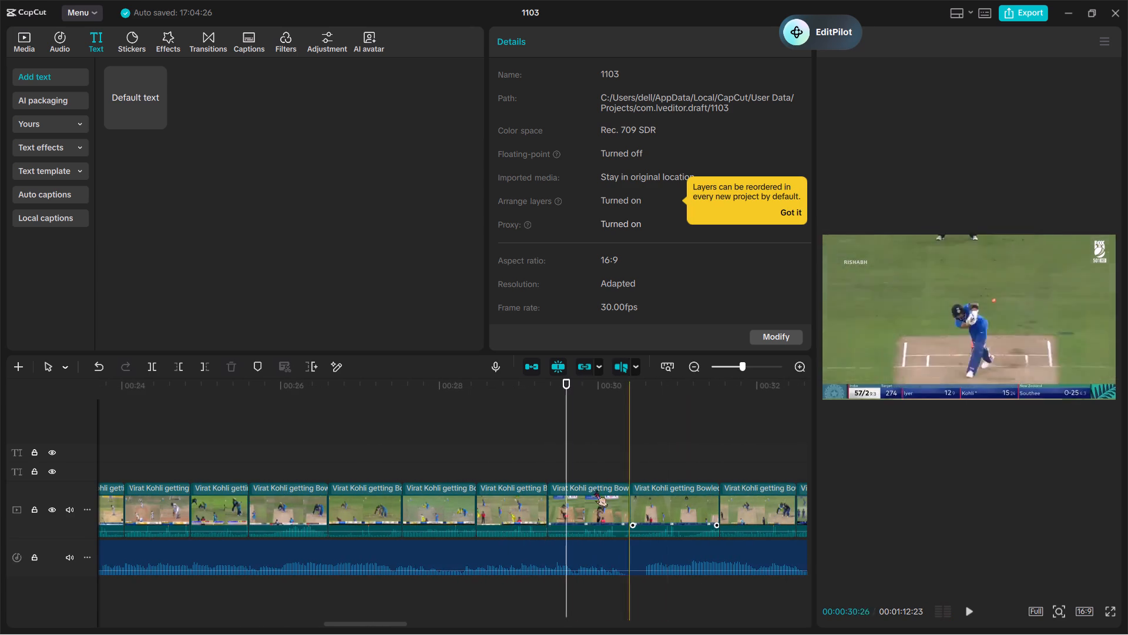
pyautogui.press('space')
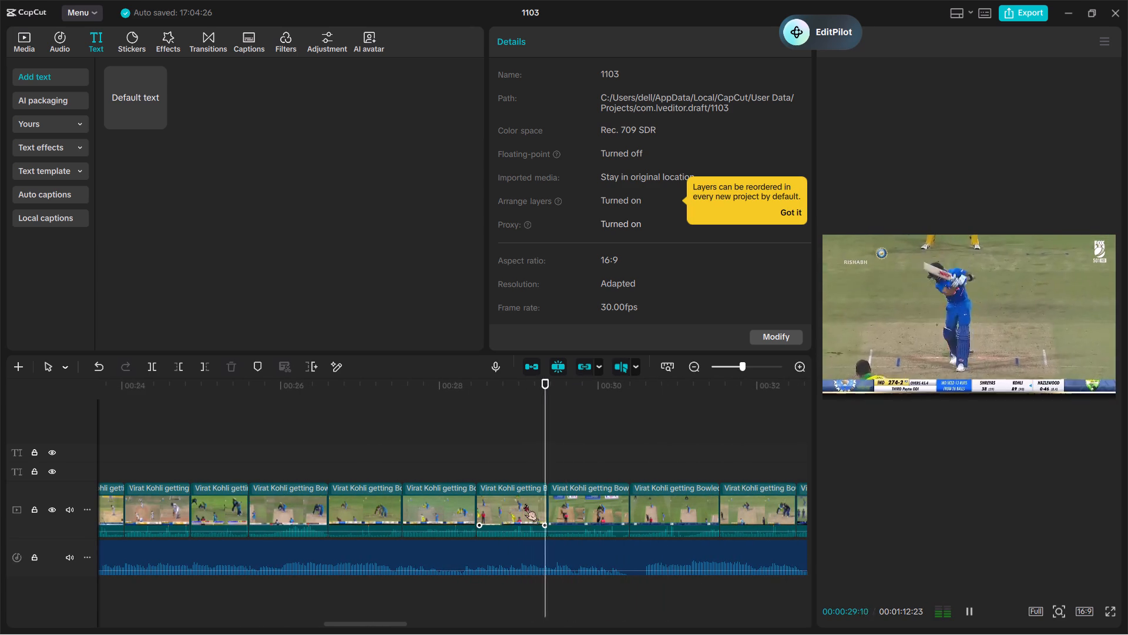
pyautogui.press('space')
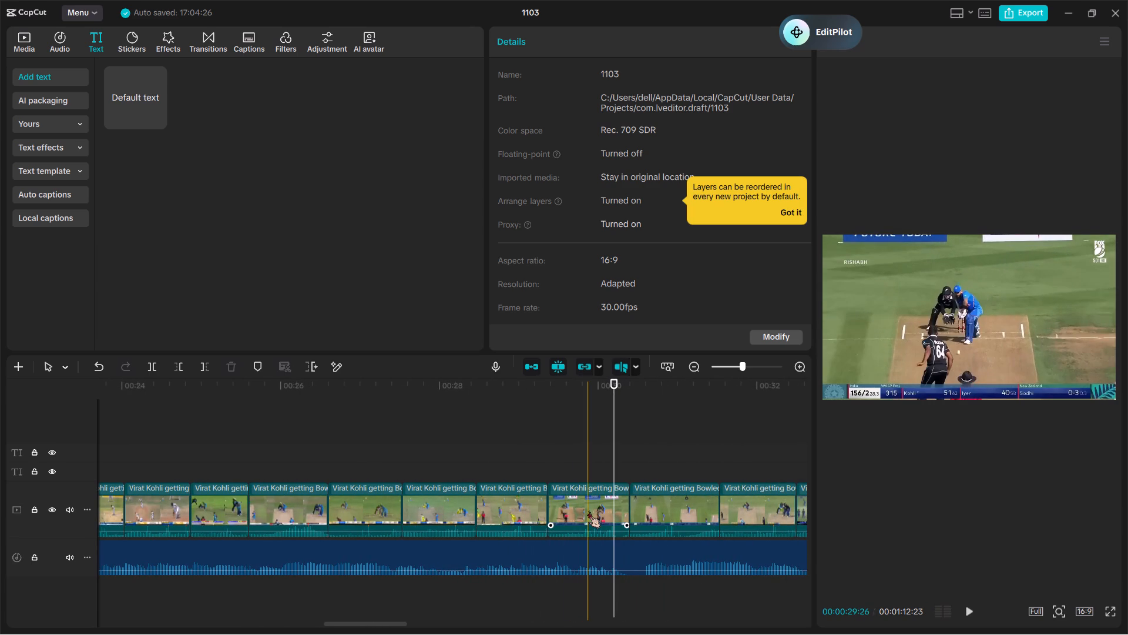
pyautogui.click(588, 511)
pyautogui.press('BackSpace')
# Review the remaining montage clips and trim the start of the 62-2 Sri Lanka clip at 00:00:32:01.
pyautogui.press('space')
pyautogui.press('space')
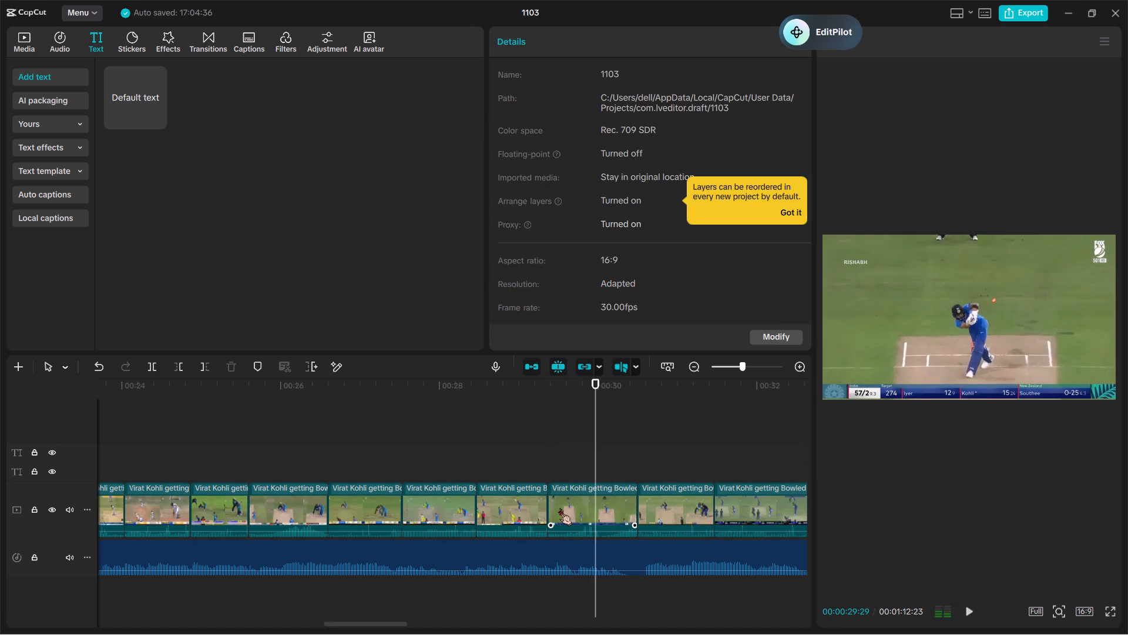
pyautogui.press('space')
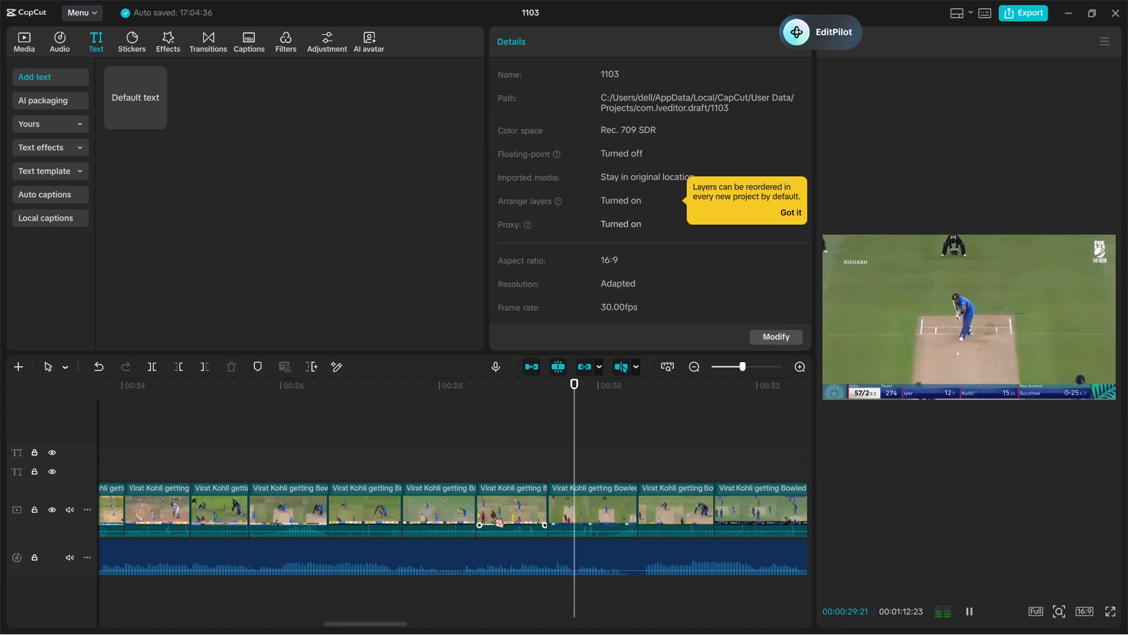
pyautogui.press('space')
pyautogui.press('space')
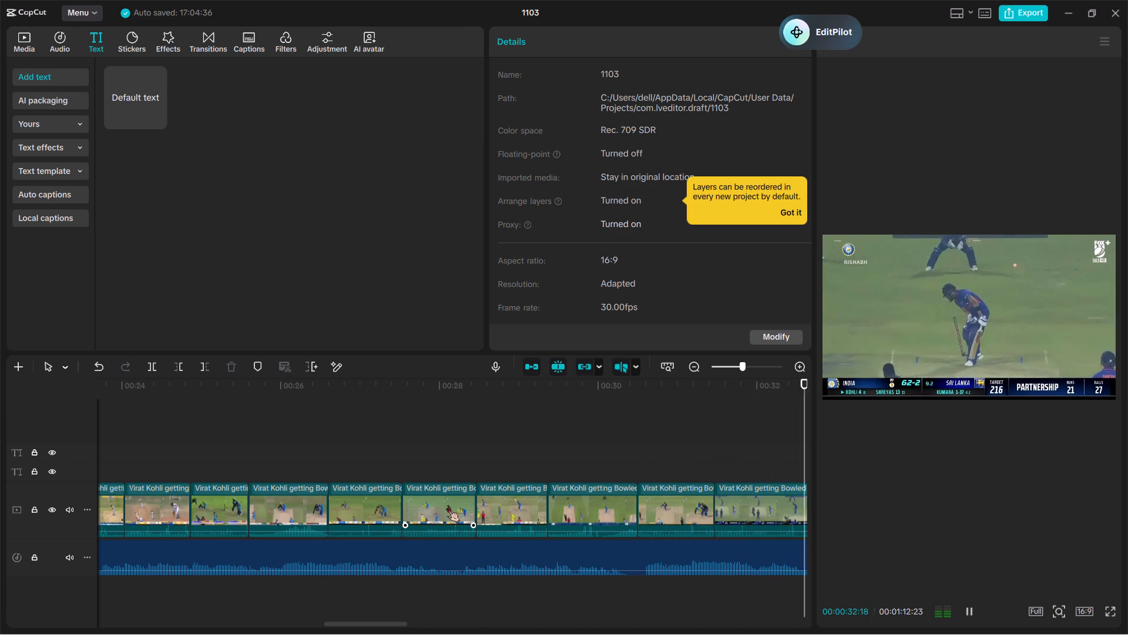
pyautogui.press('space')
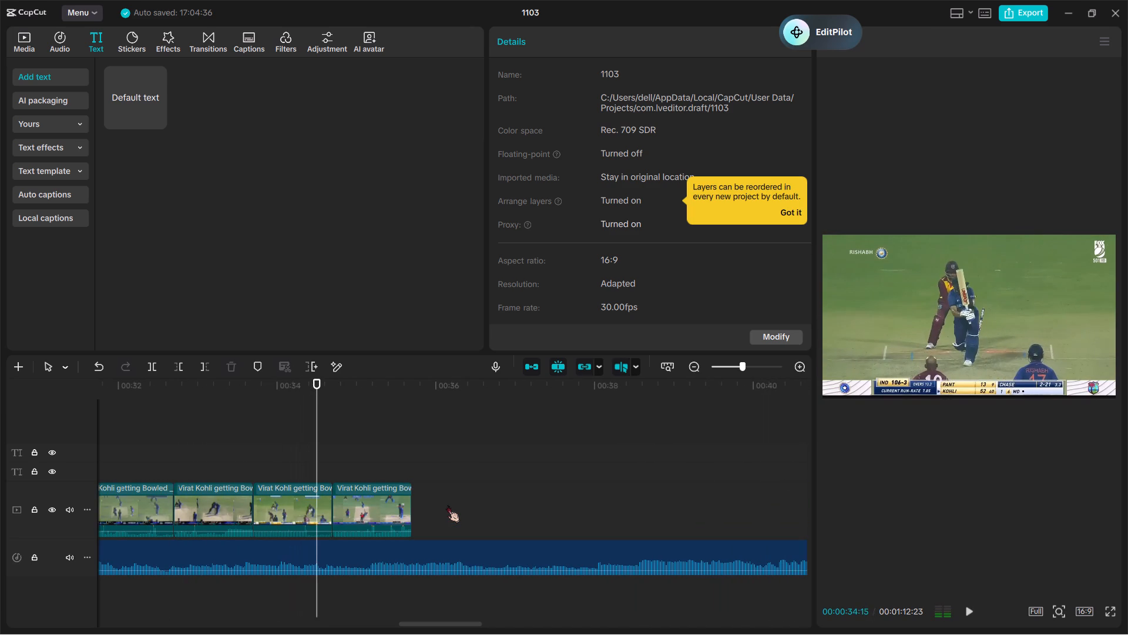
pyautogui.hscroll(1, 447, 505)
pyautogui.press('space')
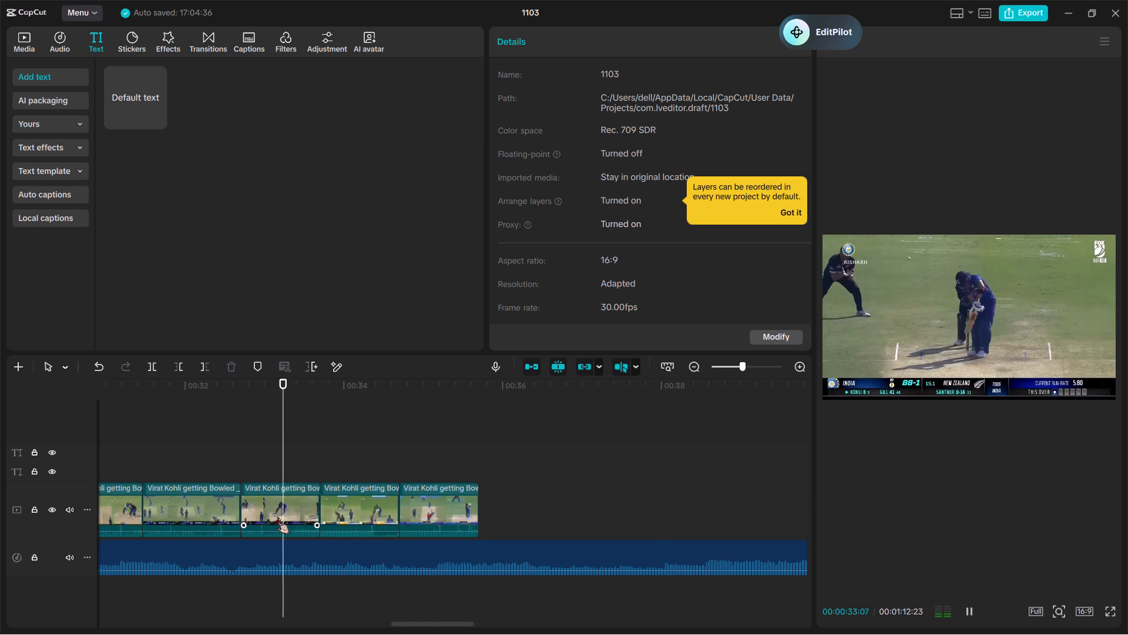
pyautogui.press('space')
pyautogui.hscroll(1, 277, 517)
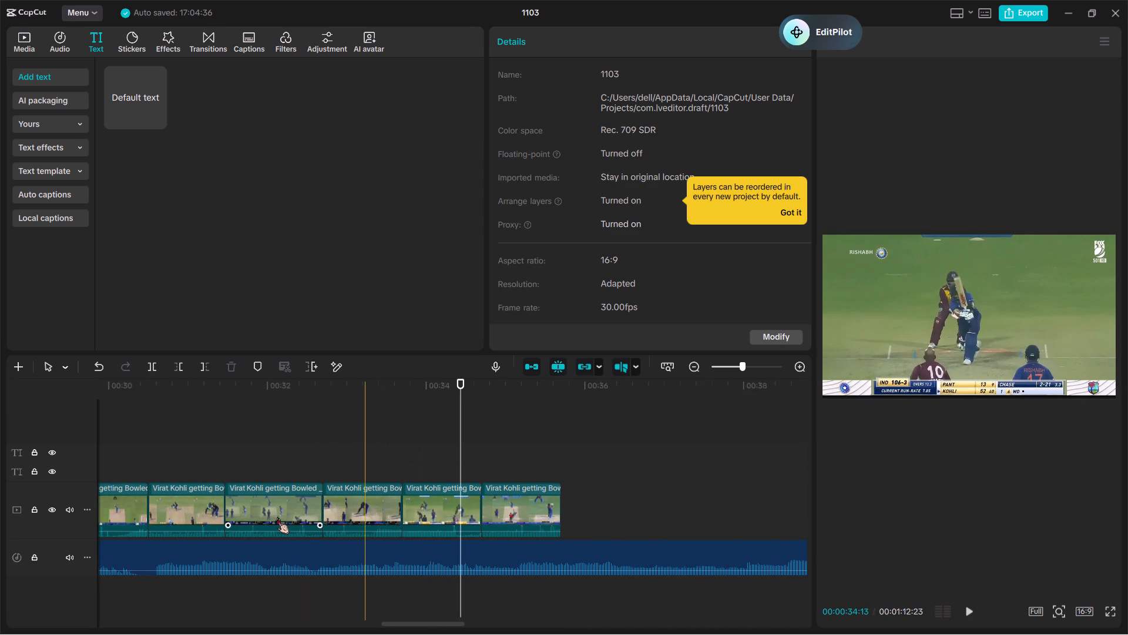
pyautogui.press('space')
pyautogui.press('space')
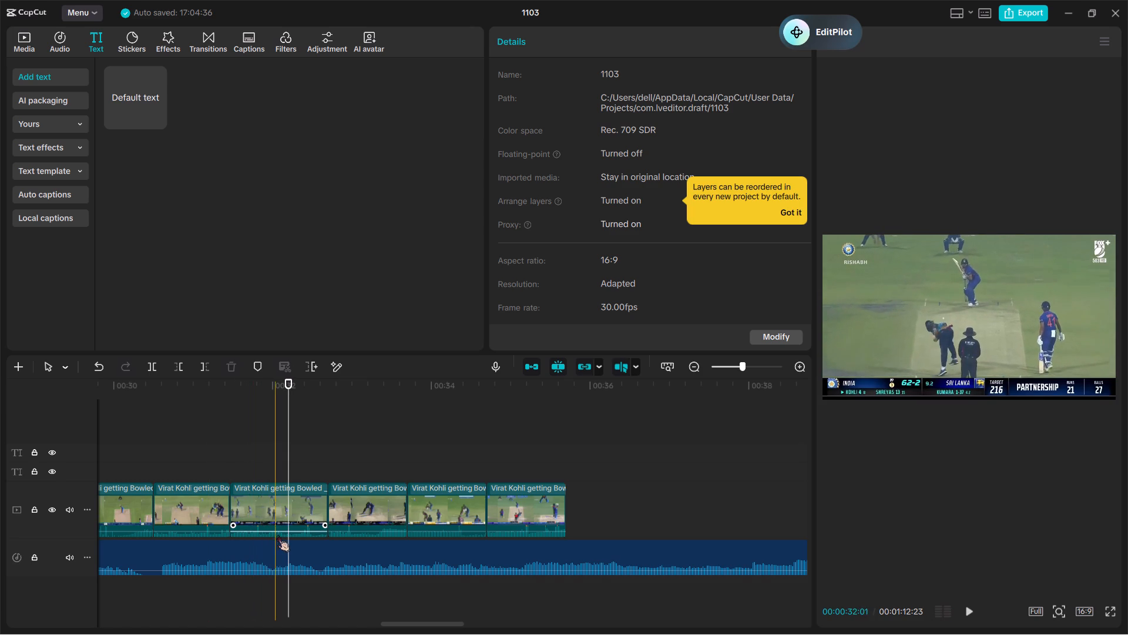
pyautogui.press('q')
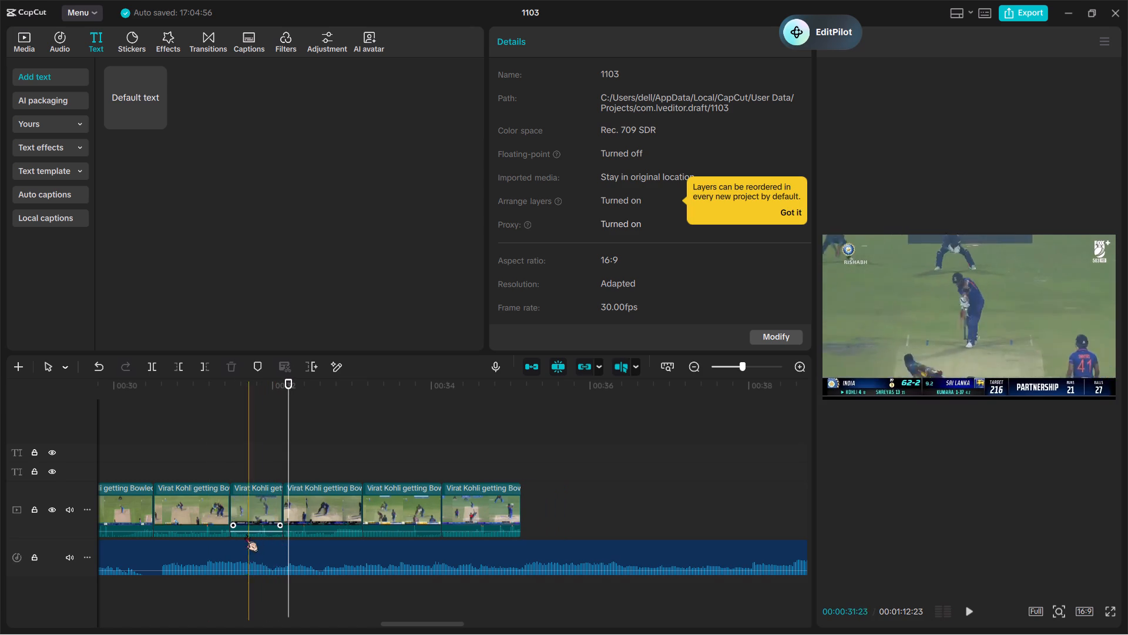
# Play the montage's ending, and replay from the Gambhir interview to the IND 220-6 clip to check the pacing.
pyautogui.press('space')
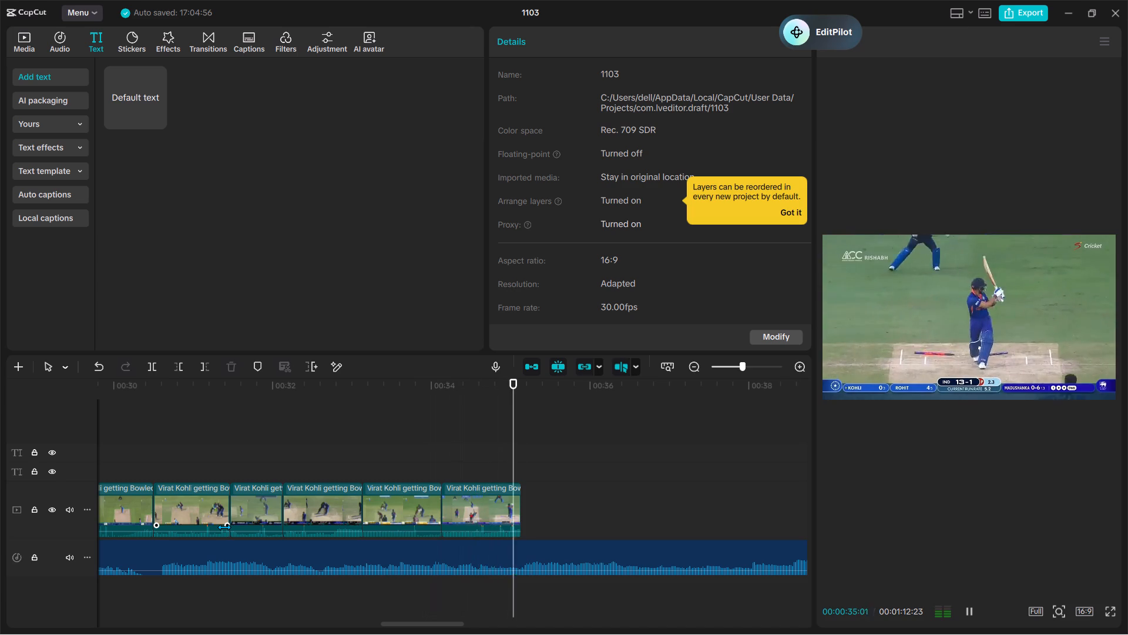
pyautogui.press('space')
pyautogui.hscroll(1, 224, 527)
pyautogui.keyDown('ctrl'); pyautogui.scroll(-4, 224, 527); pyautogui.keyUp('ctrl')
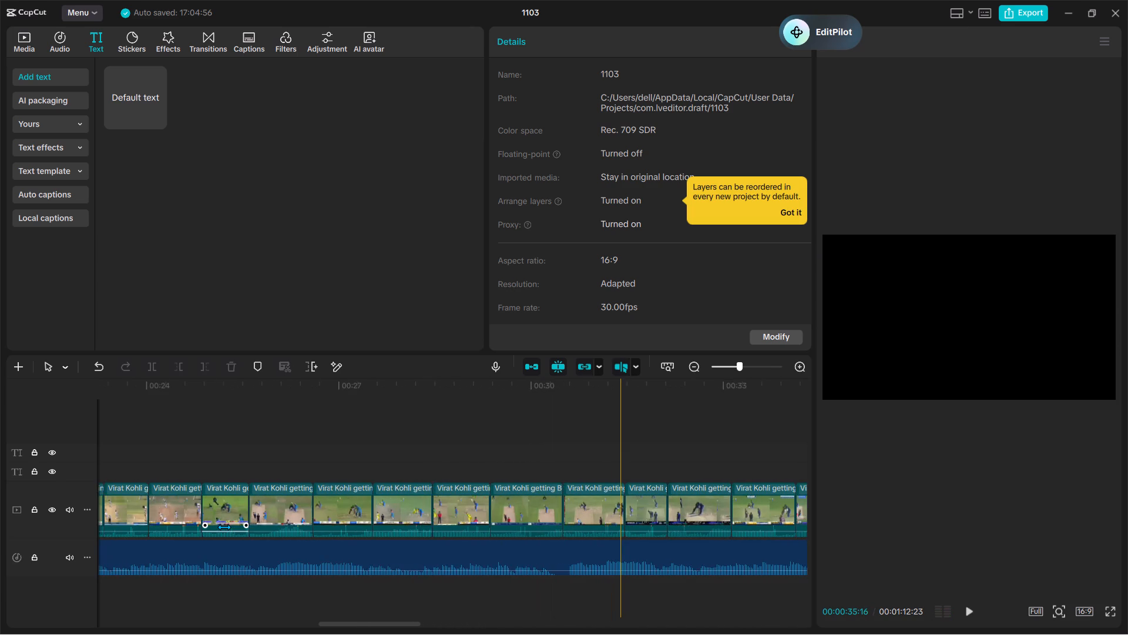
pyautogui.keyDown('ctrl'); pyautogui.scroll(-8, 224, 527); pyautogui.keyUp('ctrl')
pyautogui.press('space')
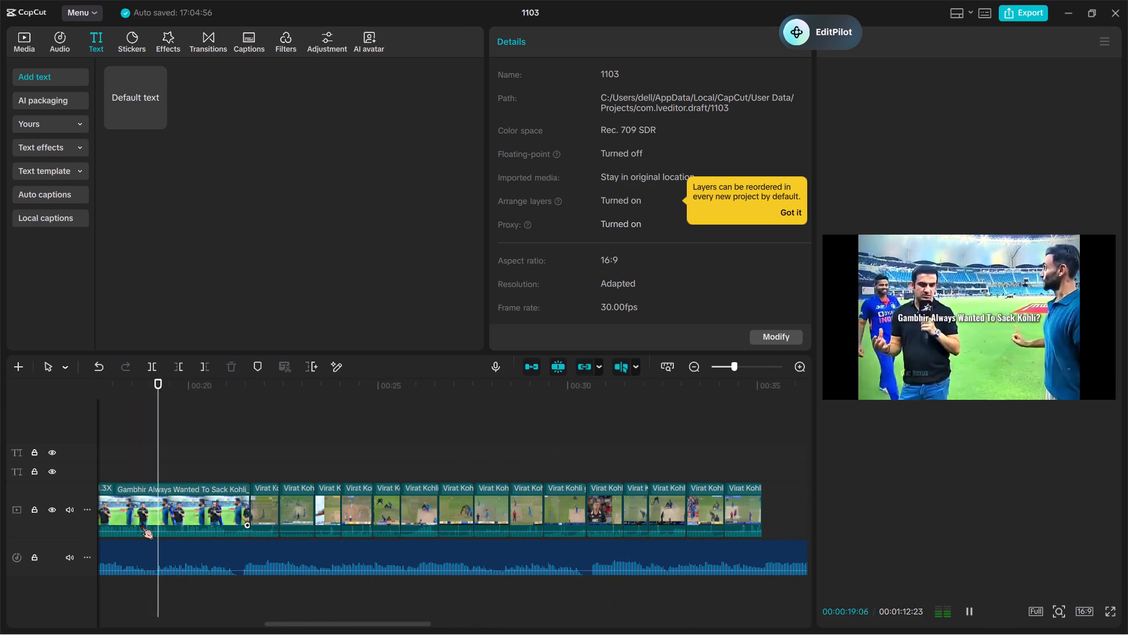
pyautogui.hscroll(-1, 141, 522)
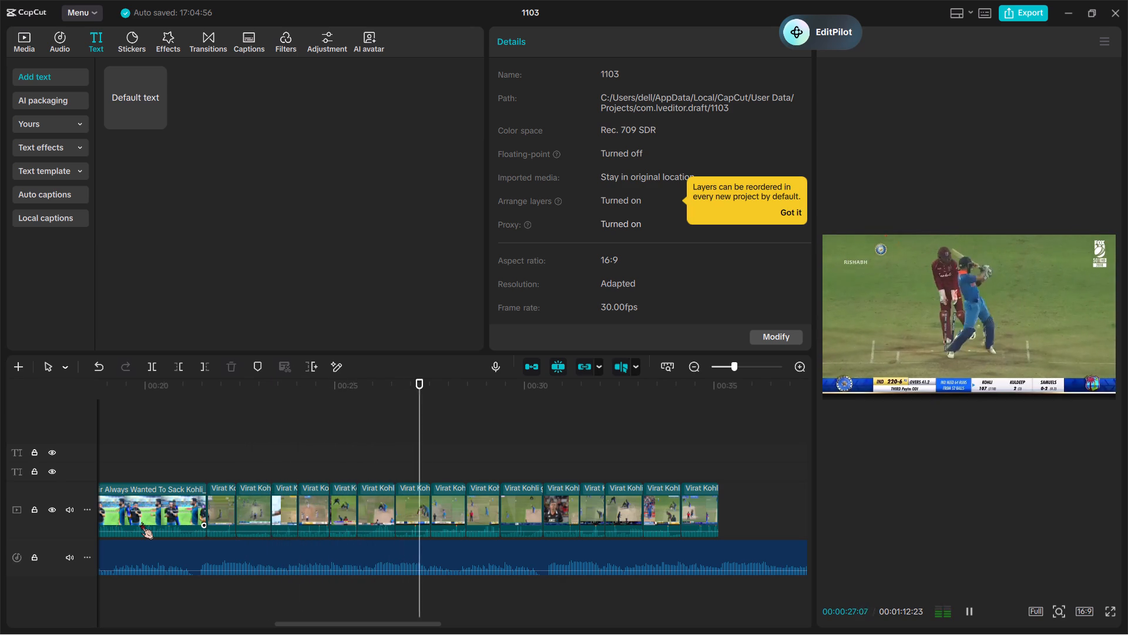
pyautogui.press('space')
# Delete the IND 118-3 and IND 156-3 clips between the 179-7 and 220-6 dismissals, and replay the join.
pyautogui.keyDown('ctrl'); pyautogui.scroll(16, 141, 522); pyautogui.keyUp('ctrl')
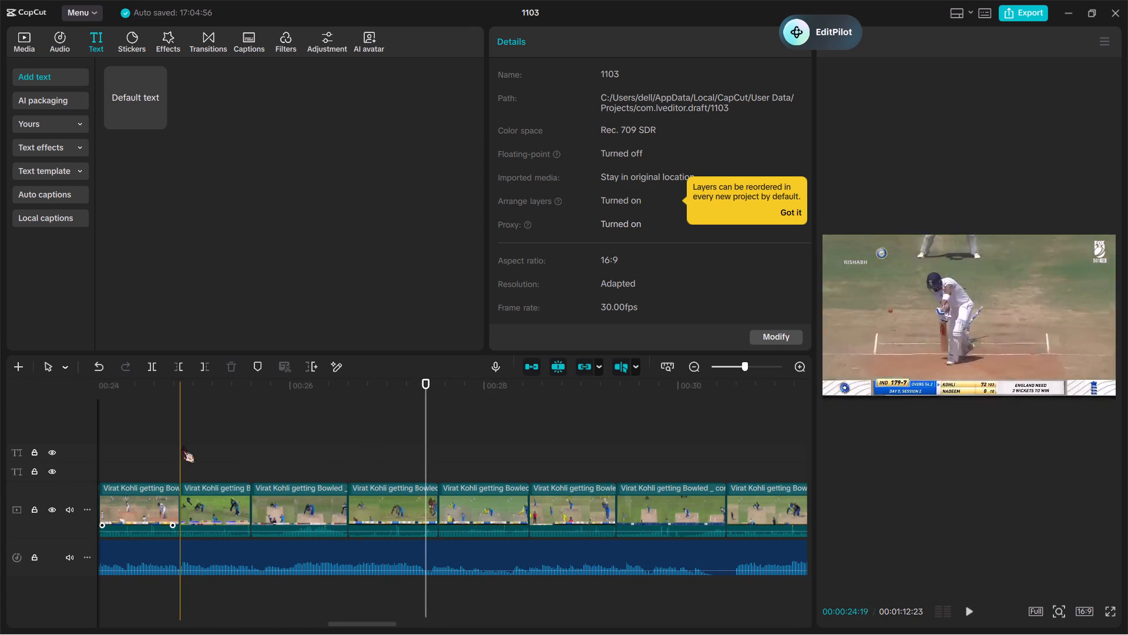
pyautogui.moveTo(179, 451); pyautogui.dragTo(310, 514)
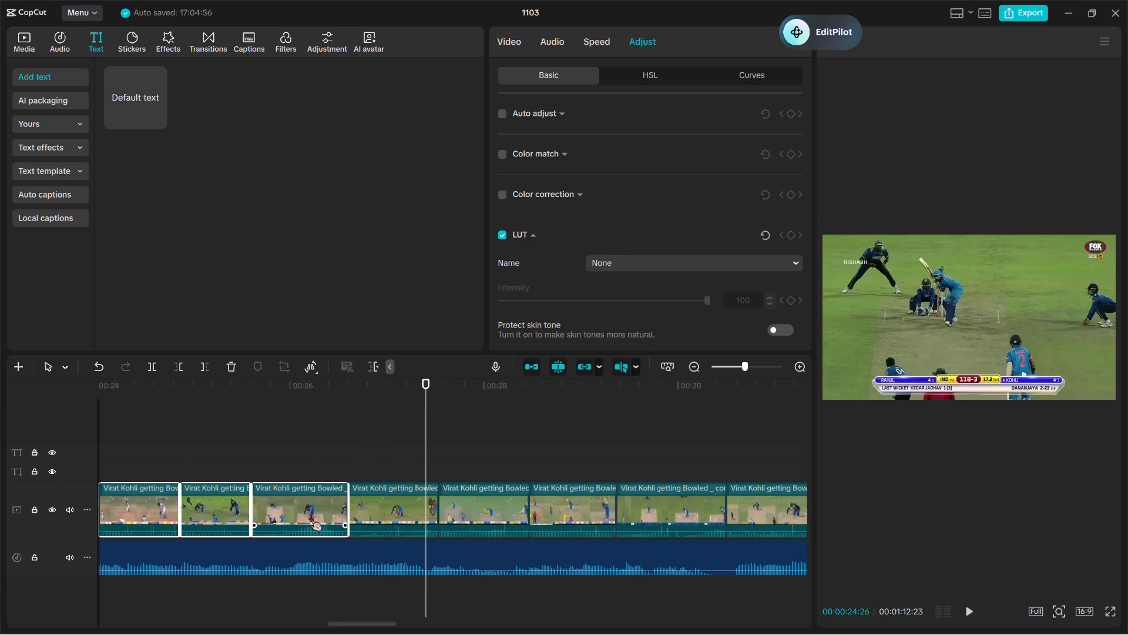
pyautogui.hscroll(1, 310, 514)
pyautogui.click(313, 440)
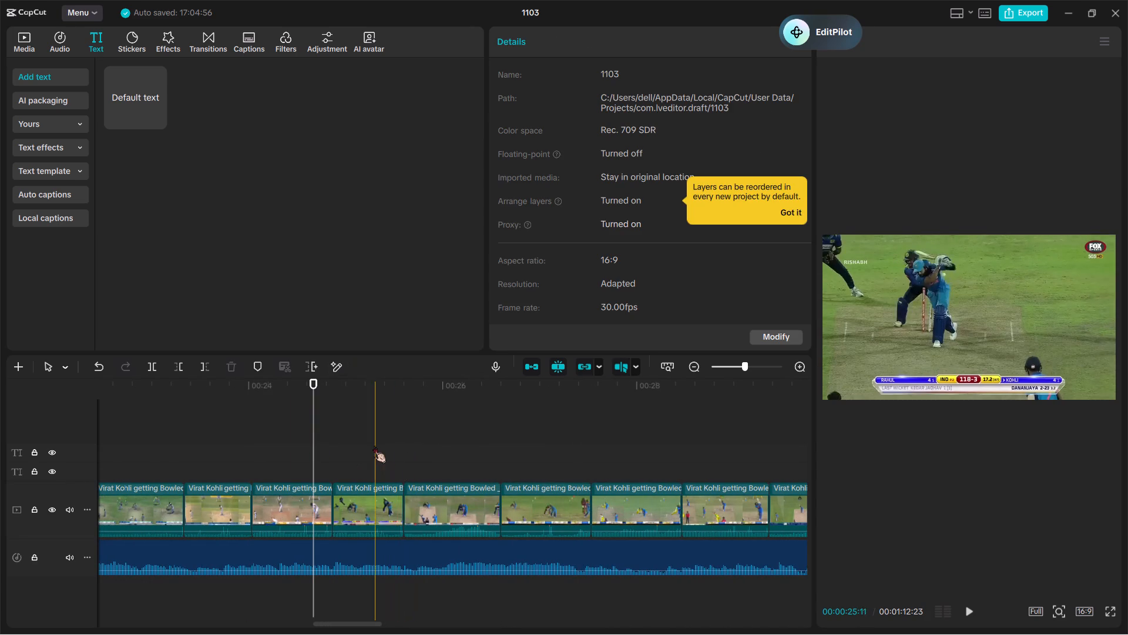
pyautogui.moveTo(374, 446); pyautogui.dragTo(442, 532)
pyautogui.press('BackSpace')
pyautogui.press('space')
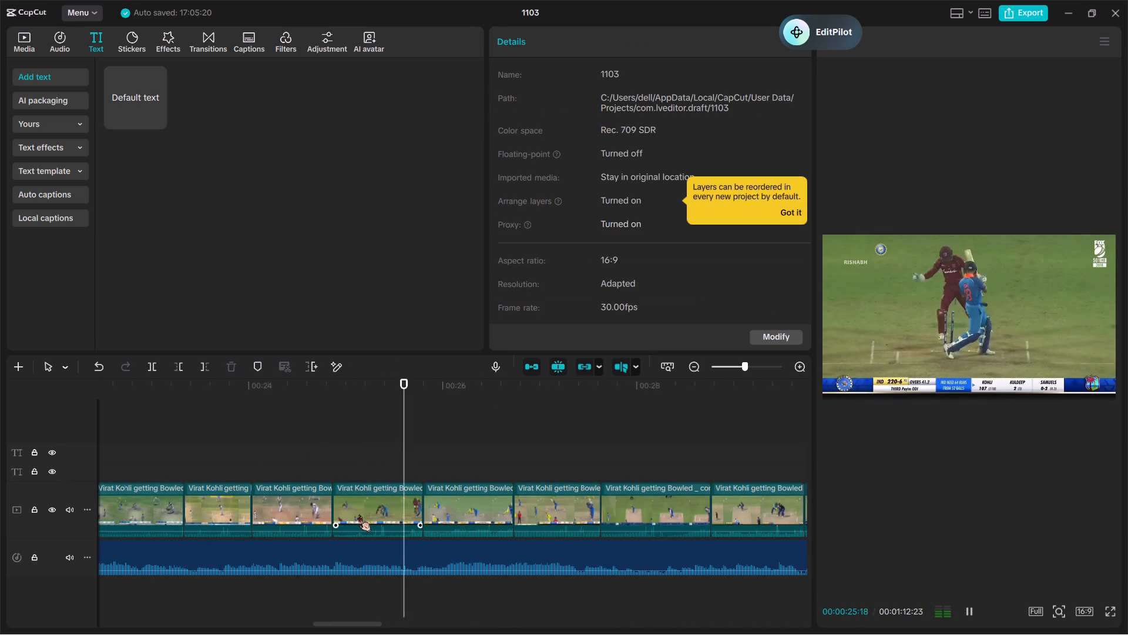
# Delete the Australia clip directly after the IND 220-6 dismissal, and replay the montage from that join through its ending.
pyautogui.press('space')
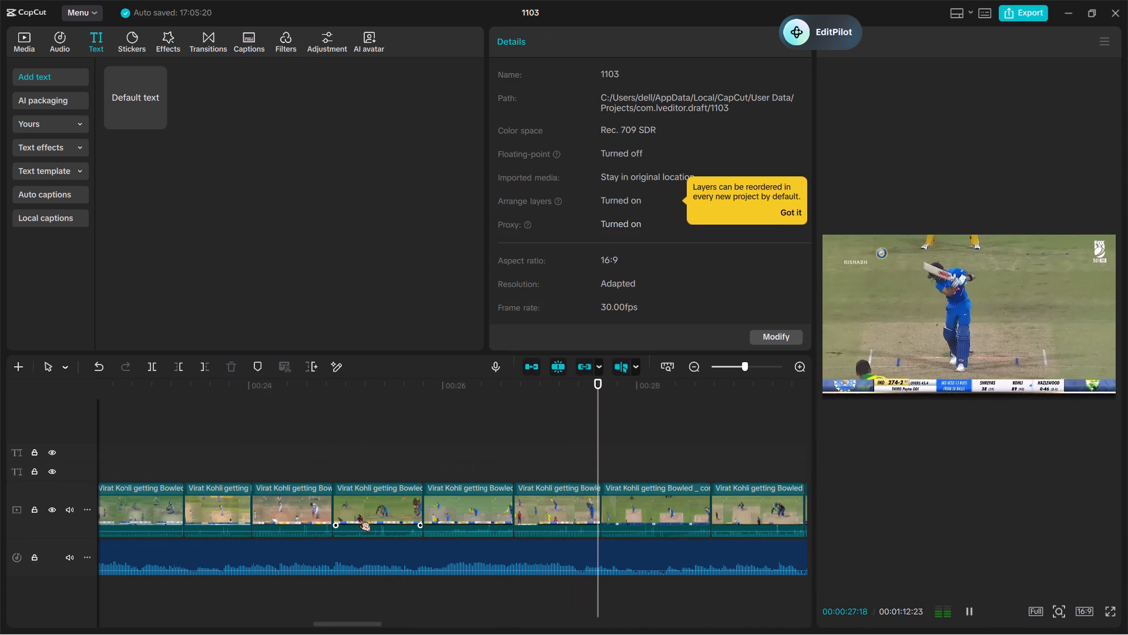
pyautogui.click(442, 519)
pyautogui.press('BackSpace')
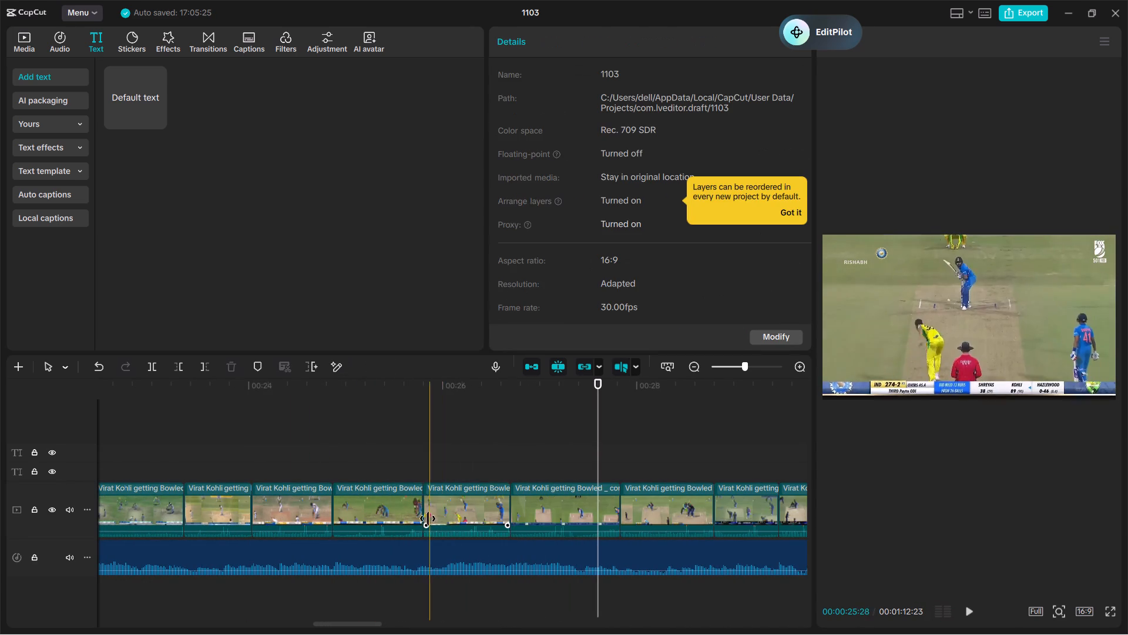
pyautogui.press('space')
pyautogui.hscroll(-1, 425, 519)
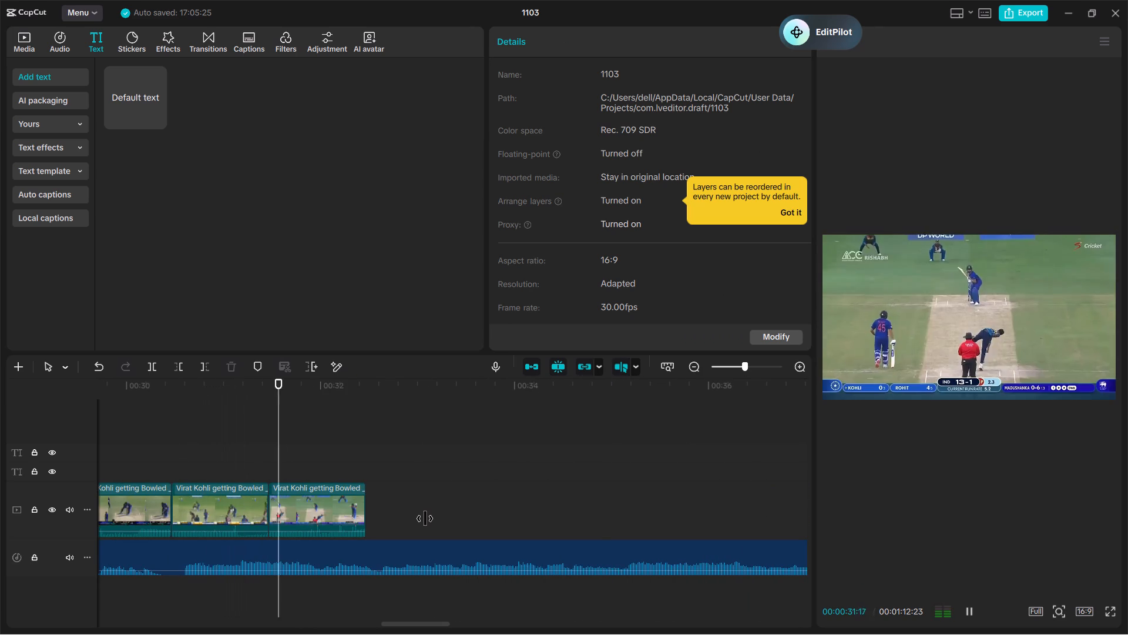
pyautogui.press('space')
pyautogui.press('space')
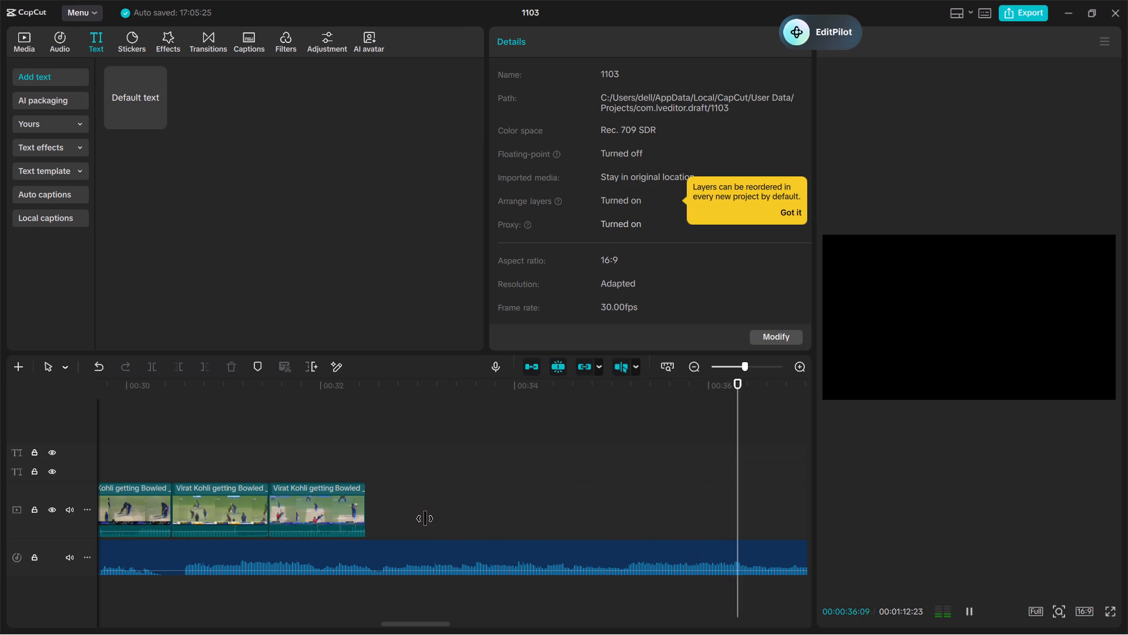
pyautogui.press('space')
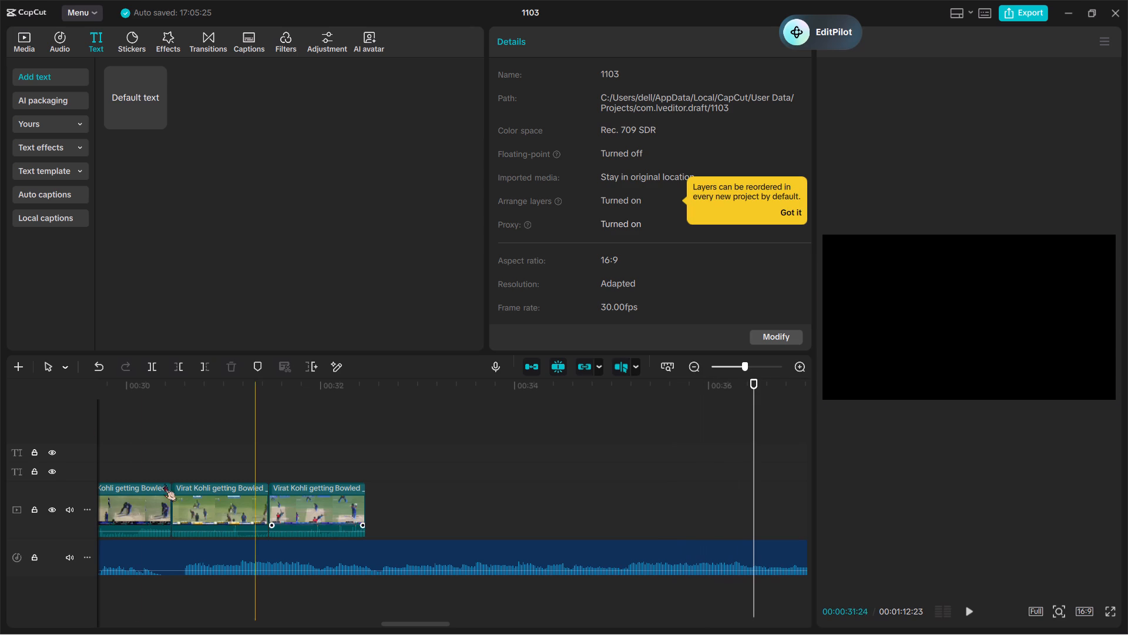
# Copy the black.png background clip at the start of the timeline, and go to the empty space after the montage.
pyautogui.hscroll(1, 152, 486)
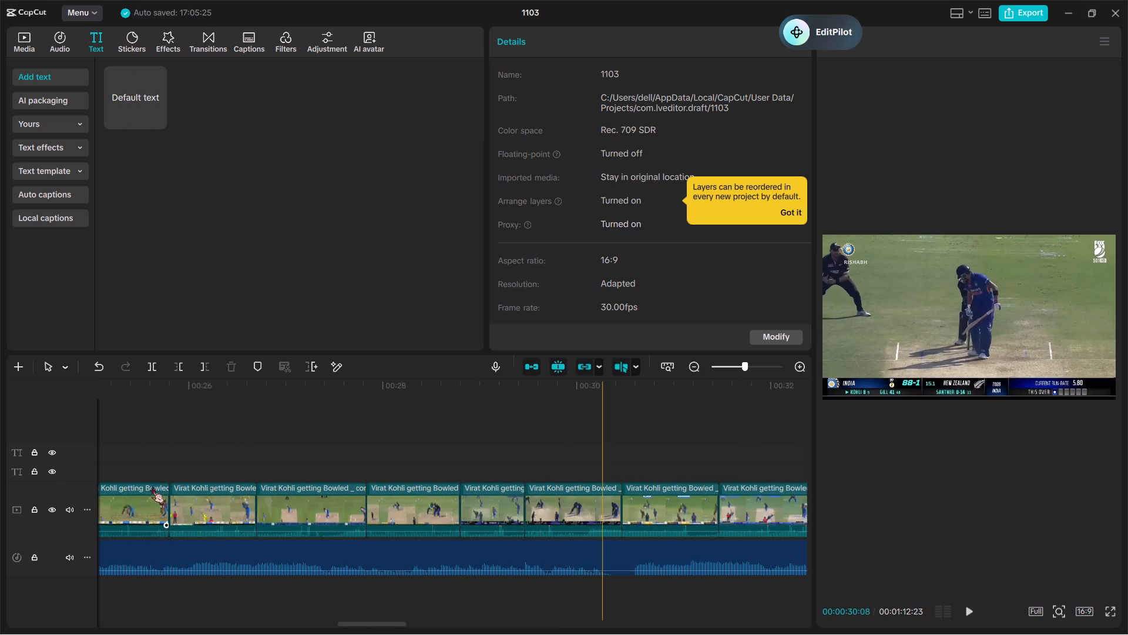
pyautogui.hscroll(2, 152, 486)
pyautogui.scroll(-2, 238, 509)
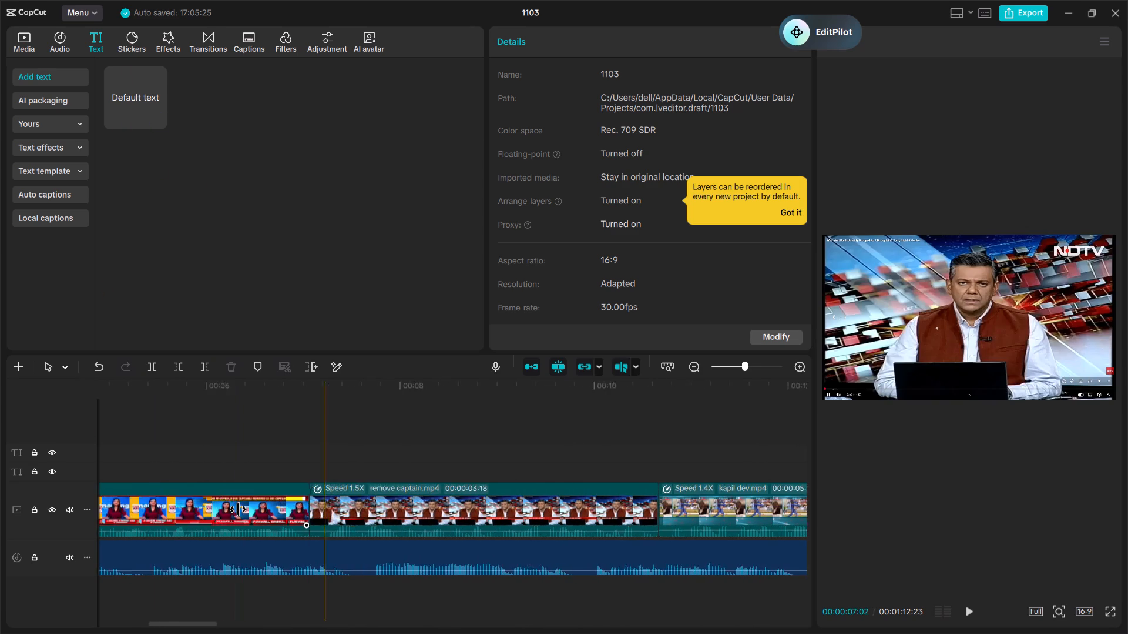
pyautogui.scroll(-3, 238, 509)
pyautogui.keyDown('ctrl'); pyautogui.scroll(-6, 238, 509); pyautogui.keyUp('ctrl')
pyautogui.click(233, 512)
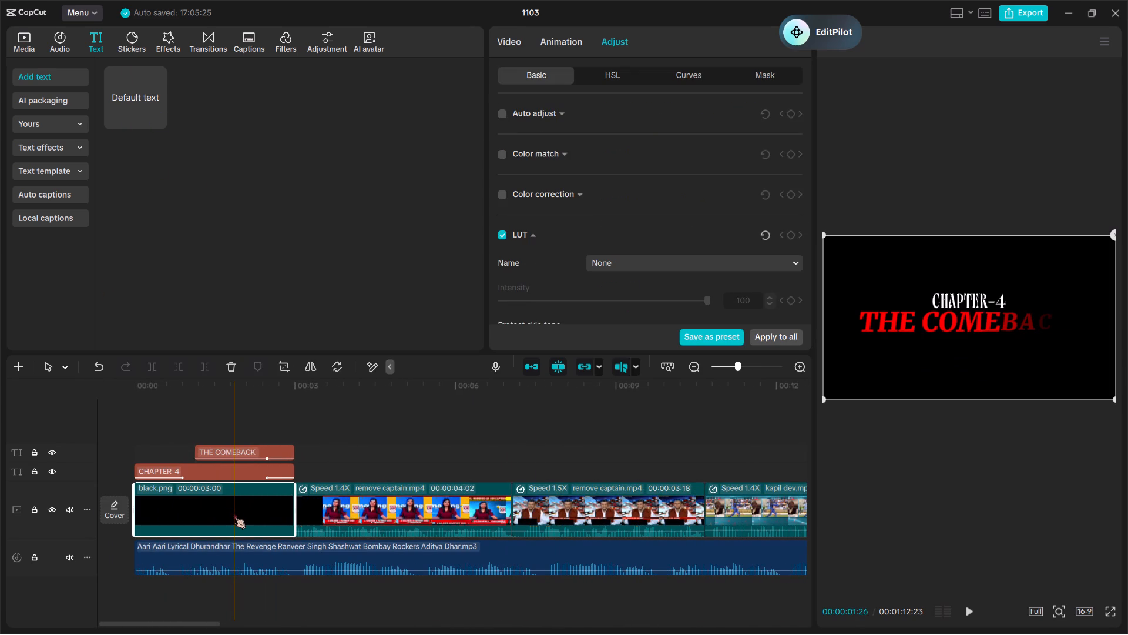
pyautogui.hotkey('ctrl', 'c')
pyautogui.hscroll(-3, 233, 512)
pyautogui.hscroll(-1, 529, 512)
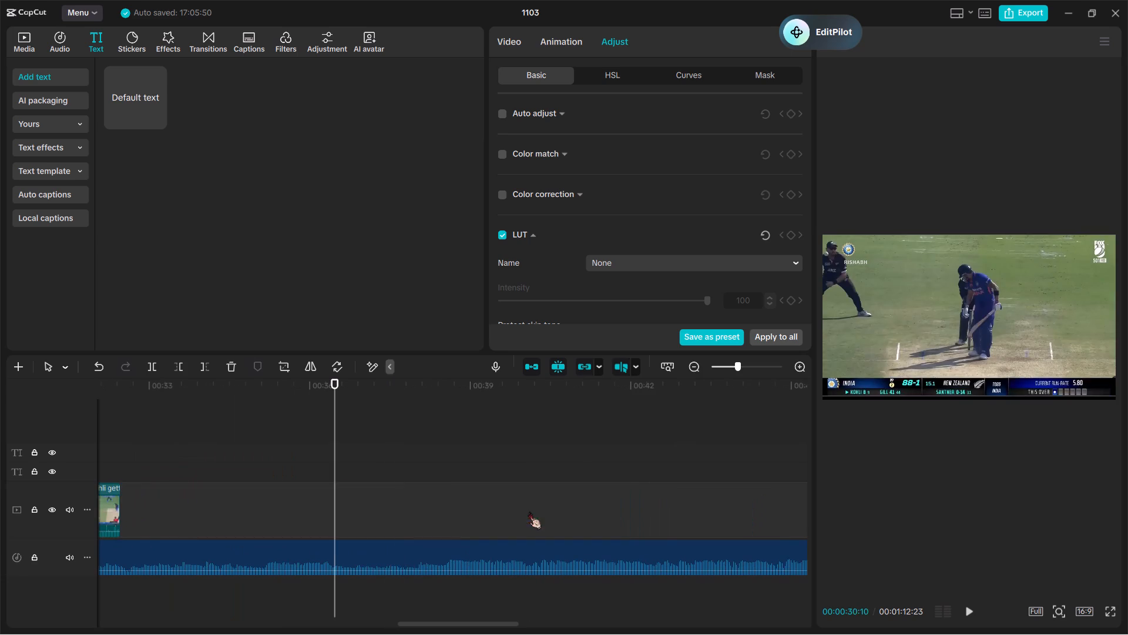
pyautogui.click(286, 504)
pyautogui.hscroll(2, 286, 504)
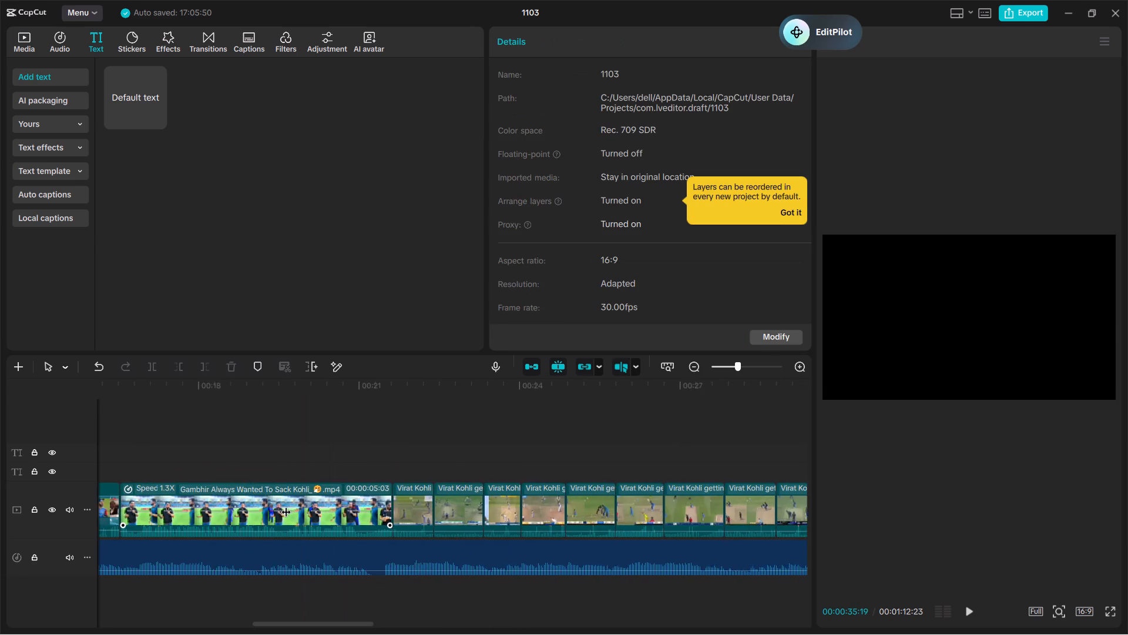
# Listen to the music under the opening title and interviews, and to its stretch beyond the end of the montage.
pyautogui.keyDown('ctrl'); pyautogui.scroll(-12, 286, 504); pyautogui.keyUp('ctrl')
pyautogui.press('space')
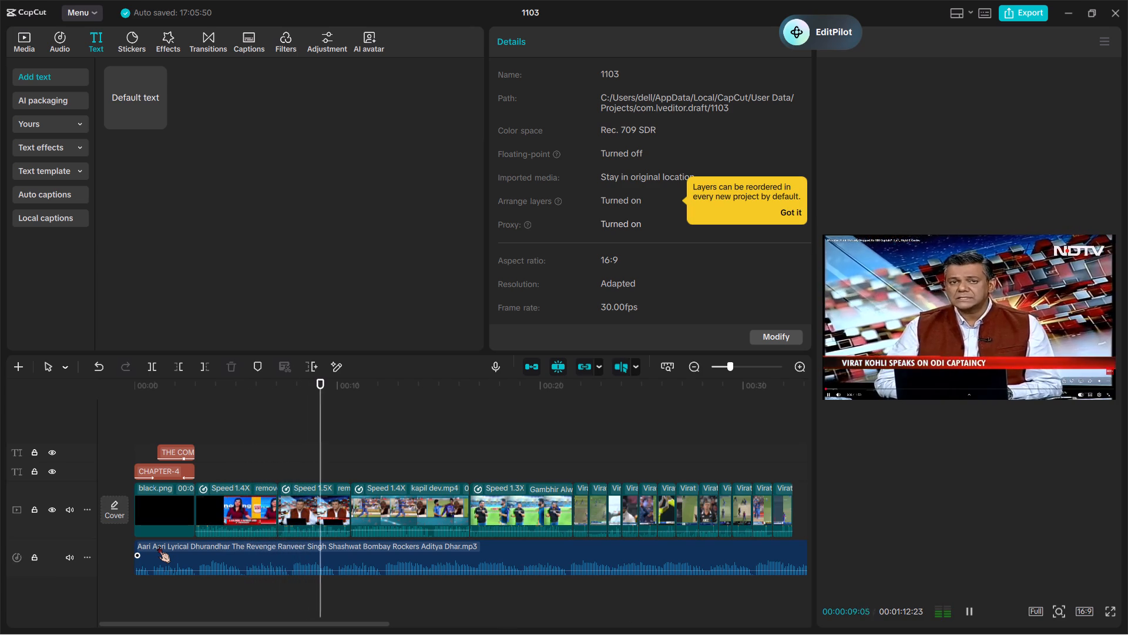
pyautogui.press('space')
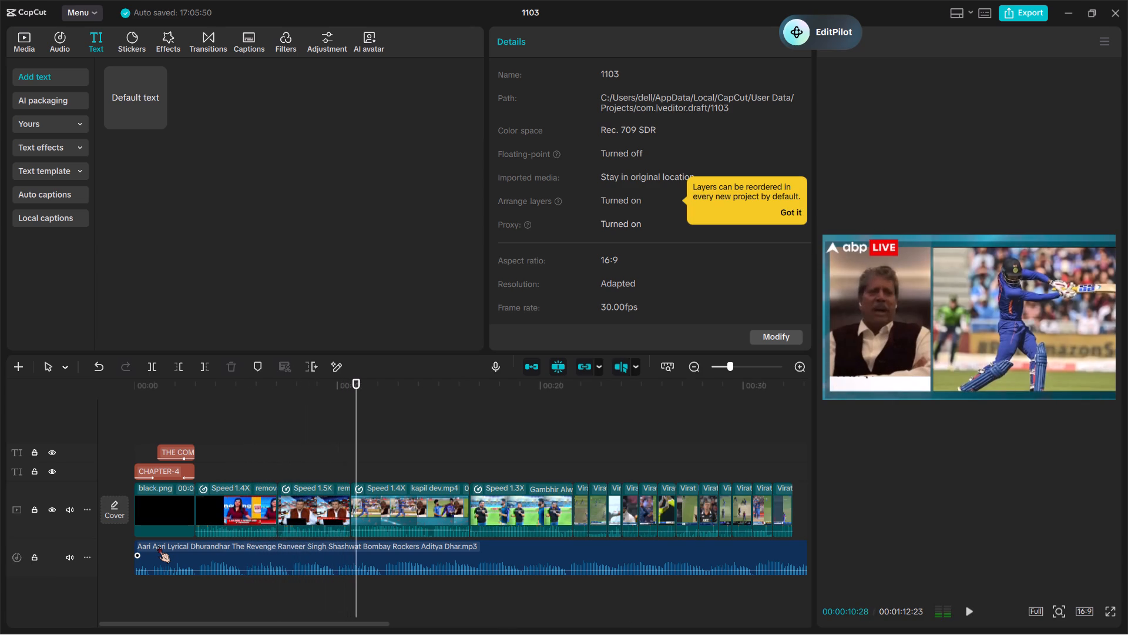
pyautogui.hscroll(-2, 223, 564)
pyautogui.press('space')
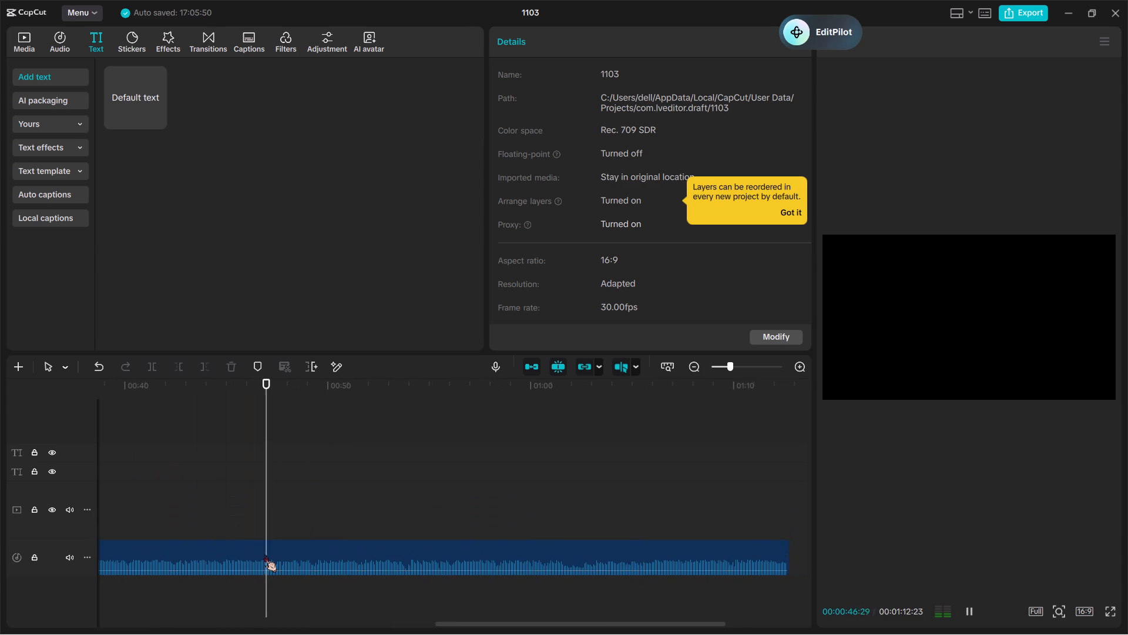
pyautogui.press('space')
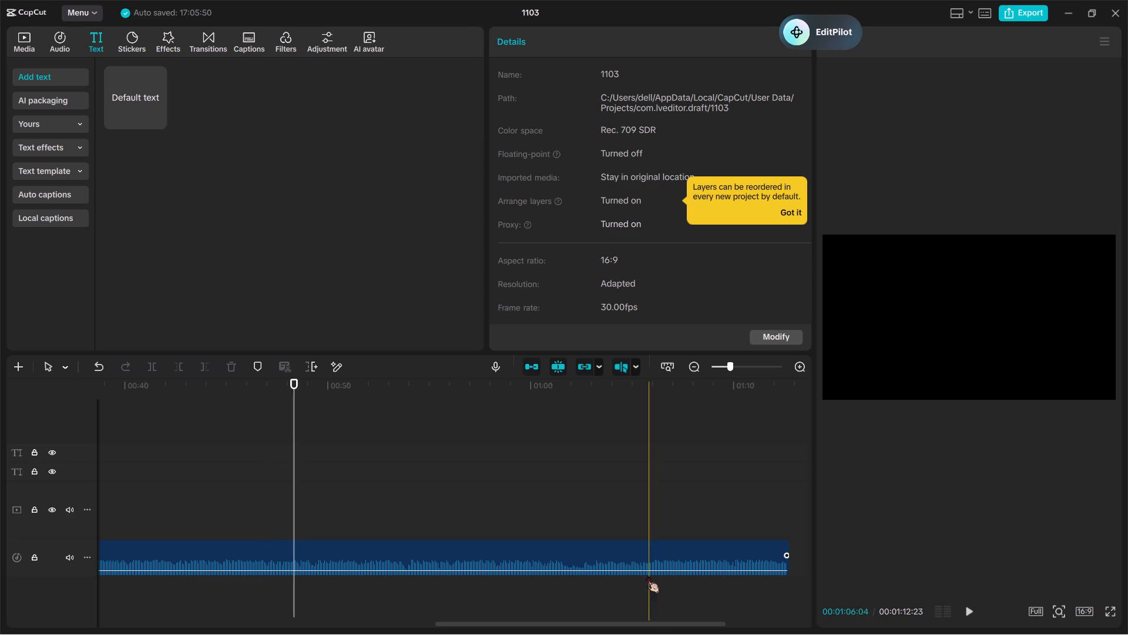
pyautogui.press('space')
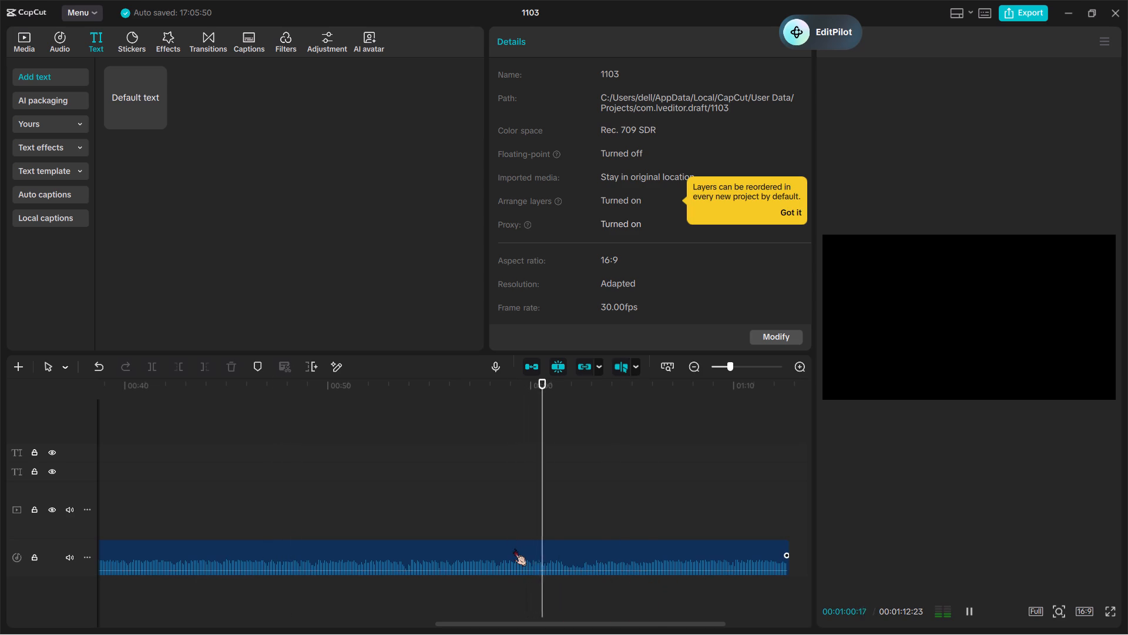
pyautogui.press('space')
pyautogui.keyDown('ctrl'); pyautogui.scroll(10, 516, 549); pyautogui.keyUp('ctrl')
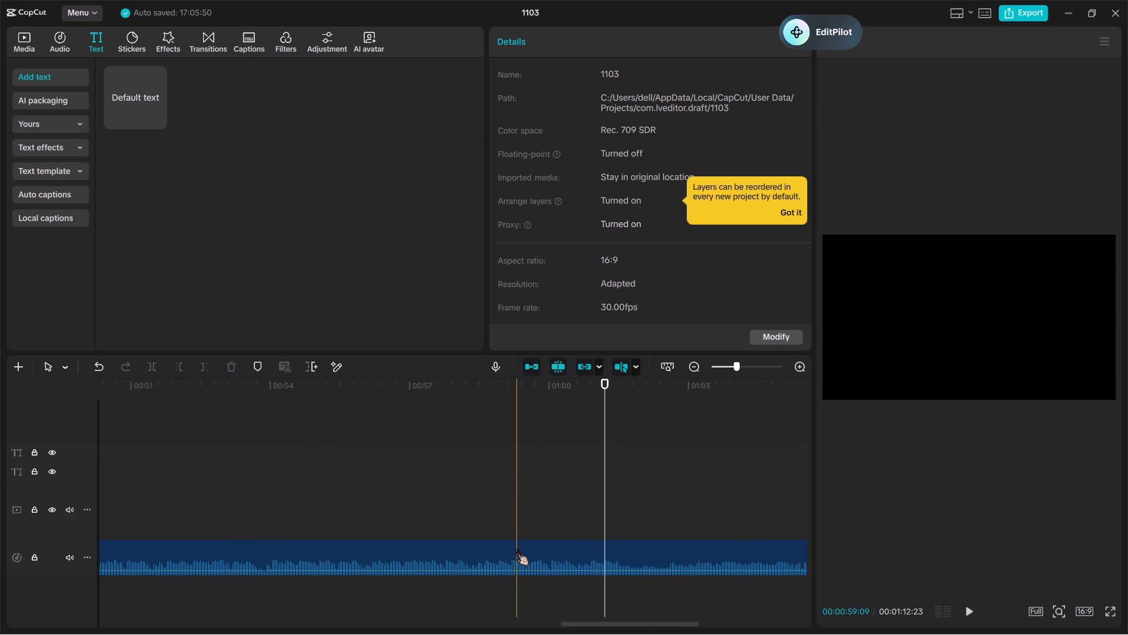
pyautogui.press('space')
pyautogui.hscroll(-1, 567, 550)
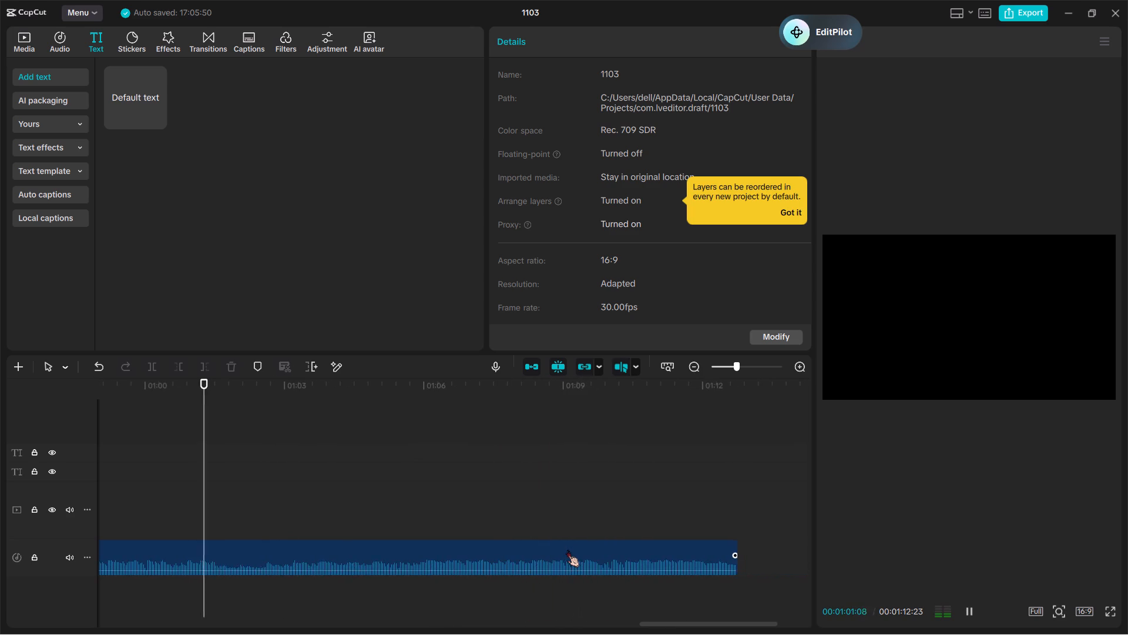
pyautogui.hscroll(-1, 567, 550)
pyautogui.press('space')
pyautogui.hscroll(7, 567, 550)
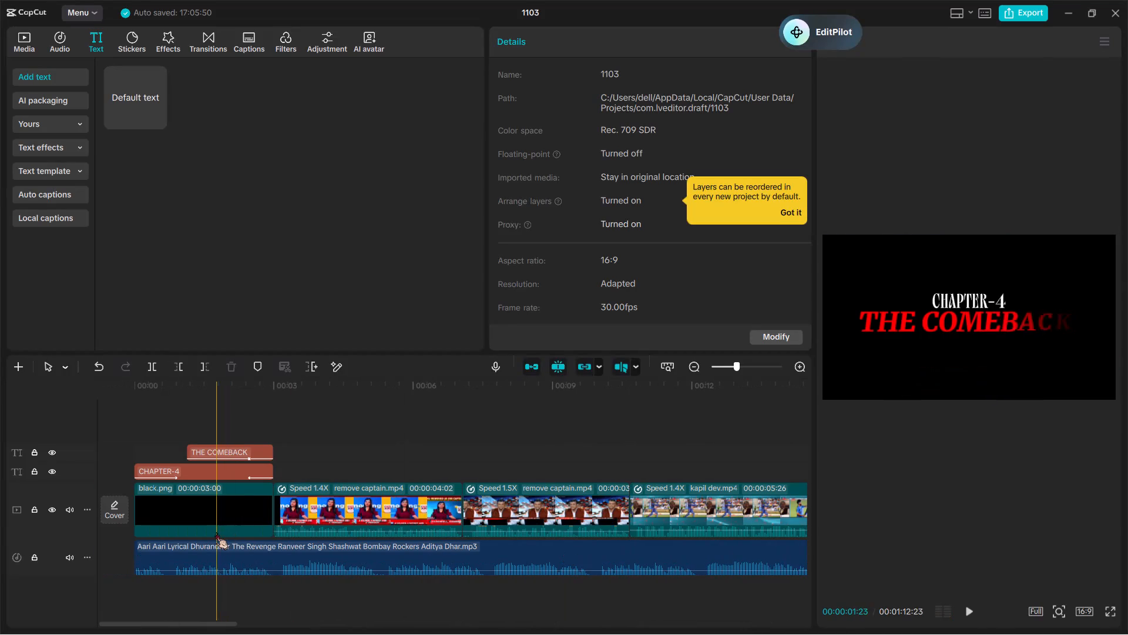
pyautogui.press('space')
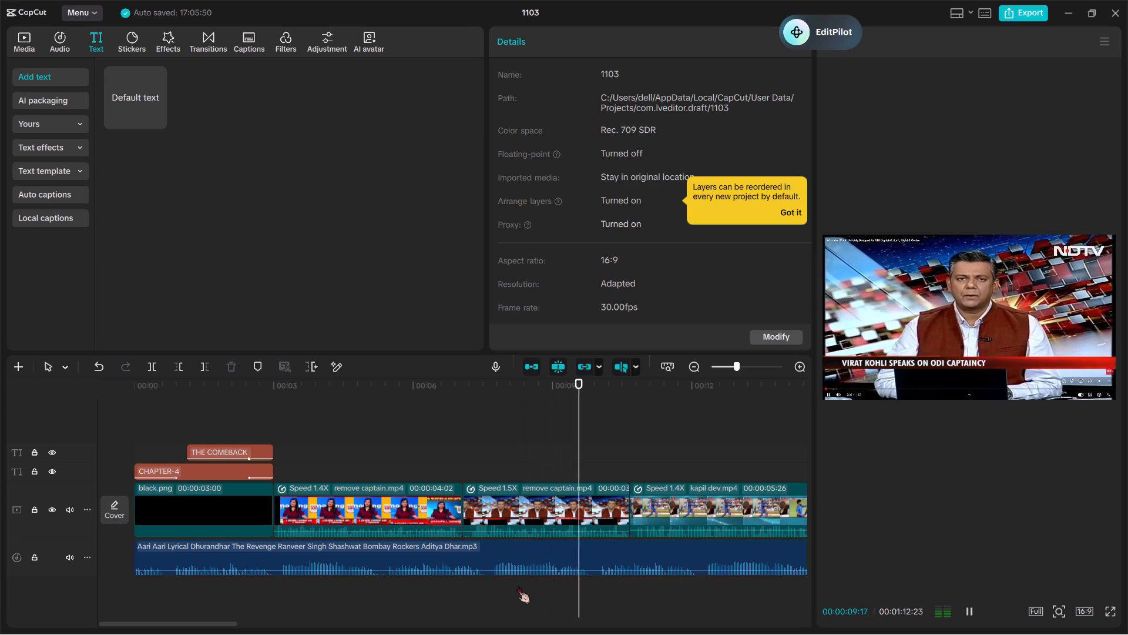
pyautogui.hscroll(-1, 518, 586)
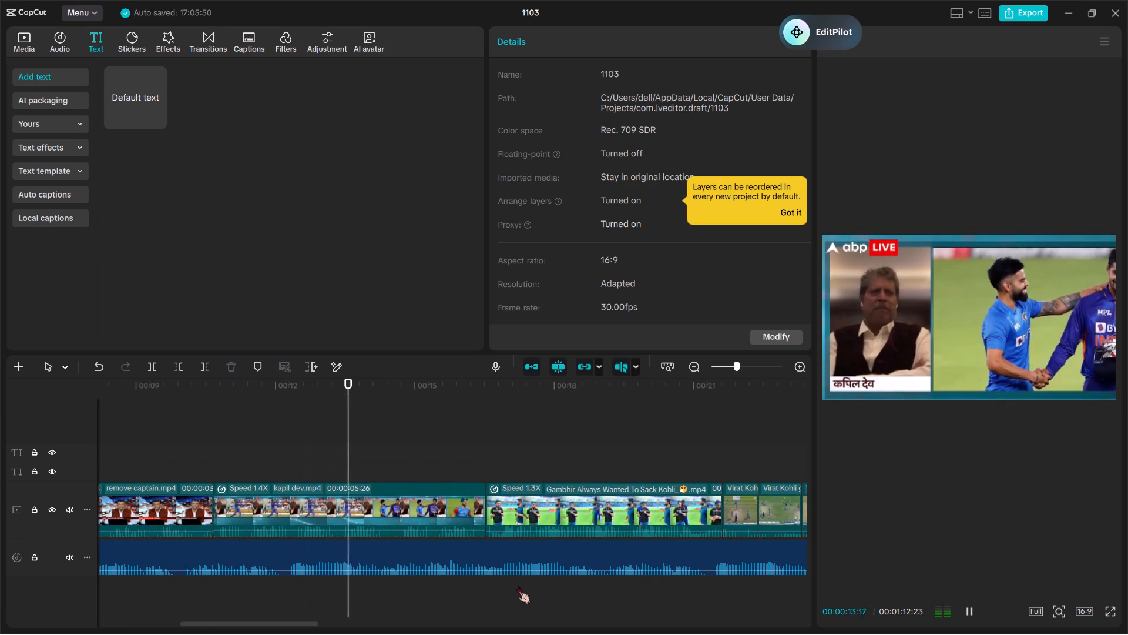
pyautogui.press('space')
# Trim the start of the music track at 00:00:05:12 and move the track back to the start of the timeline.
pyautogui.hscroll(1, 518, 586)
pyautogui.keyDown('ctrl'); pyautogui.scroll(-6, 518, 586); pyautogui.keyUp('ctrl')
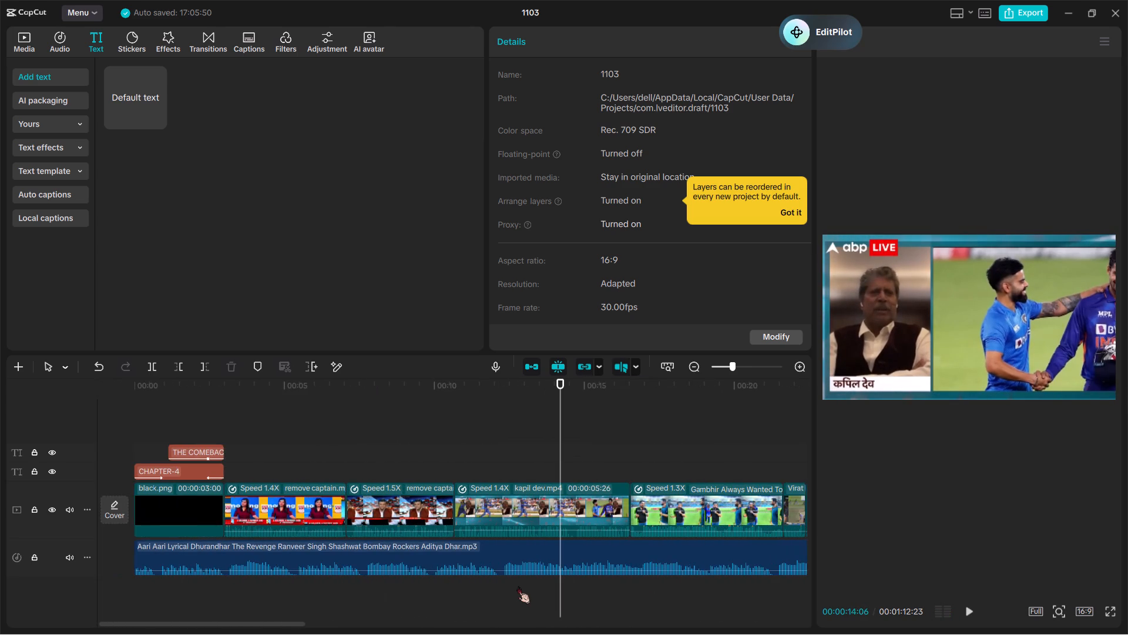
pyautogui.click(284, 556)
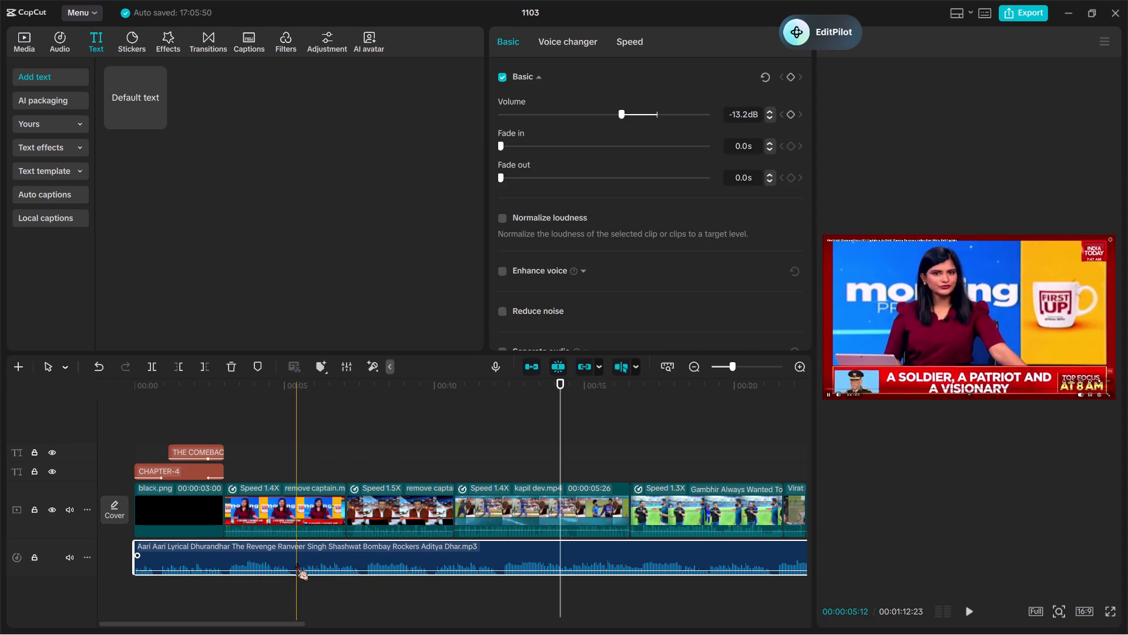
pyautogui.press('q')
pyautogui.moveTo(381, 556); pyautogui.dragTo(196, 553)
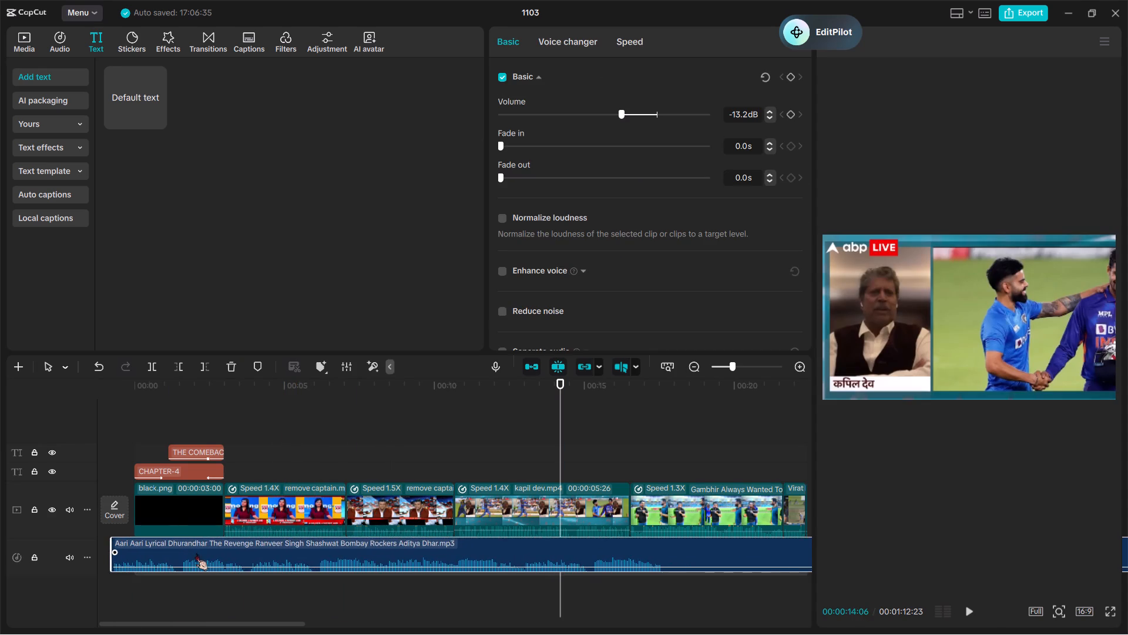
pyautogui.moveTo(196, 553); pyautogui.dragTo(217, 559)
# Play the opening, the Gambhir interview and the dismissal montage to check how the shifted music fits the cuts.
pyautogui.press('space')
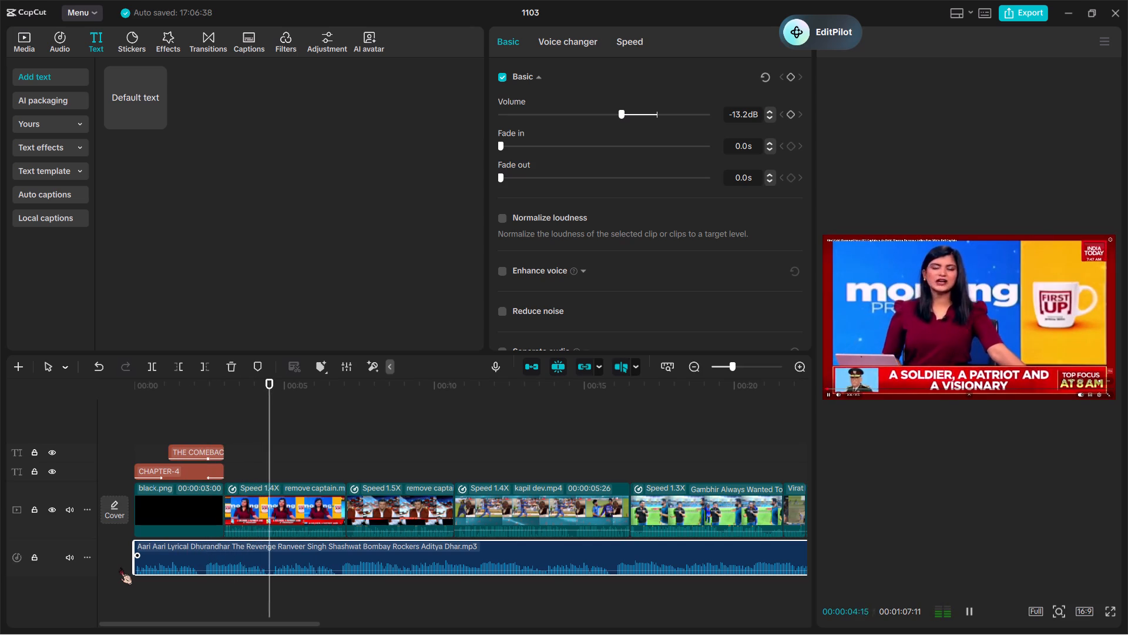
pyautogui.keyDown('ctrl'); pyautogui.scroll(-6, 120, 567); pyautogui.keyUp('ctrl')
pyautogui.hscroll(-1, 425, 613)
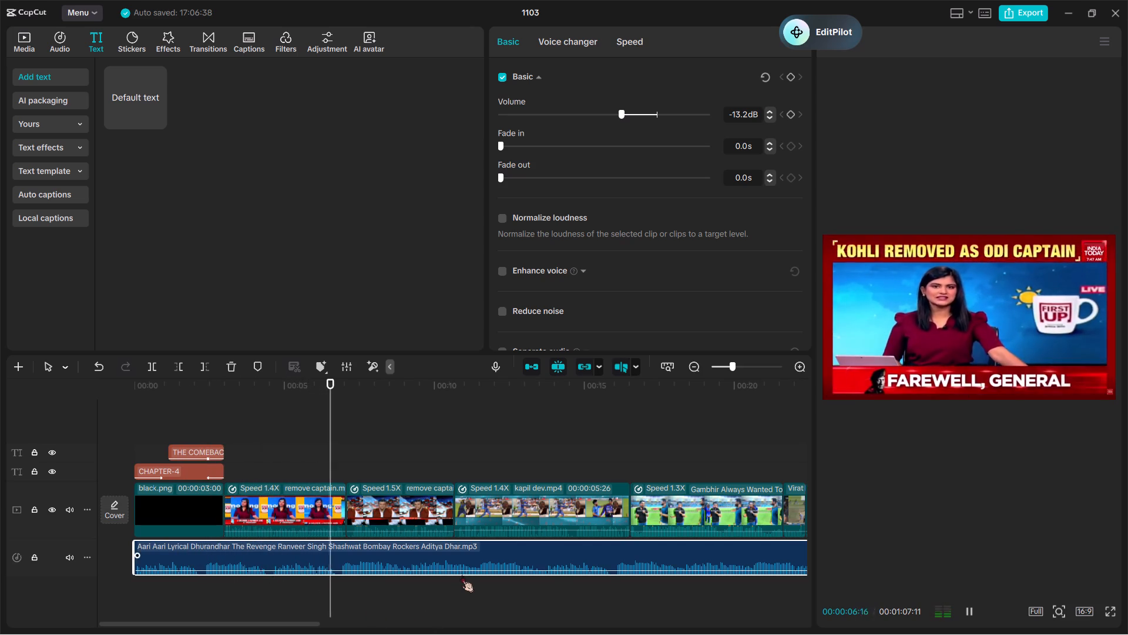
pyautogui.hscroll(-1, 461, 575)
pyautogui.hscroll(-1, 586, 552)
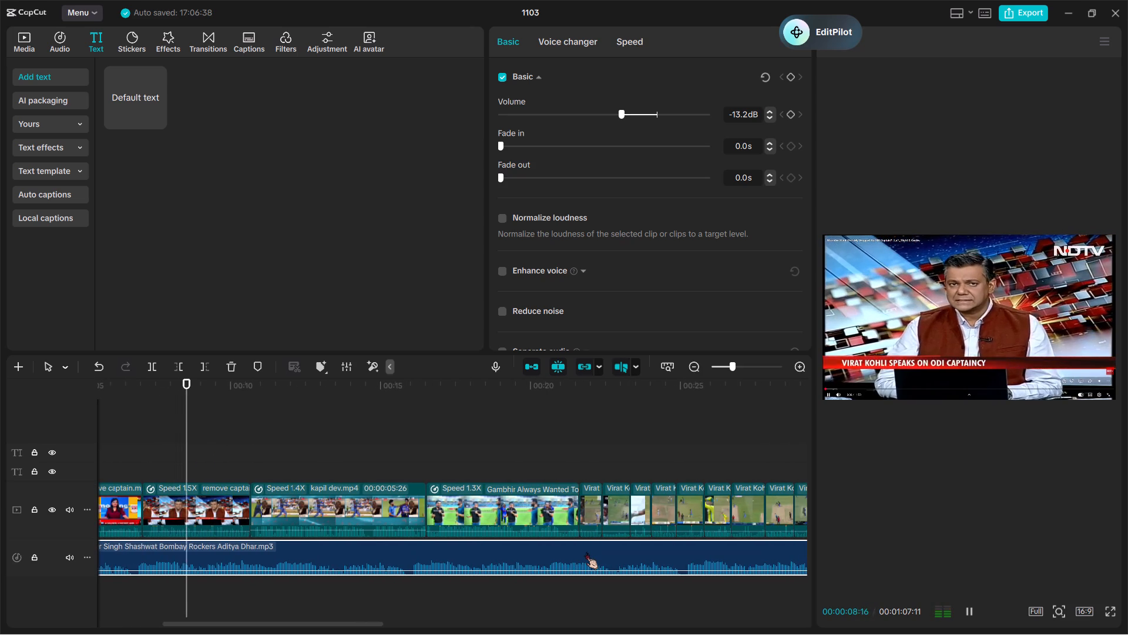
pyautogui.press('space')
pyautogui.hscroll(-2, 586, 552)
pyautogui.press('space')
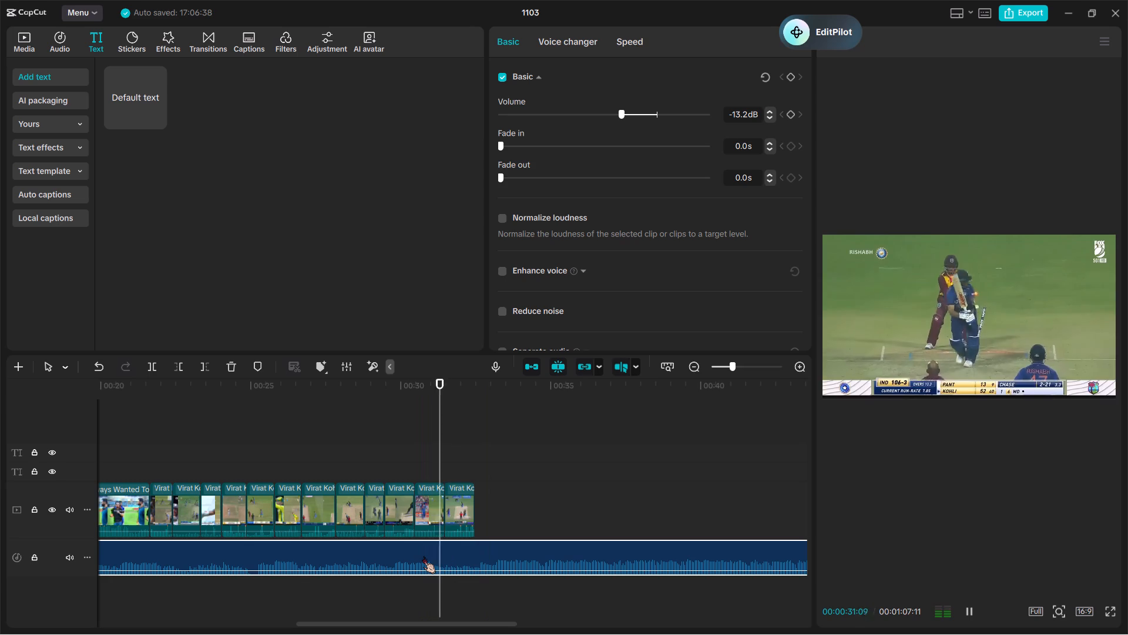
pyautogui.press('space')
pyautogui.hscroll(1, 423, 556)
pyautogui.press('space')
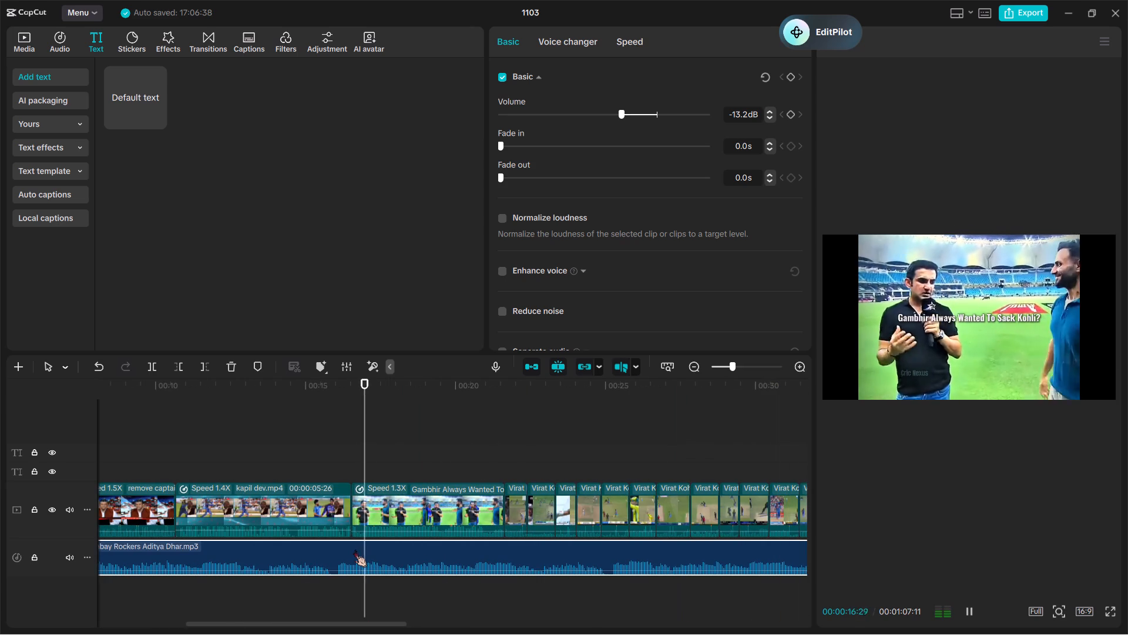
pyautogui.hscroll(-1, 354, 550)
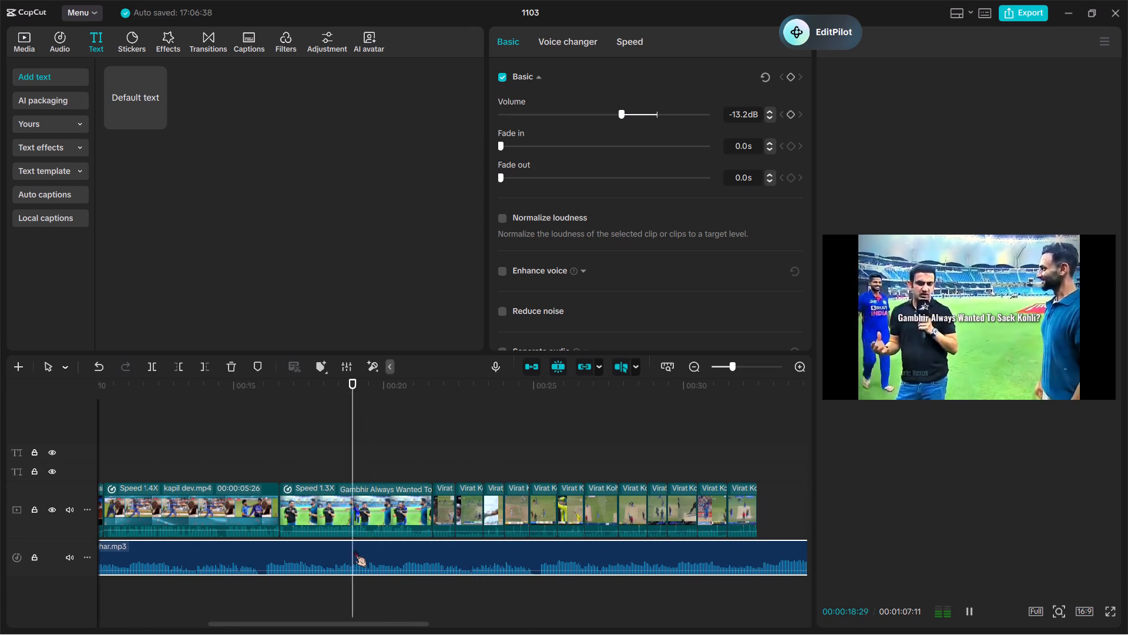
pyautogui.press('space')
pyautogui.press('space')
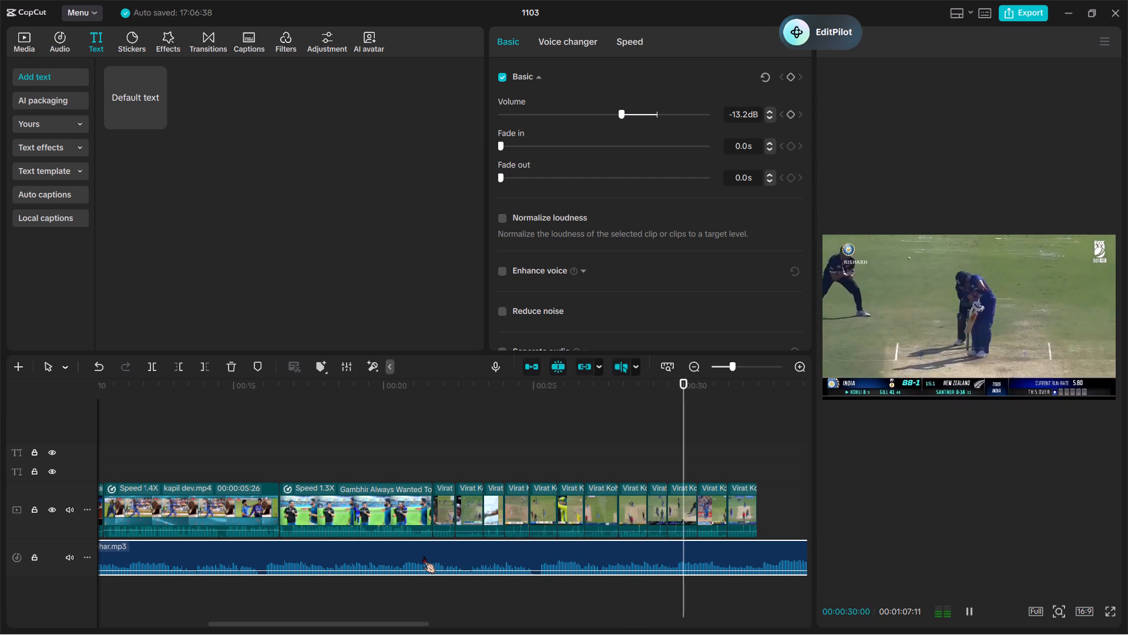
pyautogui.press('space')
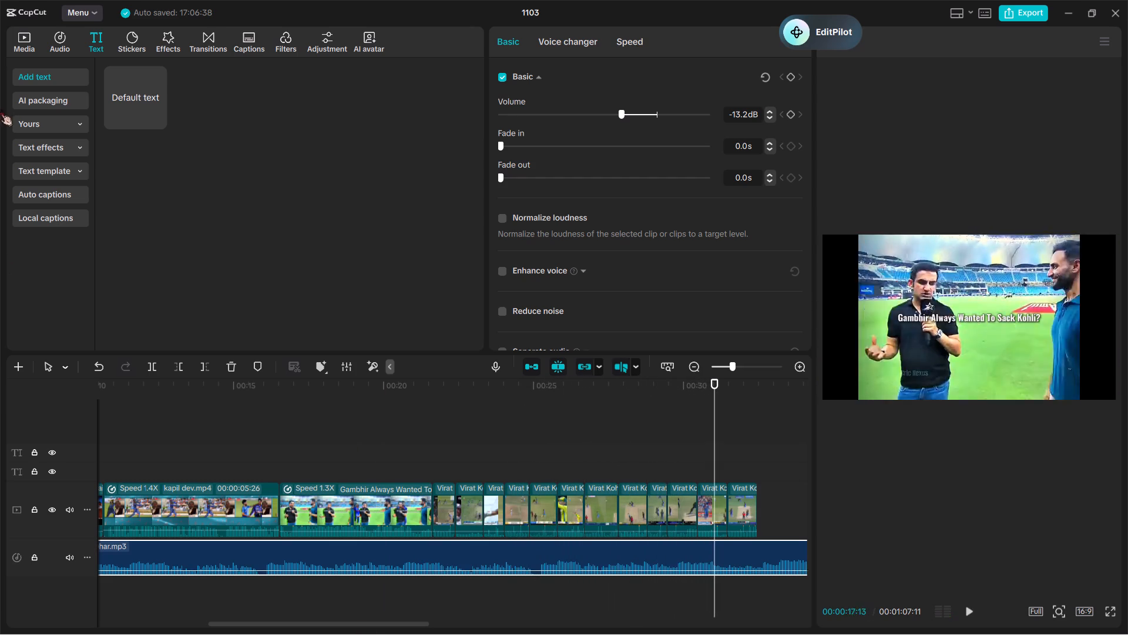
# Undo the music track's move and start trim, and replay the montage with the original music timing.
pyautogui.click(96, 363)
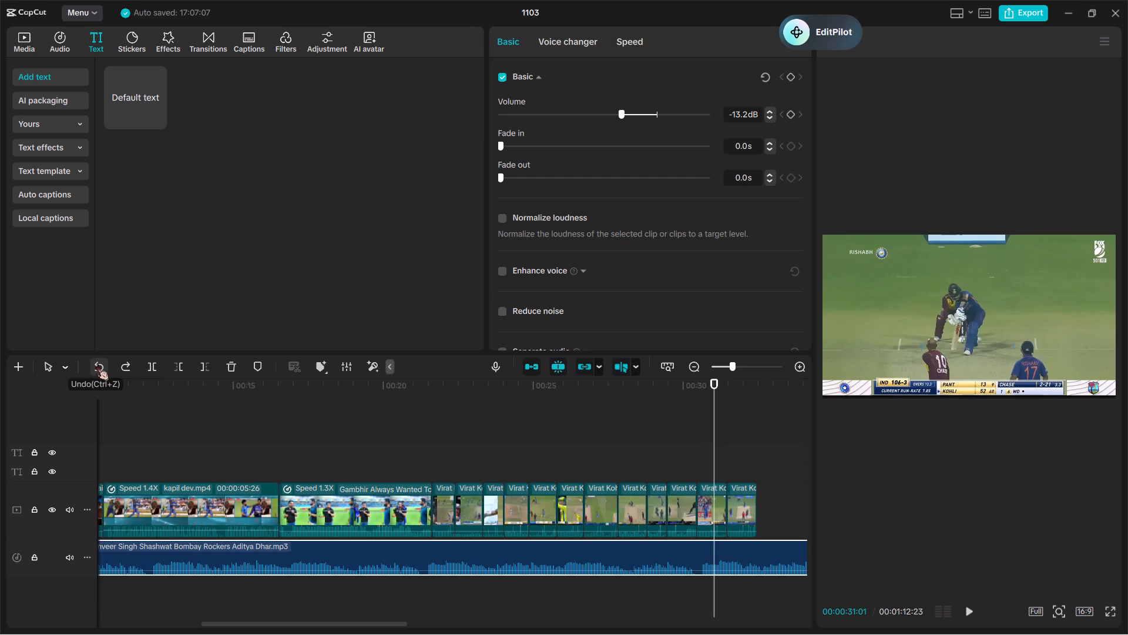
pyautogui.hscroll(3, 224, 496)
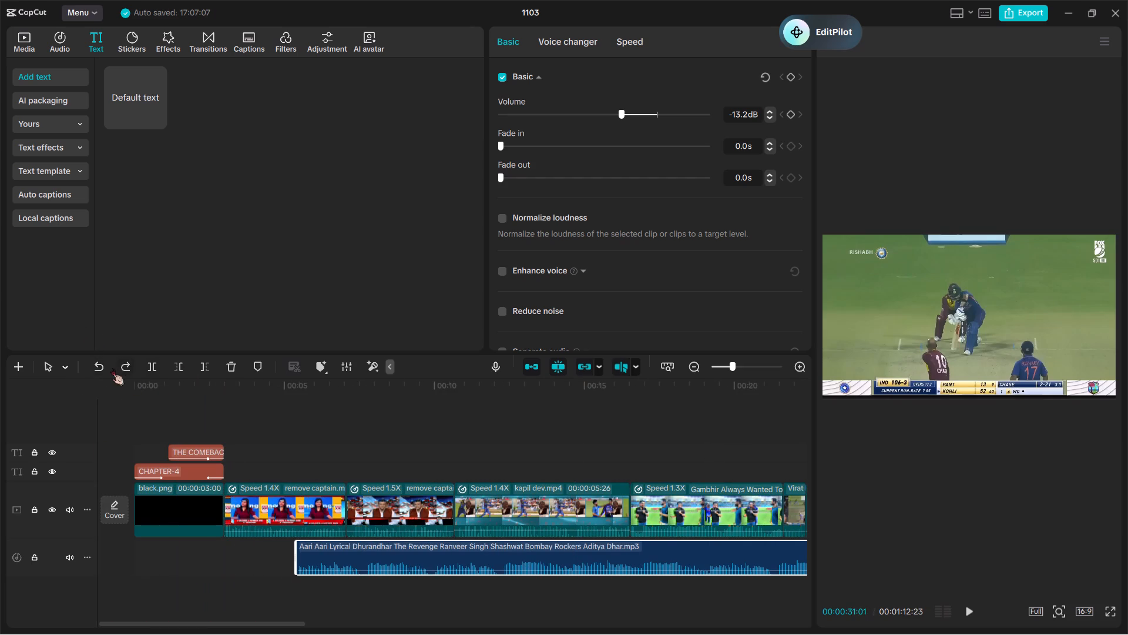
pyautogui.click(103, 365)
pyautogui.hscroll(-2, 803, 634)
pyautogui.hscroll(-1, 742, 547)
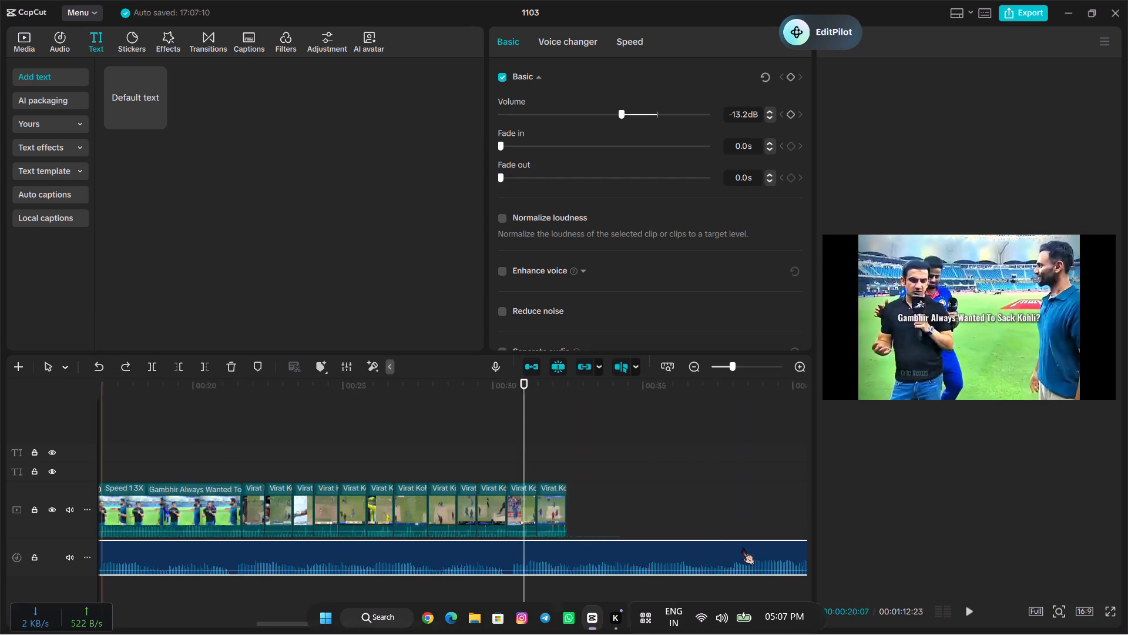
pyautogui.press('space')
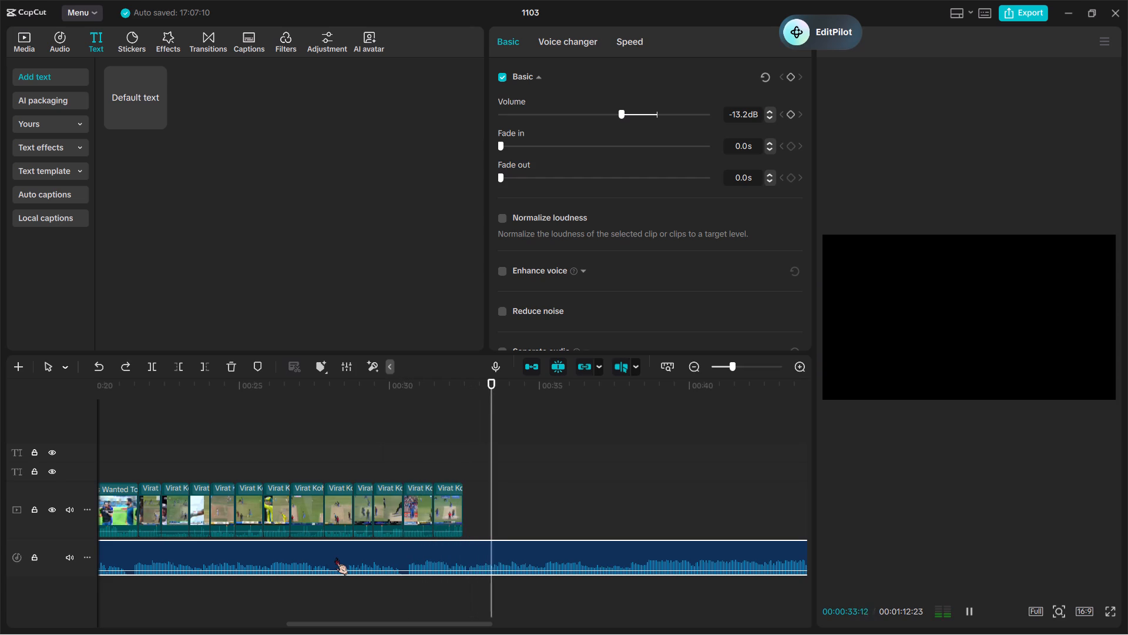
# Copy the black.png clip from the start of the timeline and place the copy directly after the last montage clip.
pyautogui.hscroll(-1, 335, 557)
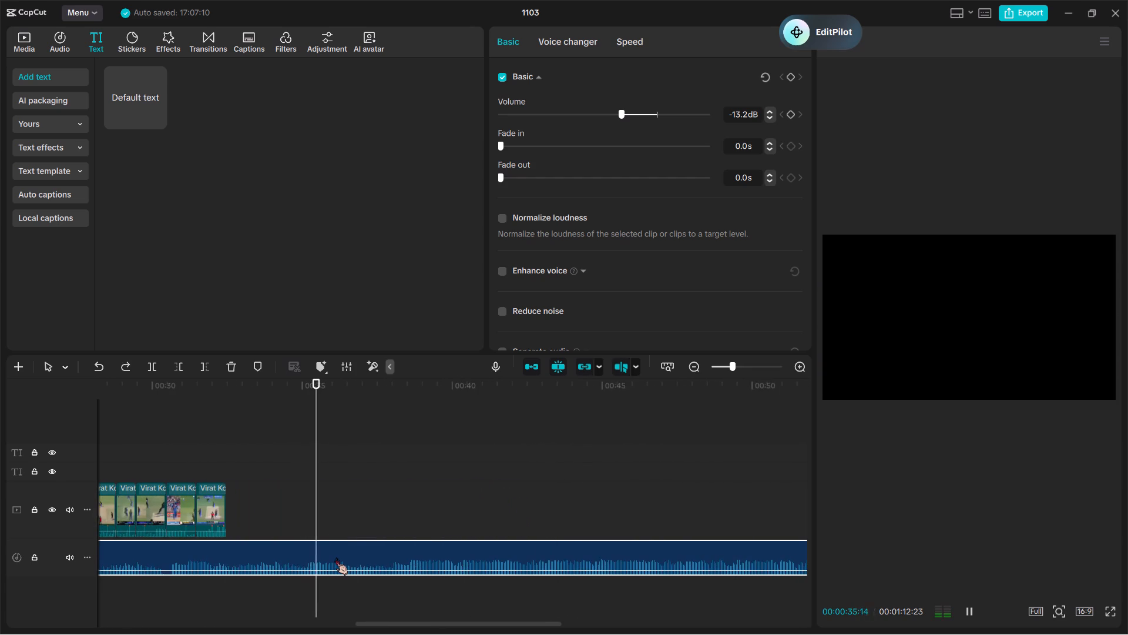
pyautogui.keyDown('ctrl'); pyautogui.scroll(-1, 335, 557); pyautogui.keyUp('ctrl')
pyautogui.press('space')
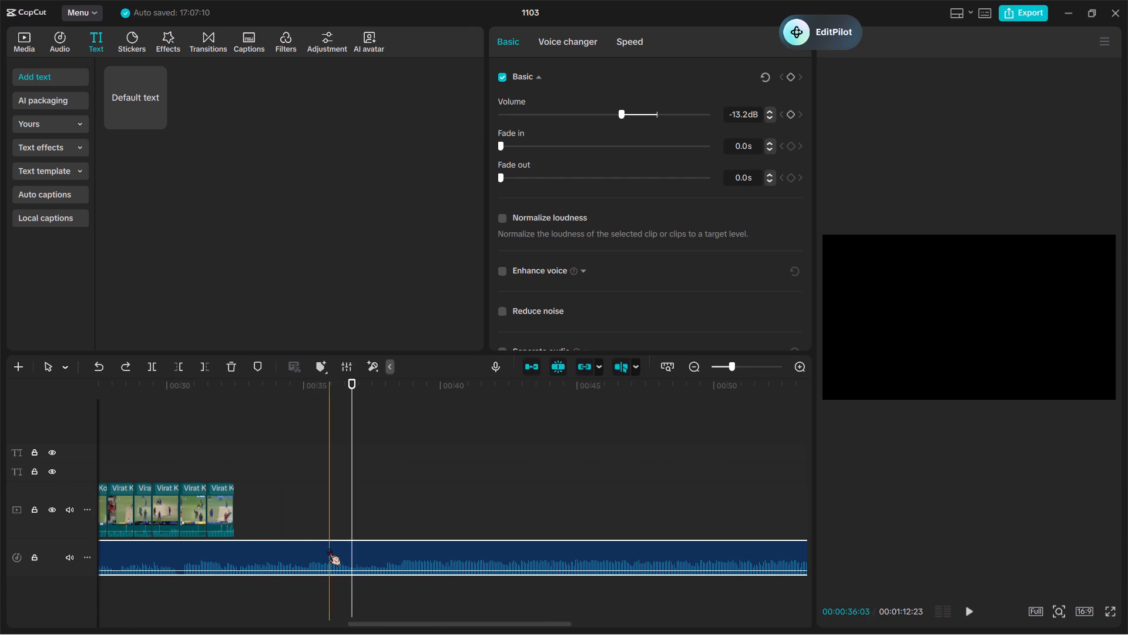
pyautogui.hscroll(3, 170, 438)
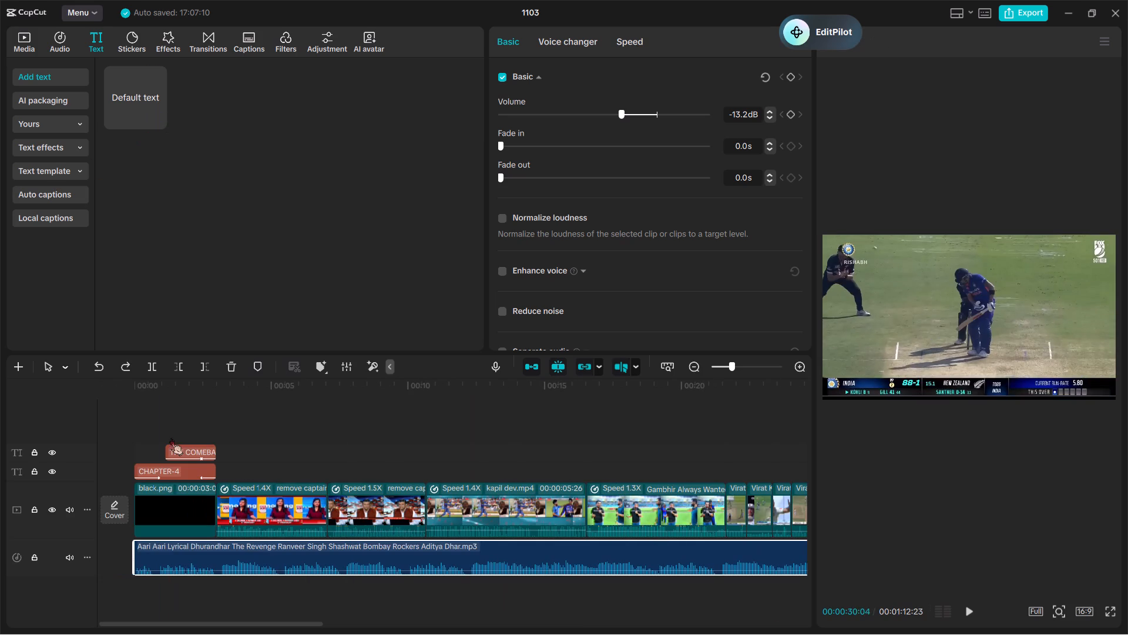
pyautogui.click(179, 503)
pyautogui.hotkey('ctrl', 'c')
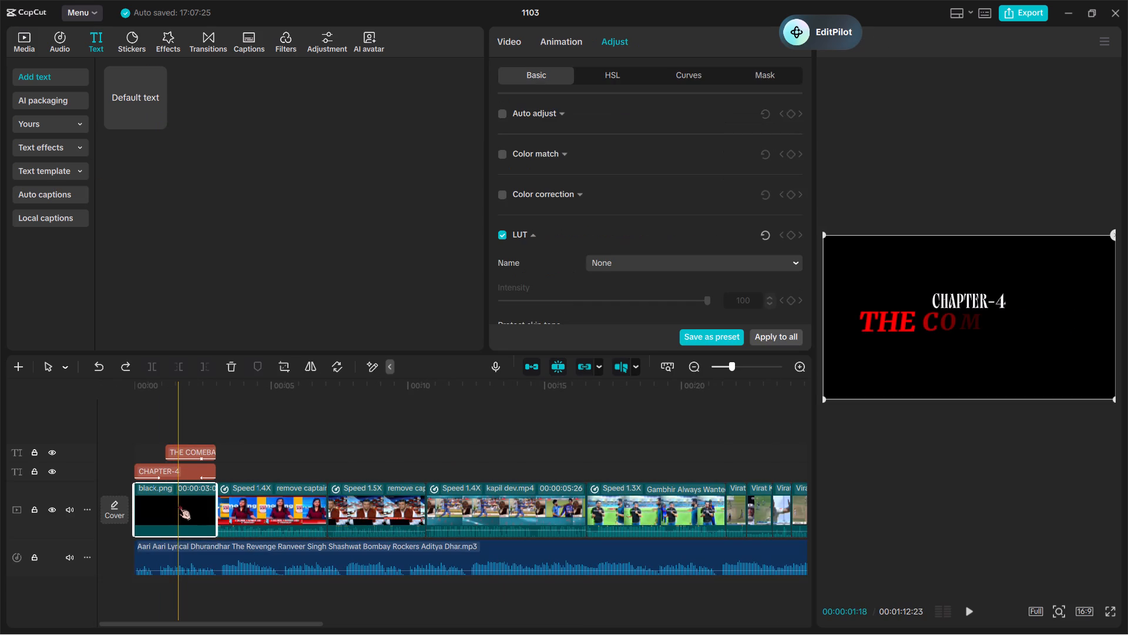
pyautogui.hscroll(-2, 179, 503)
pyautogui.click(230, 487)
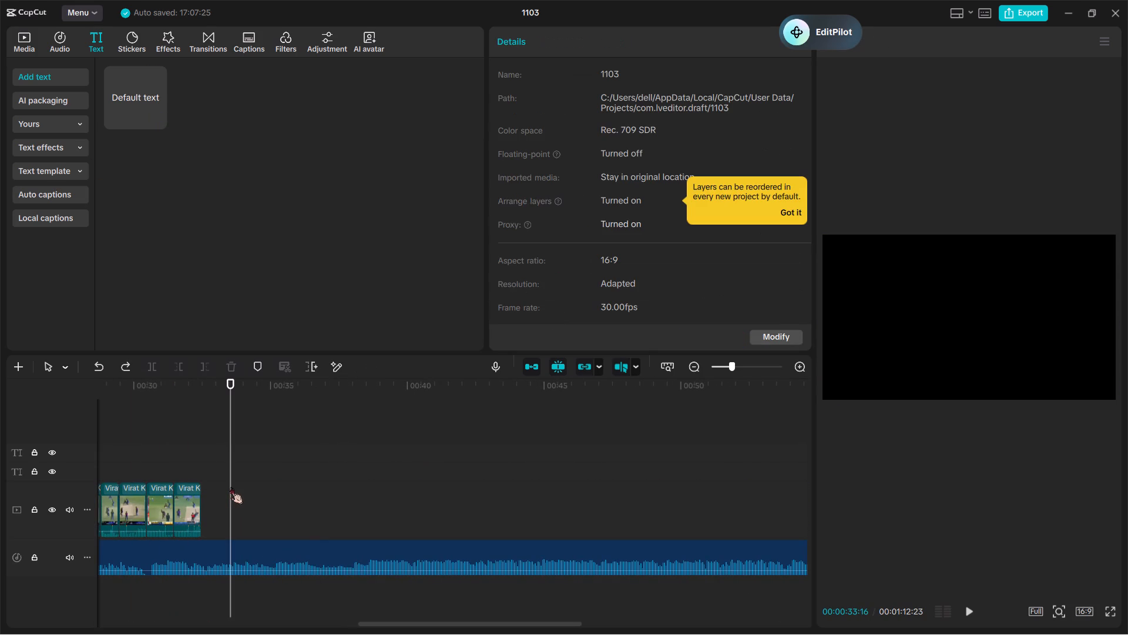
pyautogui.hotkey('ctrl', 'v')
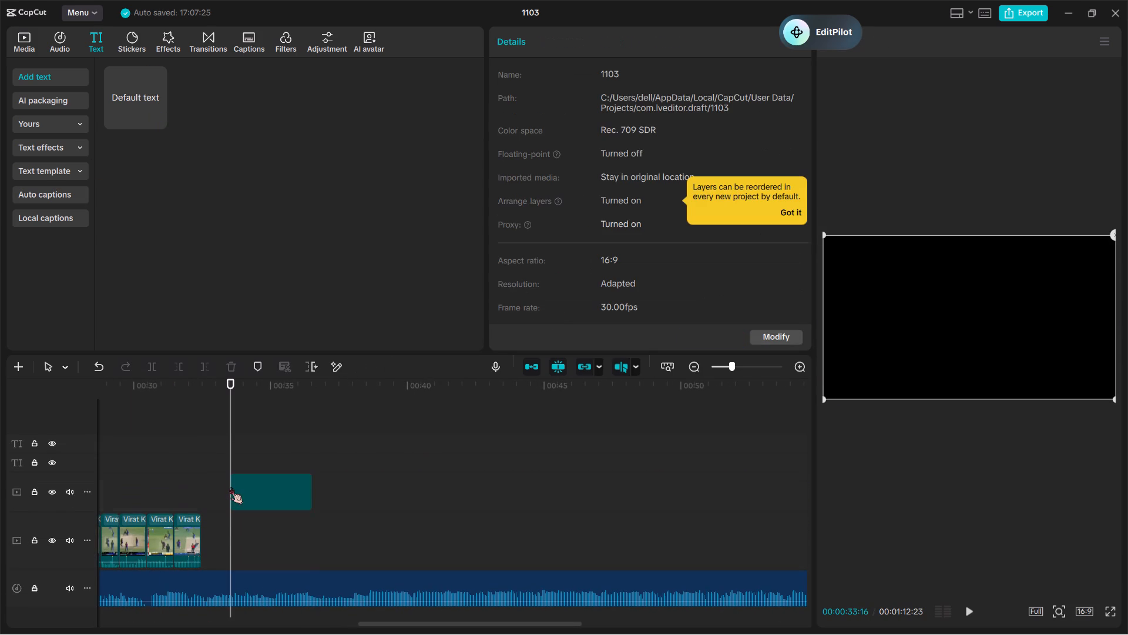
pyautogui.moveTo(258, 483); pyautogui.dragTo(242, 539)
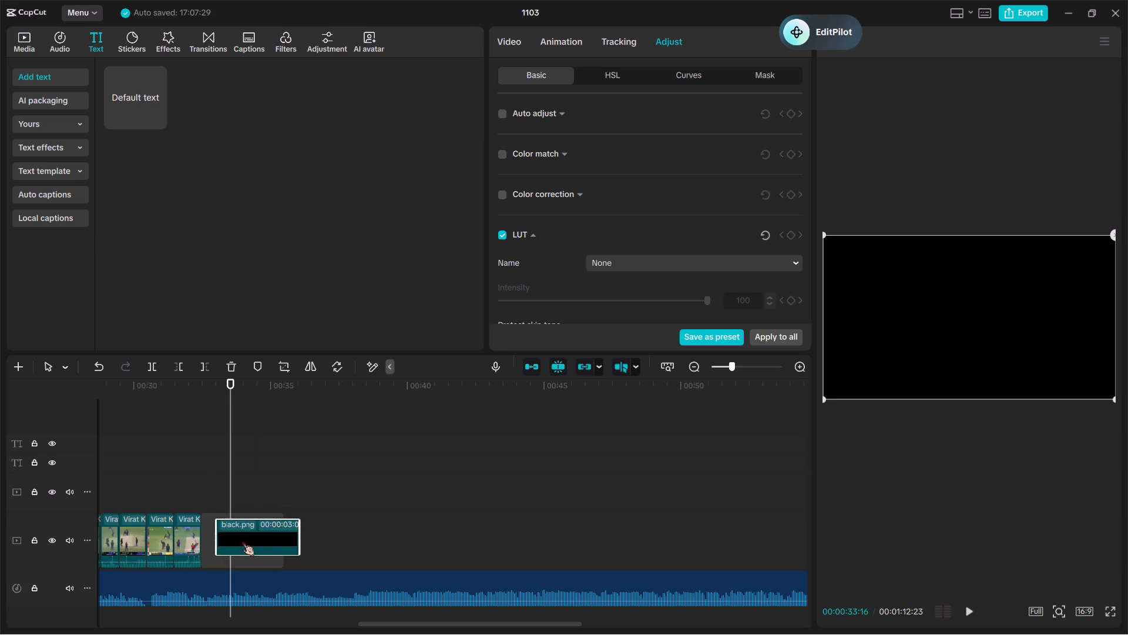
pyautogui.moveTo(242, 539); pyautogui.dragTo(240, 543)
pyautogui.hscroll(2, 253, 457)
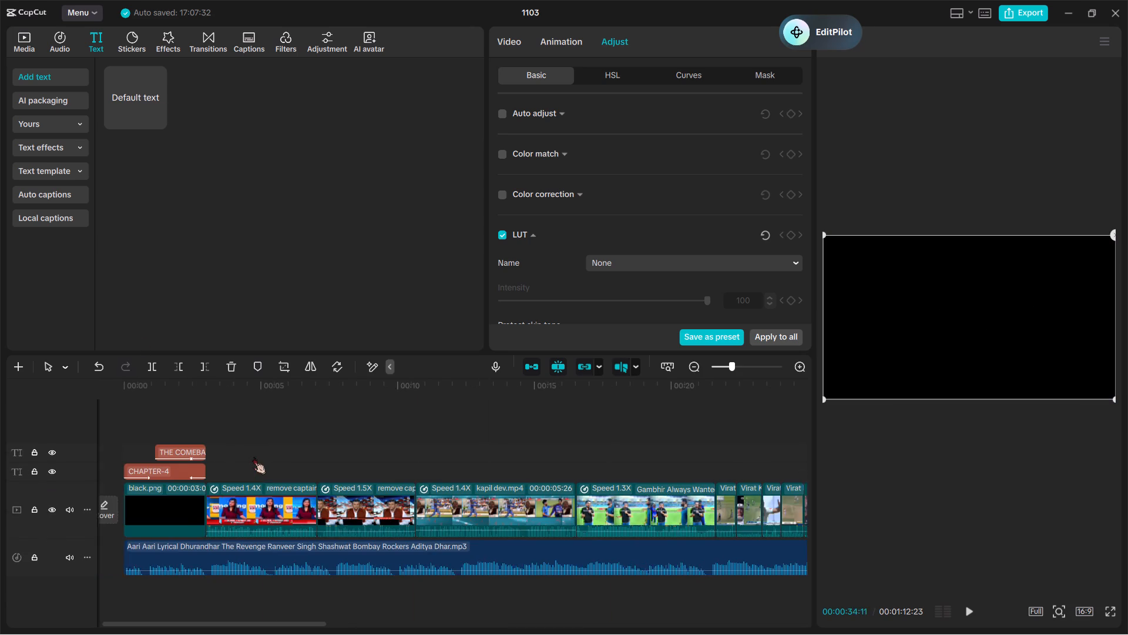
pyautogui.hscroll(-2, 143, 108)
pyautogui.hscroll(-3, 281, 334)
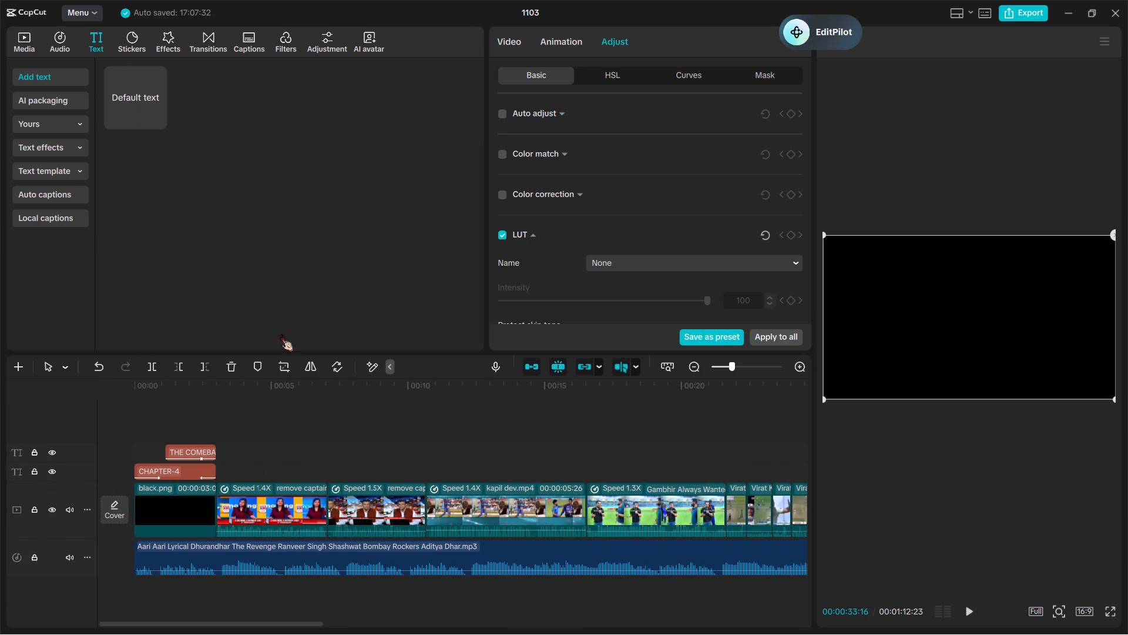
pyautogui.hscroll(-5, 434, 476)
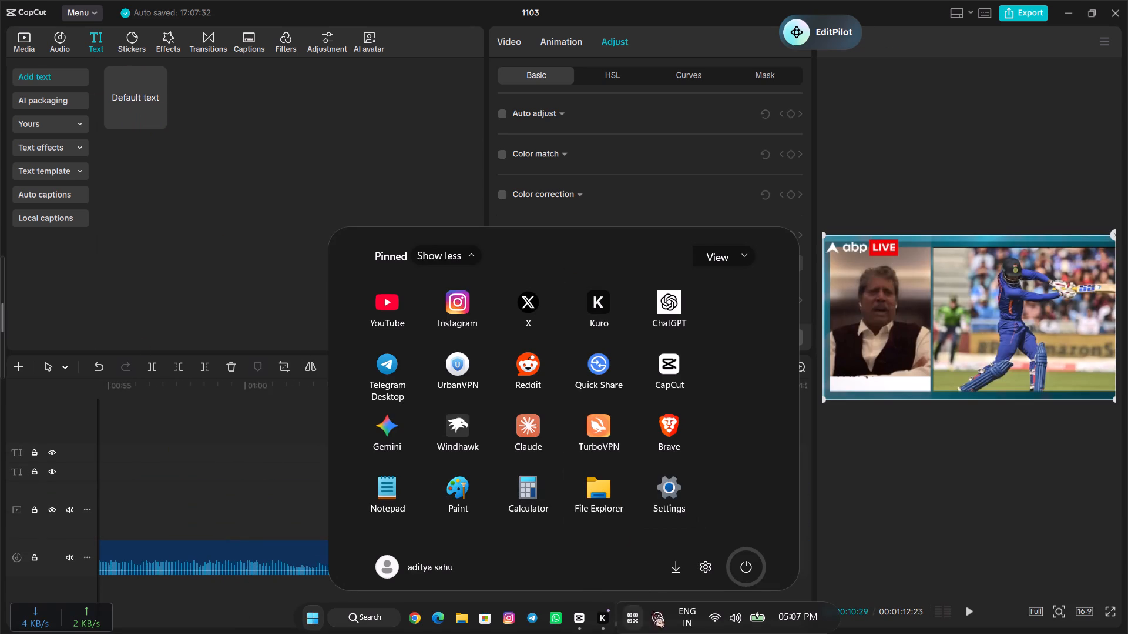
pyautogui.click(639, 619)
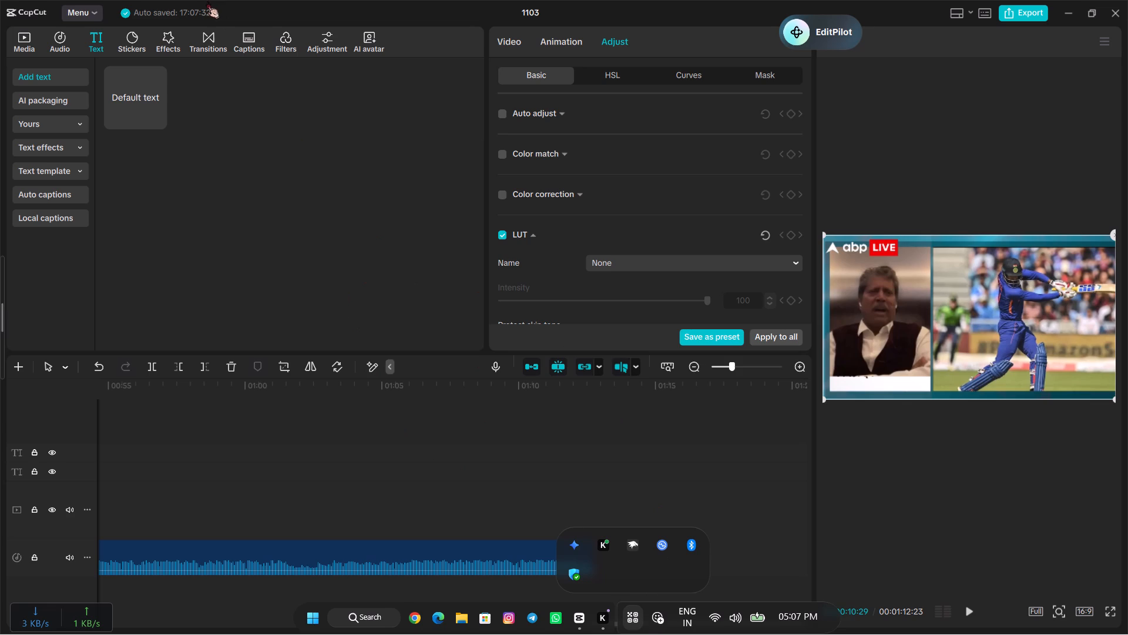
# Add a default text clip above the closing black.png clip, aligned with that clip's start.
pyautogui.hscroll(1, 324, 342)
pyautogui.hscroll(2, 318, 546)
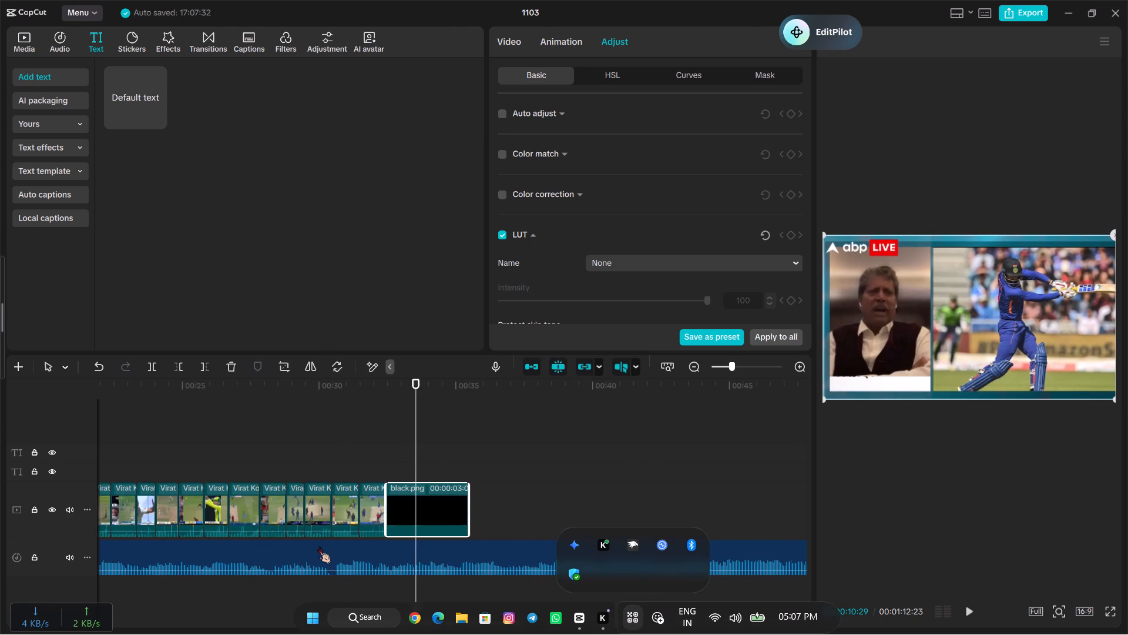
pyautogui.moveTo(136, 98); pyautogui.dragTo(388, 472)
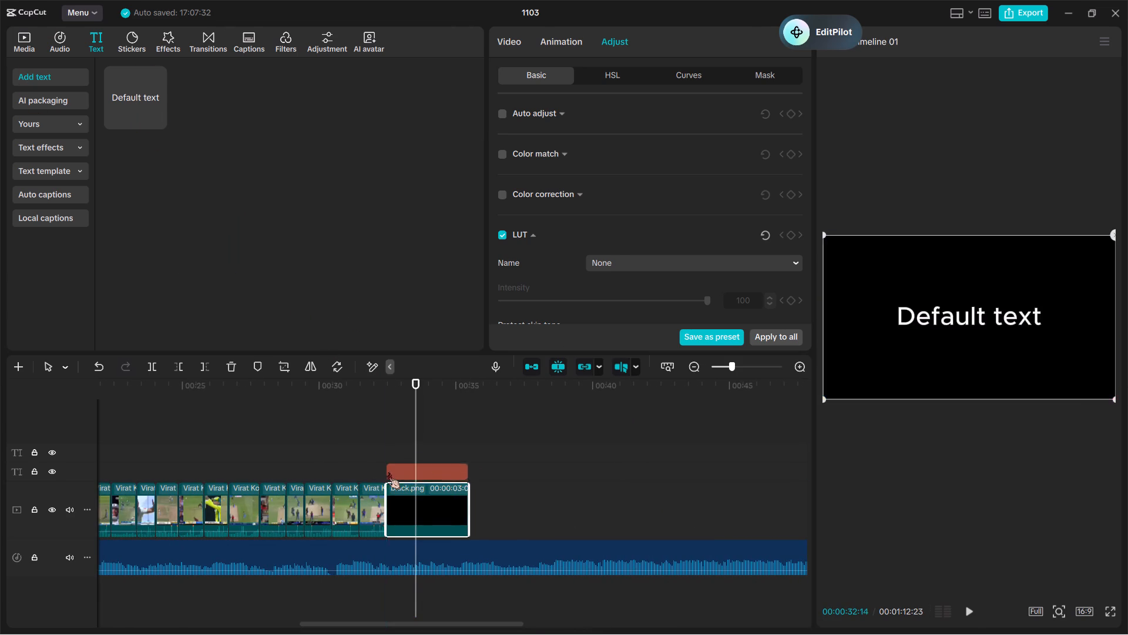
pyautogui.press('space')
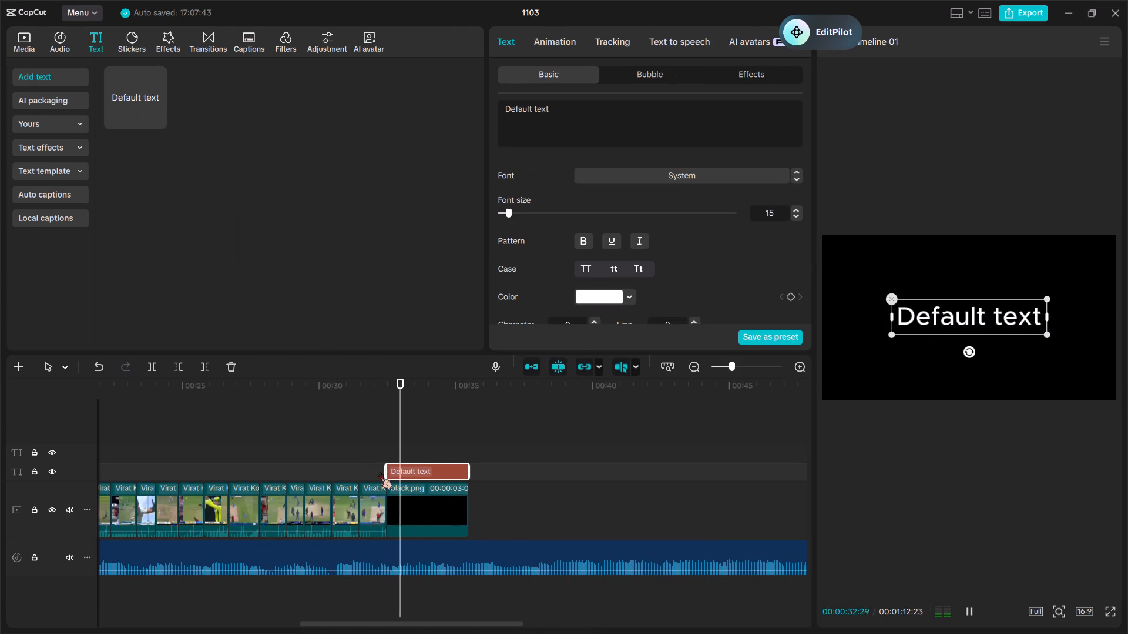
pyautogui.press('space')
# Replace the new text clip's wording with "AFTER 1024 DAYS".
pyautogui.moveTo(561, 120); pyautogui.dragTo(472, 99)
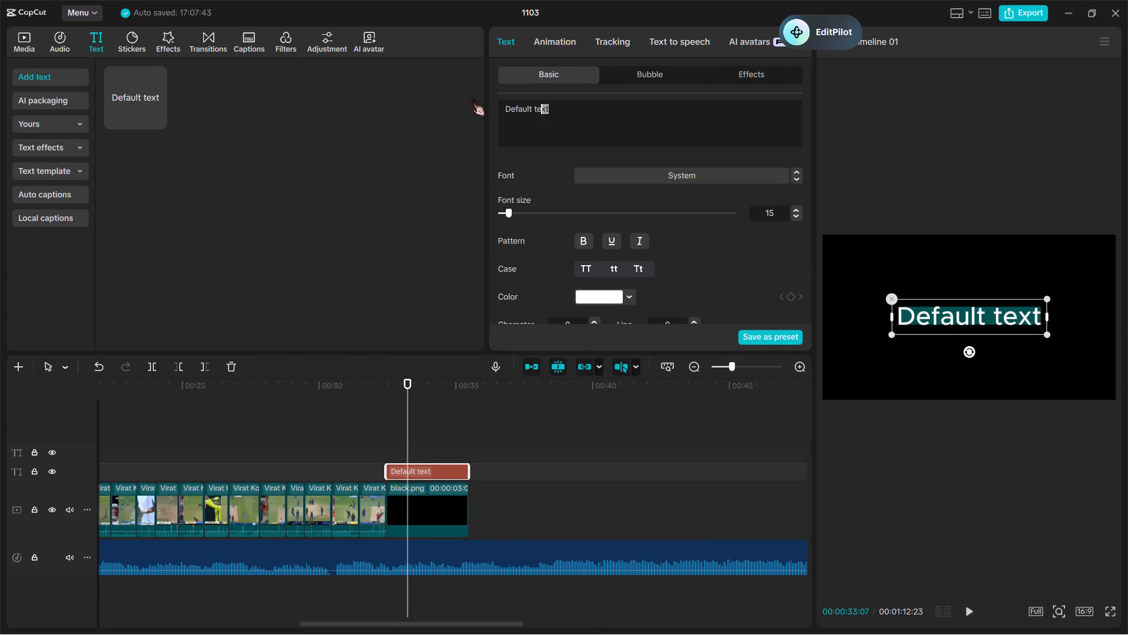
pyautogui.moveTo(472, 99); pyautogui.dragTo(472, 103)
pyautogui.press('BackSpace')
pyautogui.write('AFITR')
pyautogui.press('BackSpace')
pyautogui.press('BackSpace')
pyautogui.press('BackSpace')
pyautogui.press('BackSpace')
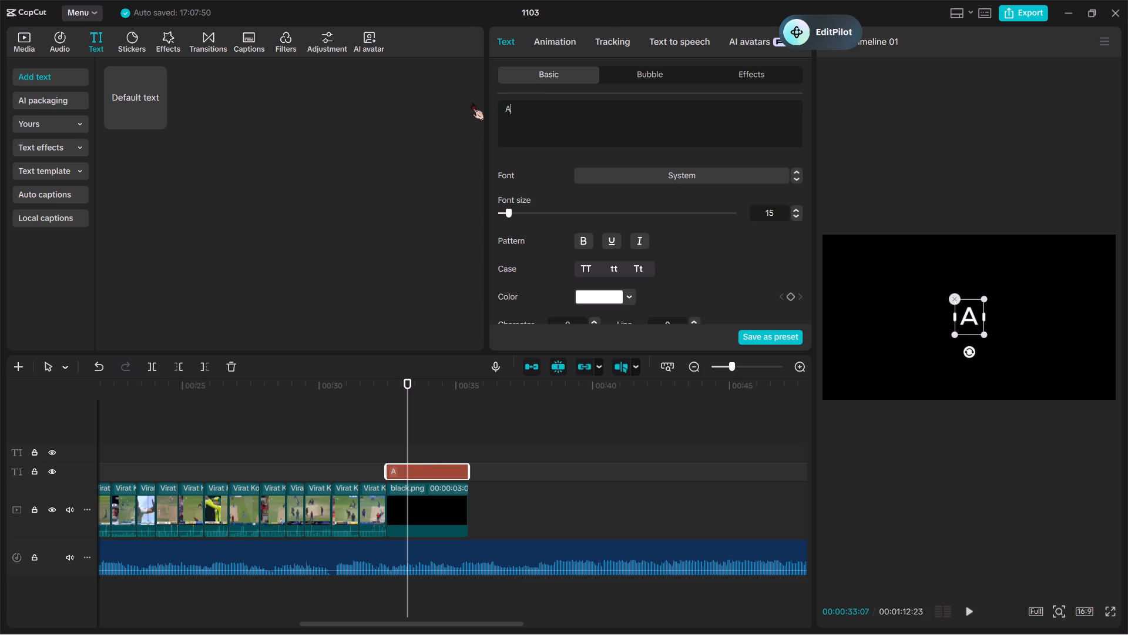
pyautogui.write('FTER')
pyautogui.press('space')
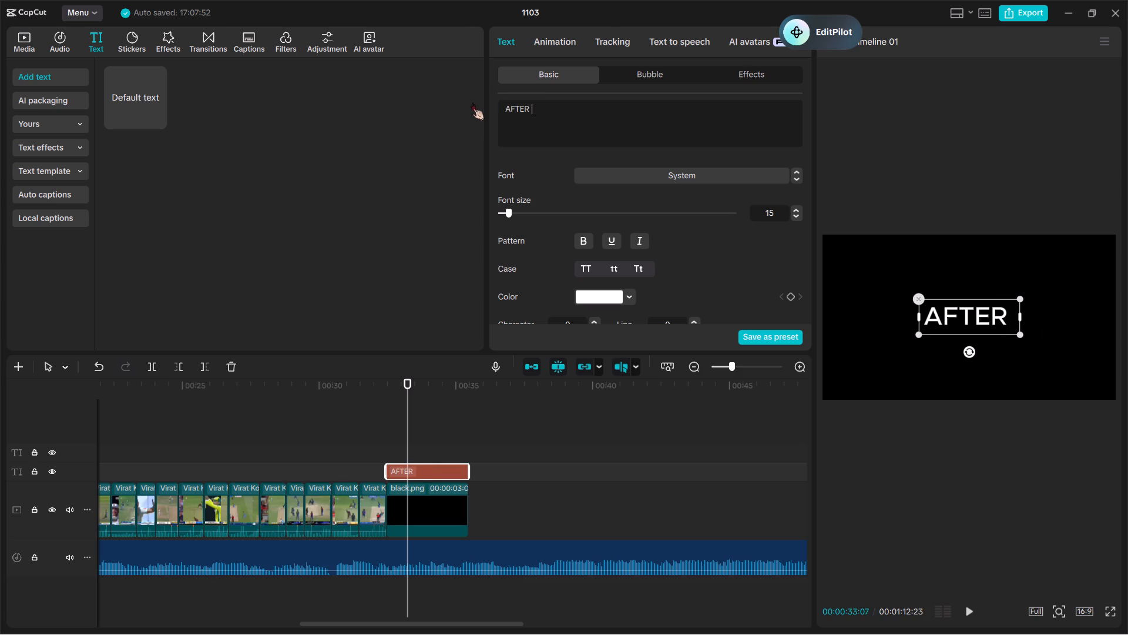
pyautogui.write('10245')
pyautogui.press('space')
pyautogui.press('BackSpace')
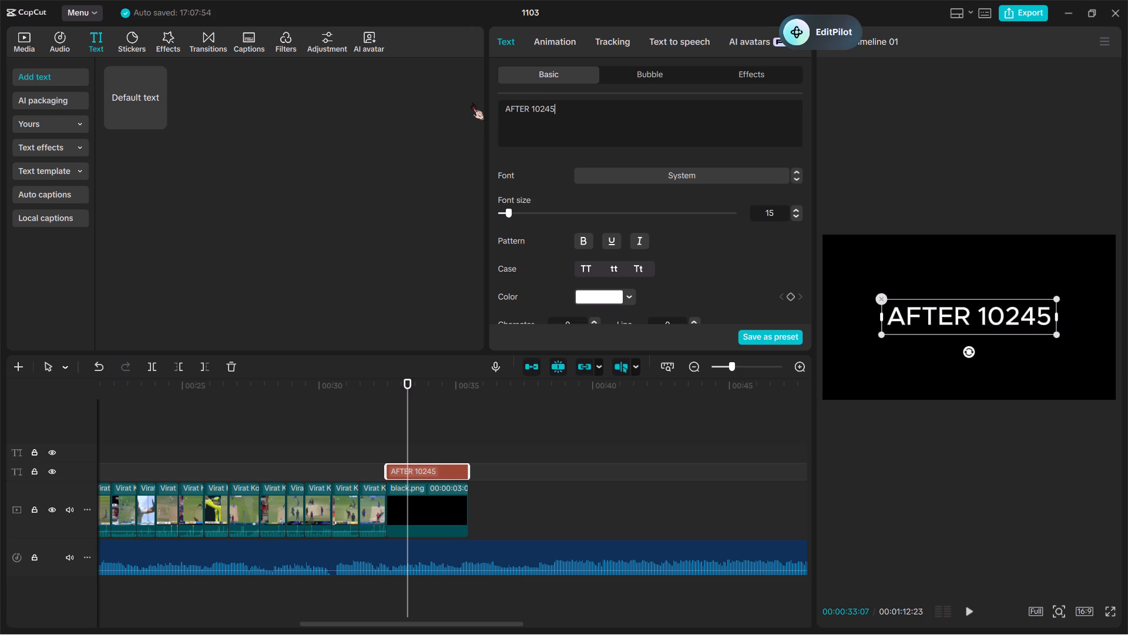
pyautogui.press('BackSpace')
pyautogui.press('space')
pyautogui.write('DAYS')
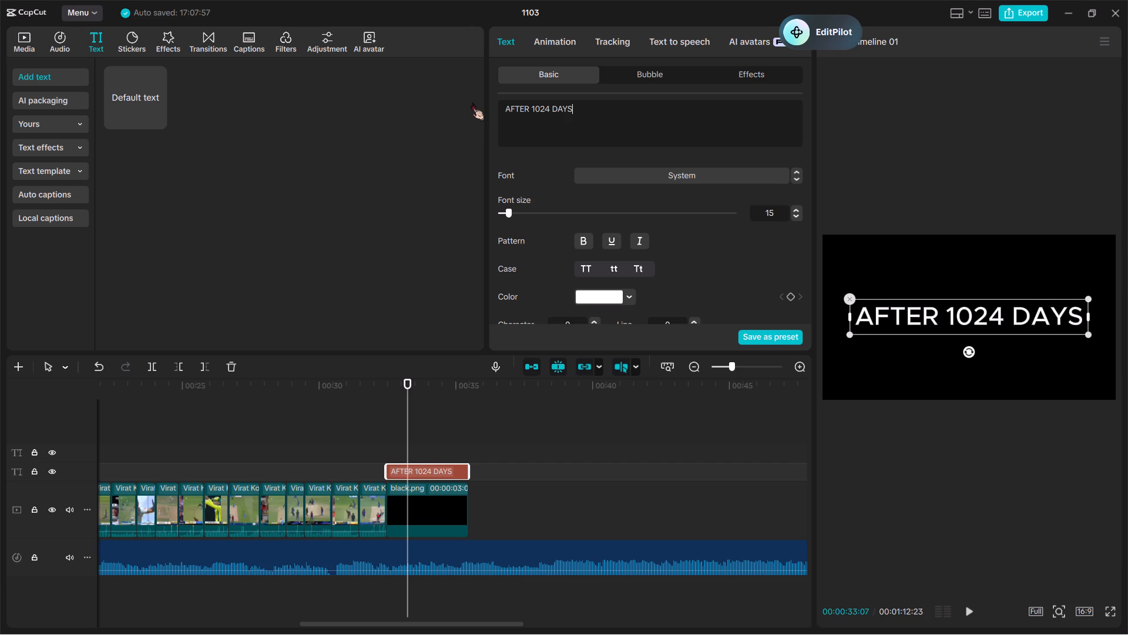
# Try out different fonts on the AFTER 1024 DAYS title and set its font to Acuity.
pyautogui.click(794, 181)
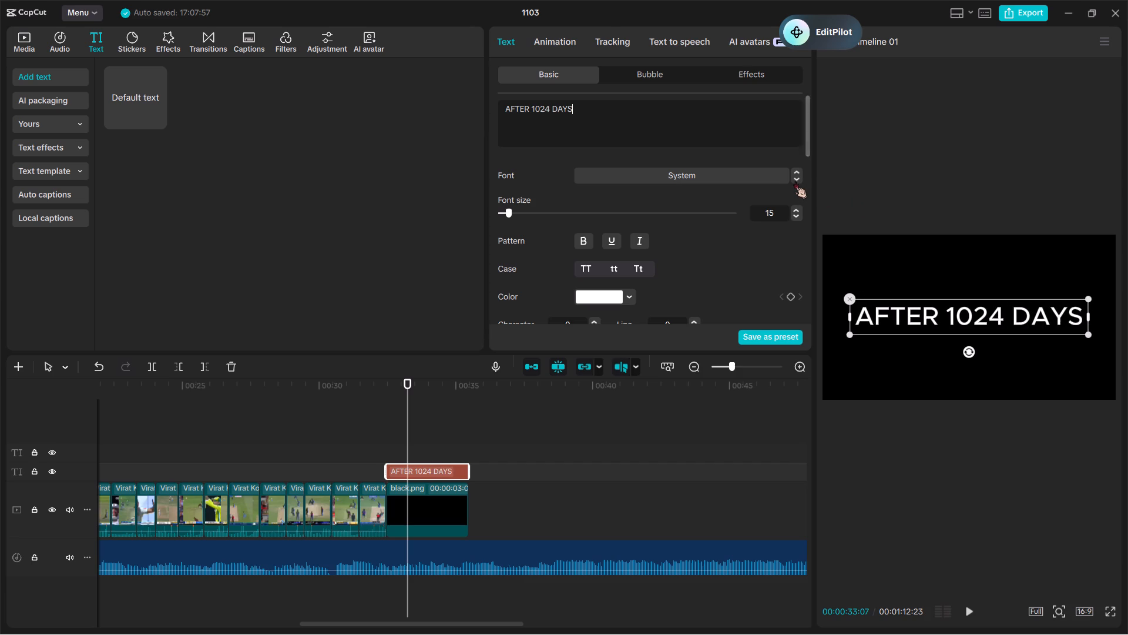
pyautogui.click(794, 181)
pyautogui.click(794, 181)
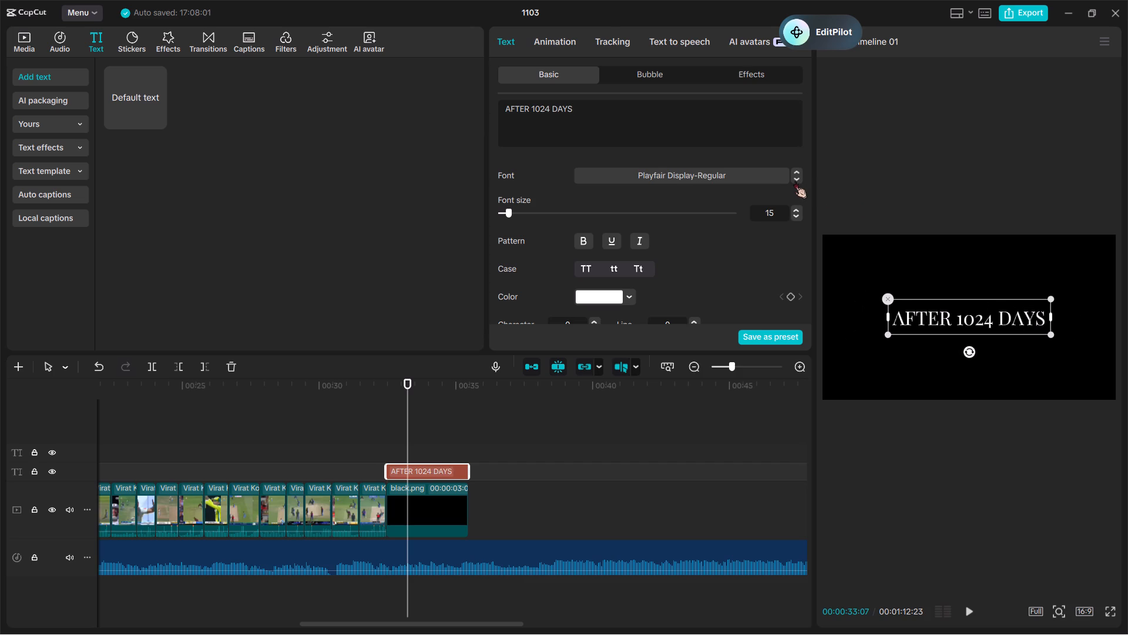
pyautogui.click(794, 181)
pyautogui.click(794, 181)
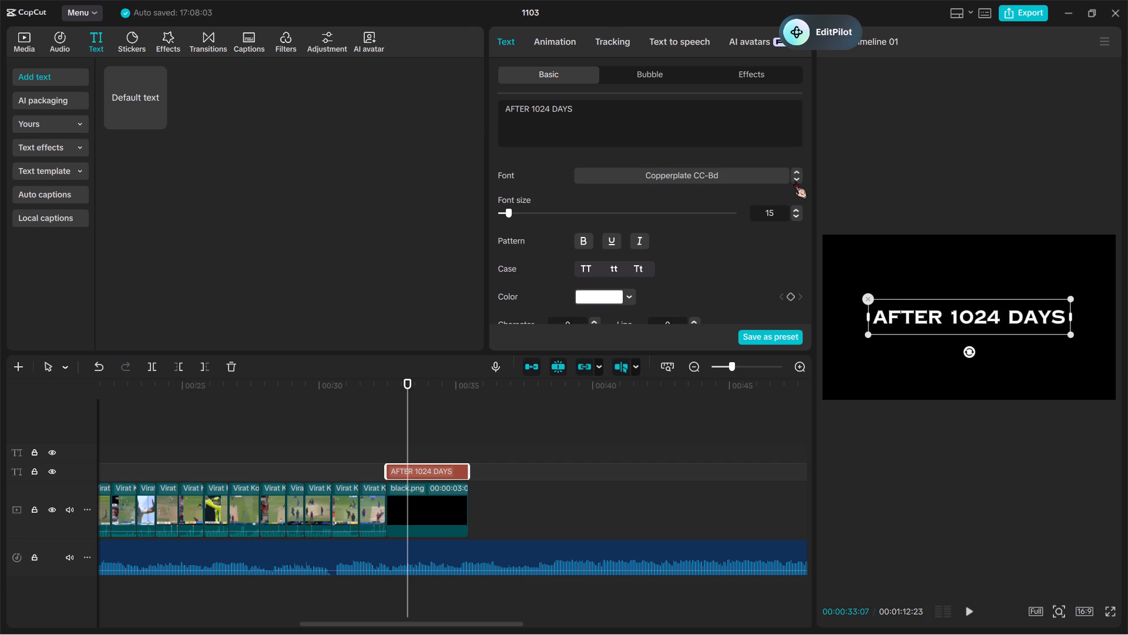
pyautogui.click(794, 181)
pyautogui.click(794, 181)
pyautogui.click(794, 181)
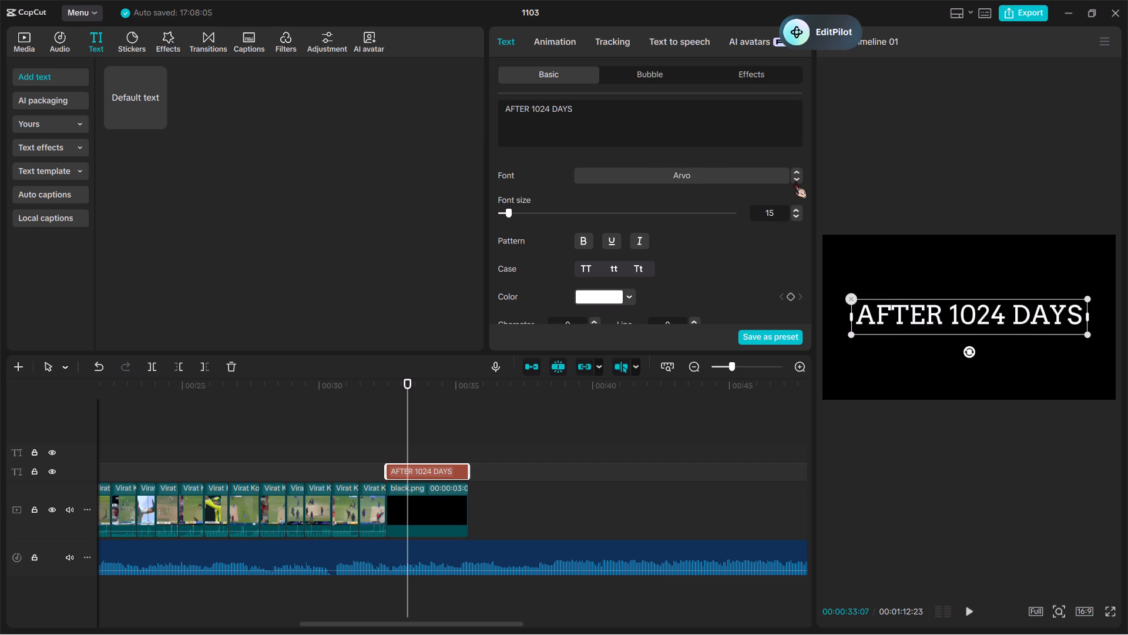
pyautogui.click(794, 181)
pyautogui.click(794, 181)
pyautogui.click(794, 181)
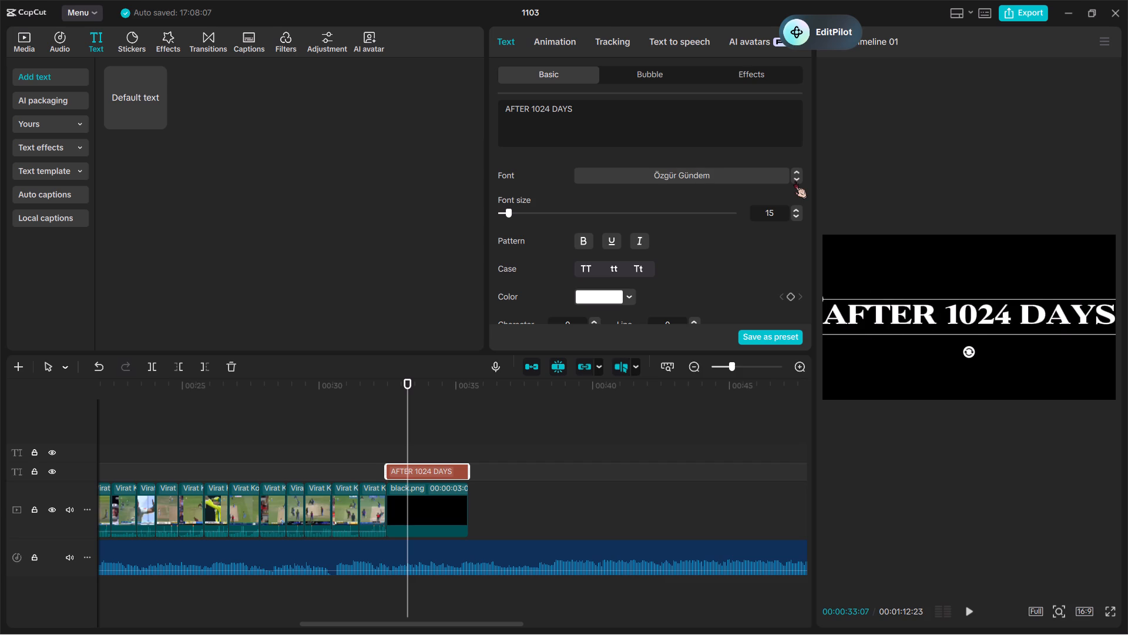
pyautogui.click(794, 181)
pyautogui.click(794, 181)
pyautogui.click(794, 181)
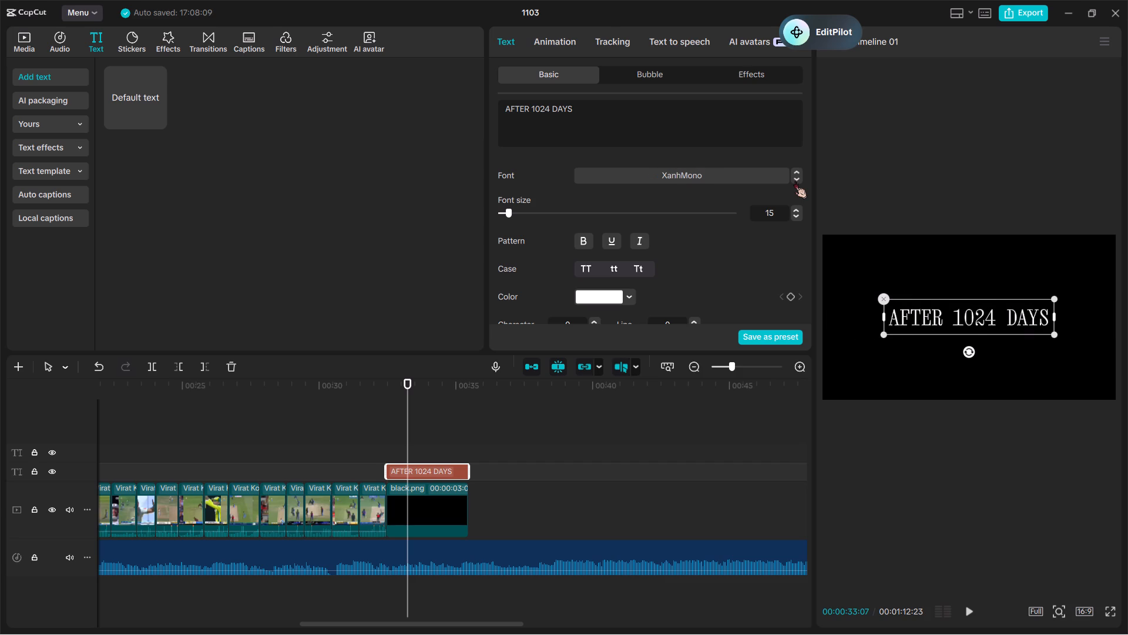
pyautogui.click(794, 181)
pyautogui.click(794, 181)
pyautogui.click(794, 181)
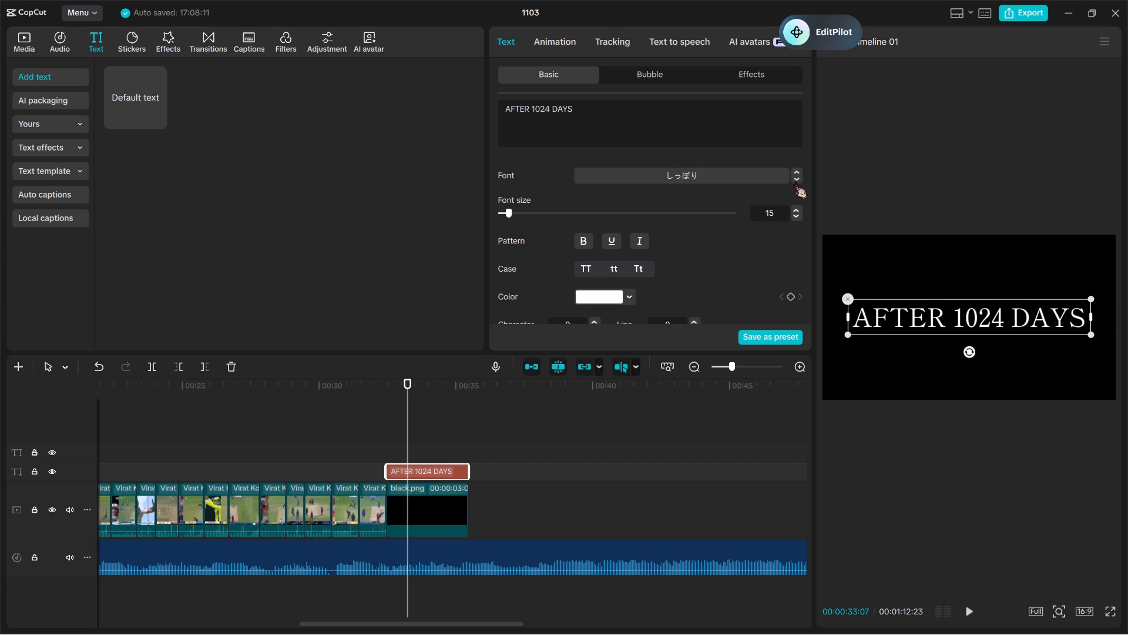
pyautogui.click(794, 181)
pyautogui.click(794, 181)
pyautogui.click(794, 181)
pyautogui.click(794, 181)
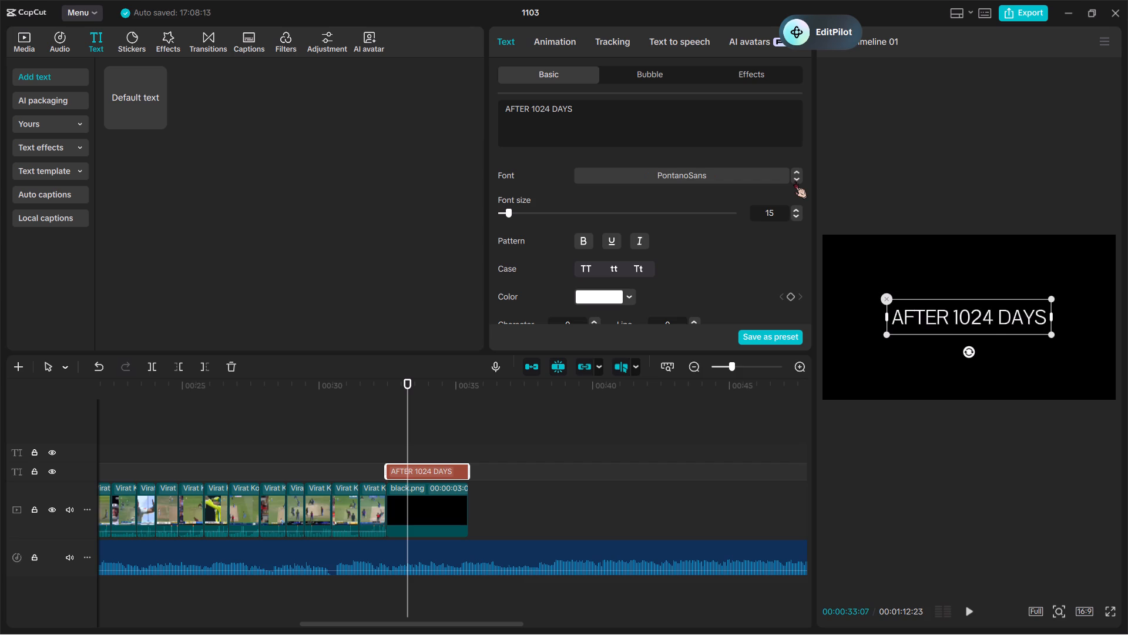
pyautogui.click(794, 181)
pyautogui.tripleClick(794, 181)
pyautogui.tripleClick(794, 181)
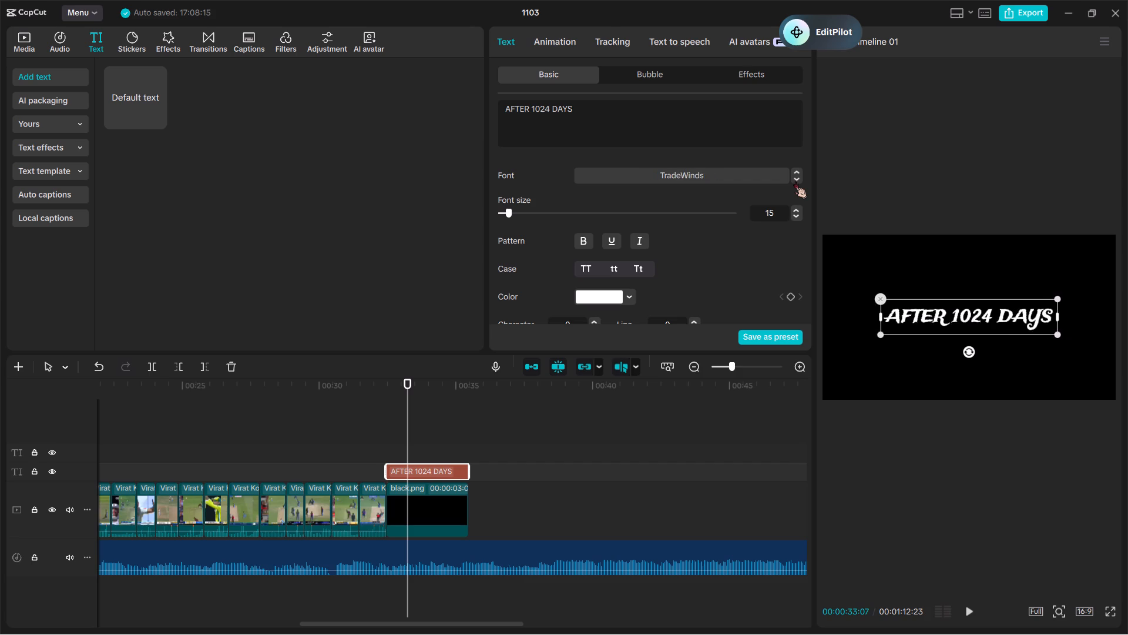
pyautogui.doubleClick(794, 170)
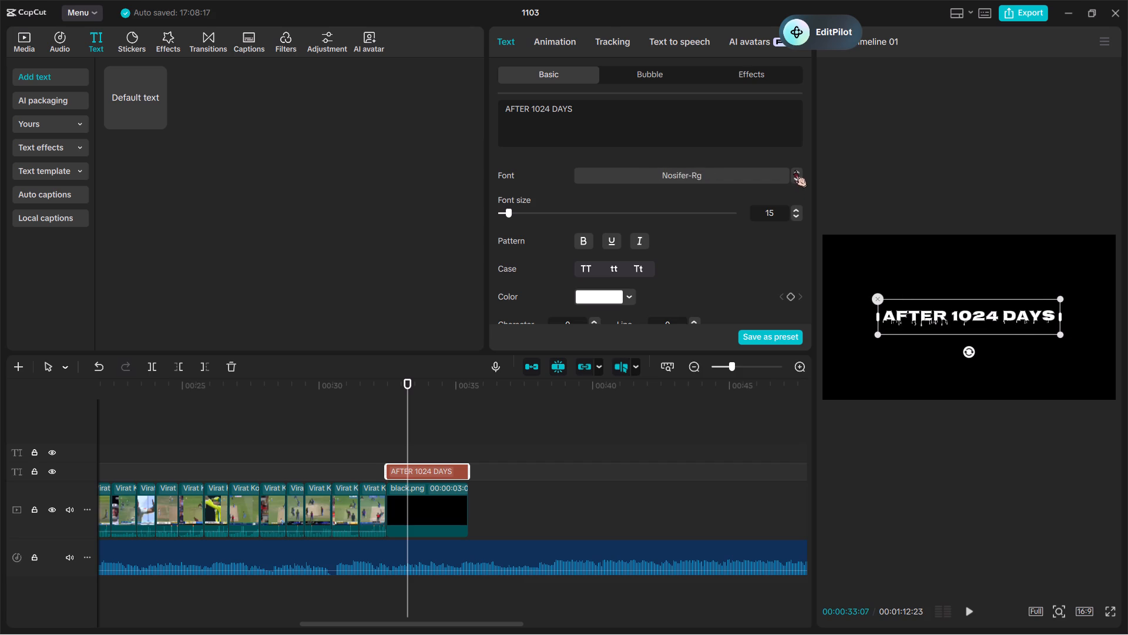
pyautogui.click(794, 170)
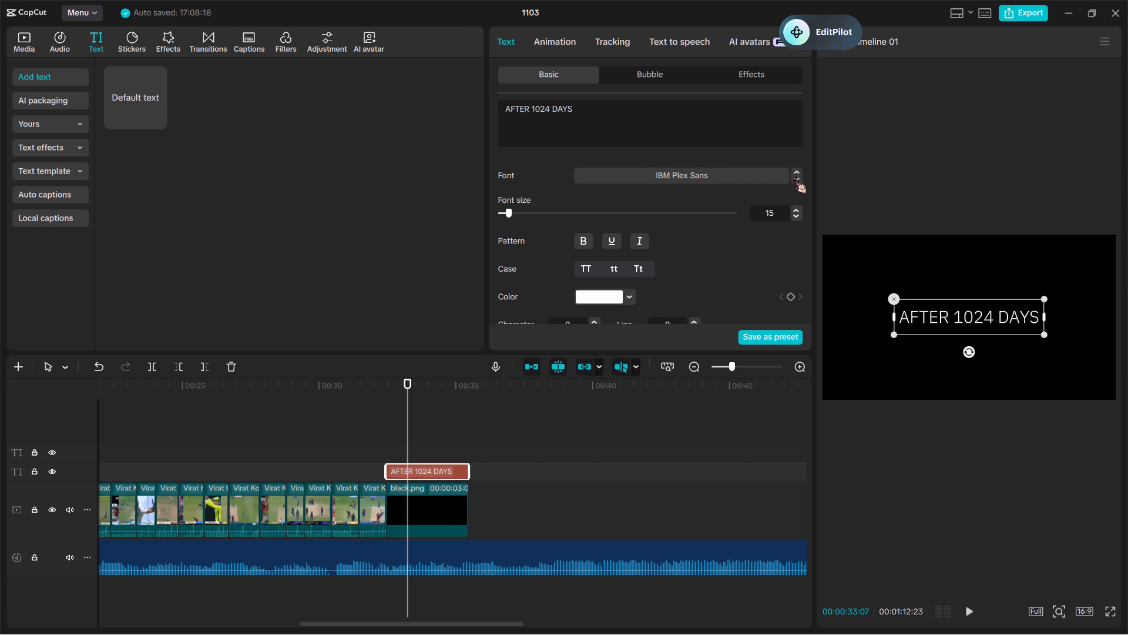
pyautogui.doubleClick(794, 176)
pyautogui.click(794, 176)
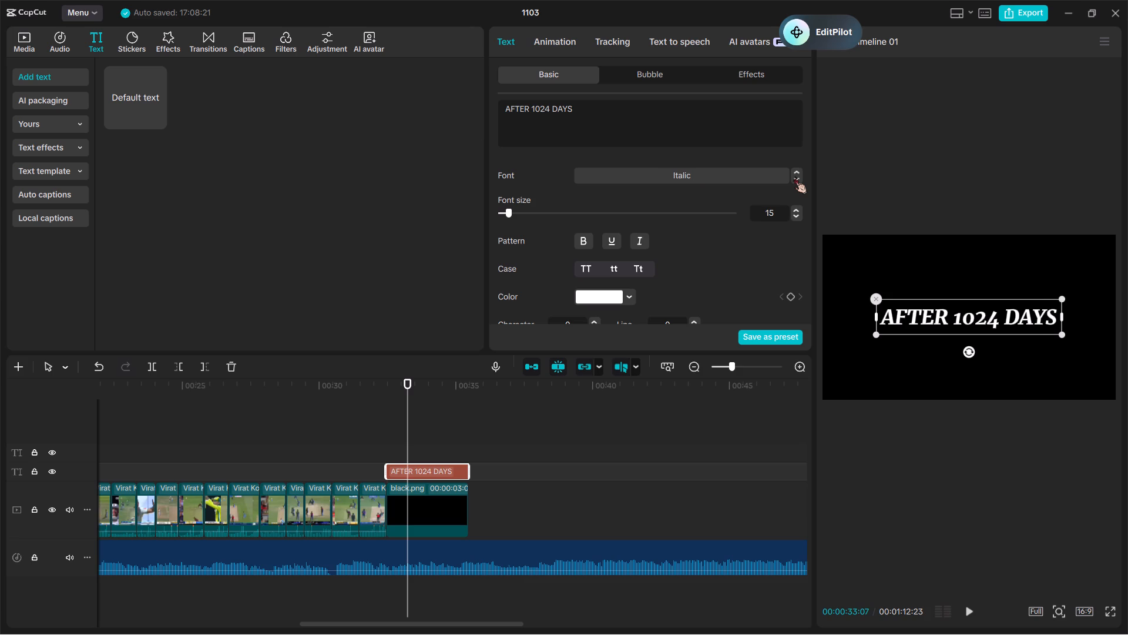
pyautogui.click(794, 176)
pyautogui.click(794, 176)
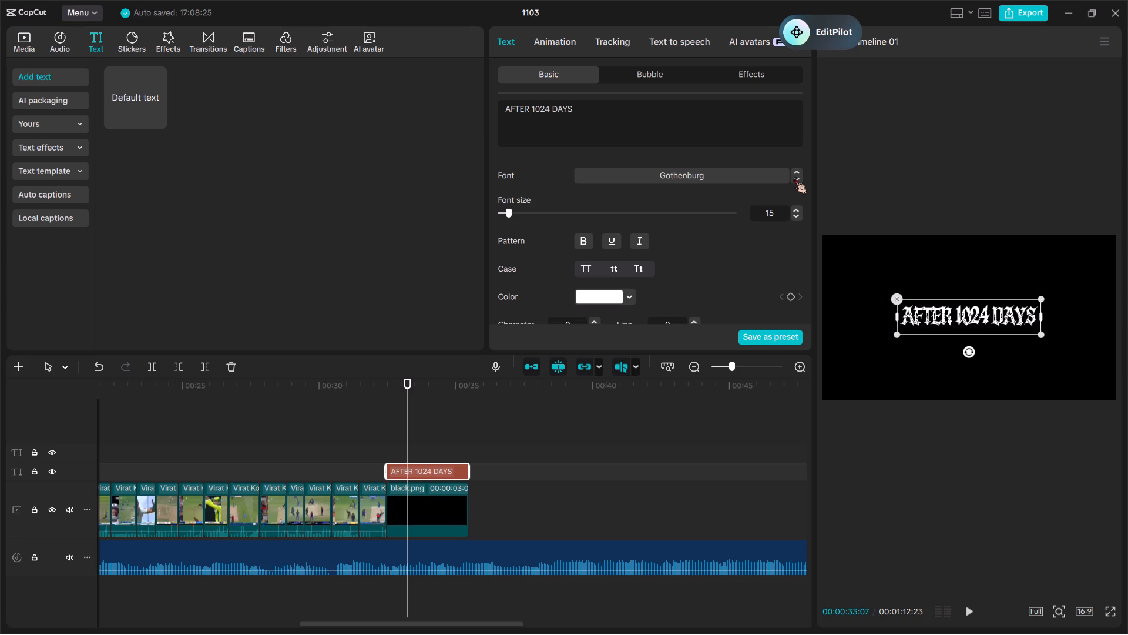
pyautogui.click(794, 176)
pyautogui.click(794, 176)
pyautogui.click(794, 176)
pyautogui.click(794, 176)
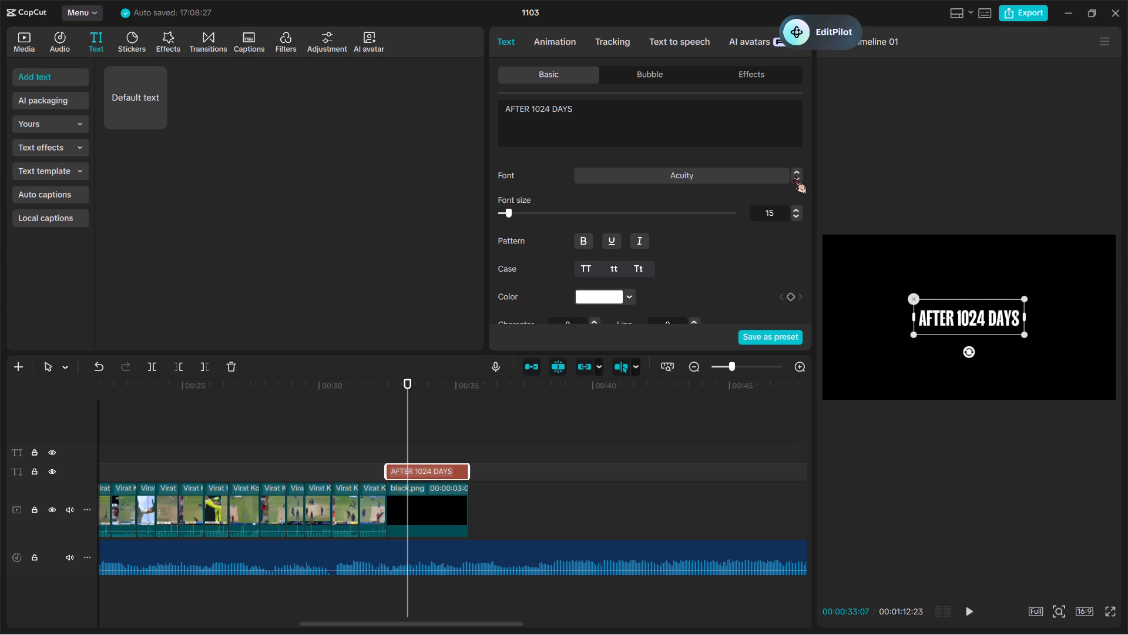
pyautogui.click(794, 167)
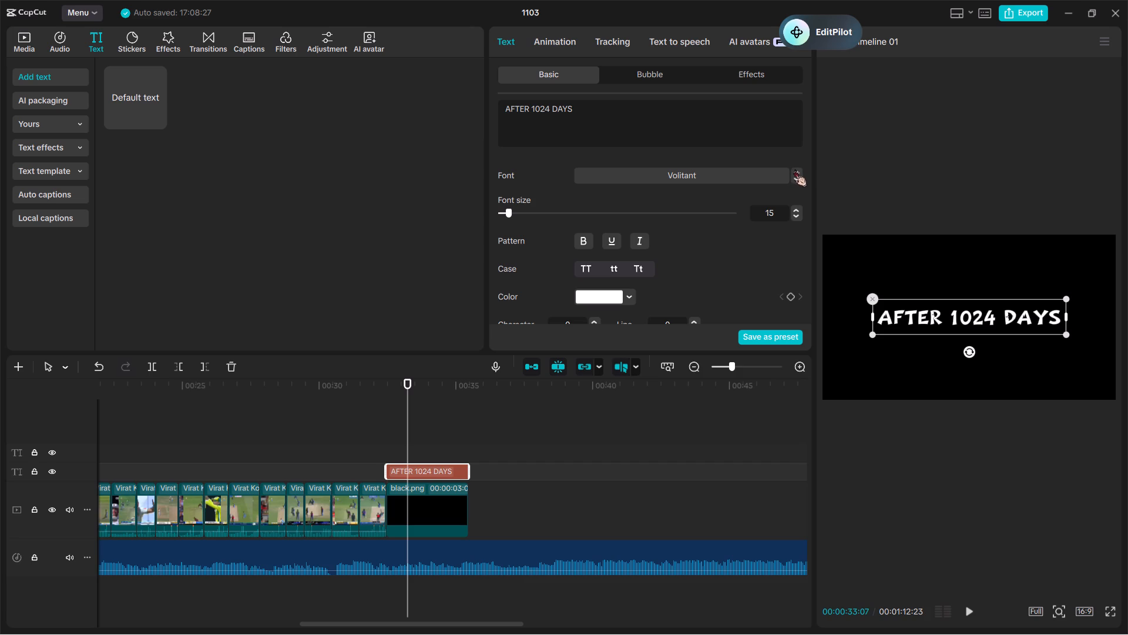
pyautogui.click(794, 169)
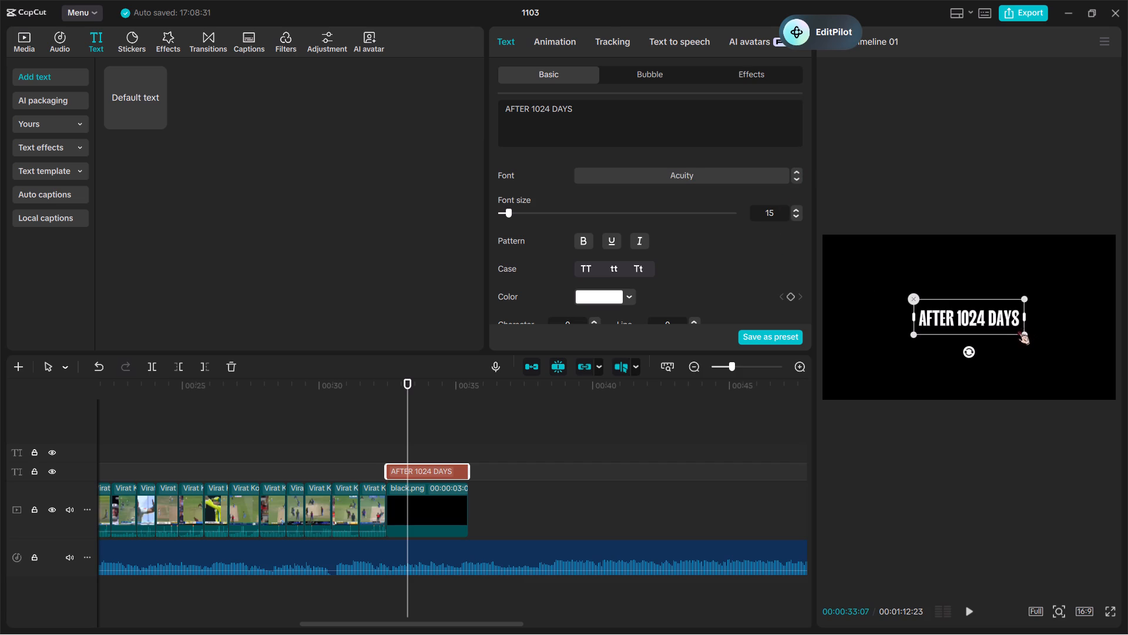
# Enlarge the AFTER 1024 DAYS title slightly and move it a little above the centre of the frame.
pyautogui.moveTo(1021, 330); pyautogui.dragTo(1032, 345)
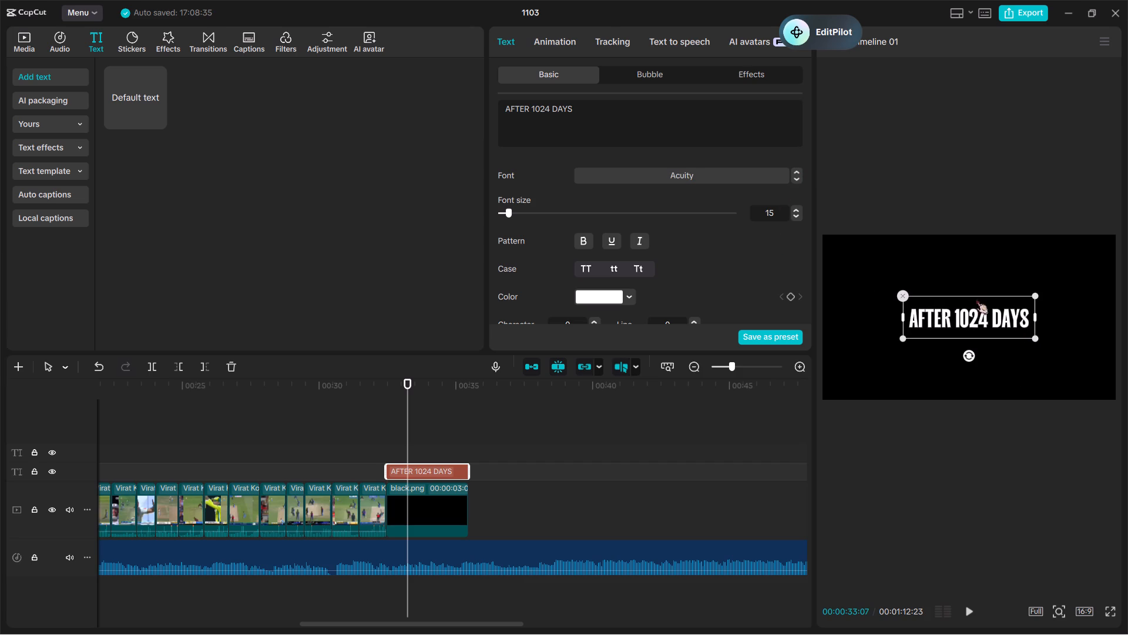
pyautogui.moveTo(969, 312); pyautogui.dragTo(971, 294)
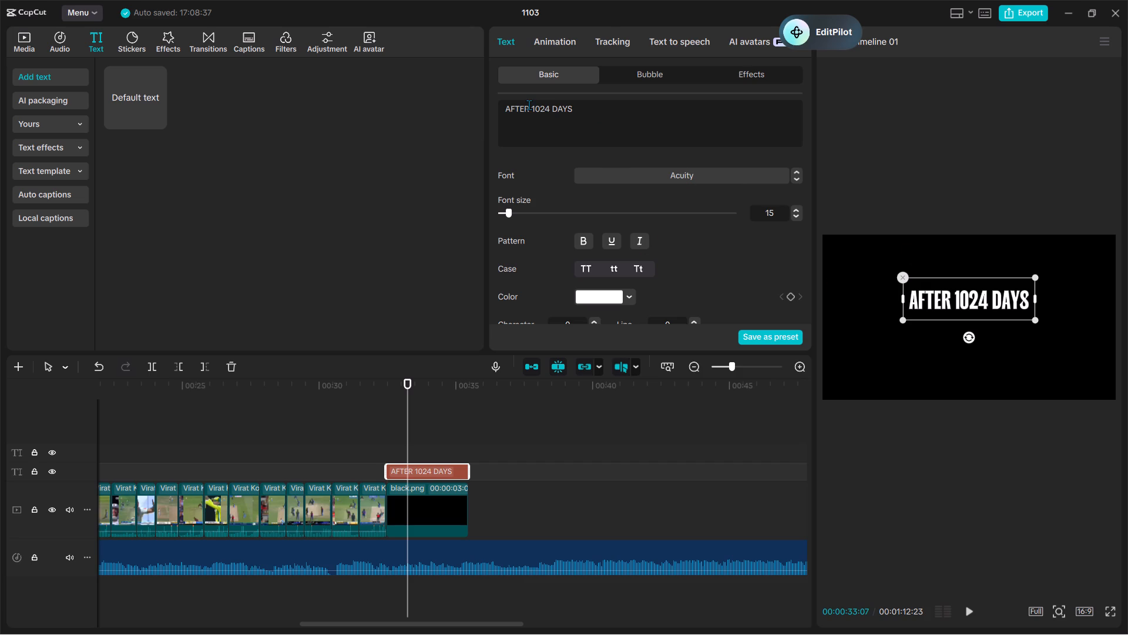
# Recolour only the number 1024 in the AFTER 1024 DAYS title to bright, fully saturated red.
pyautogui.moveTo(529, 106); pyautogui.dragTo(553, 112)
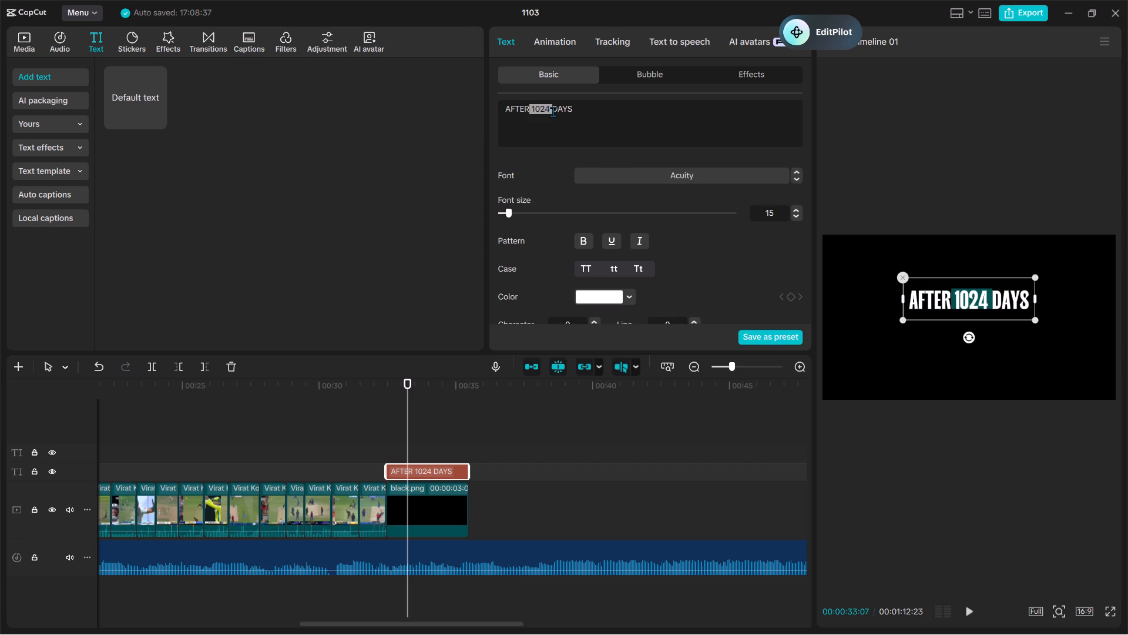
pyautogui.moveTo(553, 112); pyautogui.dragTo(550, 111)
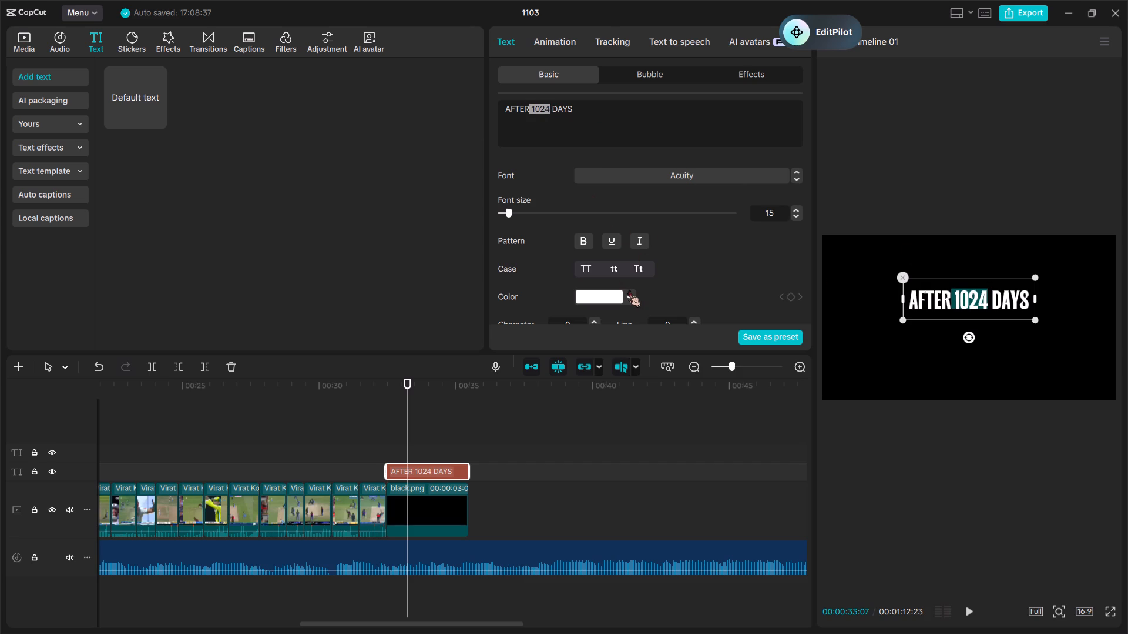
pyautogui.click(628, 289)
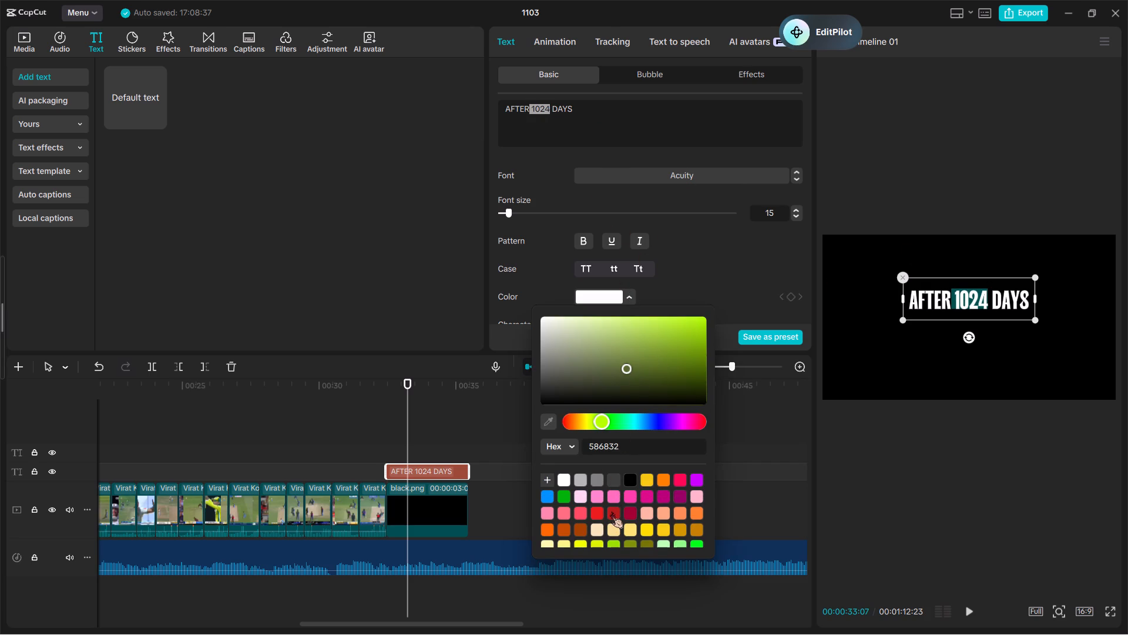
pyautogui.click(611, 512)
pyautogui.click(594, 512)
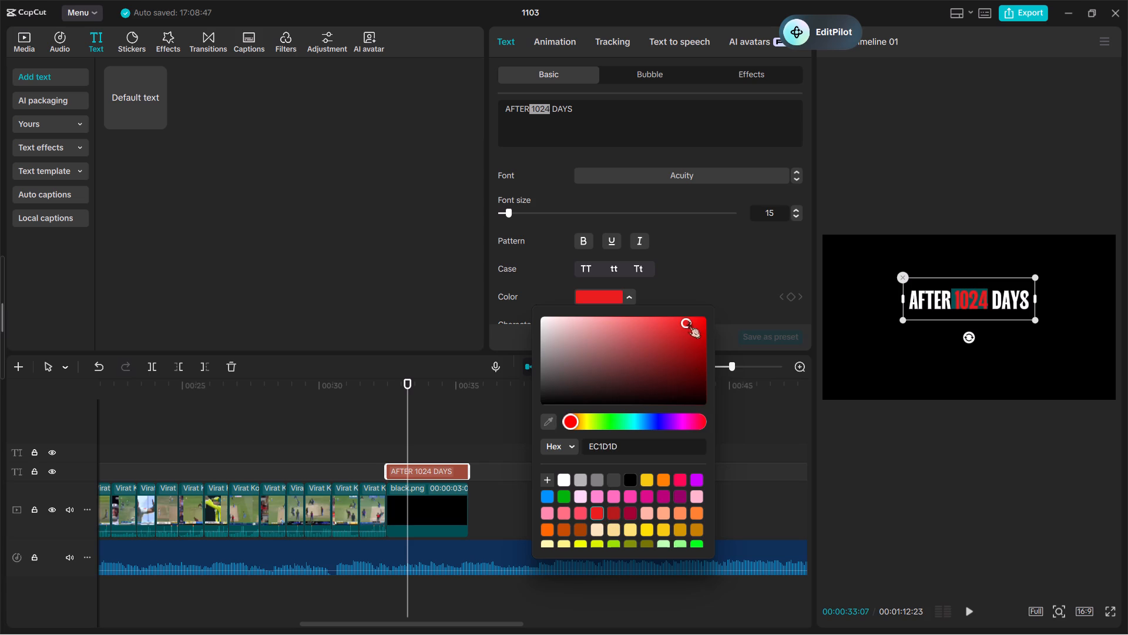
pyautogui.moveTo(687, 319); pyautogui.dragTo(709, 310)
pyautogui.click(928, 360)
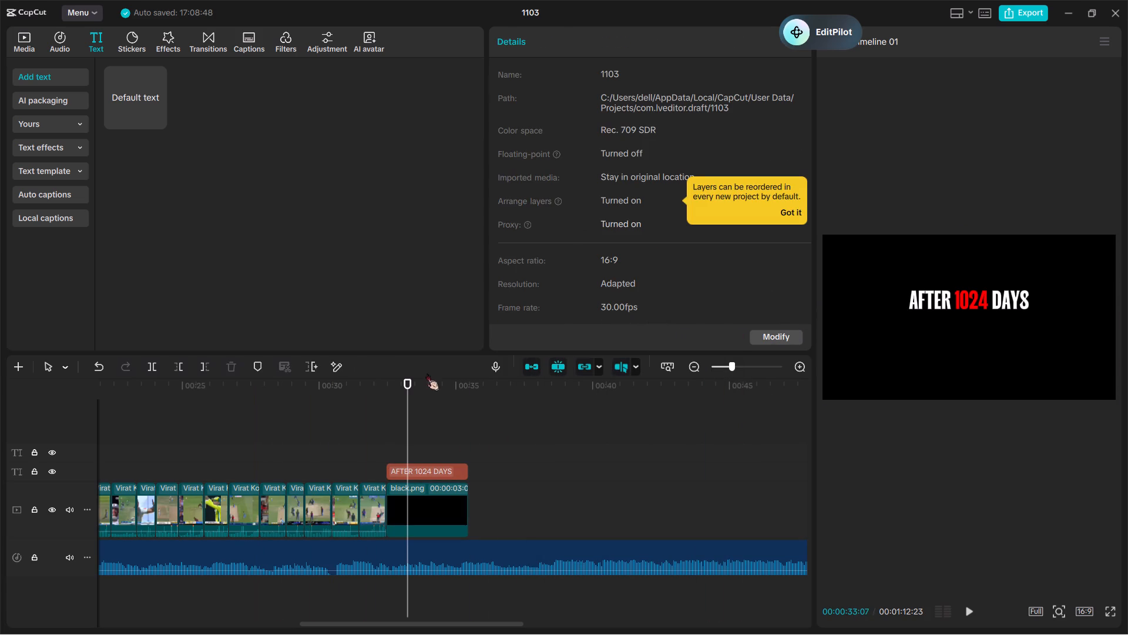
# Add a default text clip on the track directly above the AFTER 1024 DAYS clip, starting at the playhead.
pyautogui.moveTo(153, 93); pyautogui.dragTo(396, 409)
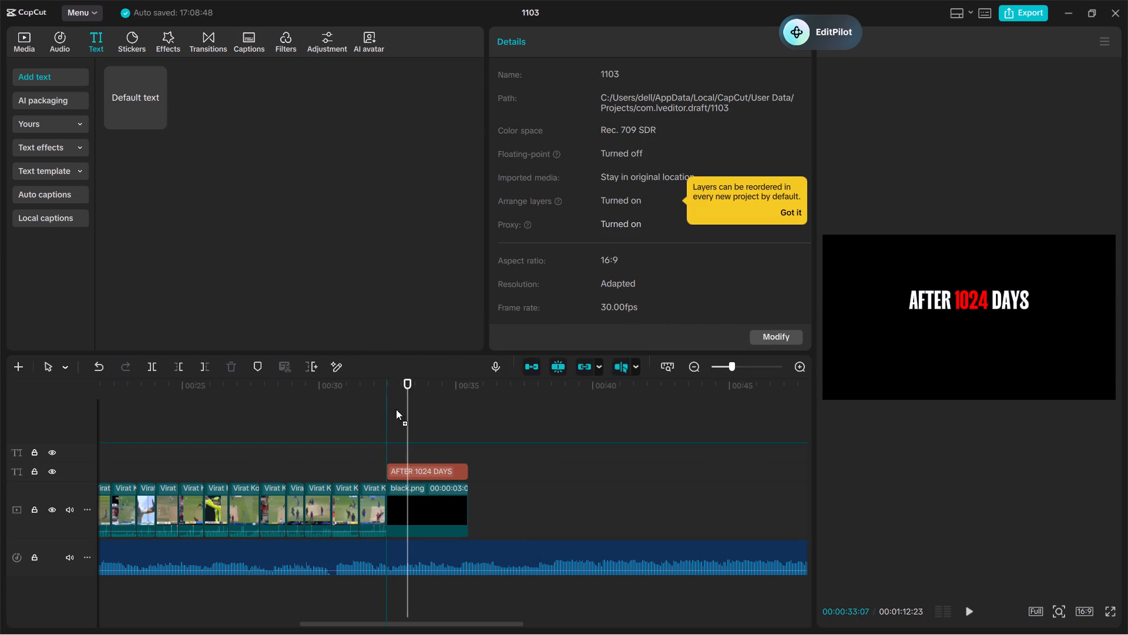
pyautogui.moveTo(396, 409); pyautogui.dragTo(411, 460)
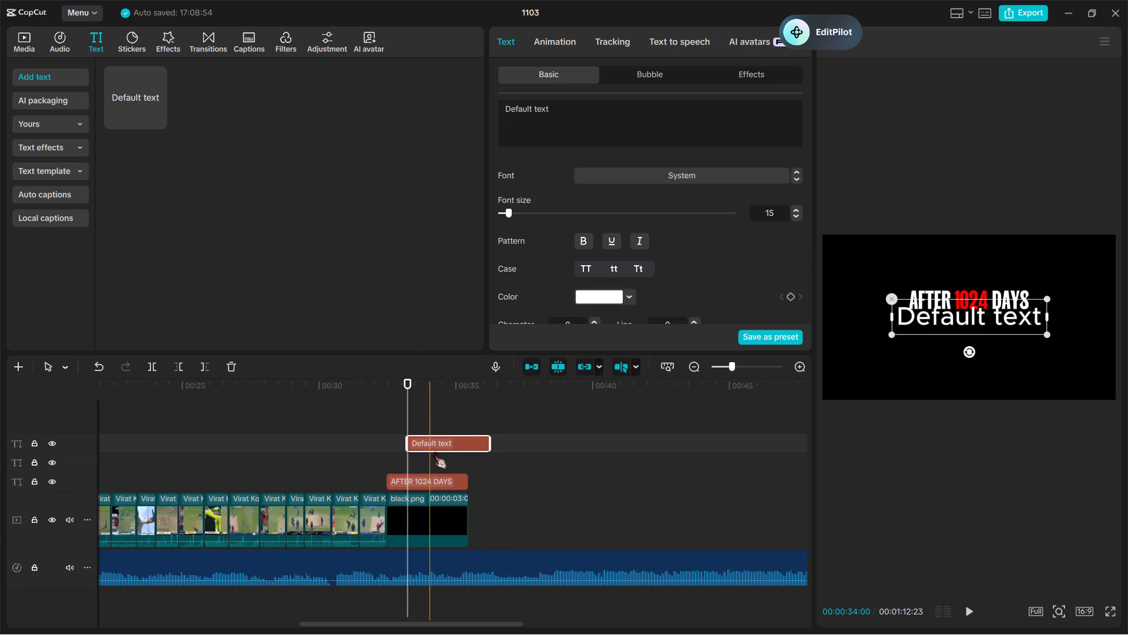
pyautogui.moveTo(438, 441); pyautogui.dragTo(441, 461)
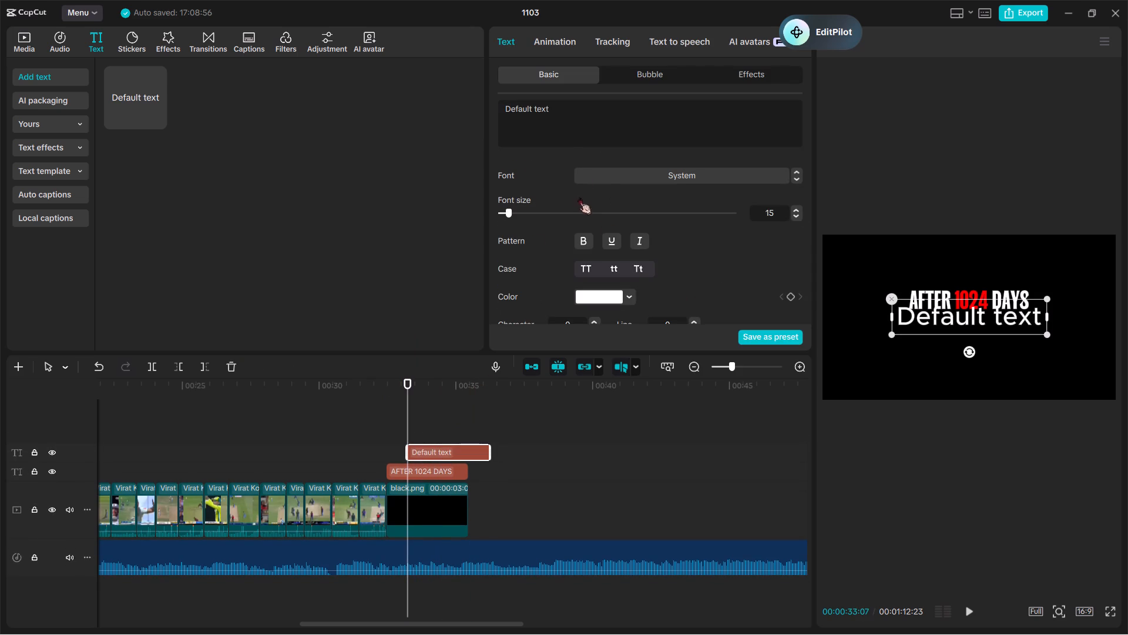
# Replace the new text clip's wording with "KING ANSWER WITH HIS BAT".
pyautogui.moveTo(579, 119); pyautogui.dragTo(493, 109)
pyautogui.press('BackSpace')
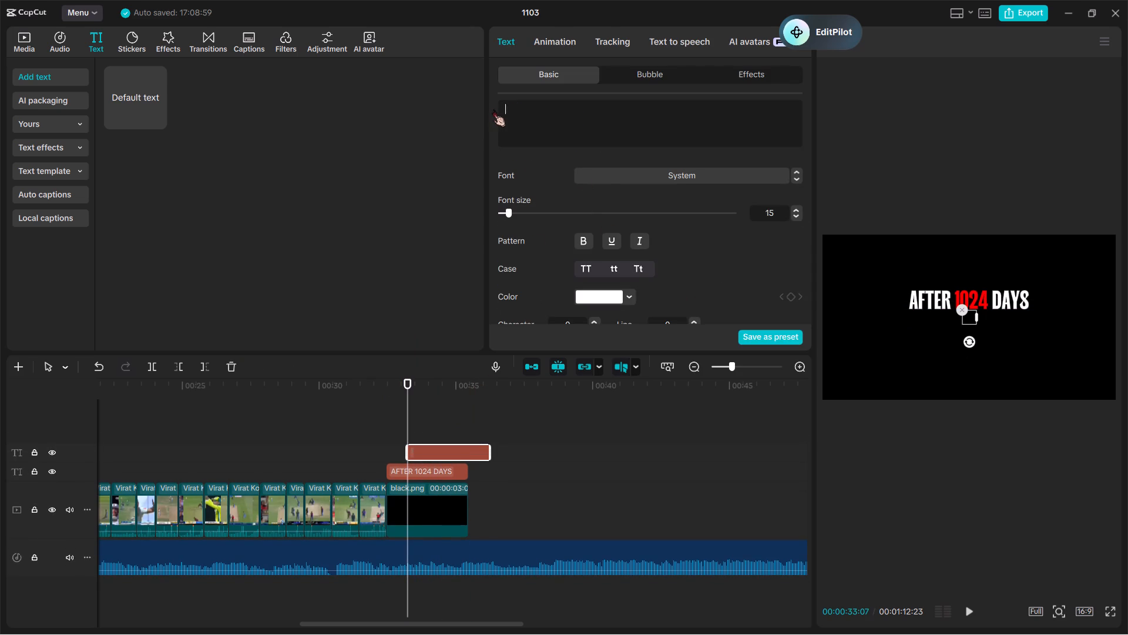
pyautogui.write('KING')
pyautogui.press('space')
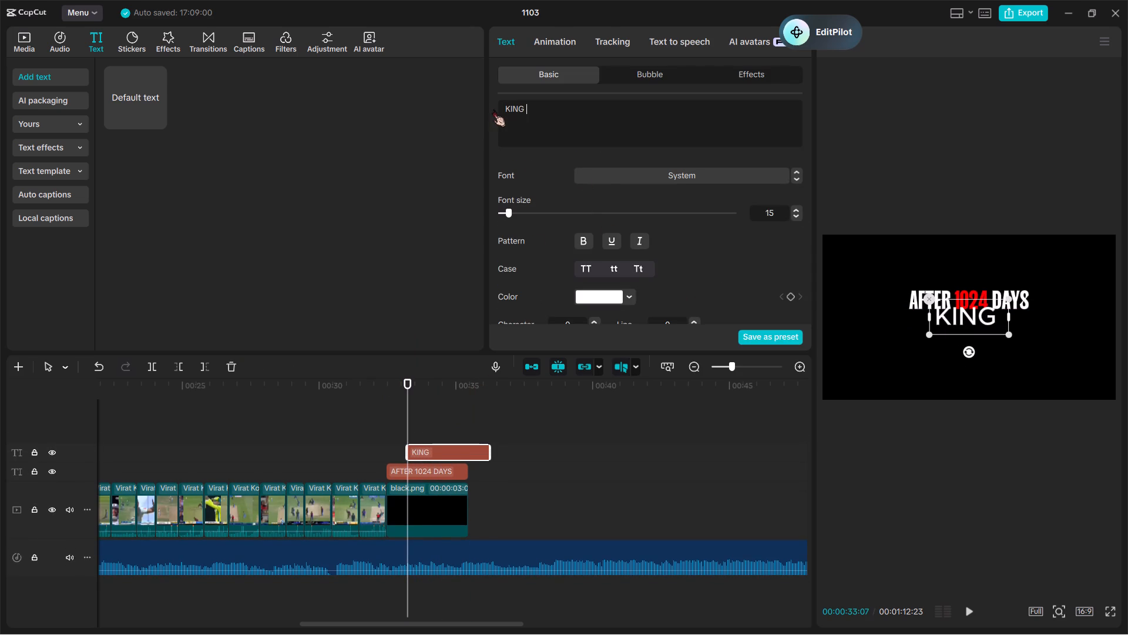
pyautogui.write('ANSER')
pyautogui.press('space')
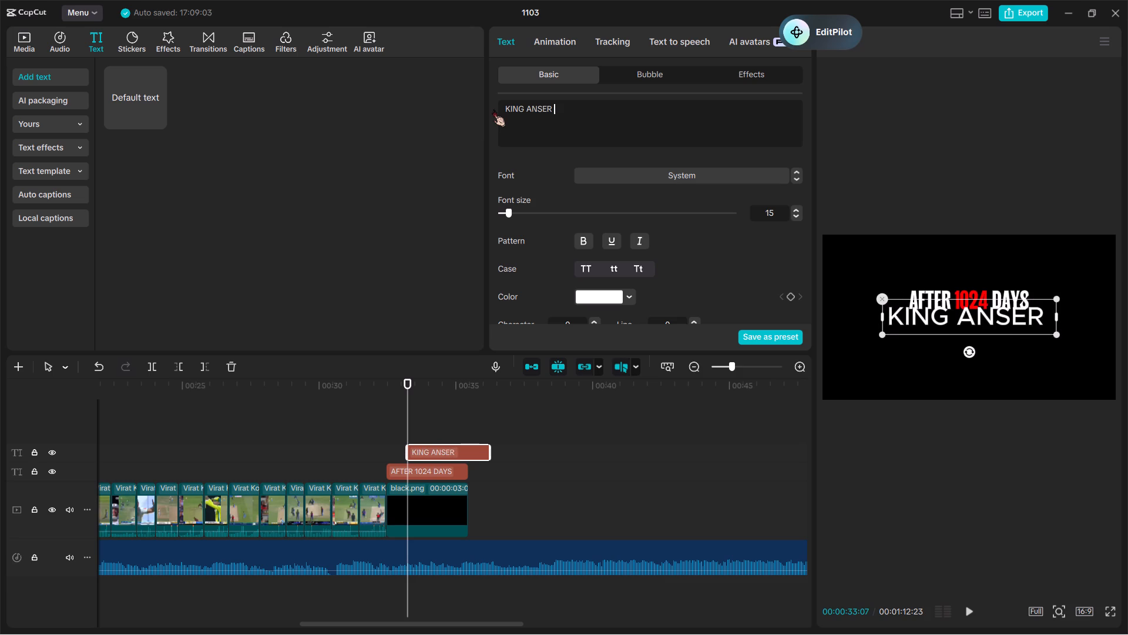
pyautogui.press('BackSpace')
pyautogui.press('BackSpace')
pyautogui.press('BackSpace')
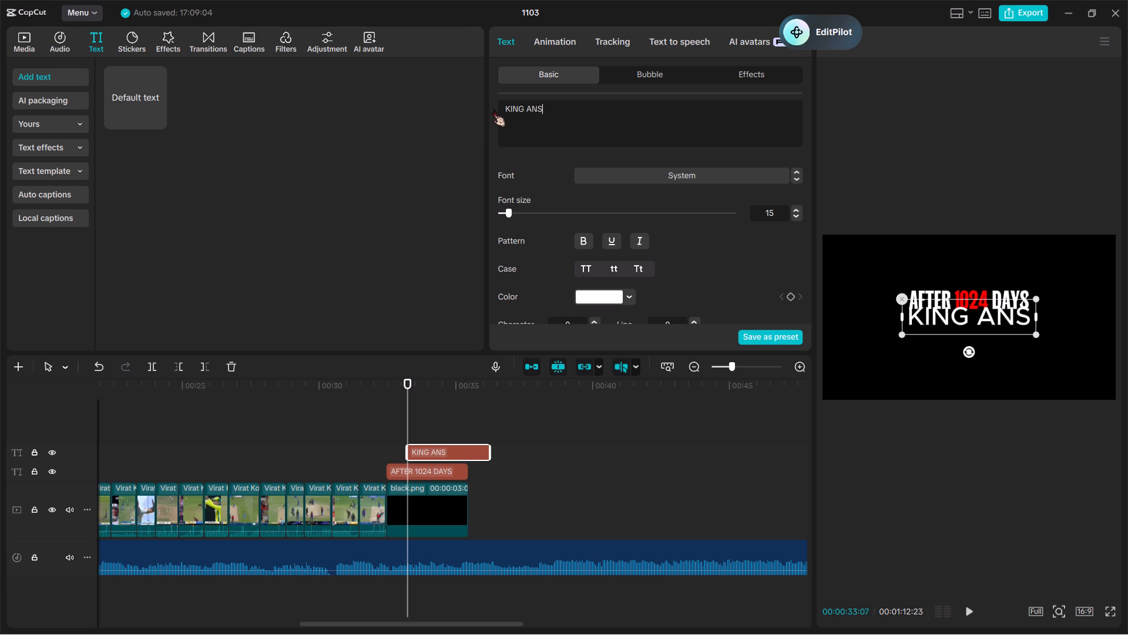
pyautogui.write('WER WITH HS I')
pyautogui.press('BackSpace')
pyautogui.press('BackSpace')
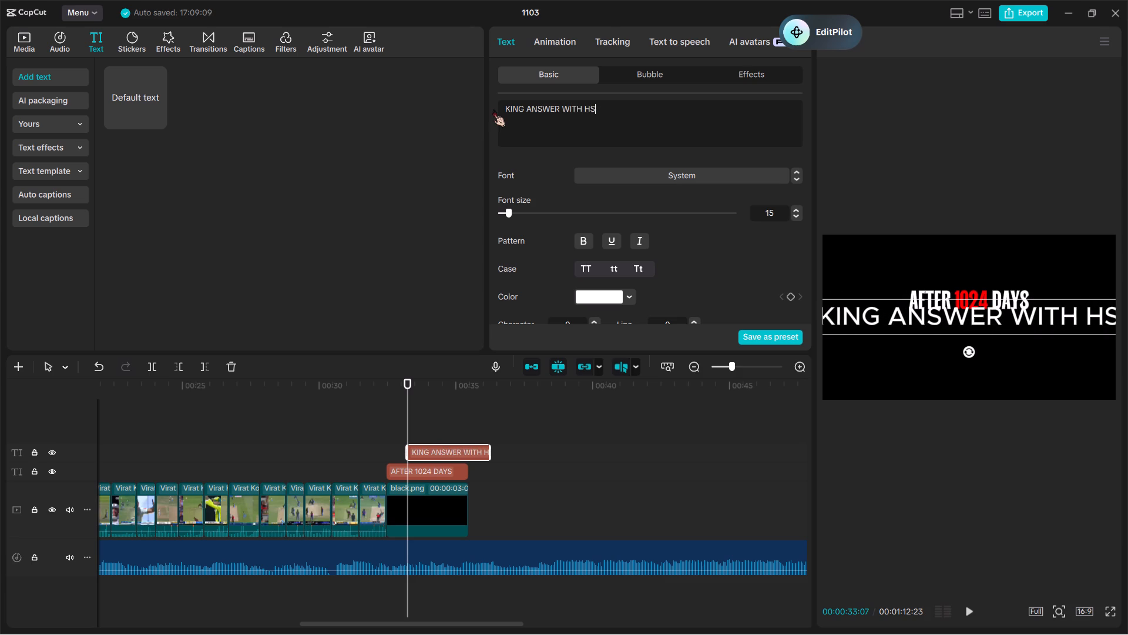
pyautogui.press('BackSpace')
pyautogui.write('IS BAT')
pyautogui.press('space')
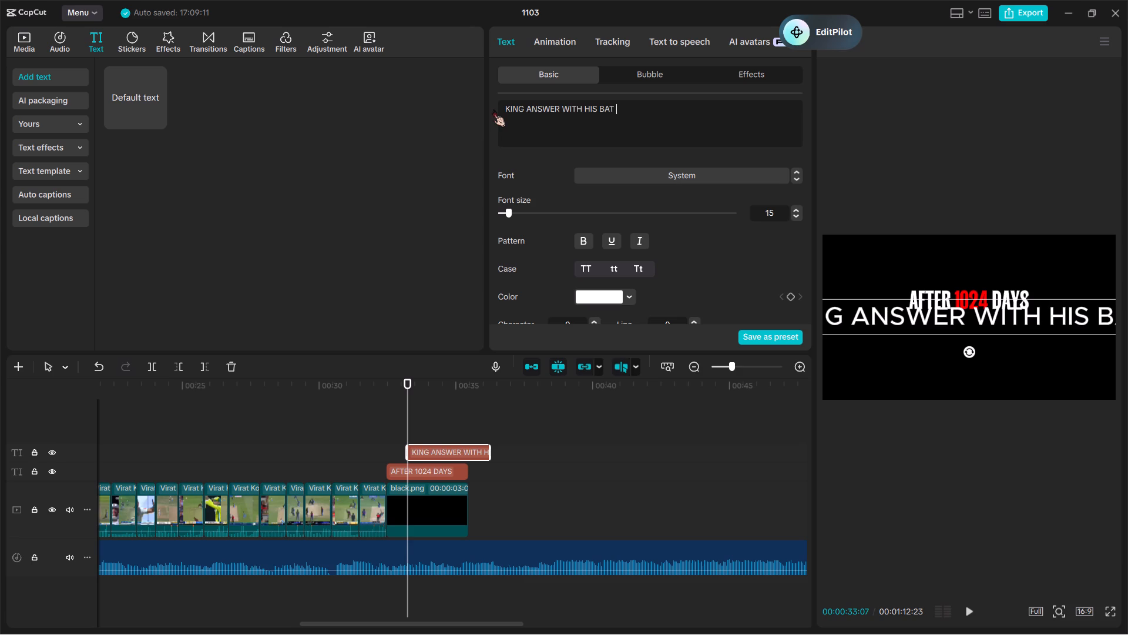
# Scale the KING ANSWER WITH HIS BAT text down to 53%.
pyautogui.scroll(-2, 660, 321)
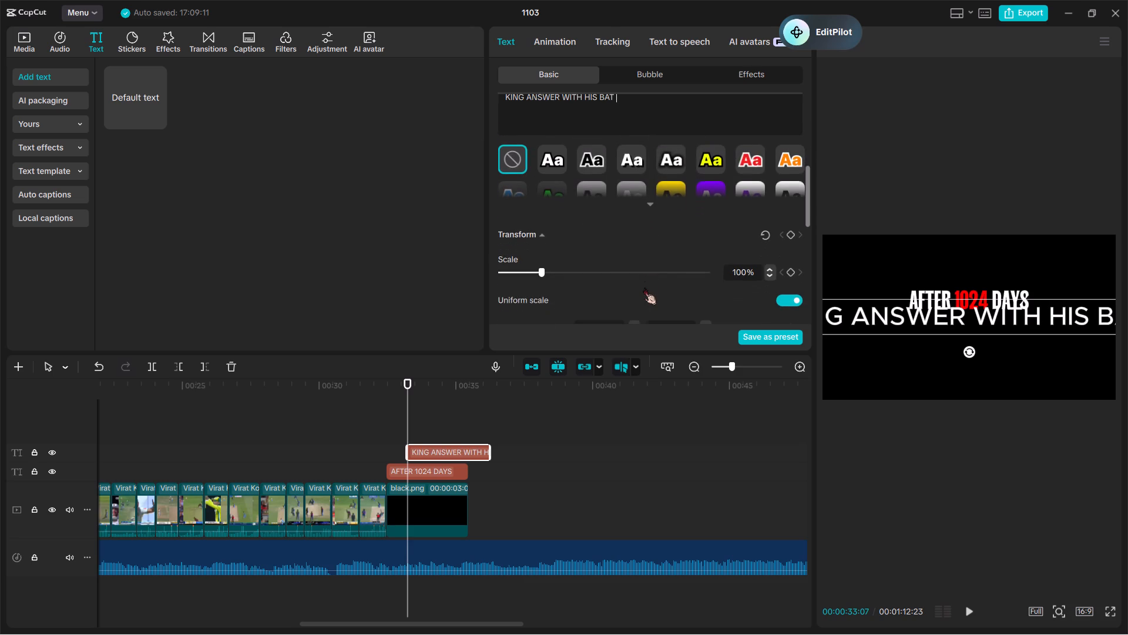
pyautogui.moveTo(539, 268); pyautogui.dragTo(527, 268)
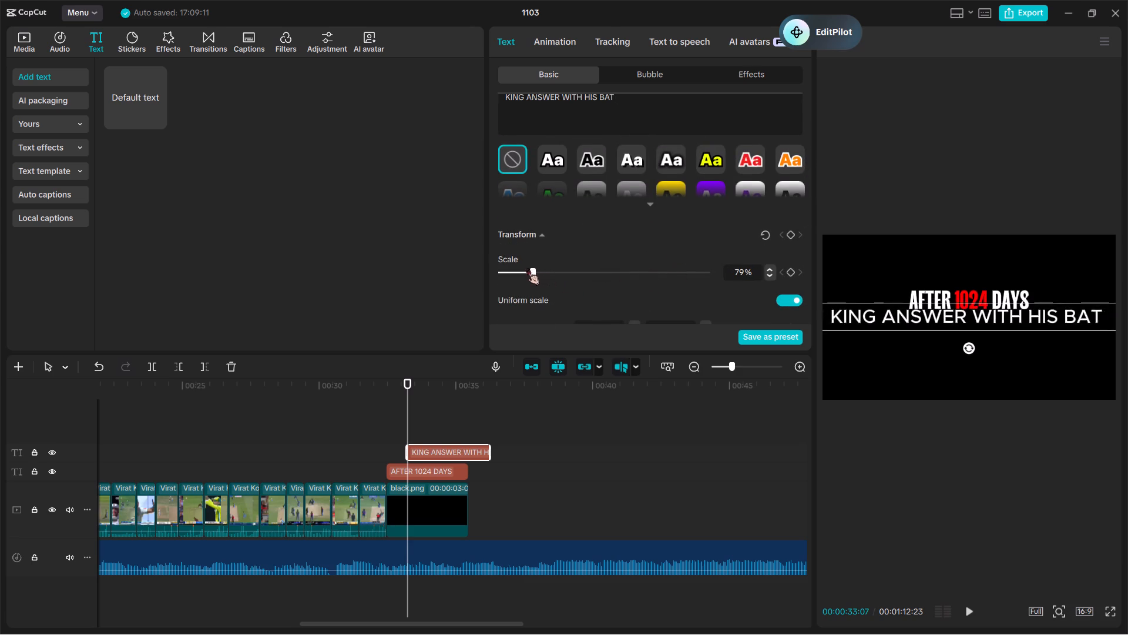
pyautogui.moveTo(527, 268); pyautogui.dragTo(520, 267)
# Adjust the font size of the KING ANSWER WITH HIS BAT text, settling on 16.
pyautogui.scroll(1, 643, 215)
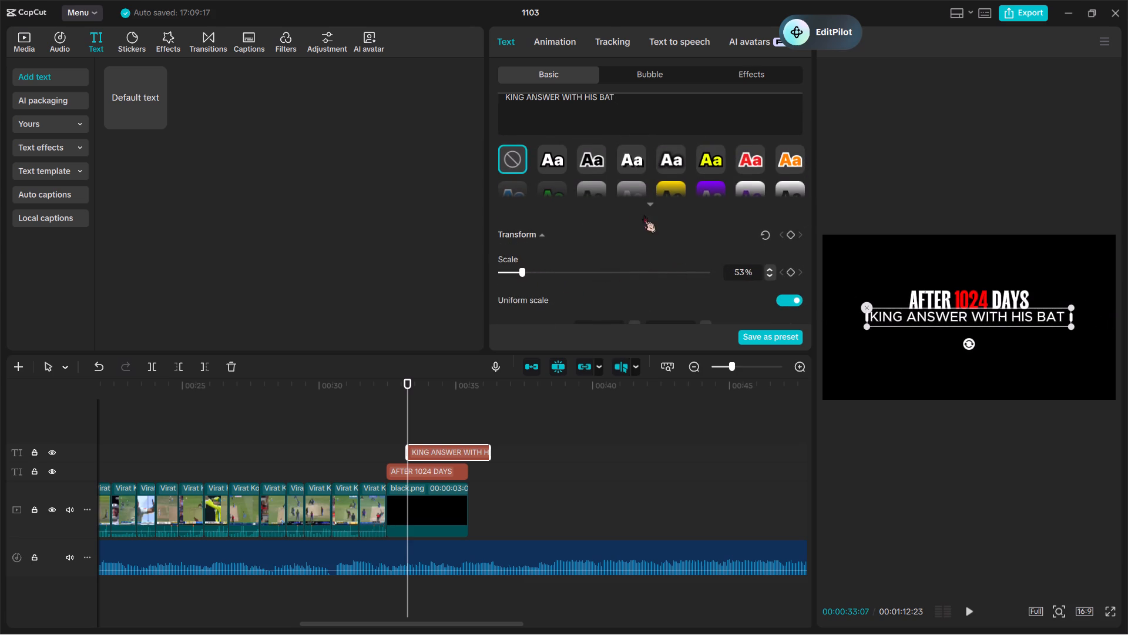
pyautogui.scroll(1, 643, 215)
pyautogui.scroll(1, 738, 209)
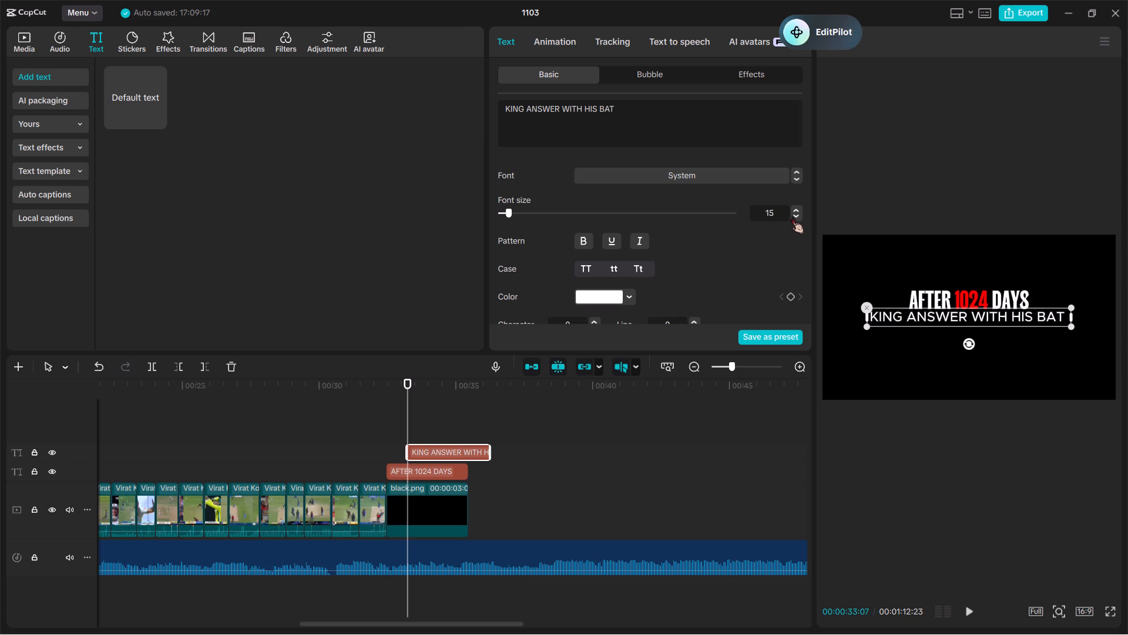
pyautogui.click(797, 213)
pyautogui.click(797, 213)
pyautogui.click(797, 213)
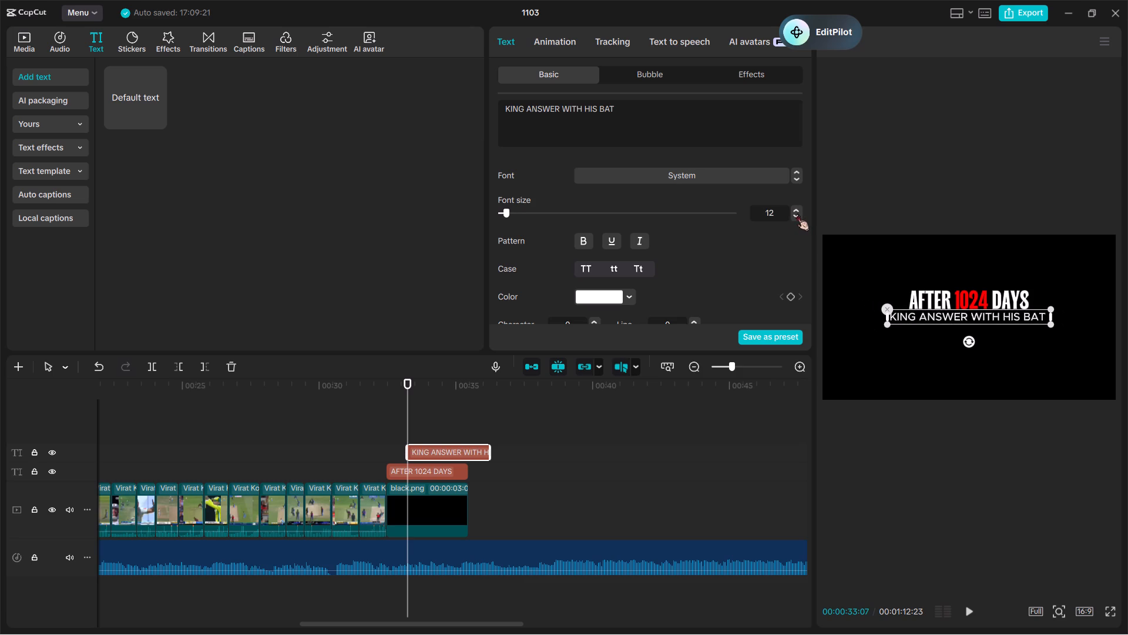
pyautogui.doubleClick(794, 207)
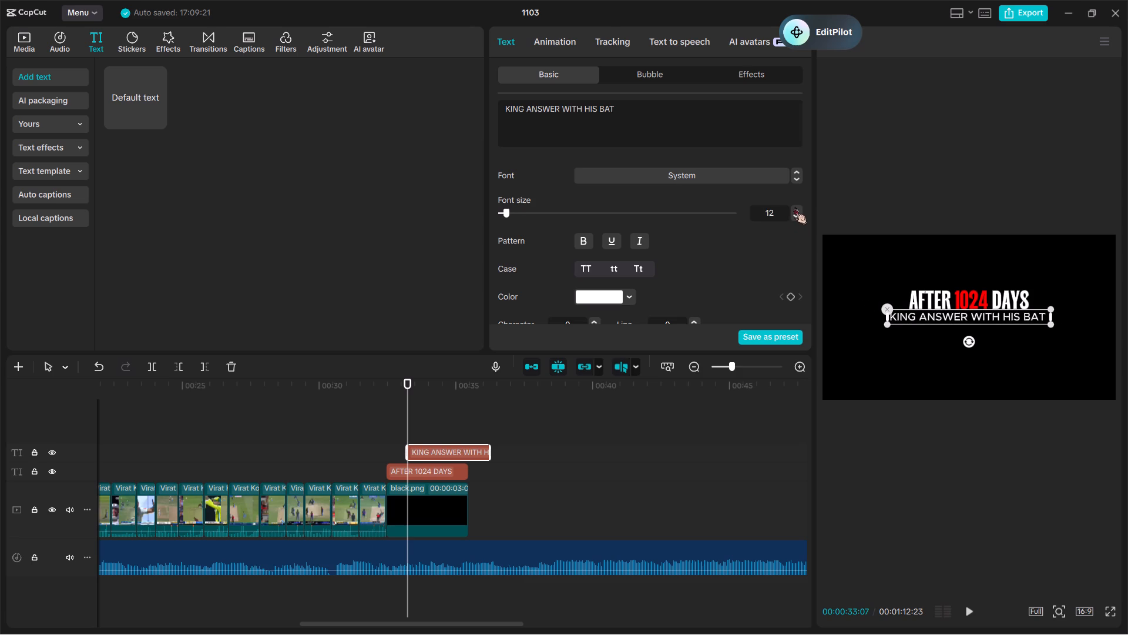
pyautogui.click(793, 204)
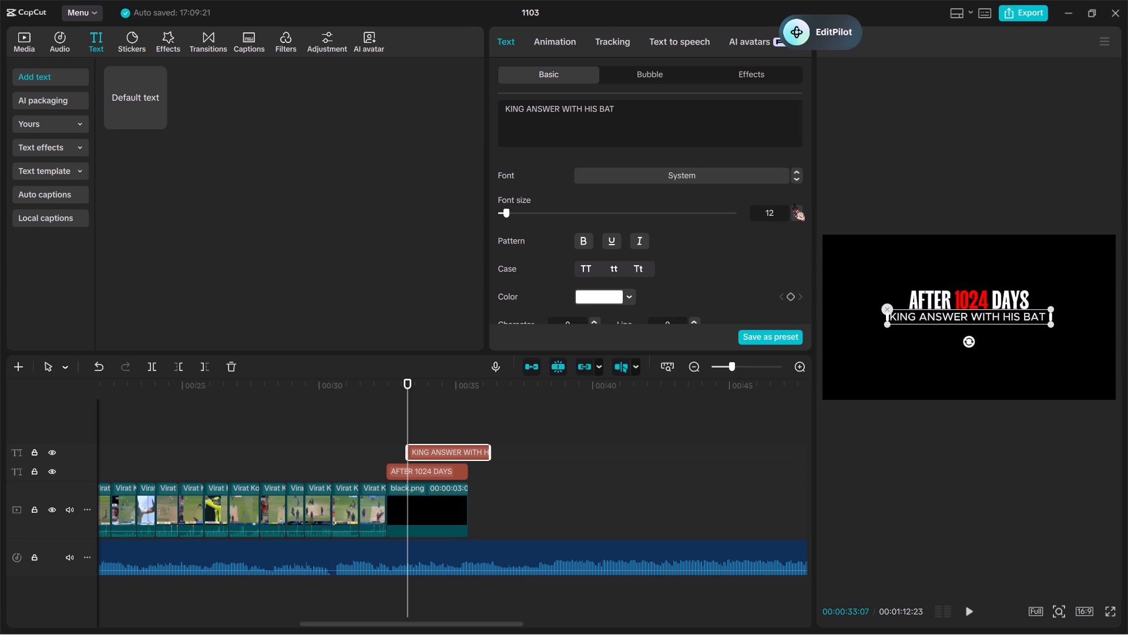
pyautogui.click(793, 204)
pyautogui.click(795, 205)
pyautogui.doubleClick(795, 207)
pyautogui.moveTo(795, 207); pyautogui.dragTo(507, 215)
pyautogui.click(507, 215)
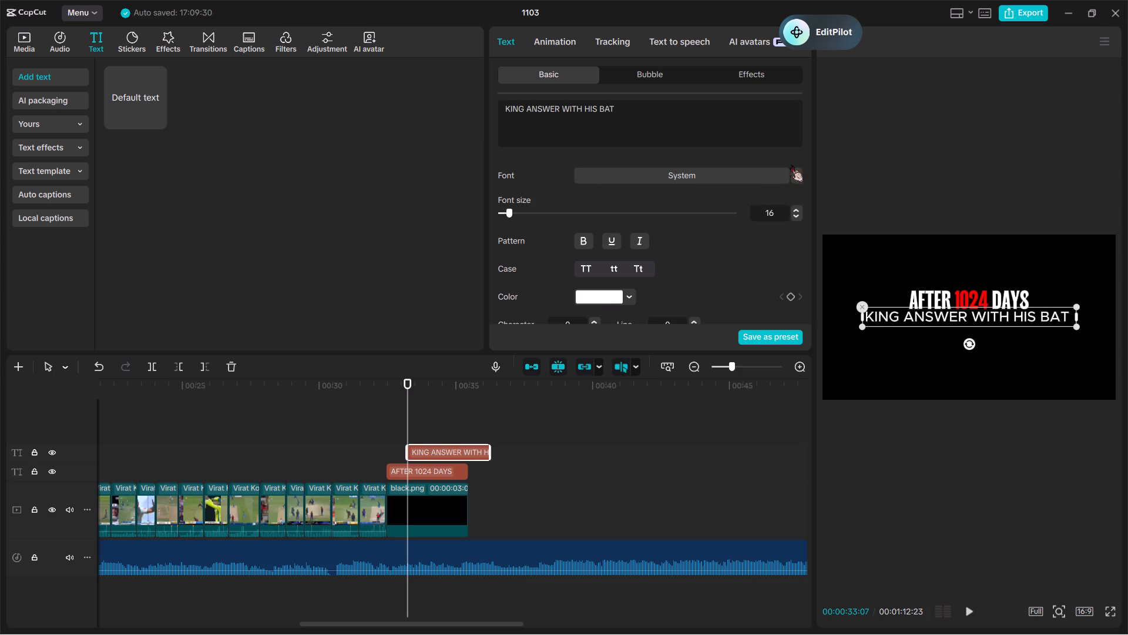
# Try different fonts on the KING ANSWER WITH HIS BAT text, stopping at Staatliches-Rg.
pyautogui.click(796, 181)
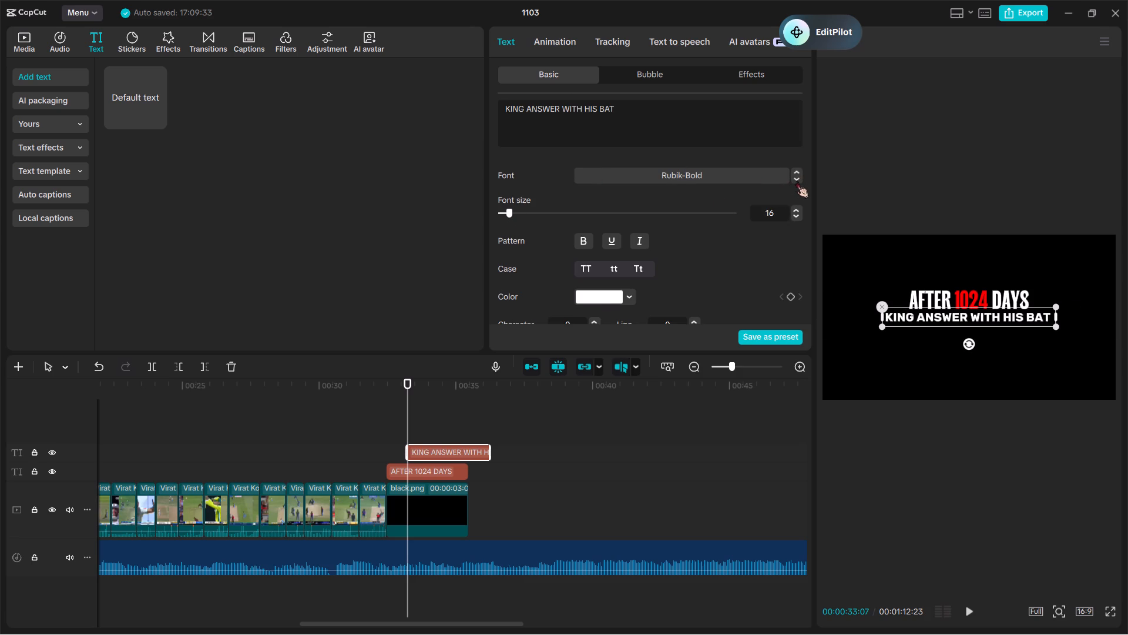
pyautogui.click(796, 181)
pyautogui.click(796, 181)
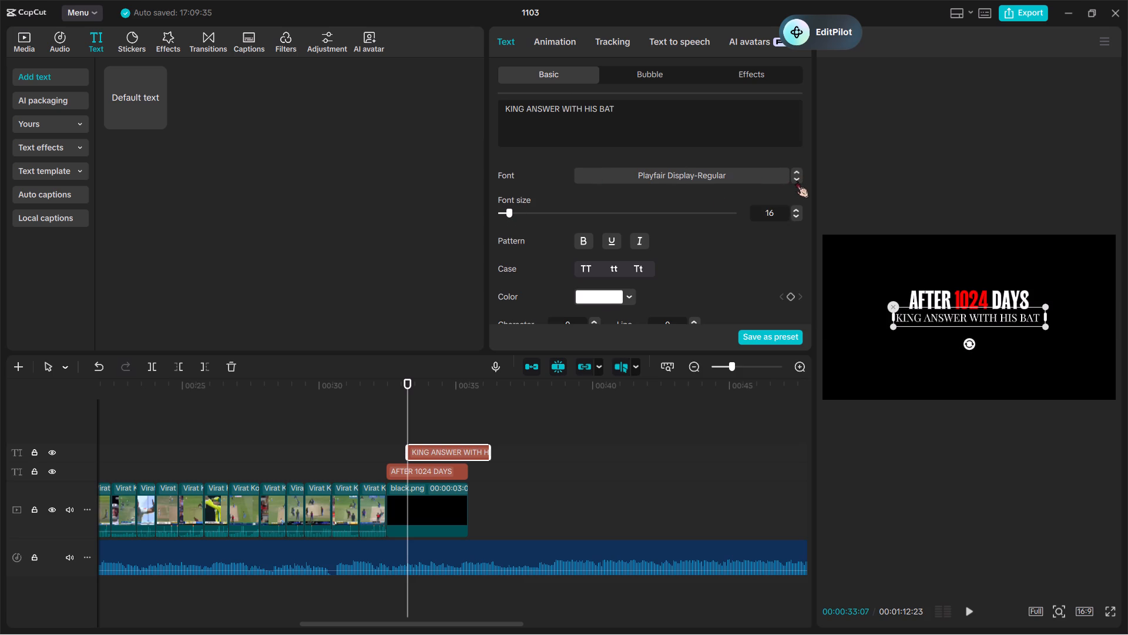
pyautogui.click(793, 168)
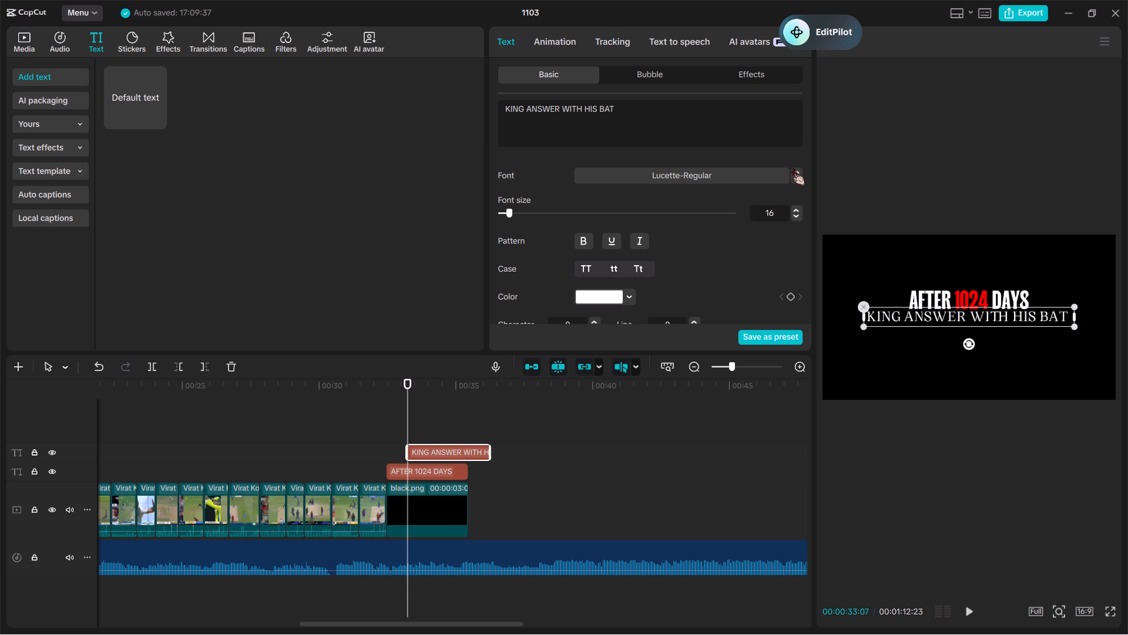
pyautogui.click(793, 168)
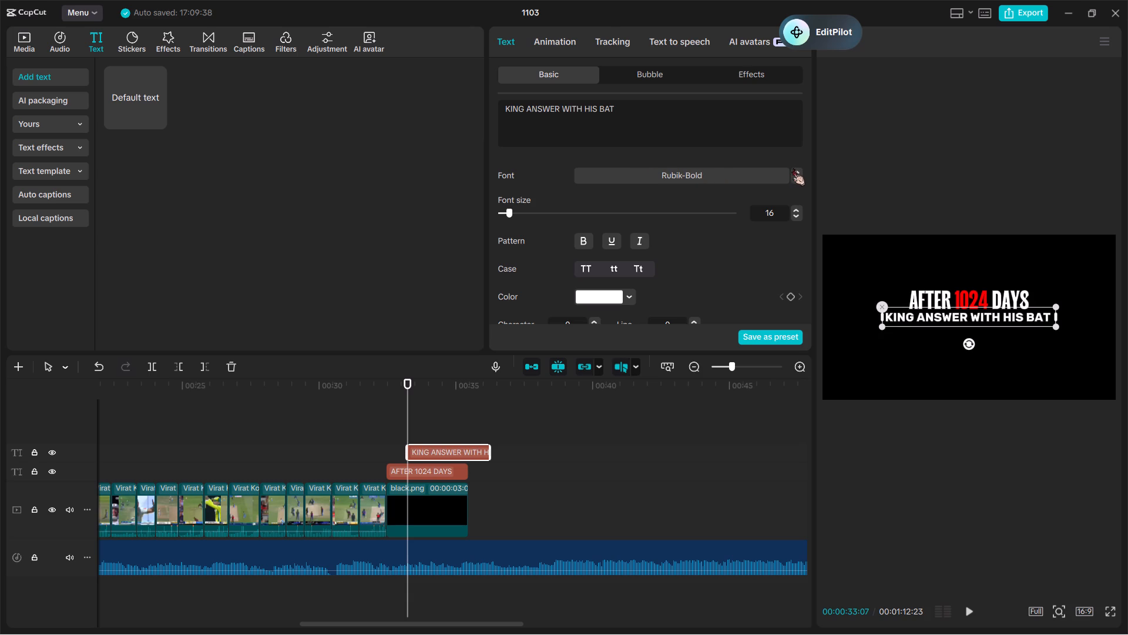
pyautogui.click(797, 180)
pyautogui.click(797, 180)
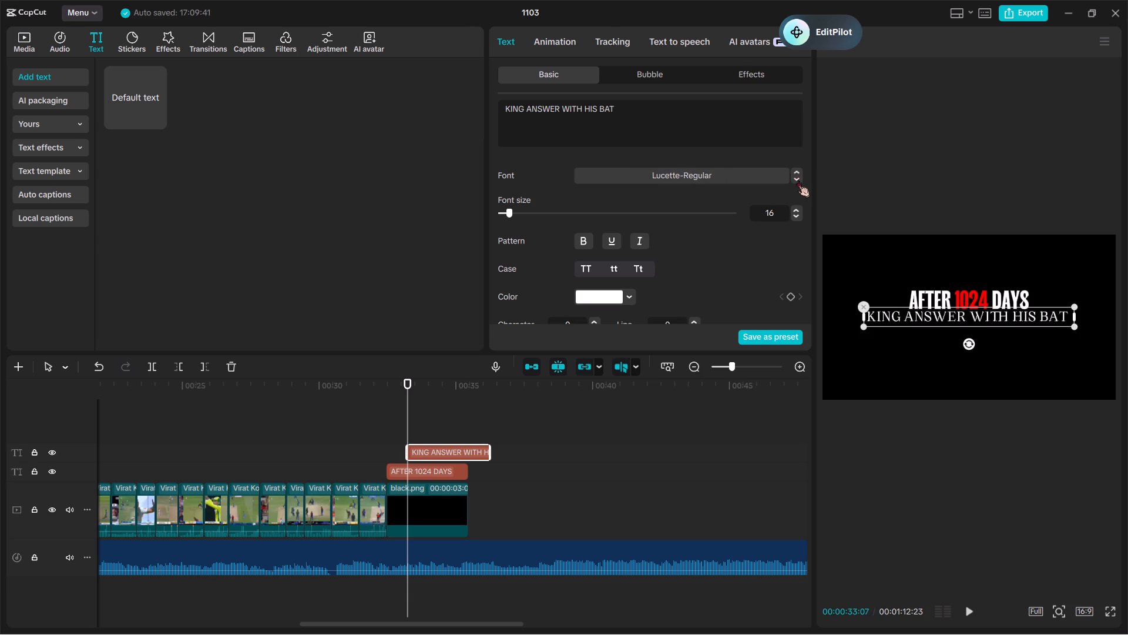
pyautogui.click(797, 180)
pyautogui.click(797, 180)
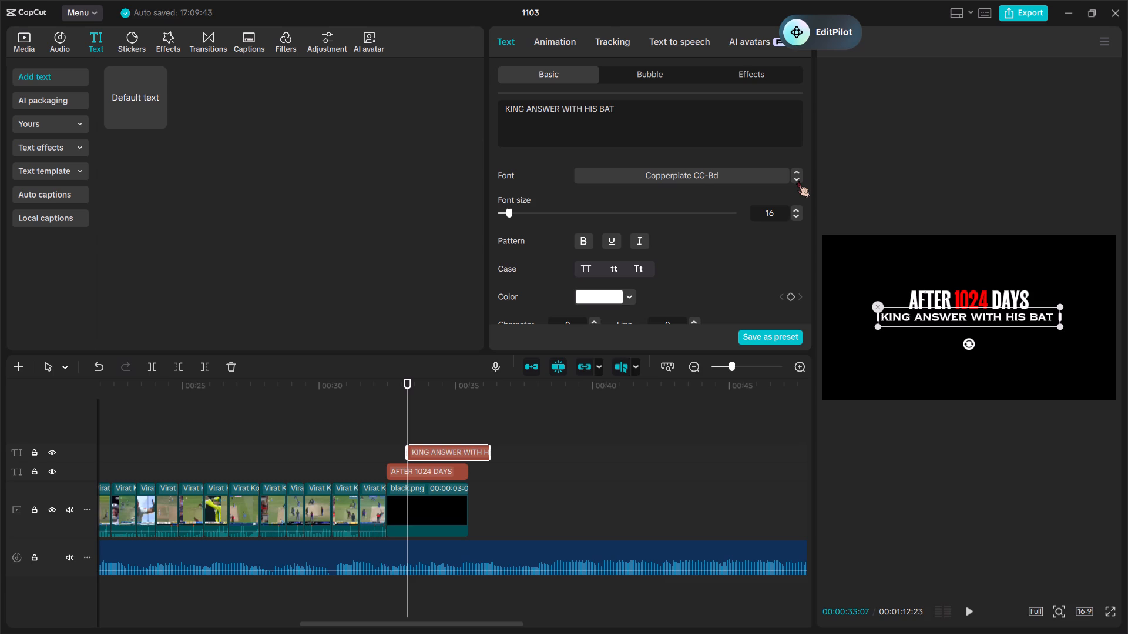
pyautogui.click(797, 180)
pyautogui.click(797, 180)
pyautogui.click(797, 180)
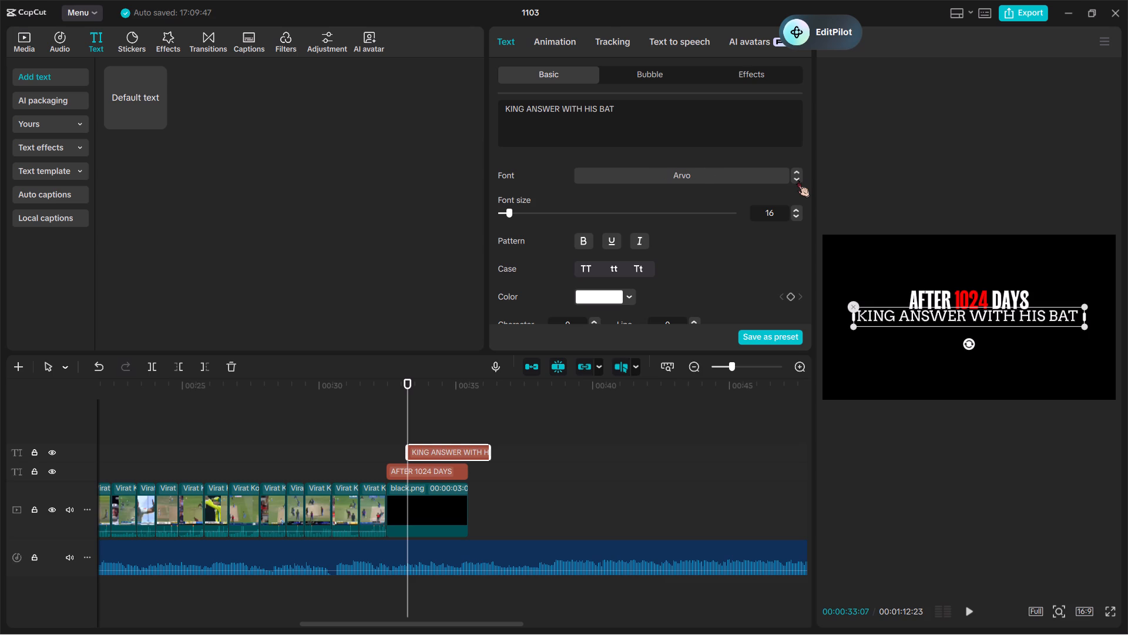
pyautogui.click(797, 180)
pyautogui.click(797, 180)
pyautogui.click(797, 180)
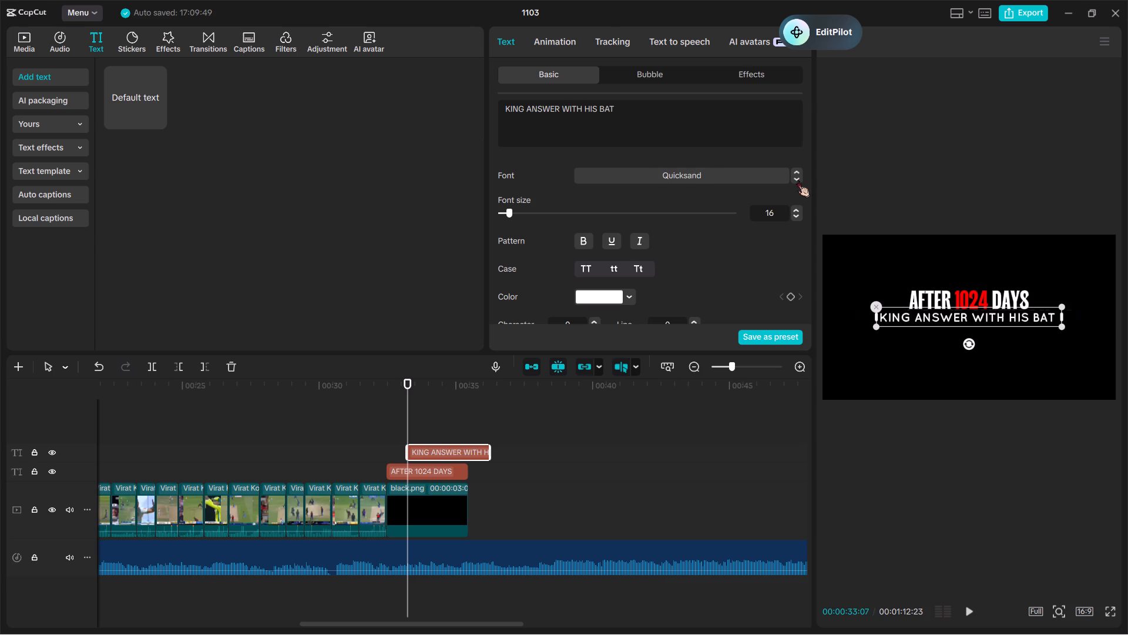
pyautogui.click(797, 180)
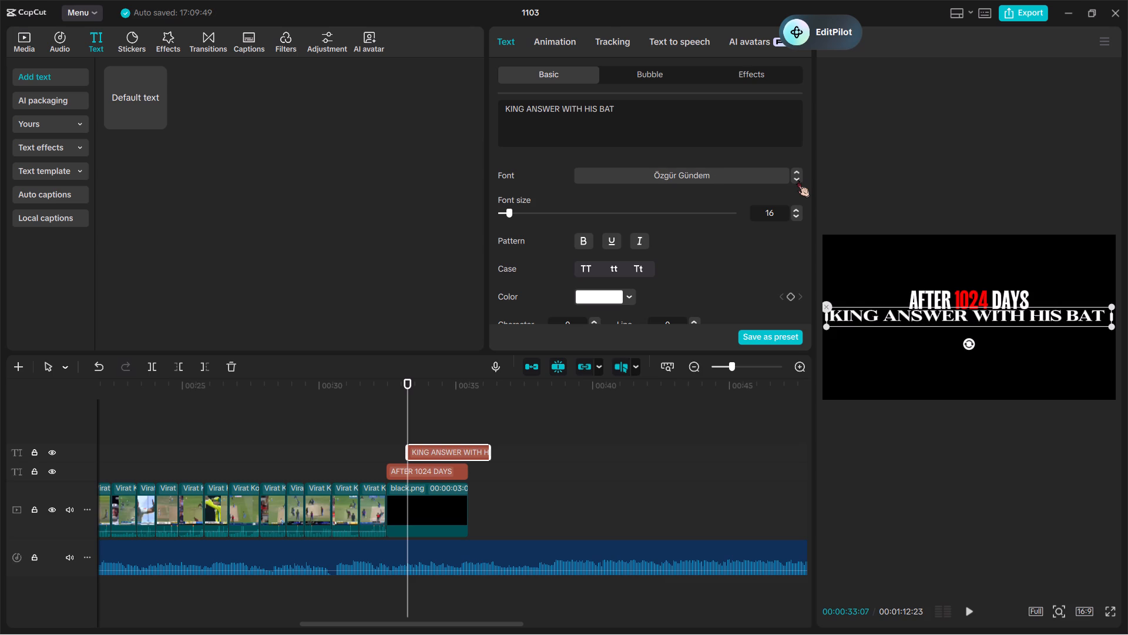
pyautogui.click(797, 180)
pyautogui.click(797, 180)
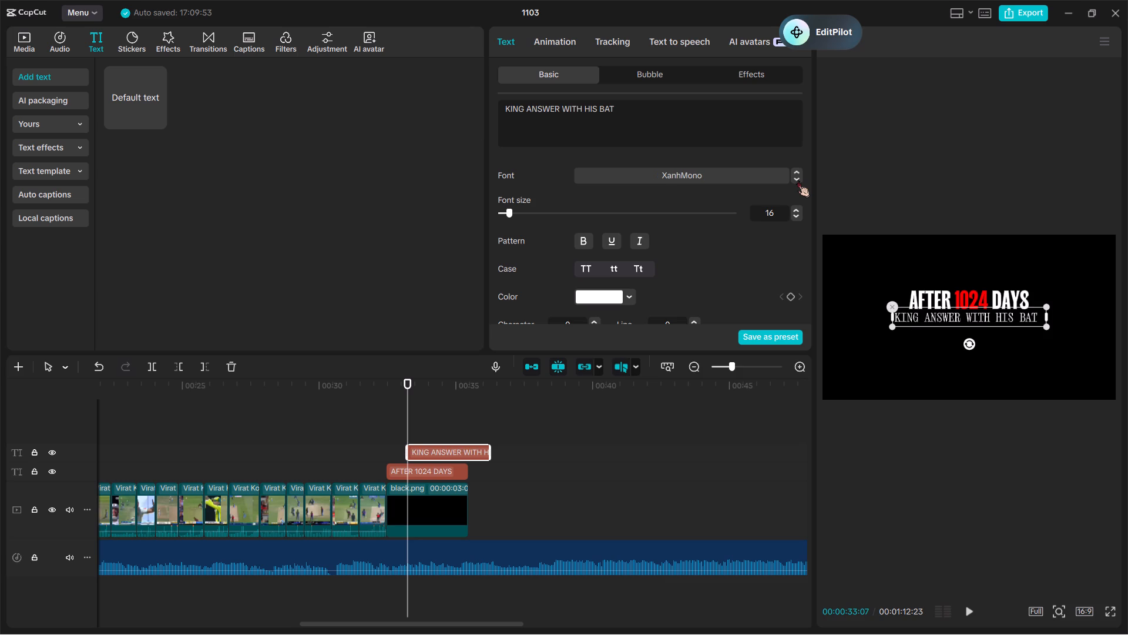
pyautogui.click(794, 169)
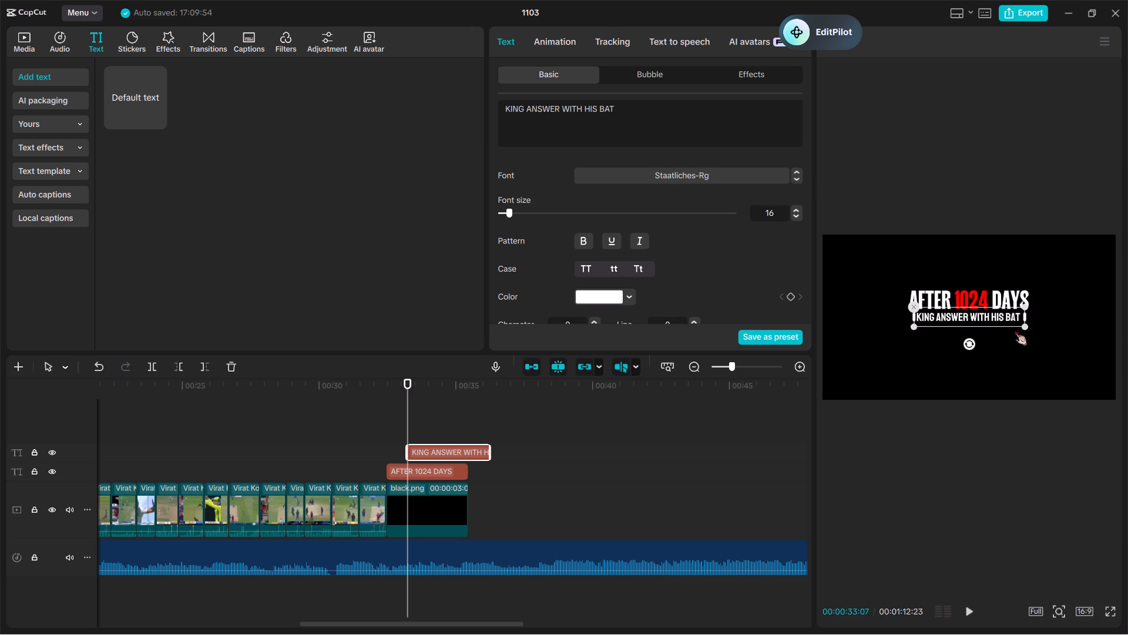
# Enlarge the KING ANSWER WITH HIS BAT text in the preview until it is wider than the AFTER 1024 DAYS line.
pyautogui.moveTo(1022, 324); pyautogui.dragTo(1061, 388)
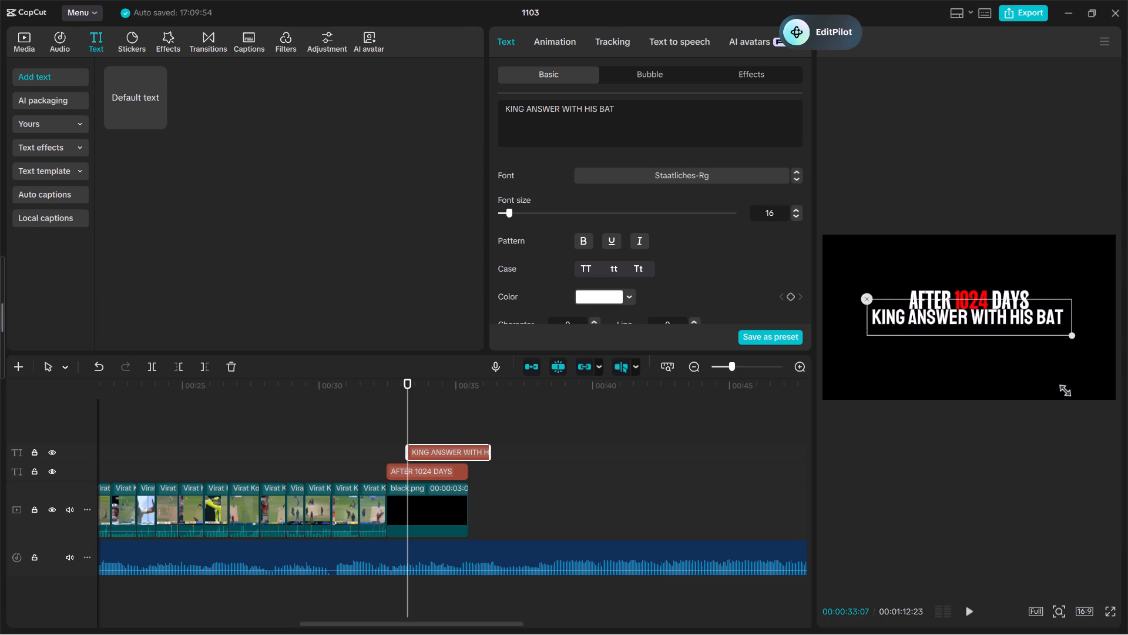
pyautogui.moveTo(1061, 388); pyautogui.dragTo(1048, 367)
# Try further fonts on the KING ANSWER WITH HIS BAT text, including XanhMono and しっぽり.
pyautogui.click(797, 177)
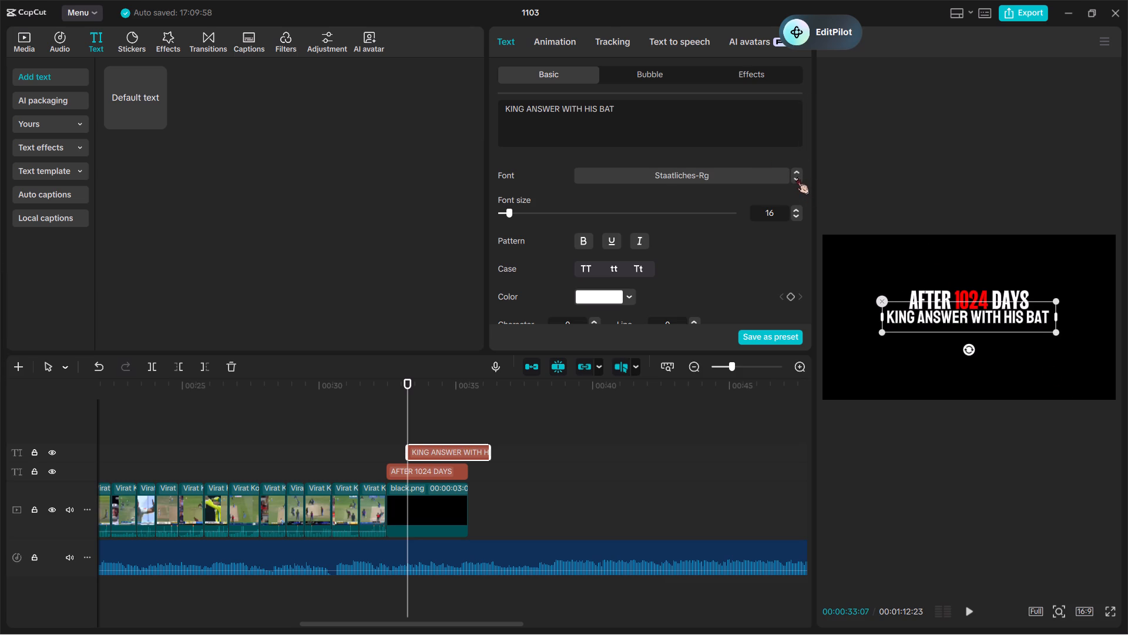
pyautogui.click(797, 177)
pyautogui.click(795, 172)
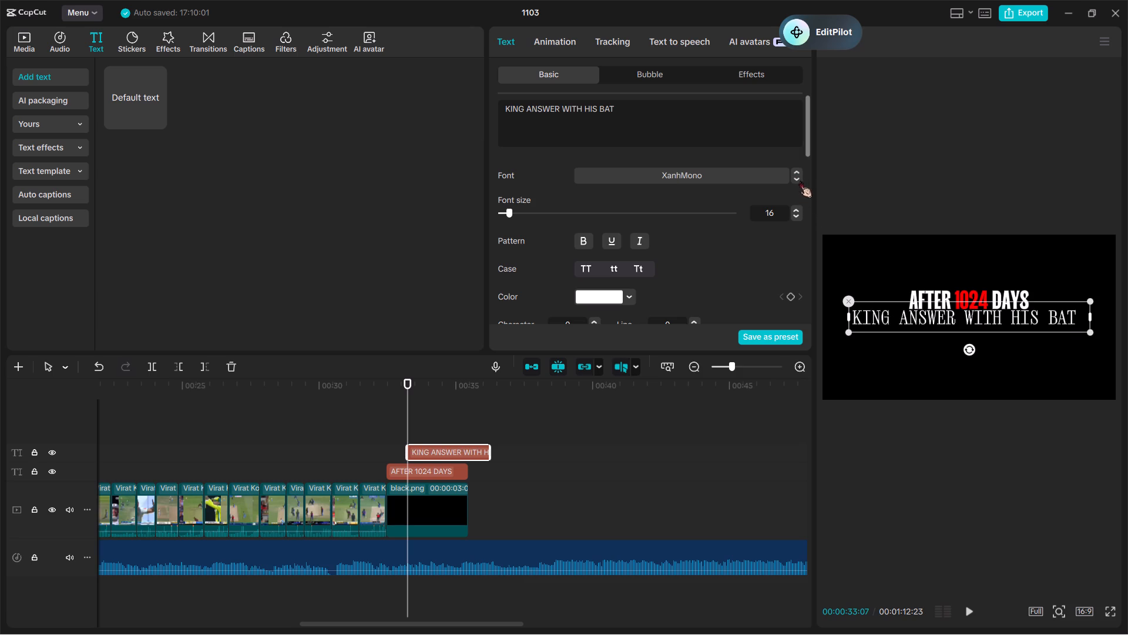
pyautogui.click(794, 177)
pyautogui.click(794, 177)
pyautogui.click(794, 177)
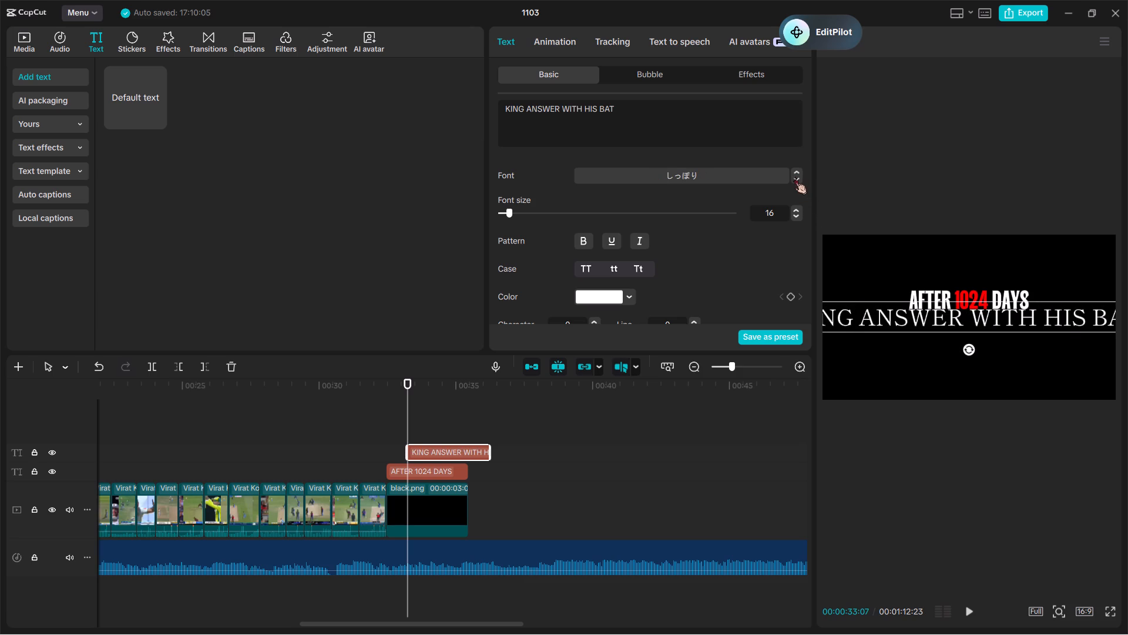
# Set the font size of the KING ANSWER WITH HIS BAT text to 8.
pyautogui.click(506, 215)
pyautogui.moveTo(504, 210); pyautogui.dragTo(516, 242)
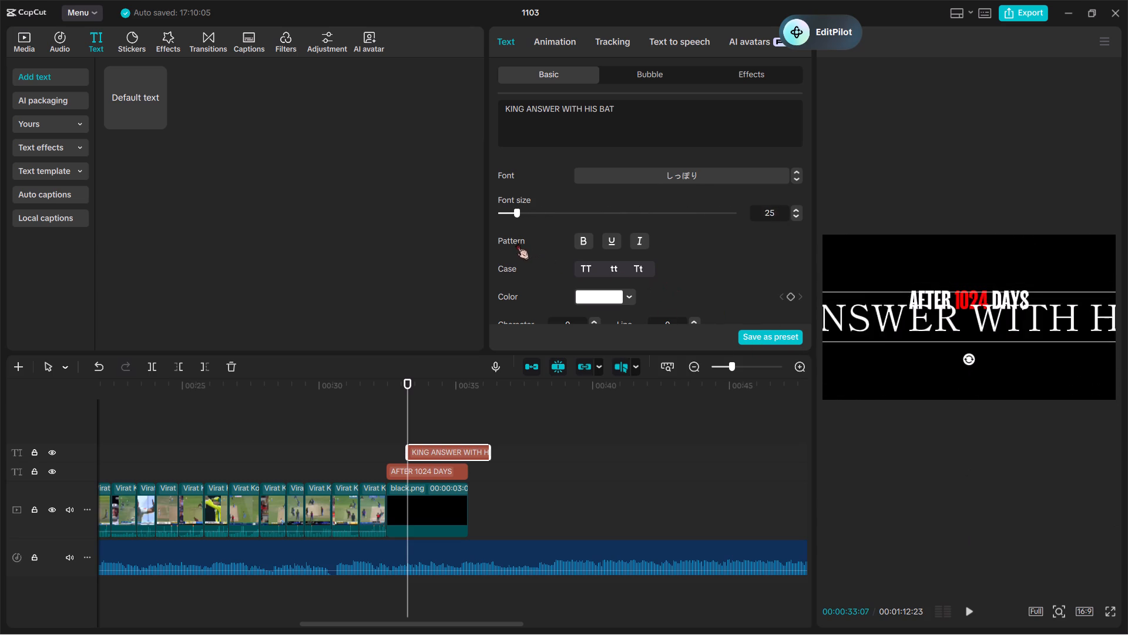
pyautogui.moveTo(516, 242); pyautogui.dragTo(503, 236)
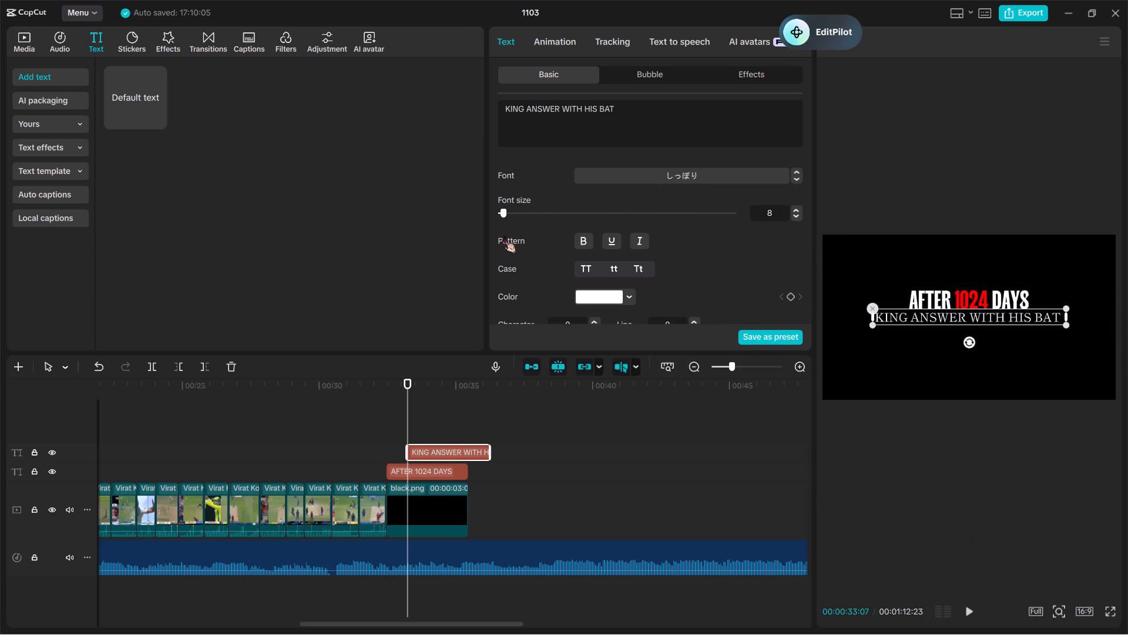
# Switch the KING ANSWER WITH HIS BAT text to Noto Sans Tai and enlarge it beyond the width of AFTER 1024 DAYS.
pyautogui.click(794, 179)
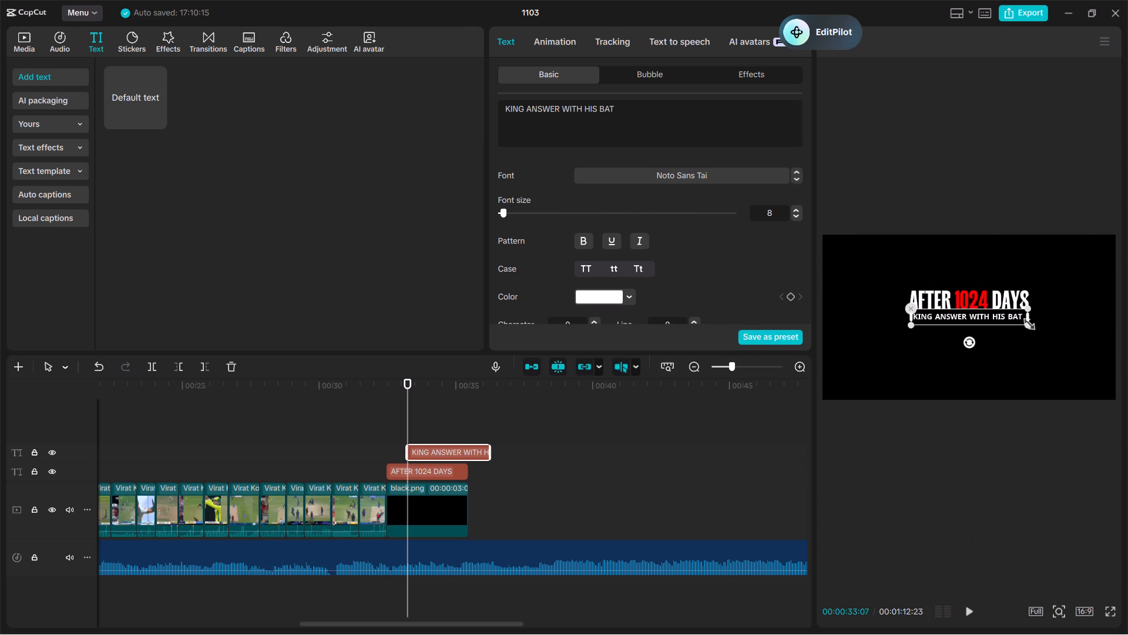
pyautogui.moveTo(1026, 322); pyautogui.dragTo(1059, 362)
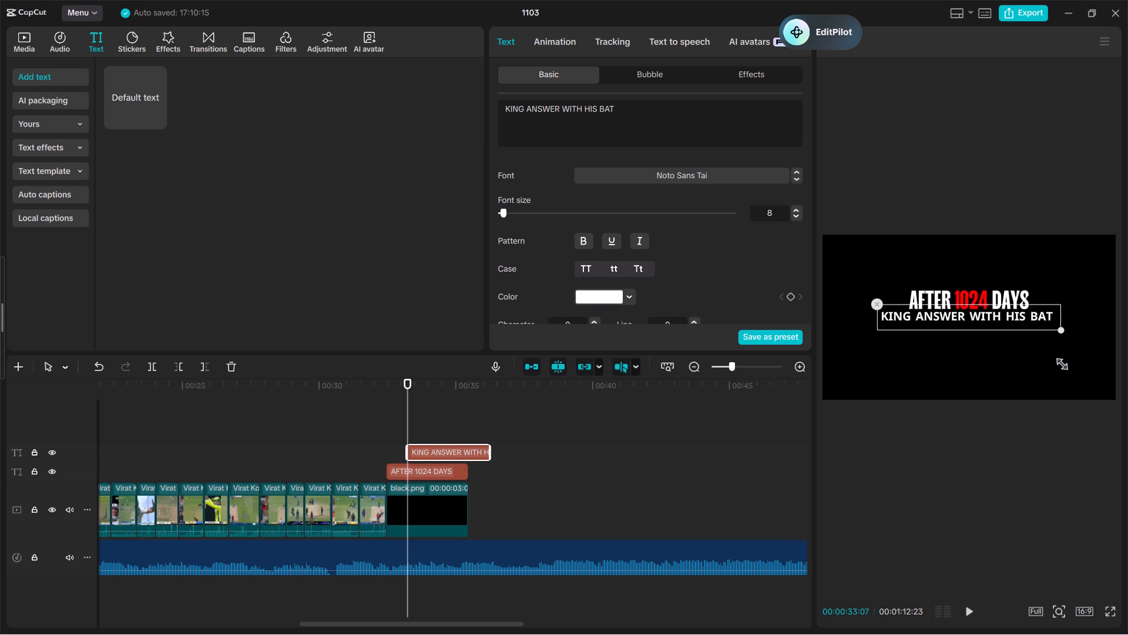
pyautogui.moveTo(1059, 362); pyautogui.dragTo(1050, 367)
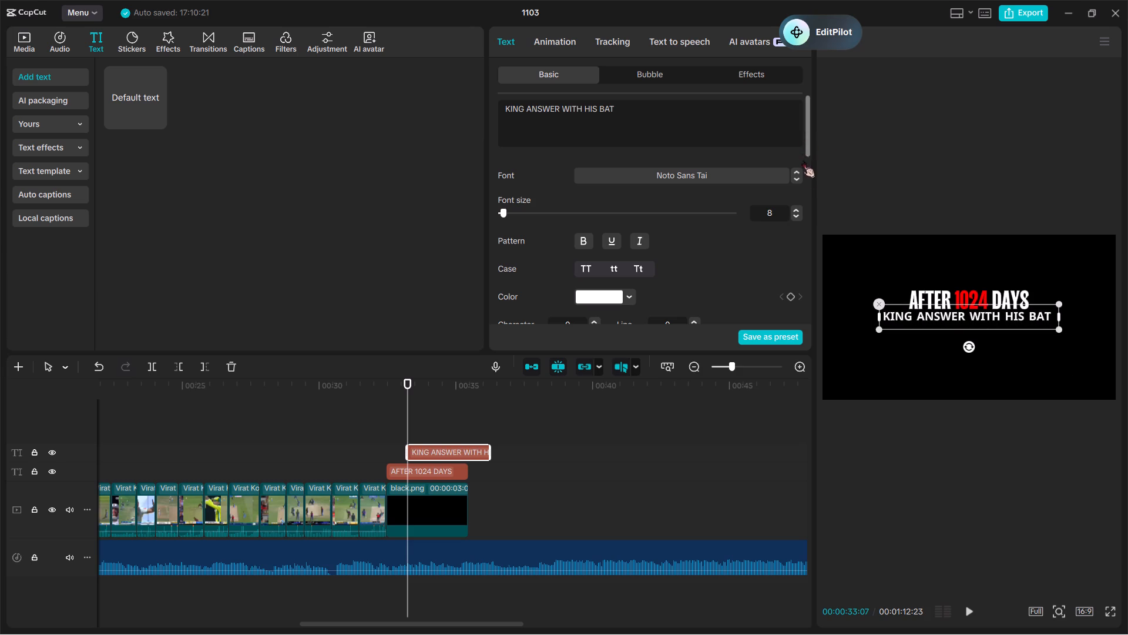
# Browse through more fonts for the KING ANSWER WITH HIS BAT text and settle on Eyrn.
pyautogui.click(795, 174)
pyautogui.click(795, 177)
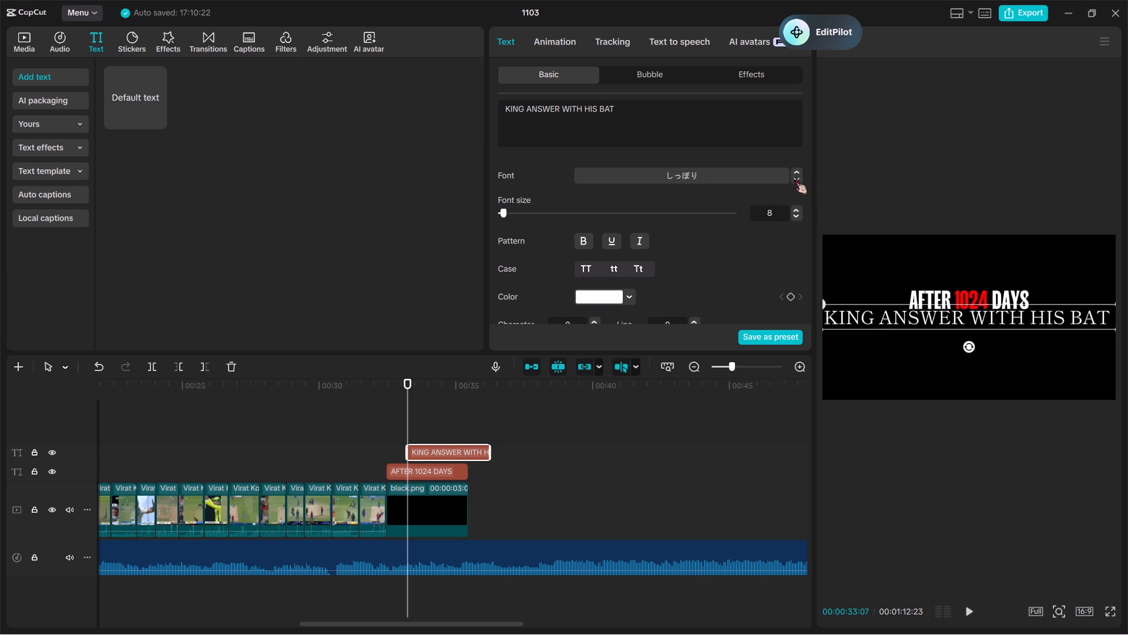
pyautogui.click(795, 177)
pyautogui.click(795, 177)
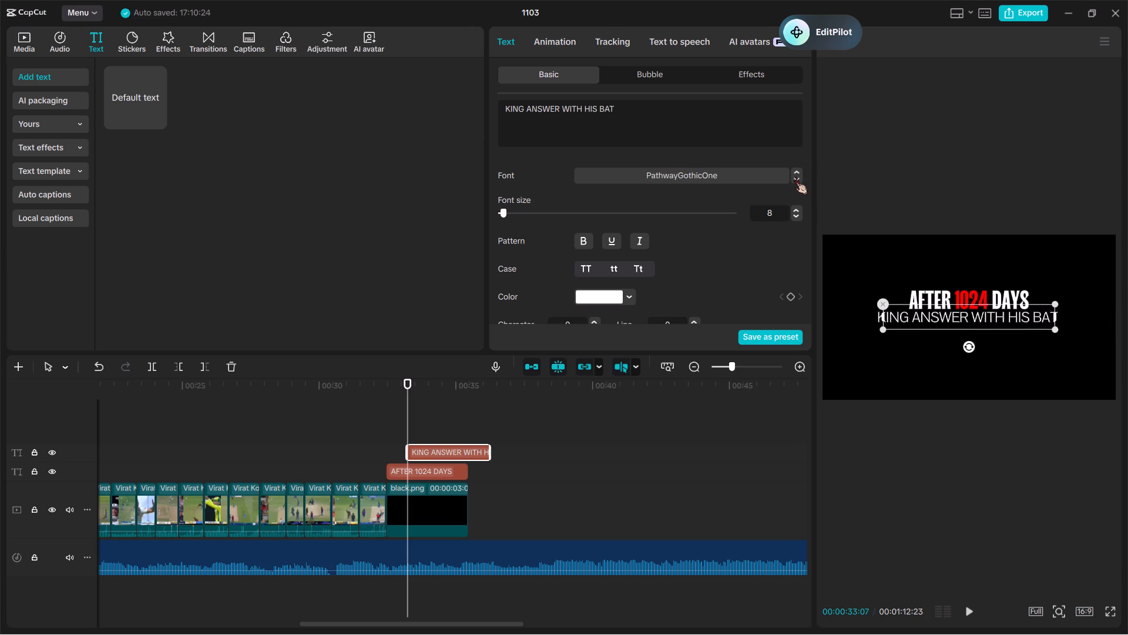
pyautogui.click(795, 177)
pyautogui.click(795, 177)
pyautogui.click(795, 177)
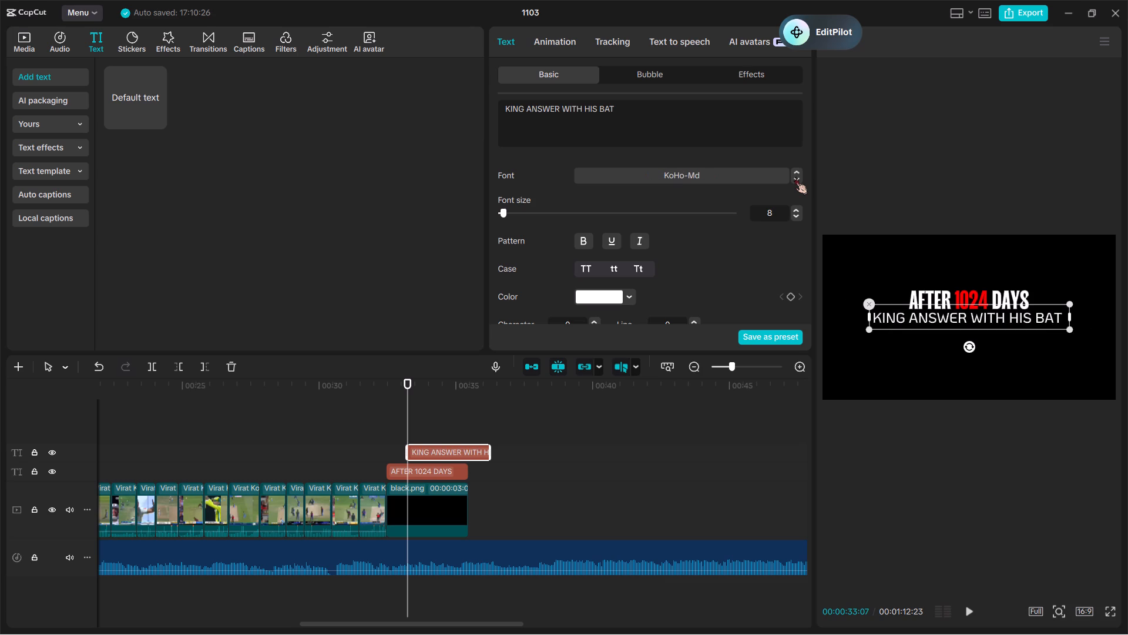
pyautogui.click(795, 177)
pyautogui.click(795, 177)
pyautogui.click(795, 177)
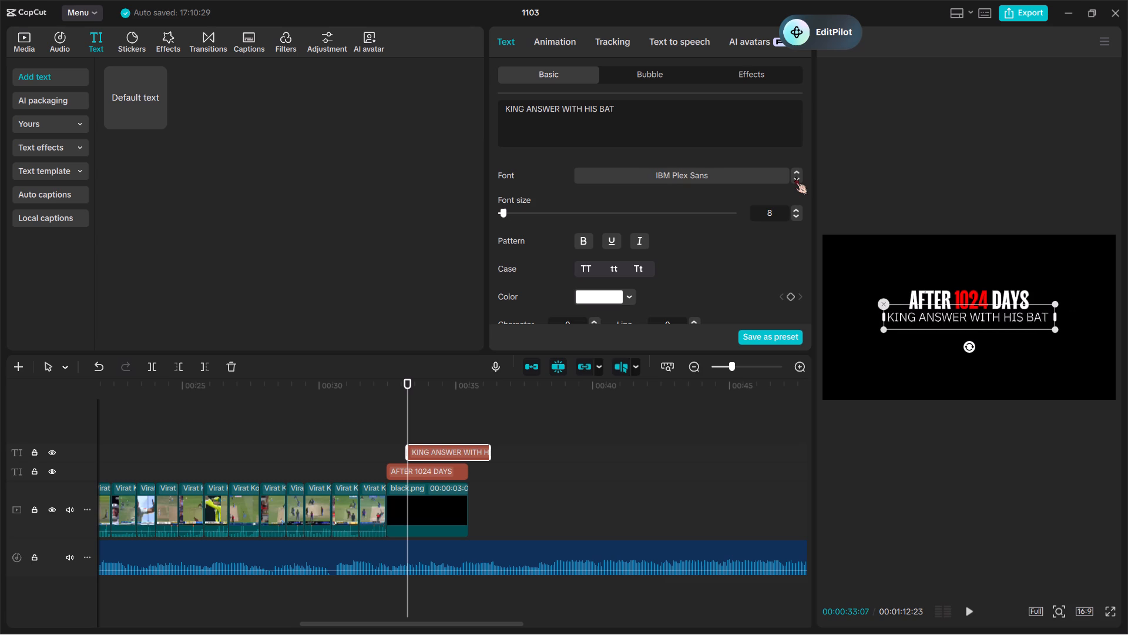
pyautogui.click(795, 177)
pyautogui.click(795, 177)
pyautogui.click(795, 177)
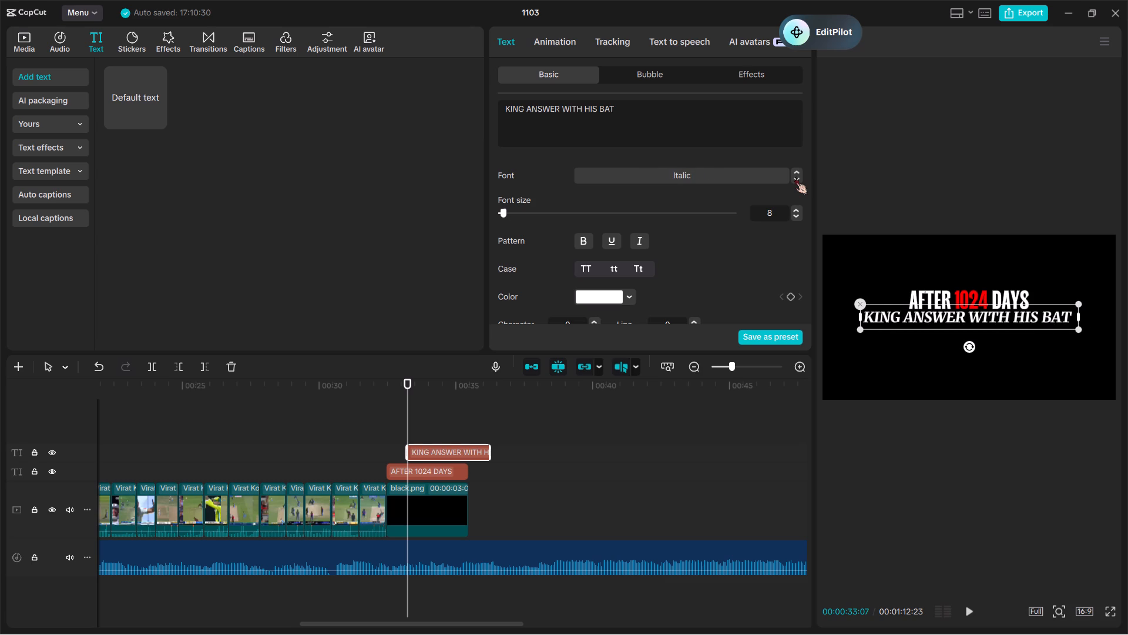
pyautogui.click(795, 169)
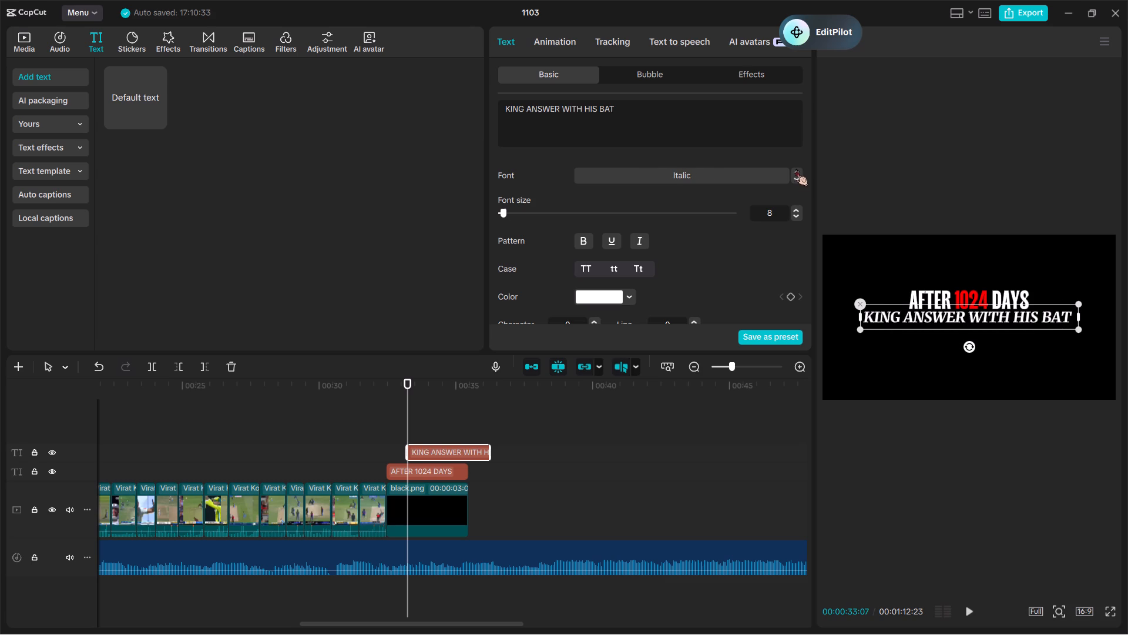
pyautogui.click(794, 178)
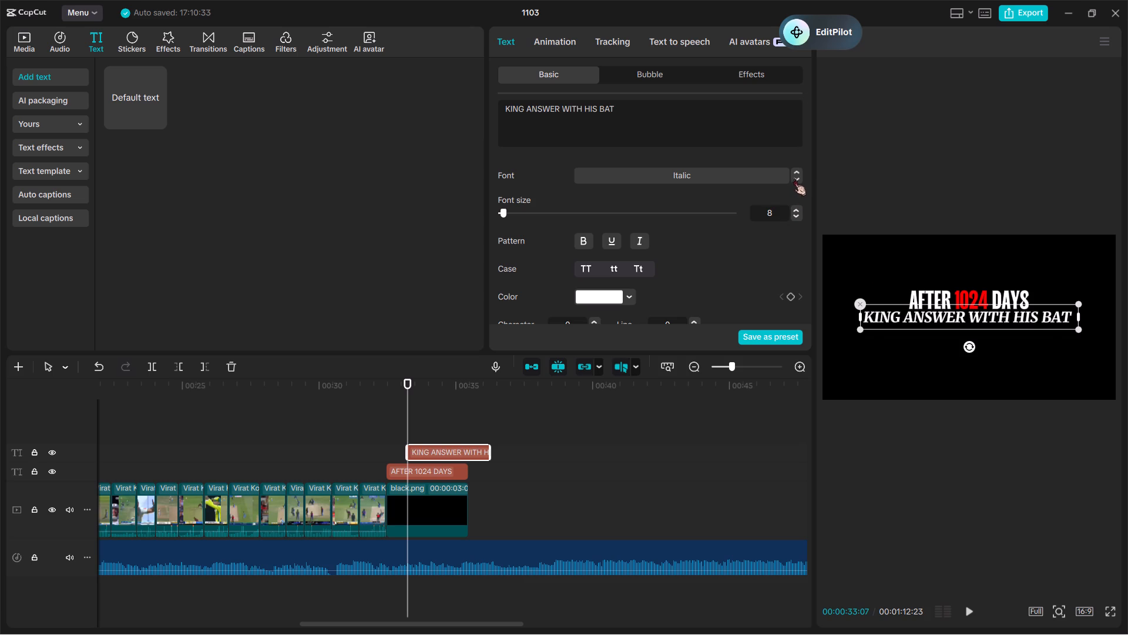
pyautogui.click(794, 178)
pyautogui.click(794, 178)
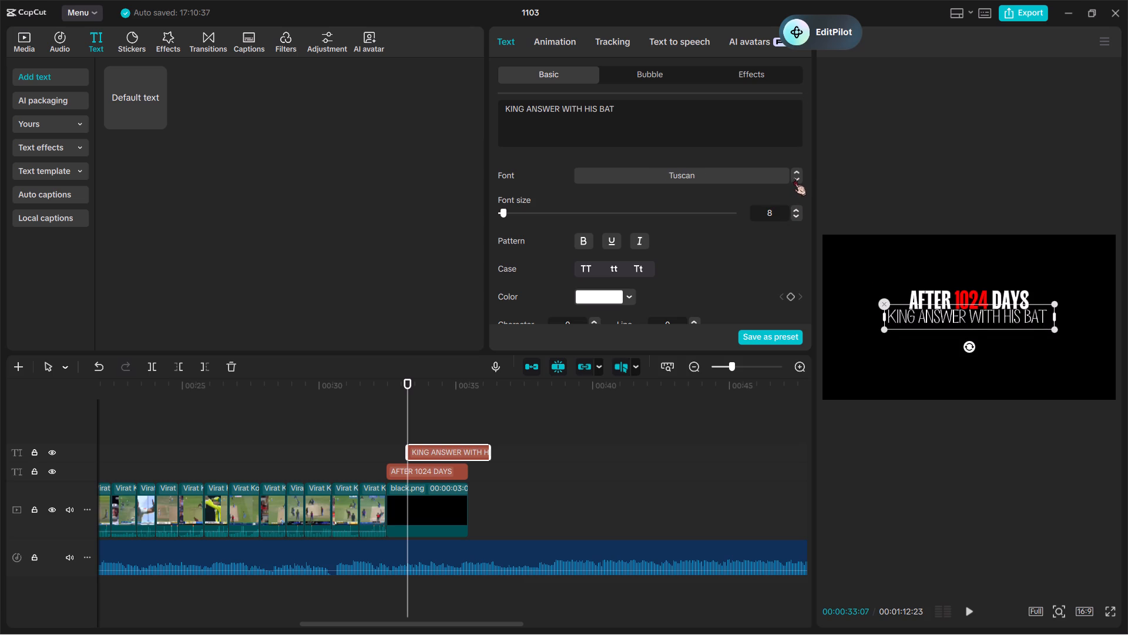
pyautogui.click(794, 178)
pyautogui.click(794, 178)
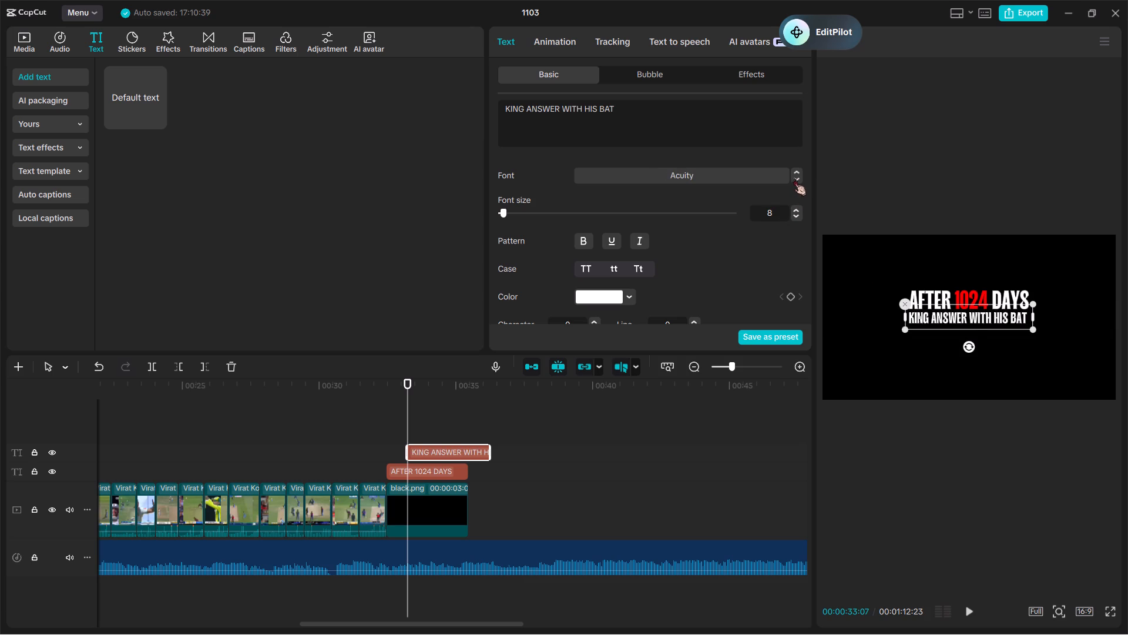
pyautogui.click(794, 178)
pyautogui.click(794, 178)
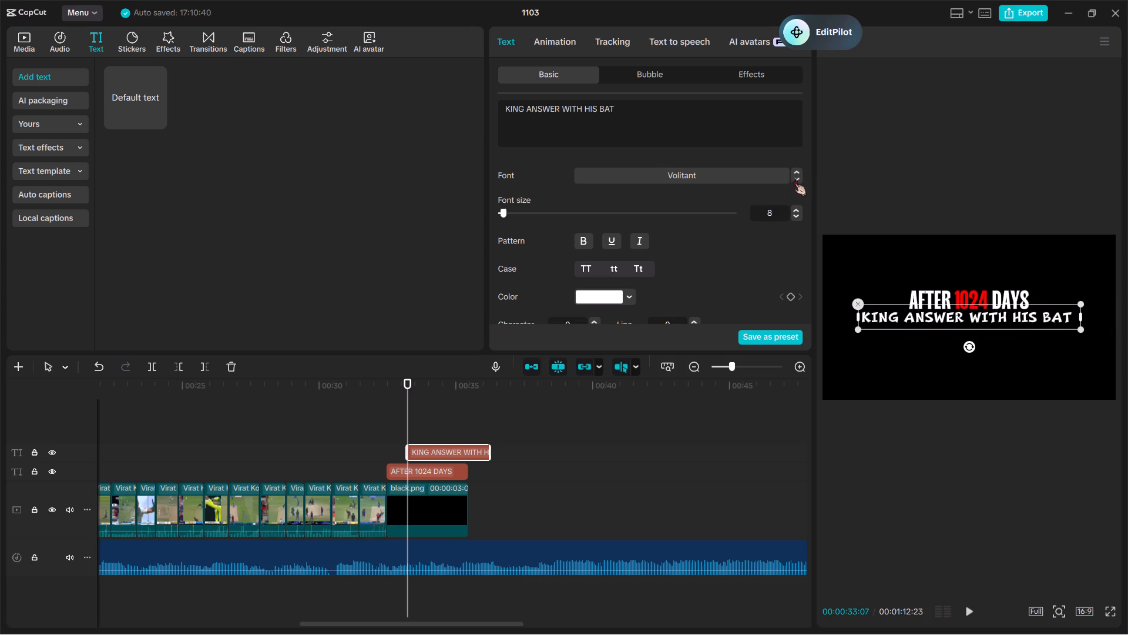
pyautogui.click(794, 178)
pyautogui.click(794, 178)
pyautogui.click(794, 178)
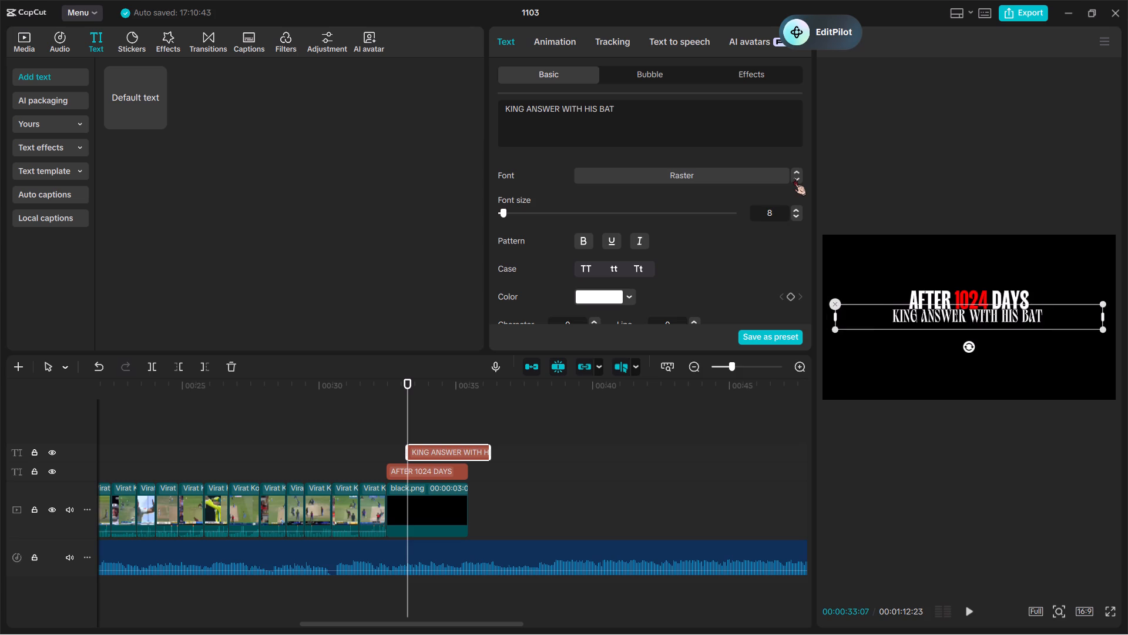
pyautogui.click(794, 178)
pyautogui.click(794, 168)
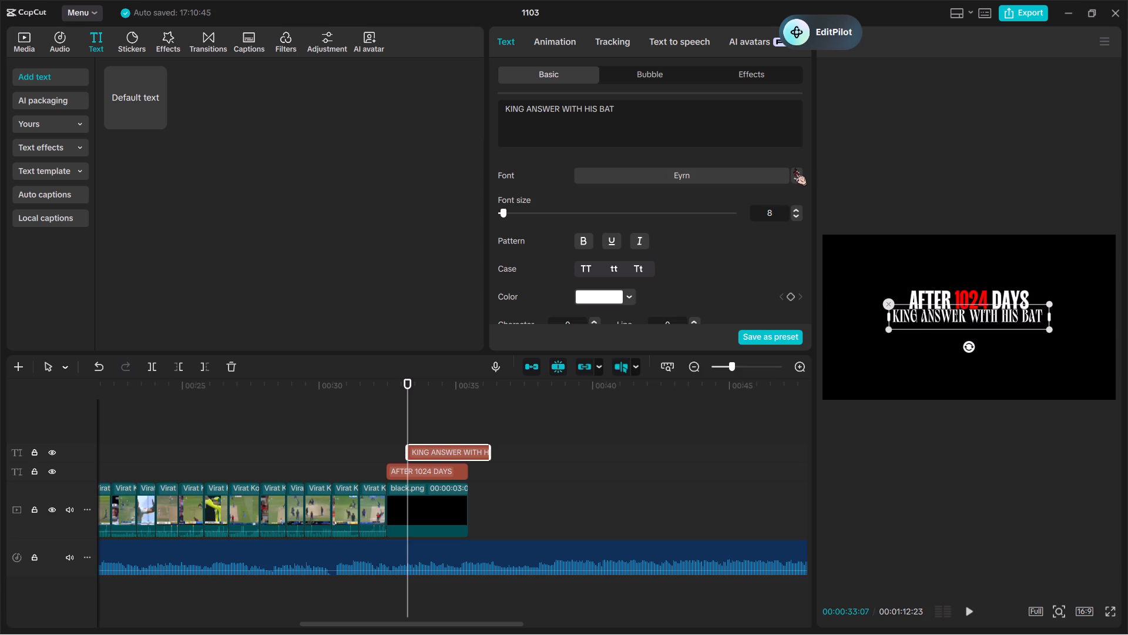
# Enlarge the Eyrn-styled KING ANSWER WITH HIS BAT text in the preview.
pyautogui.moveTo(1043, 330); pyautogui.dragTo(1063, 370)
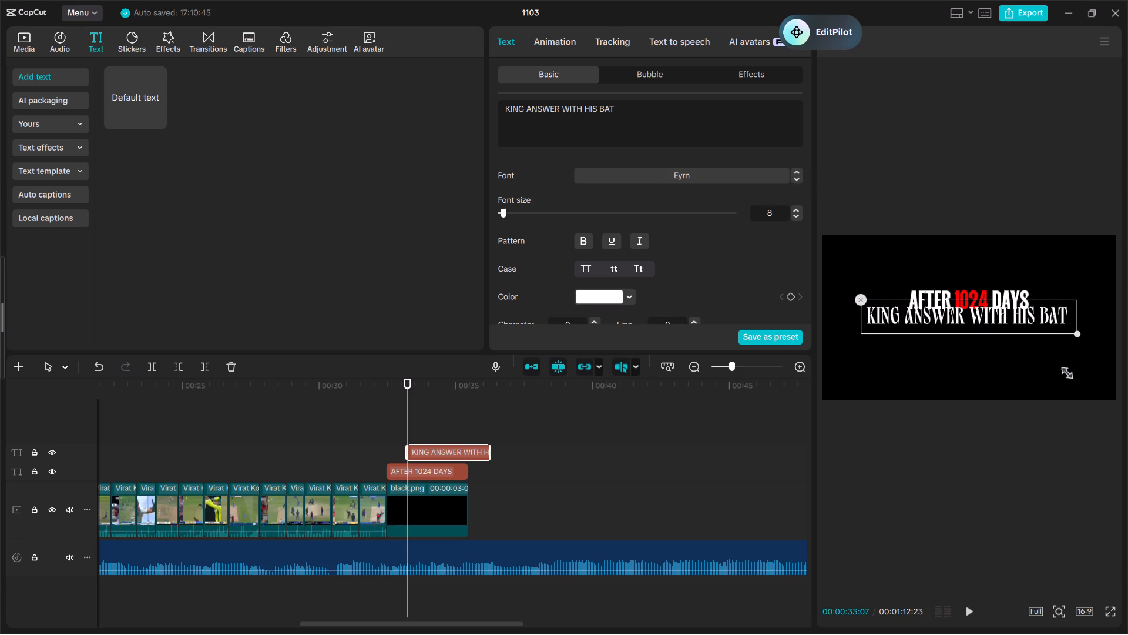
pyautogui.moveTo(1063, 370); pyautogui.dragTo(1064, 372)
# Move the KING ANSWER WITH HIS BAT text slightly down so it sits centred just below AFTER 1024 DAYS.
pyautogui.moveTo(948, 308); pyautogui.dragTo(954, 316)
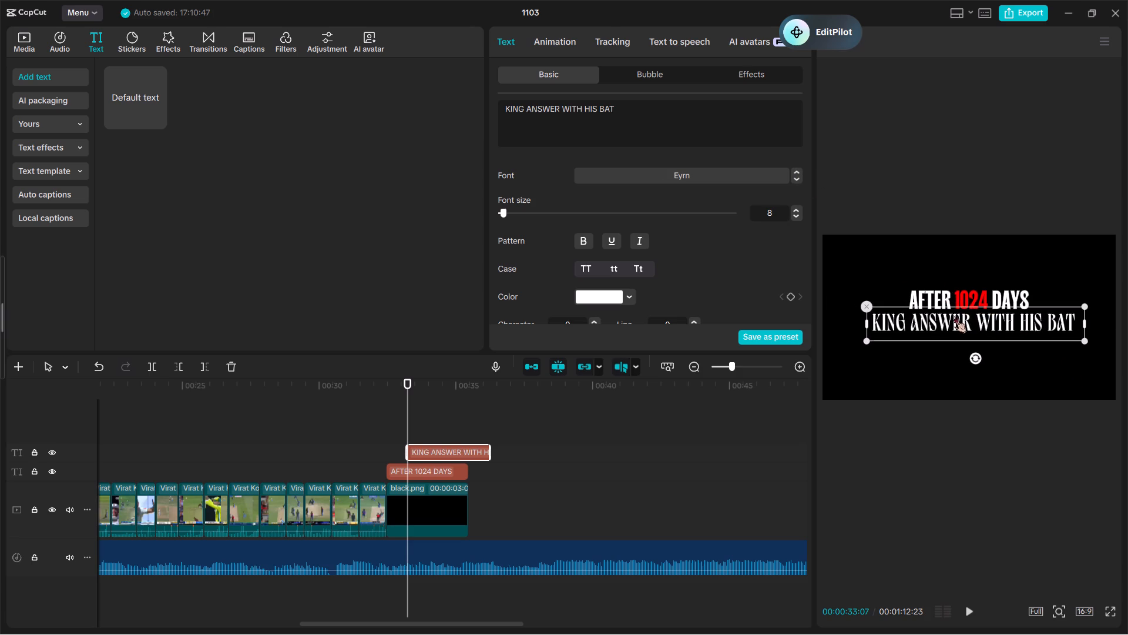
pyautogui.moveTo(954, 316); pyautogui.dragTo(954, 316)
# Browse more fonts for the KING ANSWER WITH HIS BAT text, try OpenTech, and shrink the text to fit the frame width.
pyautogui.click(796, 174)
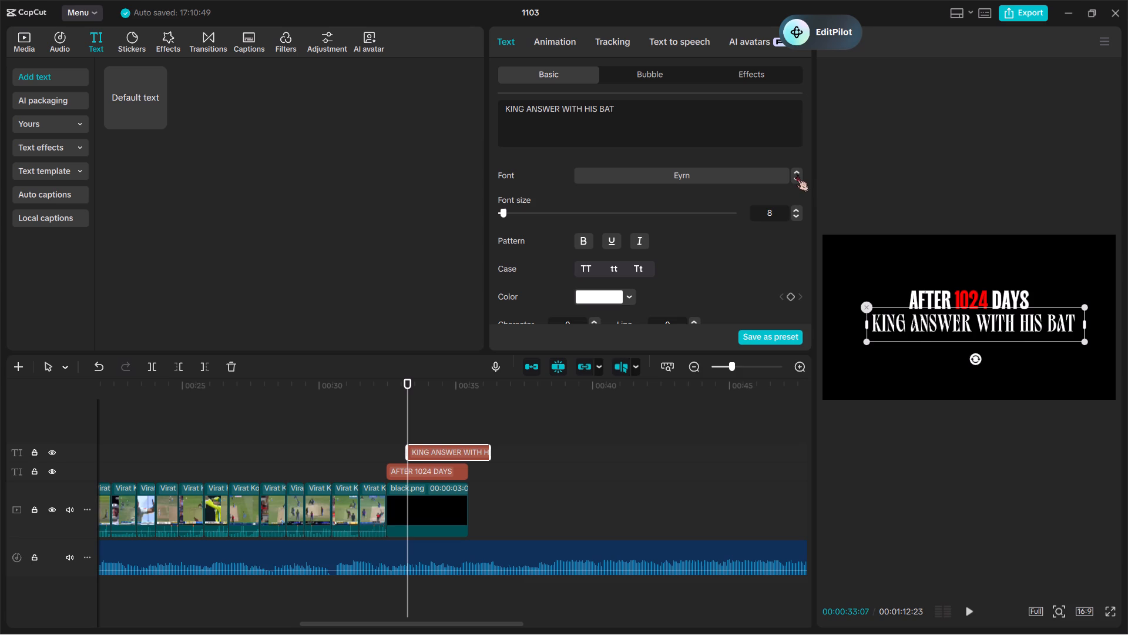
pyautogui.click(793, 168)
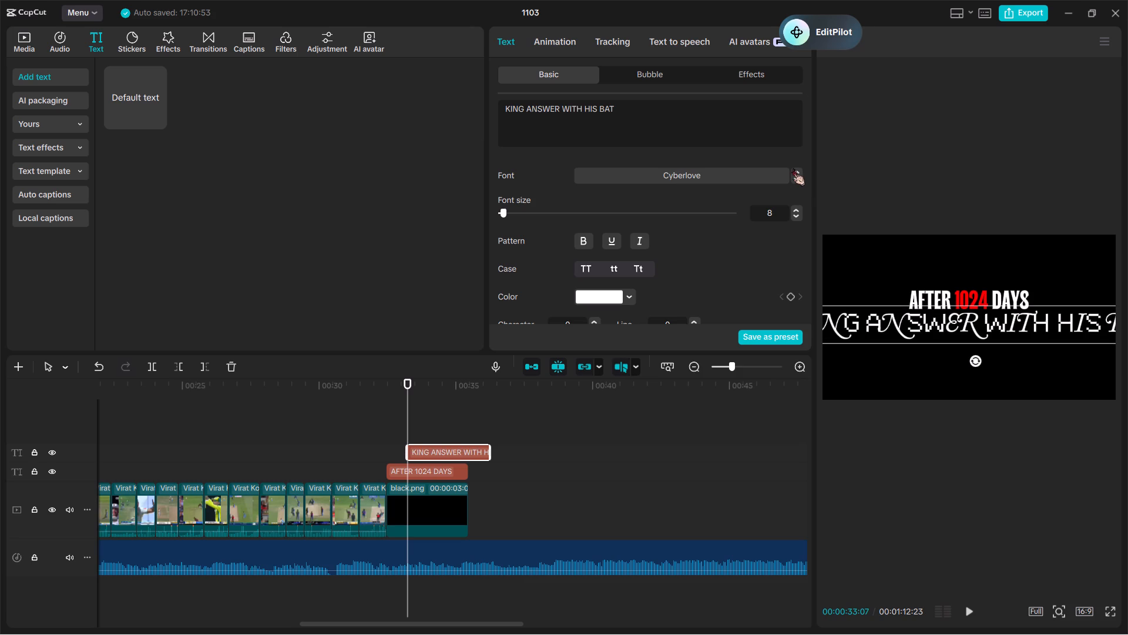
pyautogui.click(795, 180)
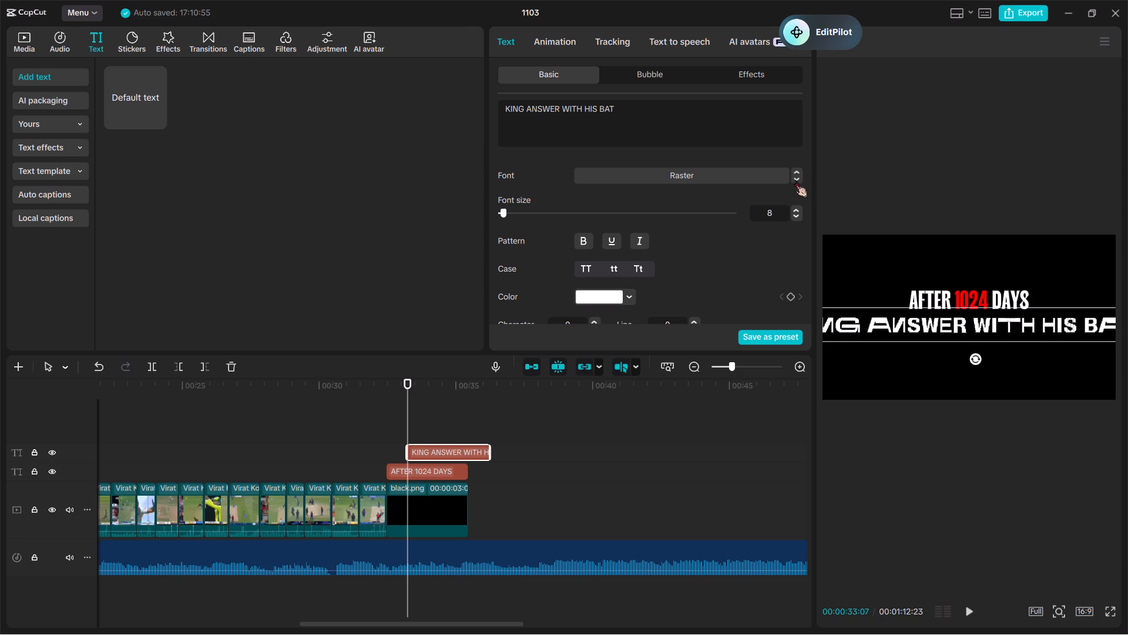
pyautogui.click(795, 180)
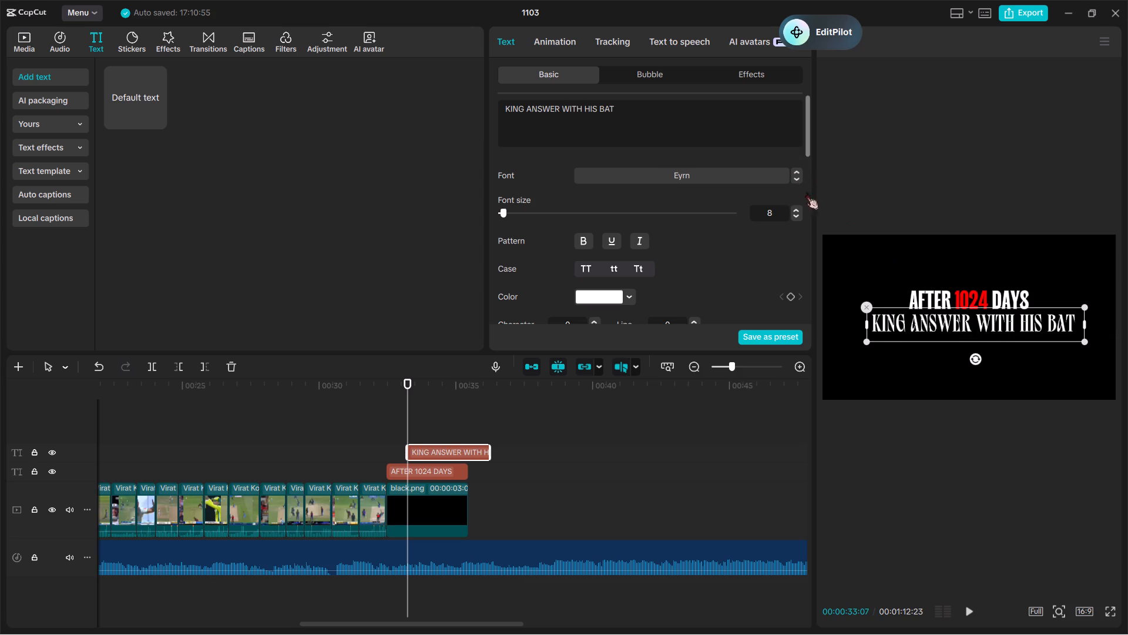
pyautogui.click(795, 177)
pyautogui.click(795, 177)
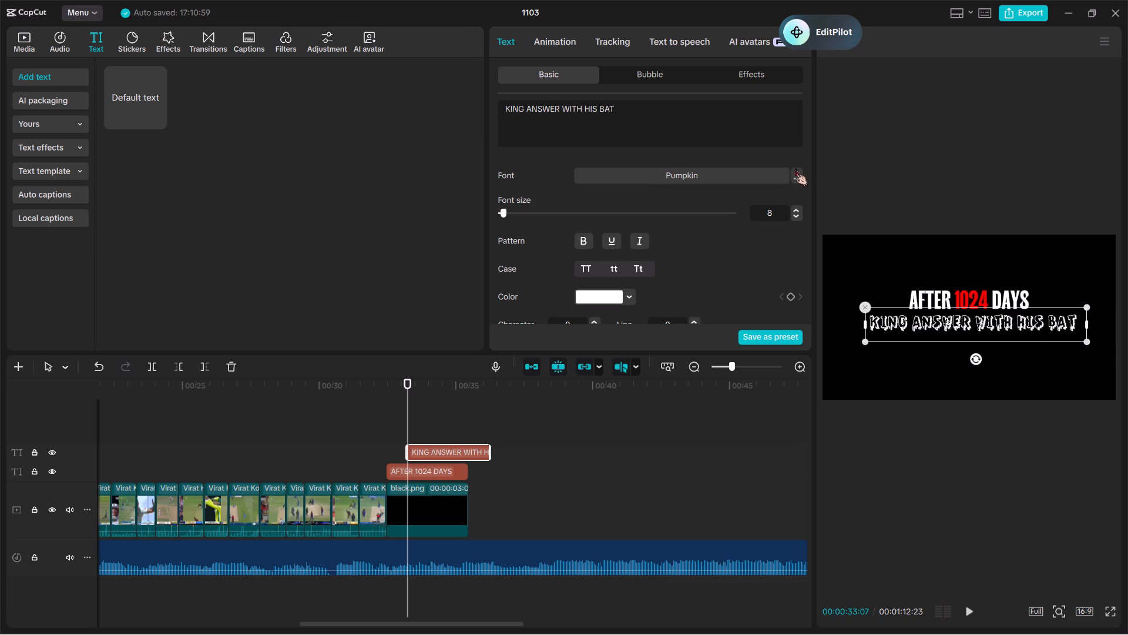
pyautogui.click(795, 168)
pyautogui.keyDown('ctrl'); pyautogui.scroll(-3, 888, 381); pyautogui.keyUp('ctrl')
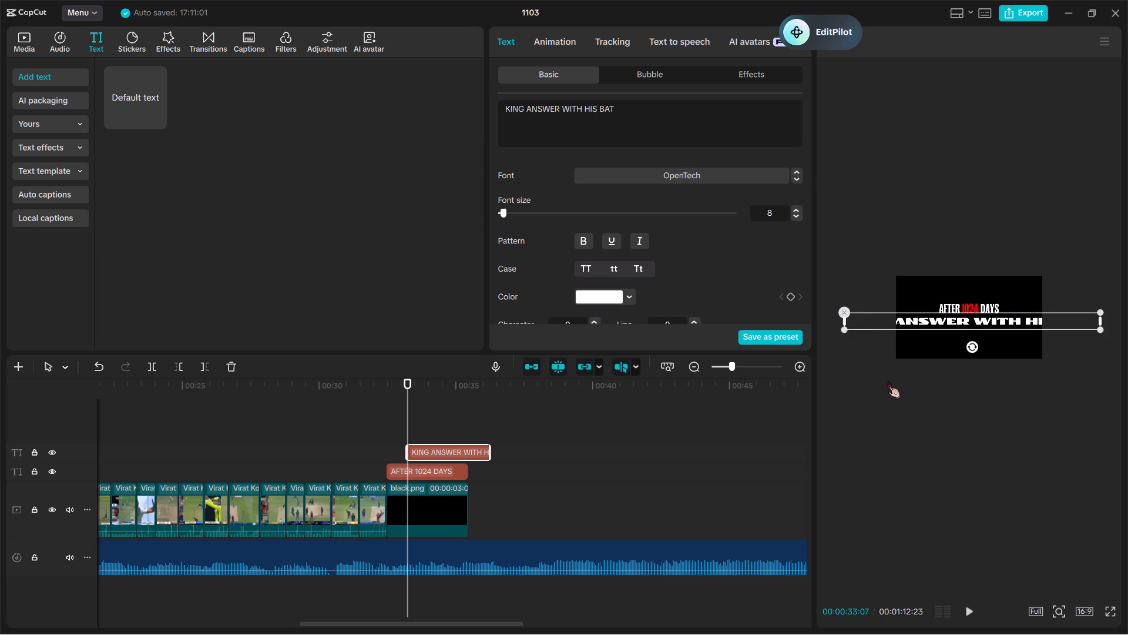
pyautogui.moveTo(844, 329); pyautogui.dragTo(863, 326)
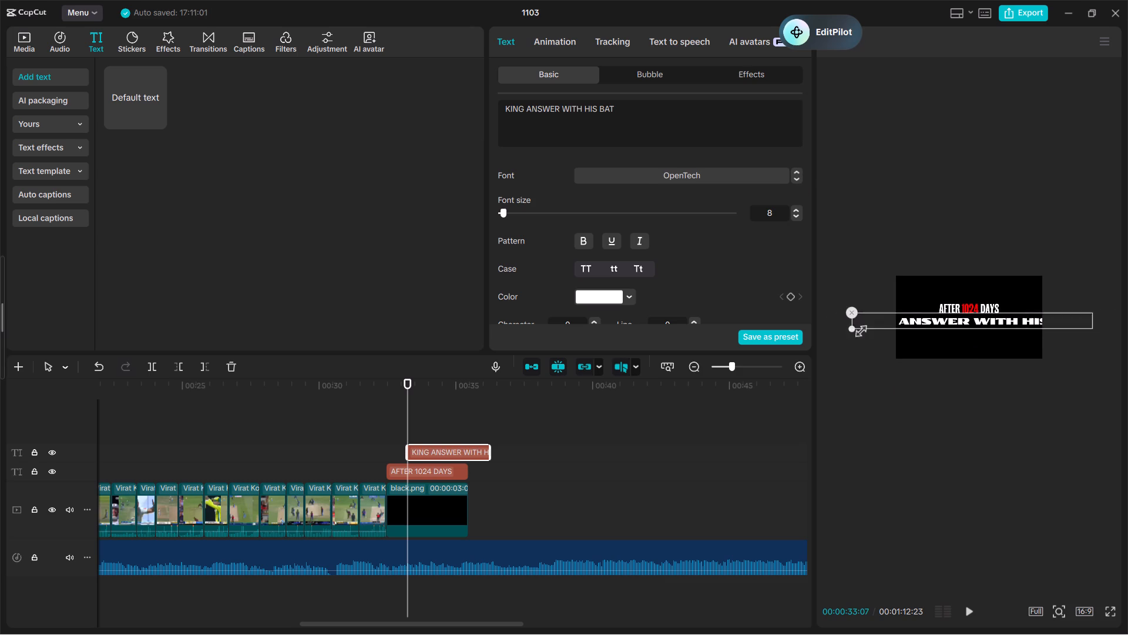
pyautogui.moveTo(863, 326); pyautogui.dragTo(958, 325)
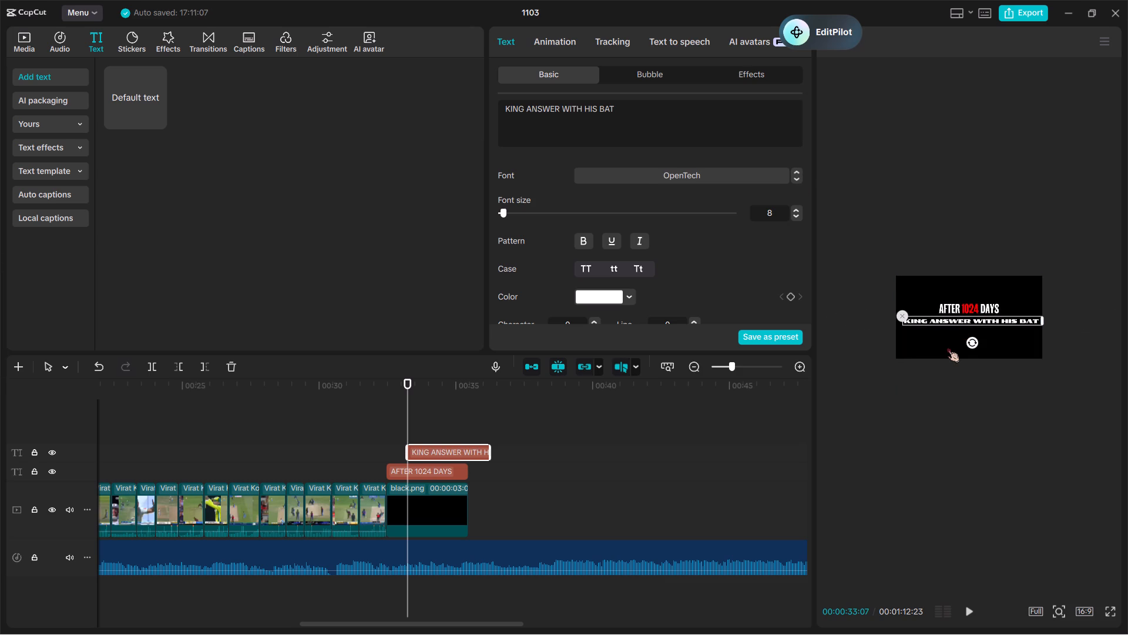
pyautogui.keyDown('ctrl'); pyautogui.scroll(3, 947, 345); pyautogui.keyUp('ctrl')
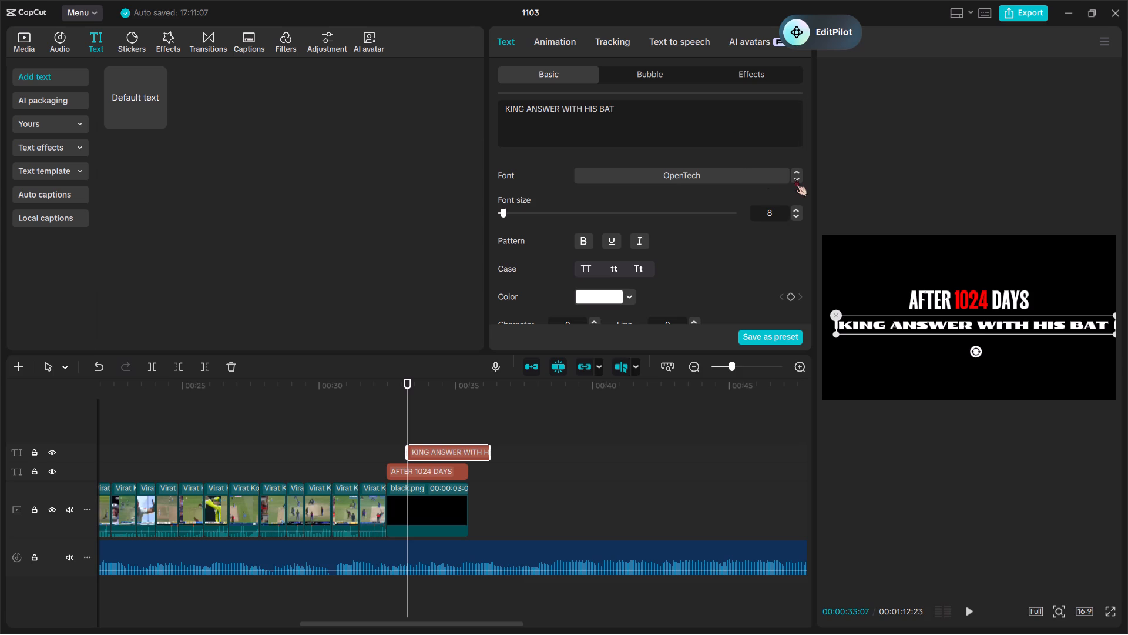
# Switch the KING ANSWER WITH HIS BAT text to SportSans and enlarge it beyond the width of AFTER 1024 DAYS.
pyautogui.click(795, 179)
pyautogui.click(795, 179)
pyautogui.click(795, 179)
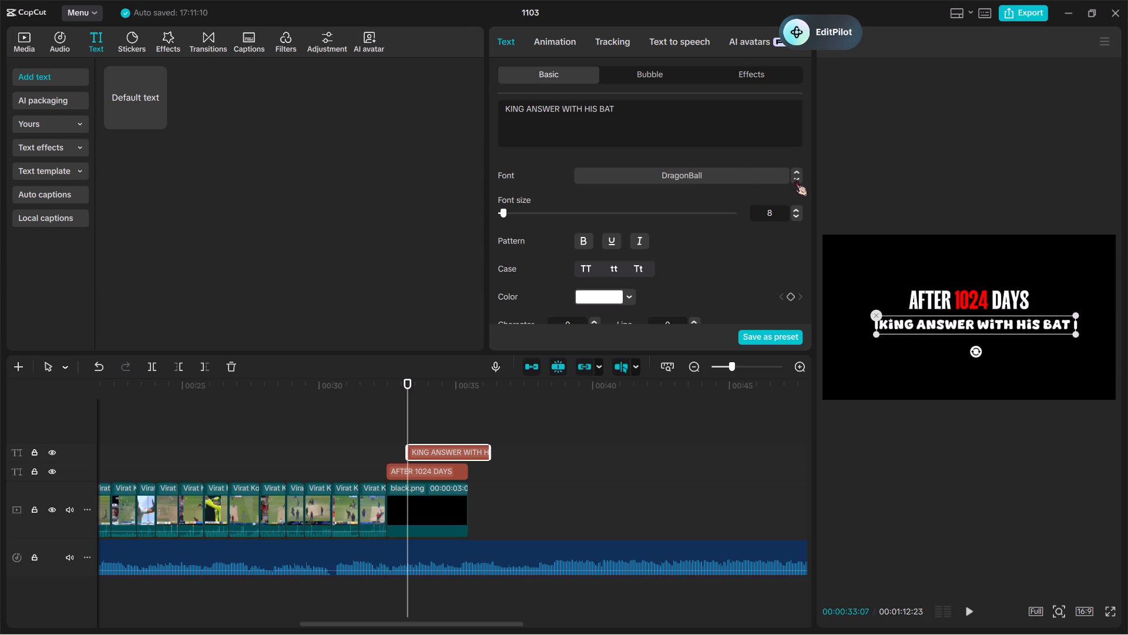
pyautogui.click(795, 179)
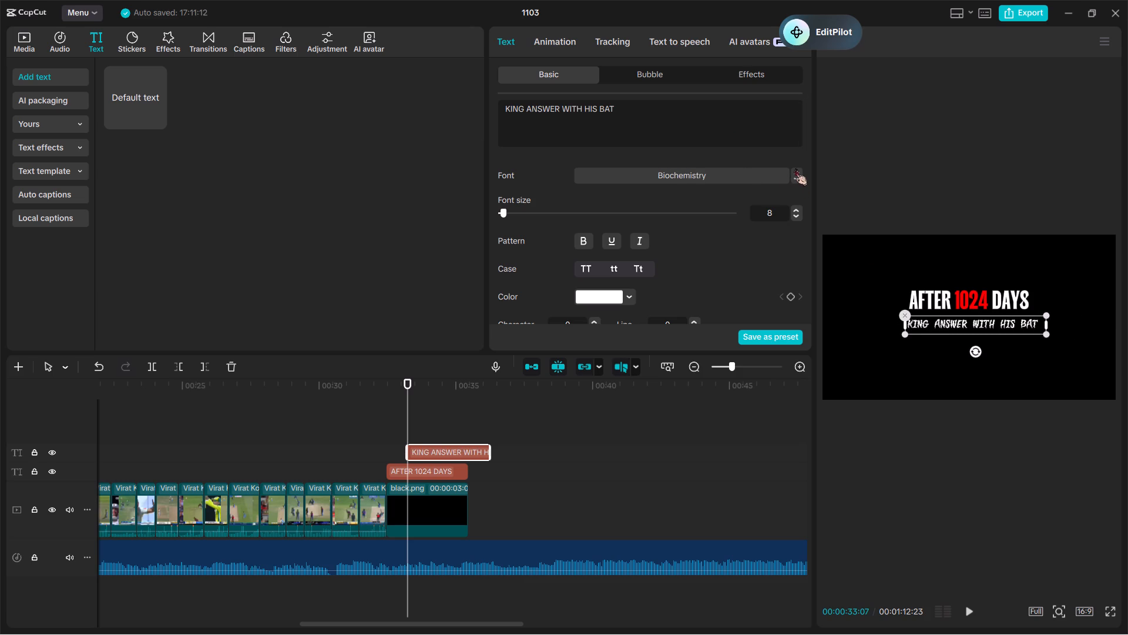
pyautogui.click(795, 168)
pyautogui.moveTo(1047, 335); pyautogui.dragTo(1077, 389)
pyautogui.click(974, 322)
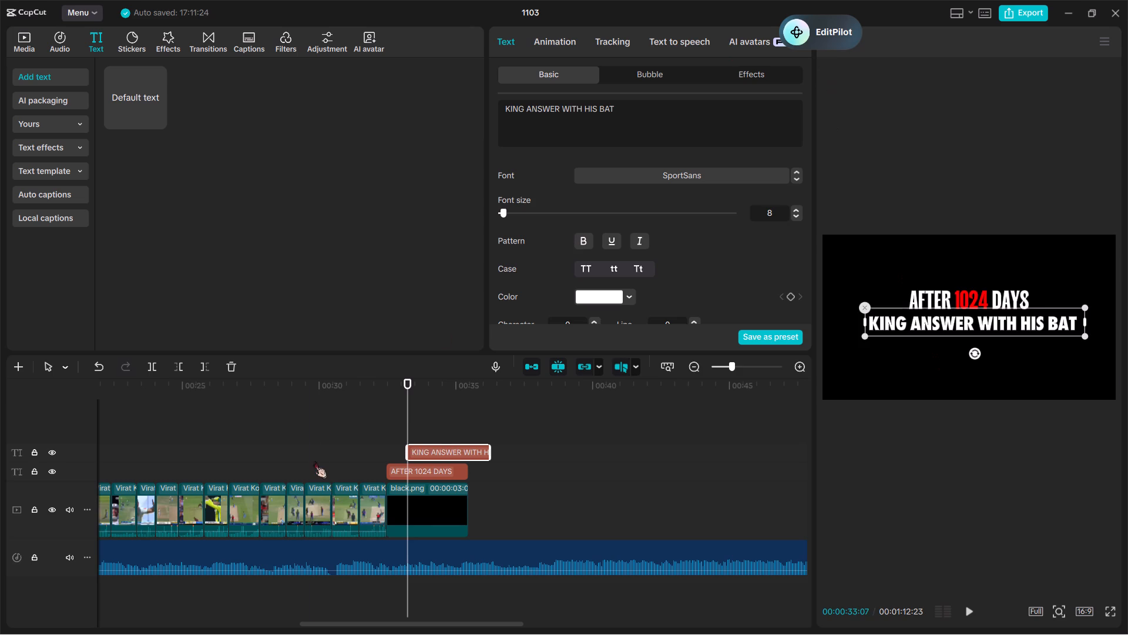
# Apply the Fade Out exit animation to the AFTER 1024 DAYS text.
pyautogui.click(439, 470)
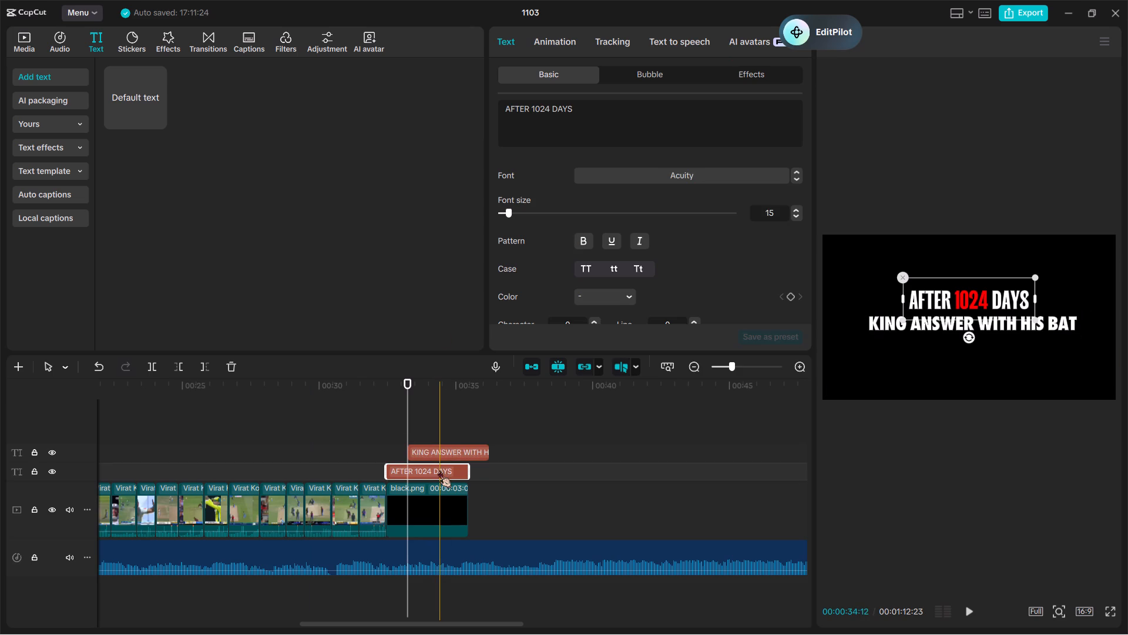
pyautogui.click(556, 42)
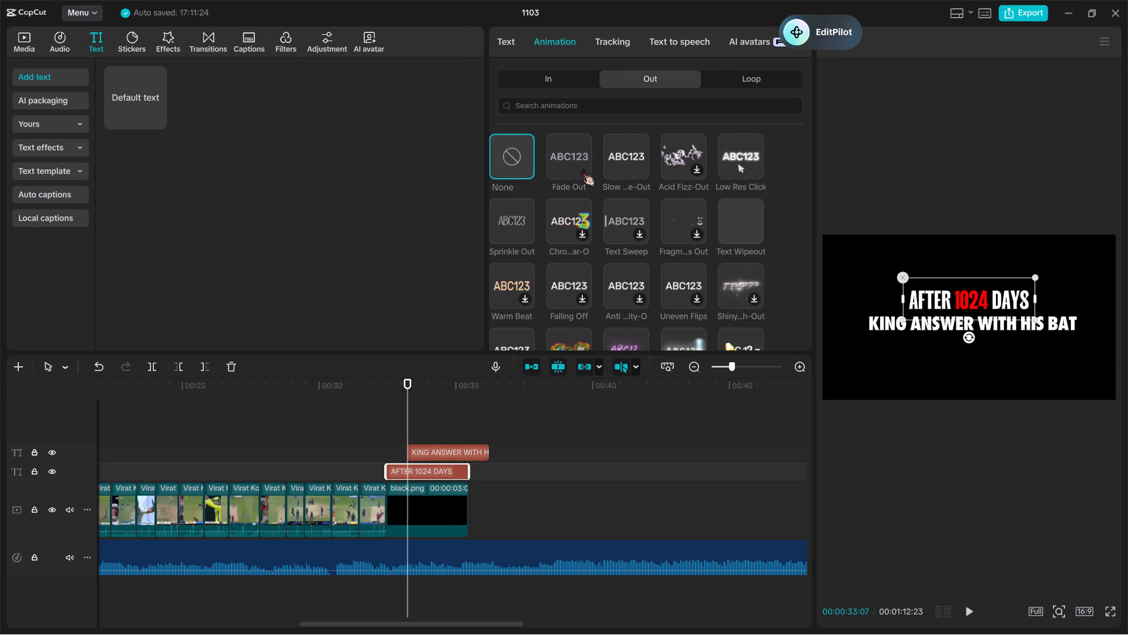
pyautogui.doubleClick(582, 169)
# Apply the Gradual Reveal entrance animation to the AFTER 1024 DAYS text with a 1.2 s duration.
pyautogui.click(550, 75)
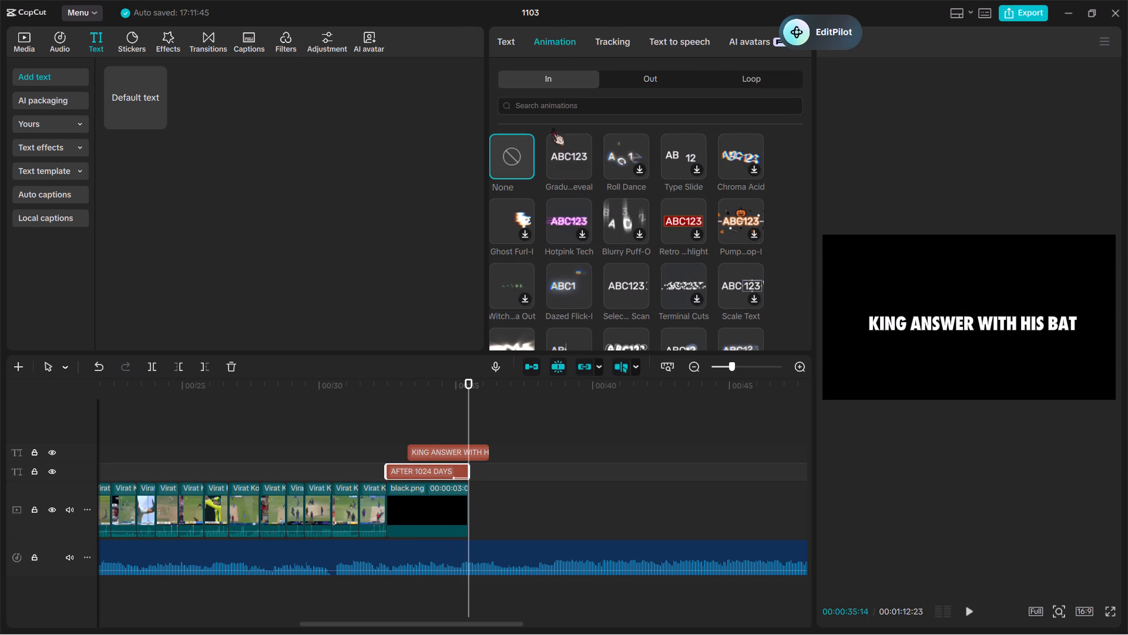
pyautogui.doubleClick(563, 166)
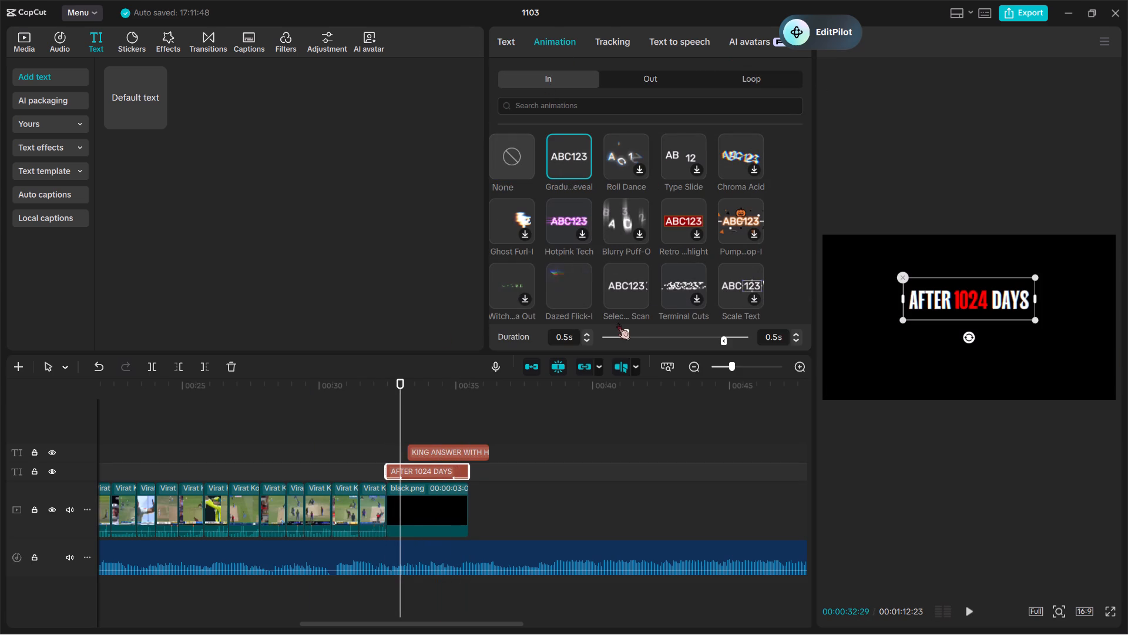
pyautogui.click(658, 334)
# Look through the other entrance animations available for the AFTER 1024 DAYS text.
pyautogui.scroll(-1, 587, 279)
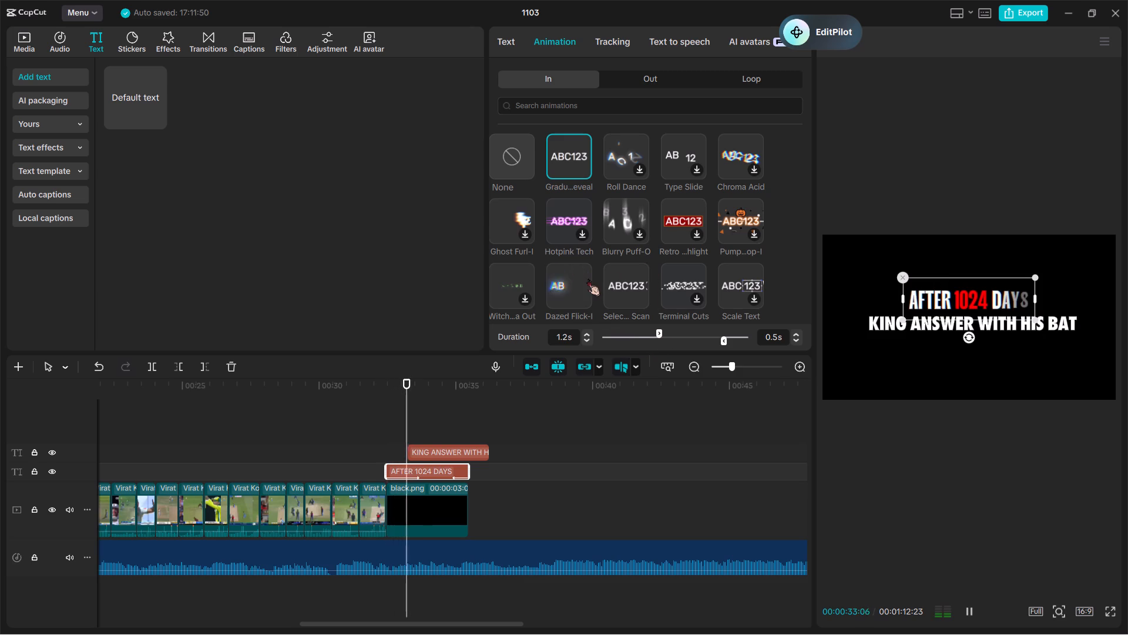
pyautogui.scroll(-1, 587, 279)
pyautogui.scroll(-1, 577, 233)
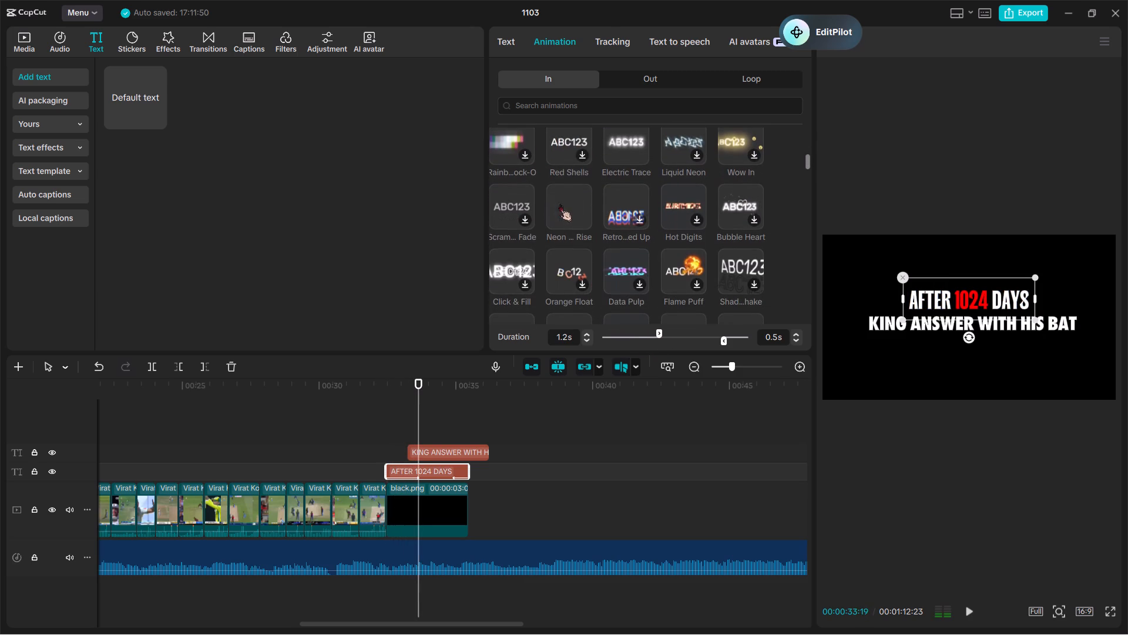
pyautogui.scroll(-2, 562, 205)
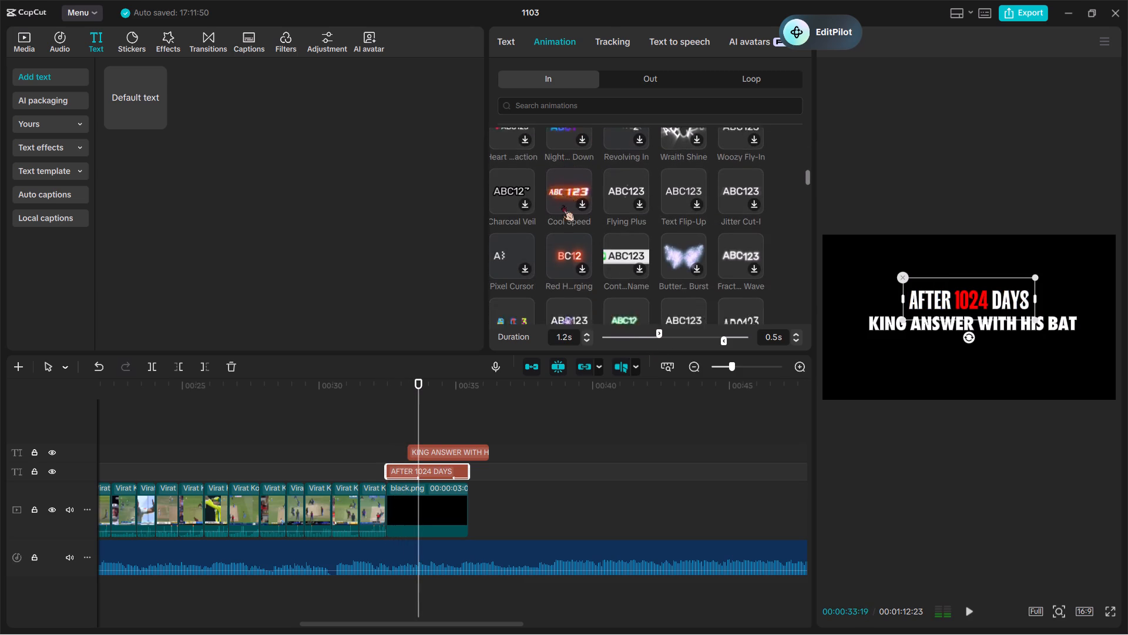
pyautogui.scroll(-3, 562, 205)
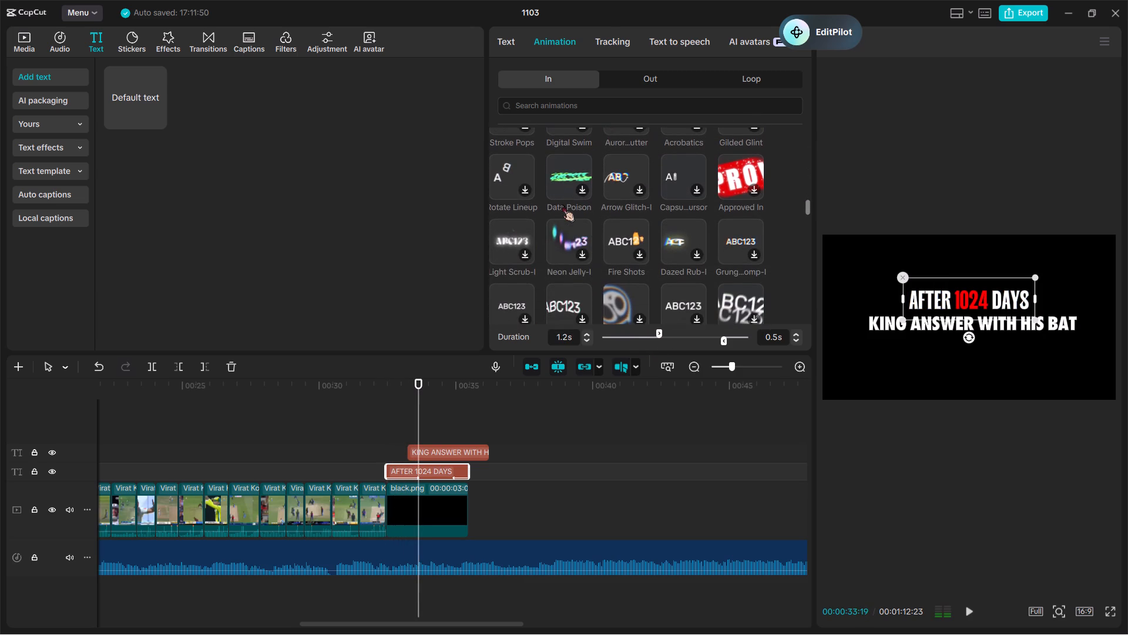